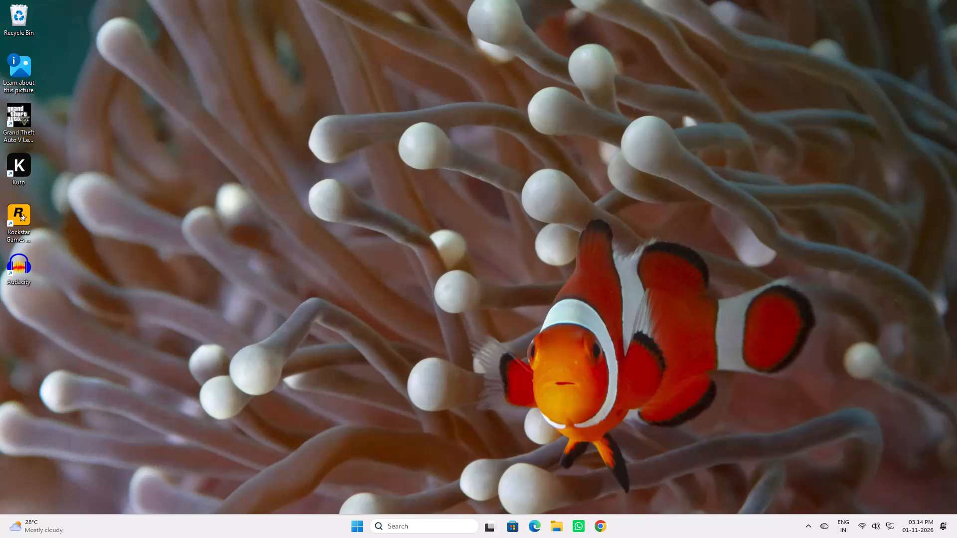
Launch After Effects and close the subscription payment window.
click(353, 528)
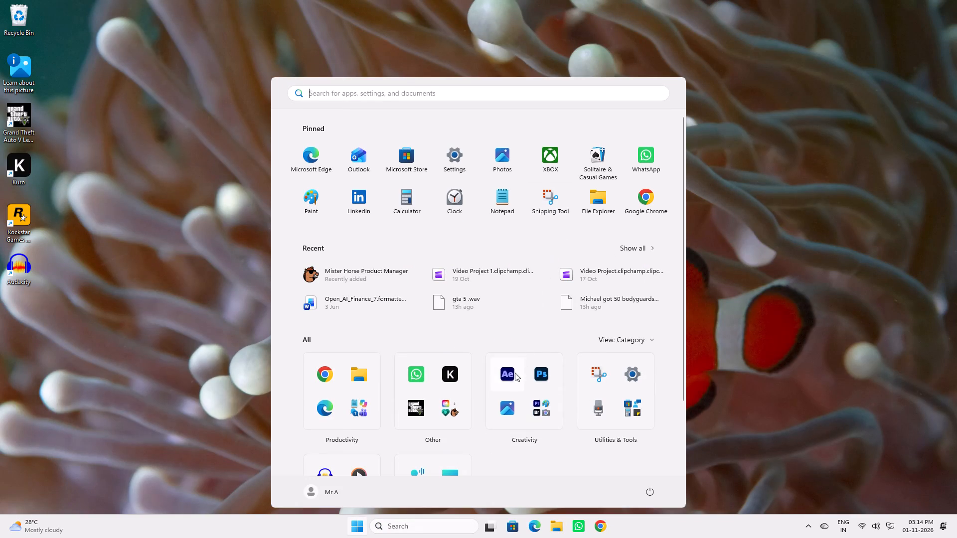
click(512, 376)
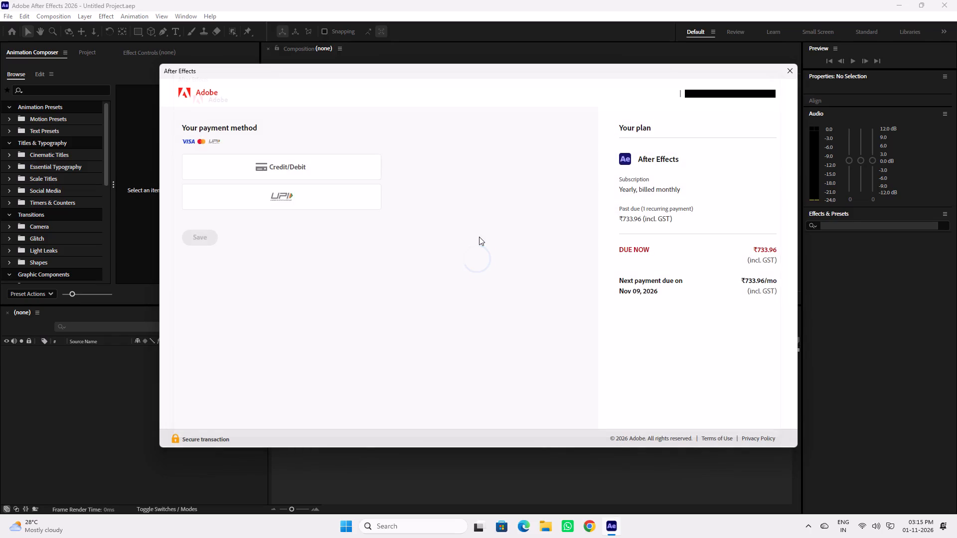
click(788, 72)
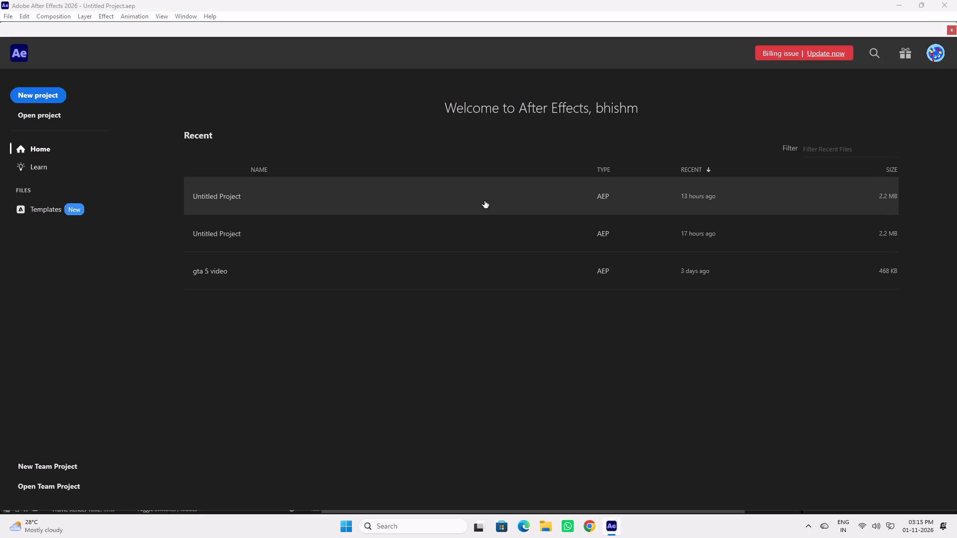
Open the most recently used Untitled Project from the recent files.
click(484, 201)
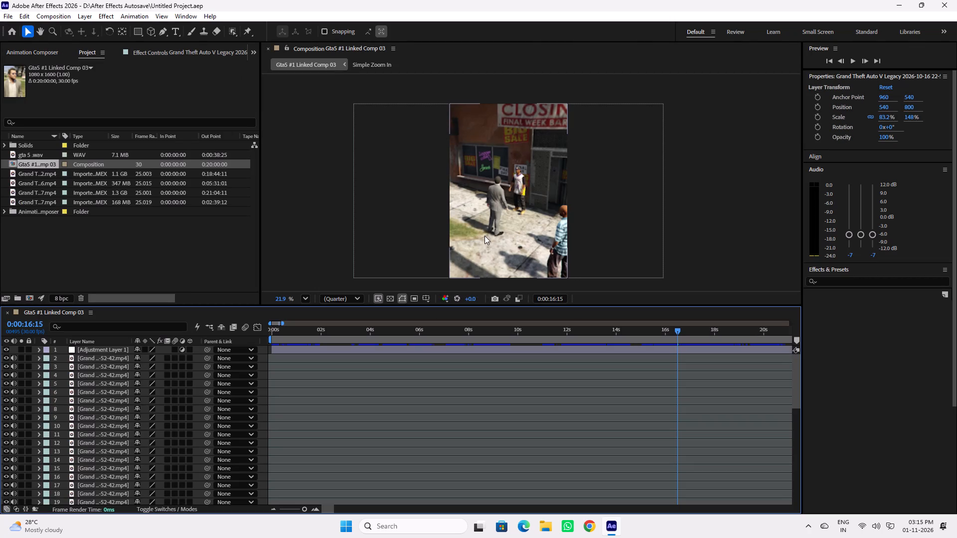
Return to the home screen and open the other recent Untitled Project, last used 17 hours ago.
click(19, 30)
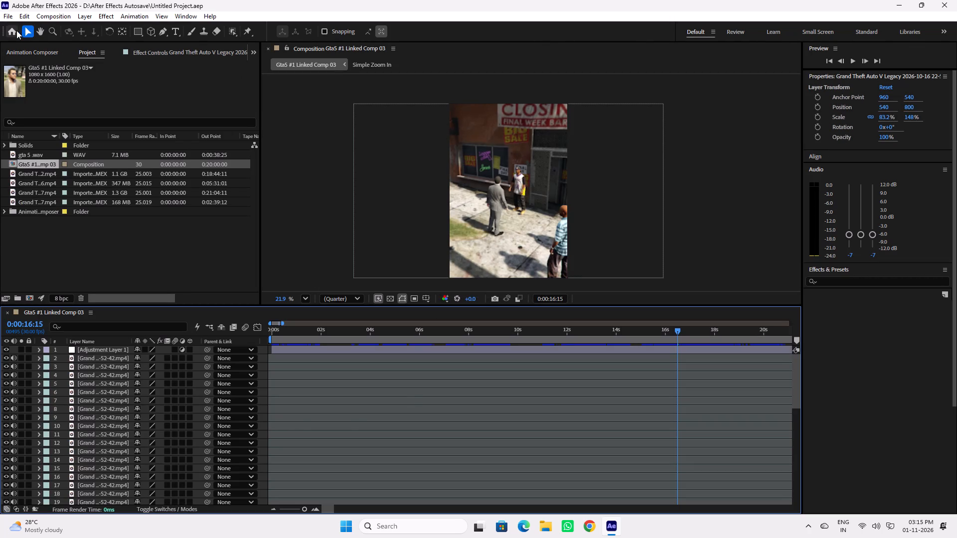
click(16, 30)
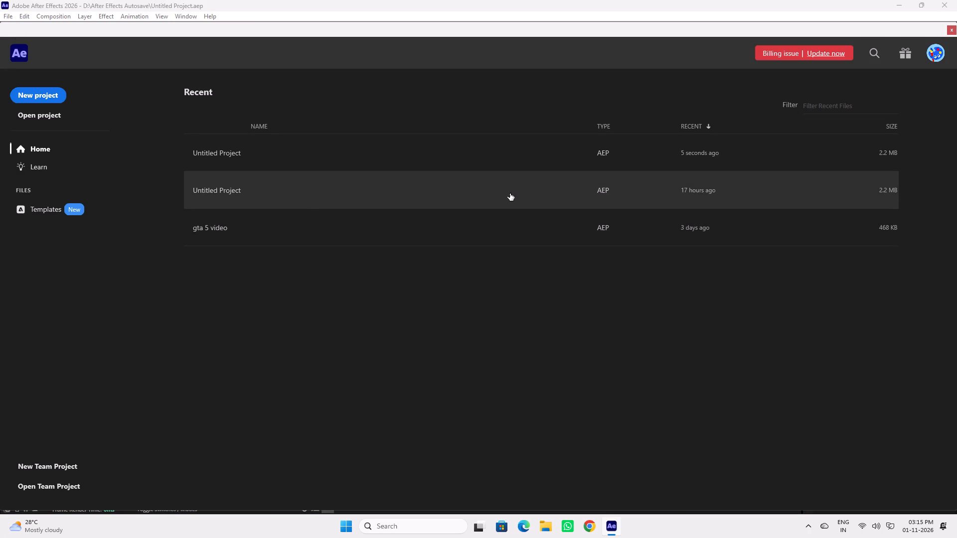
click(502, 193)
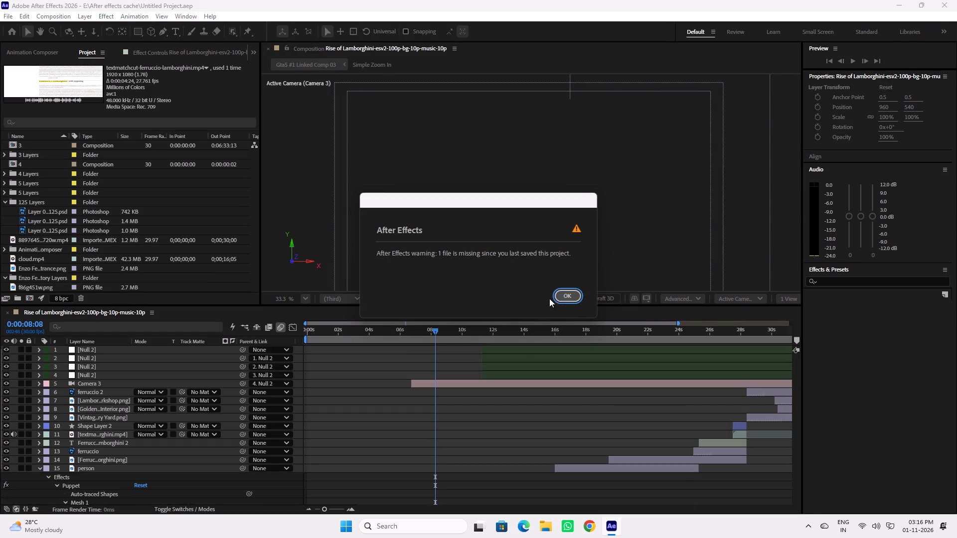
click(564, 294)
Move the playhead to 0:00:00:00 in the Rise of Lamborghini composition's timeline.
drag(325, 329, 322, 329)
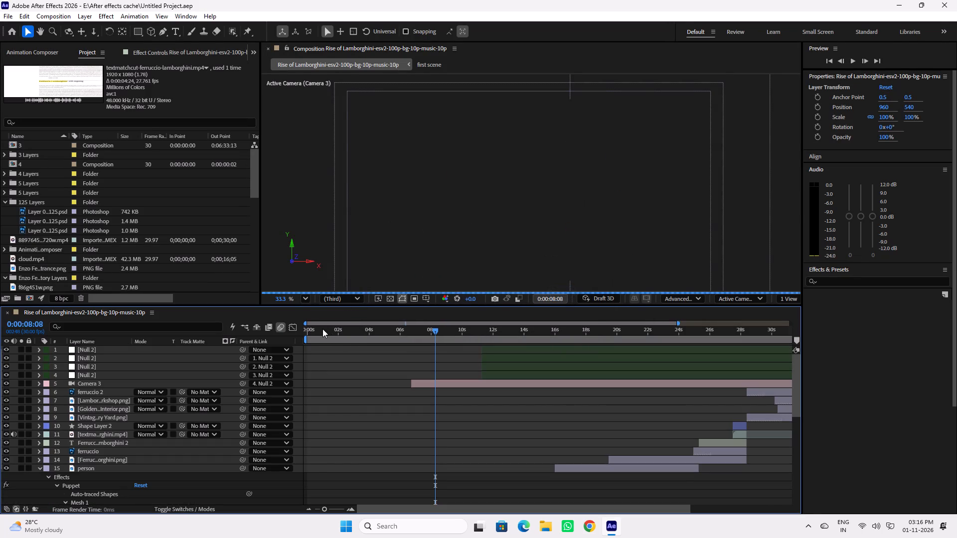
drag(322, 329, 318, 331)
drag(321, 332, 304, 334)
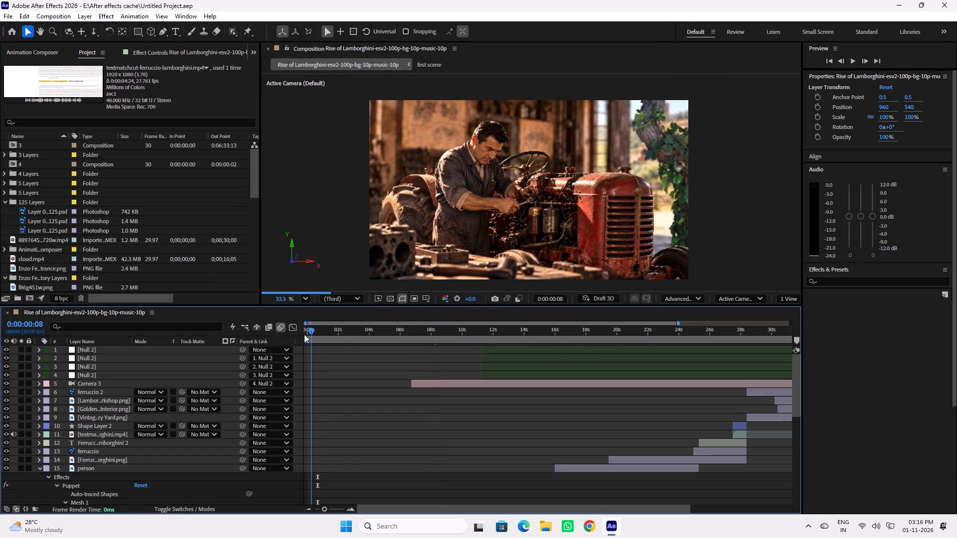
drag(304, 334, 303, 334)
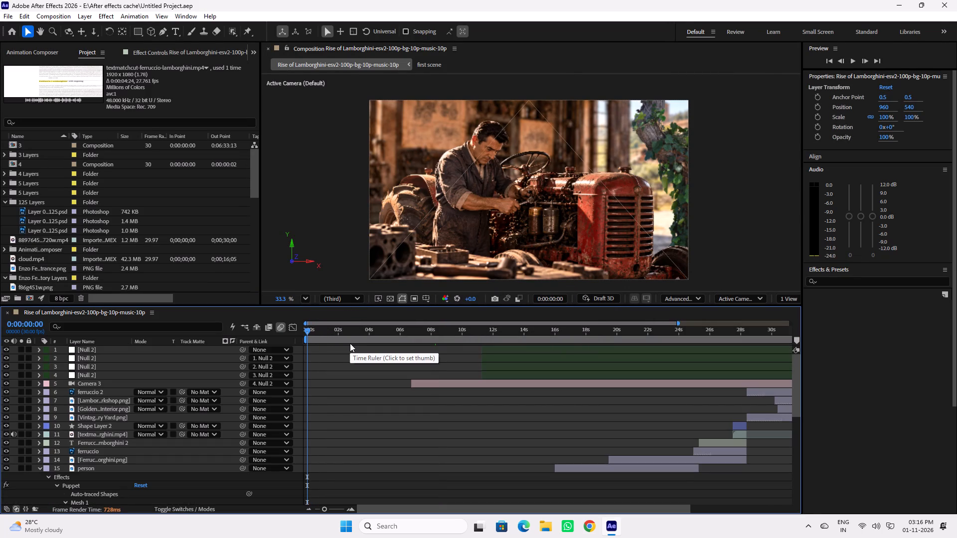
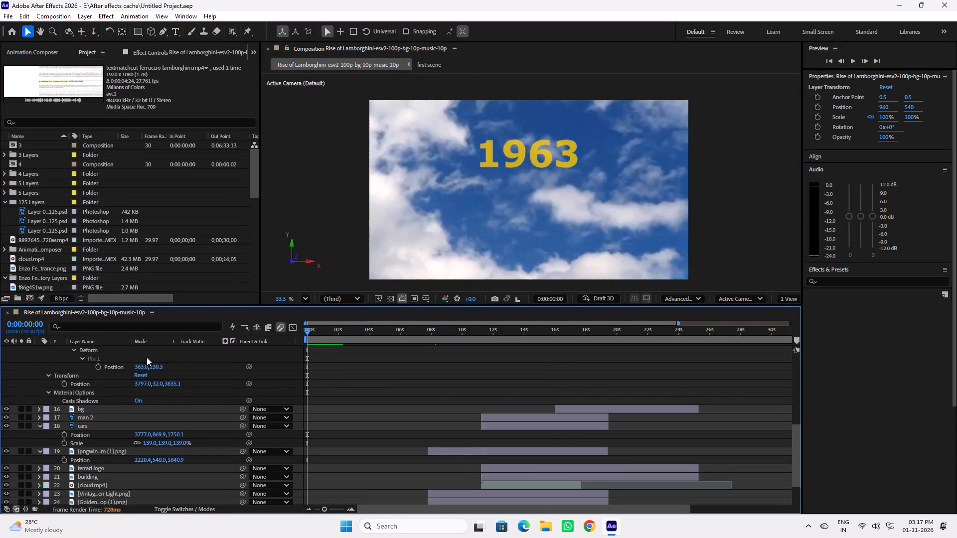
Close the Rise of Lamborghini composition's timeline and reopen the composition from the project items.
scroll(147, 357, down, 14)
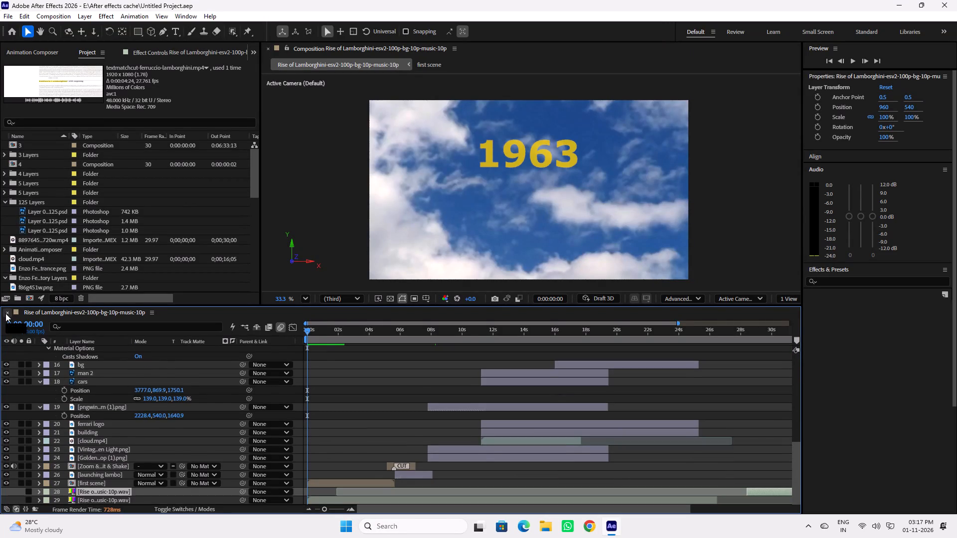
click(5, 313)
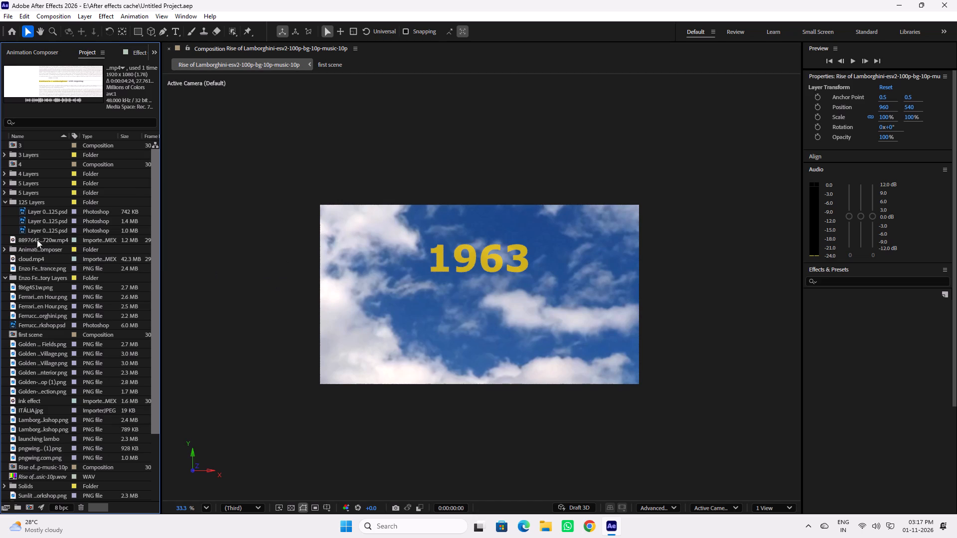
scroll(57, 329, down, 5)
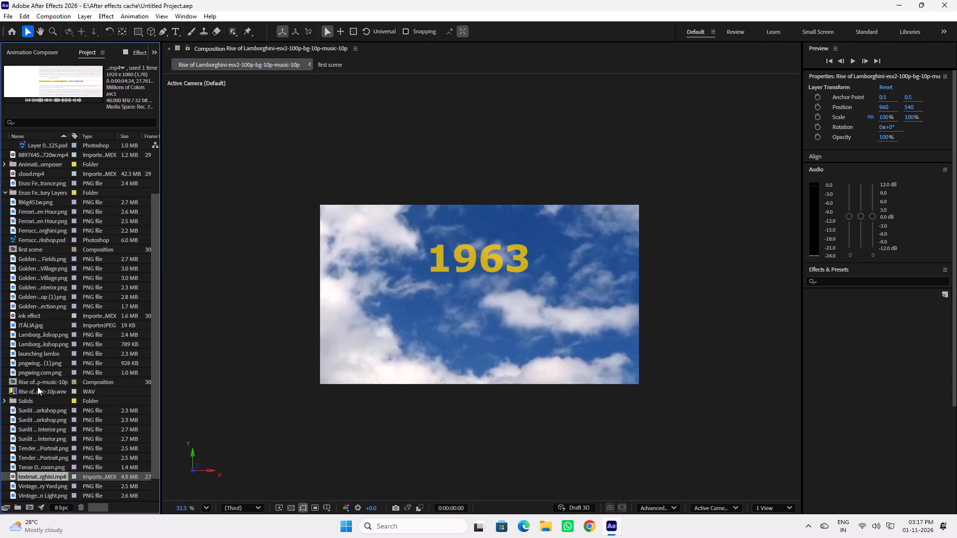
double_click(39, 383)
Play a short preview of the Rise of Lamborghini composition from its first frame, stopping at 0:00:00:16.
scroll(429, 268, down, 2)
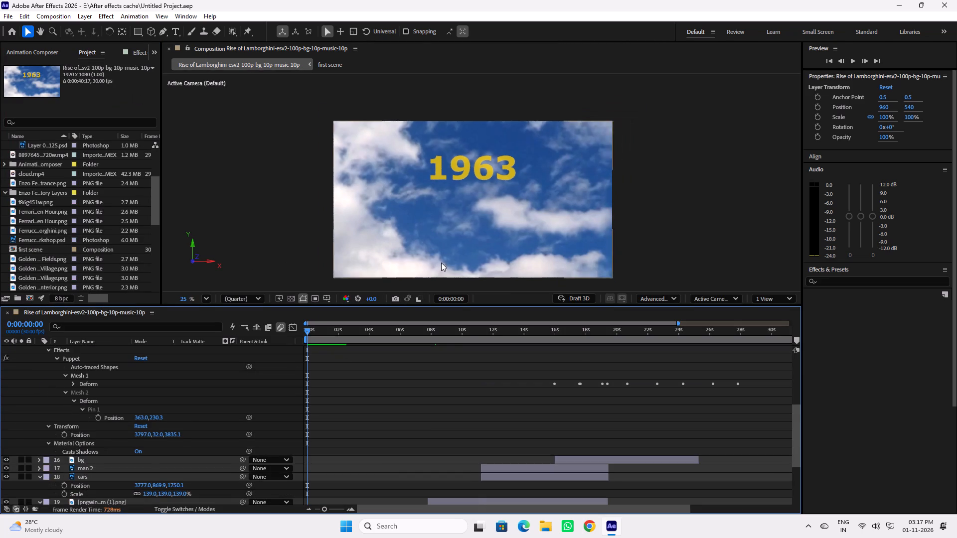
scroll(441, 263, down, 3)
scroll(453, 361, up, 1)
scroll(450, 265, up, 3)
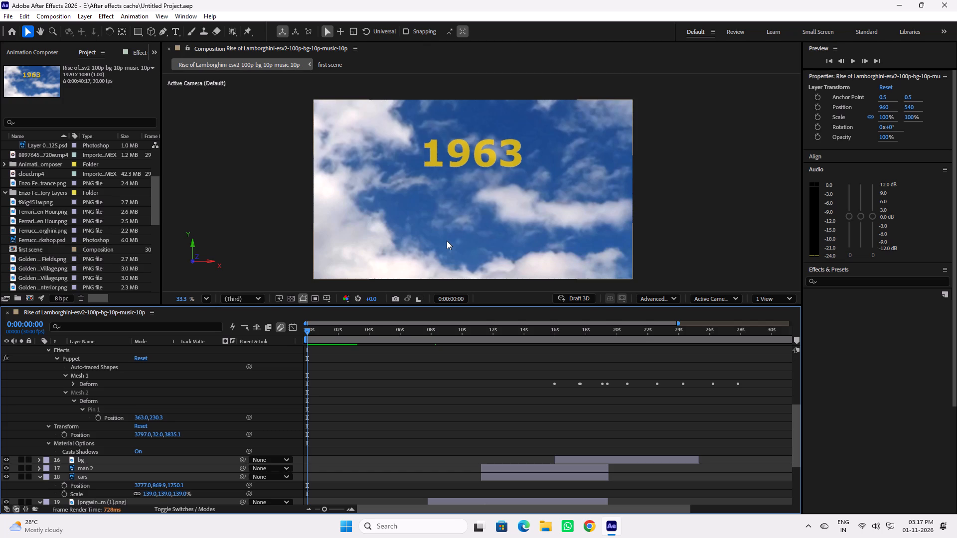
key(space)
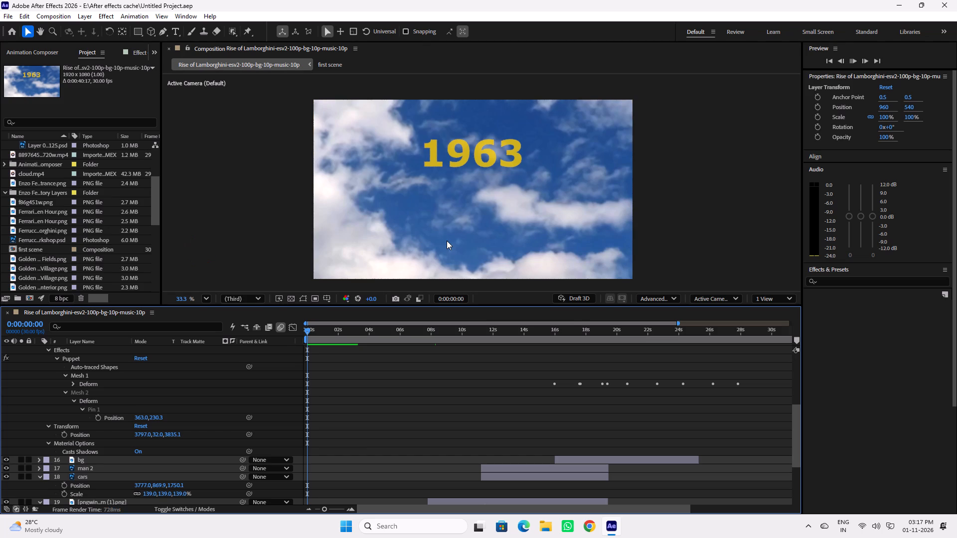
key(space)
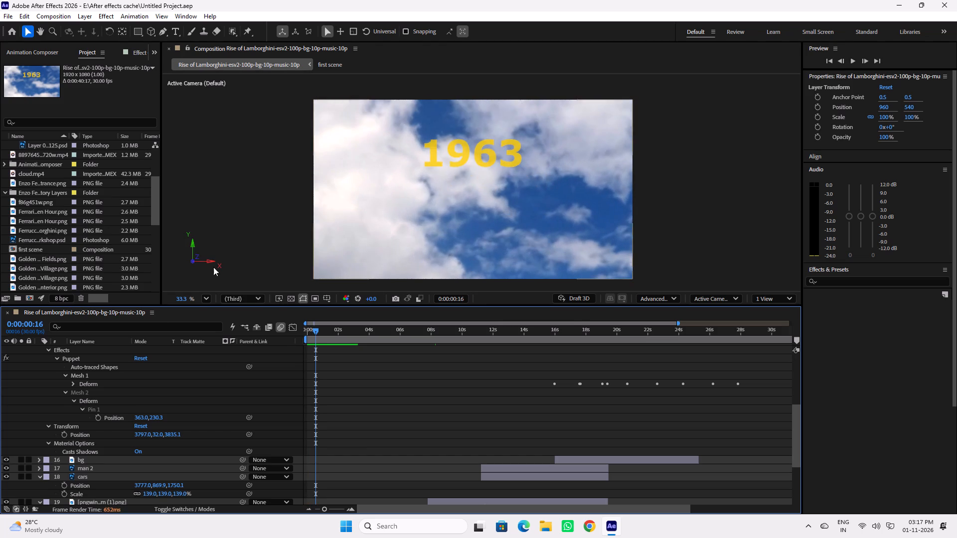
Delete all layers from the Rise of Lamborghini composition.
scroll(189, 426, down, 3)
scroll(318, 452, down, 5)
click(363, 430)
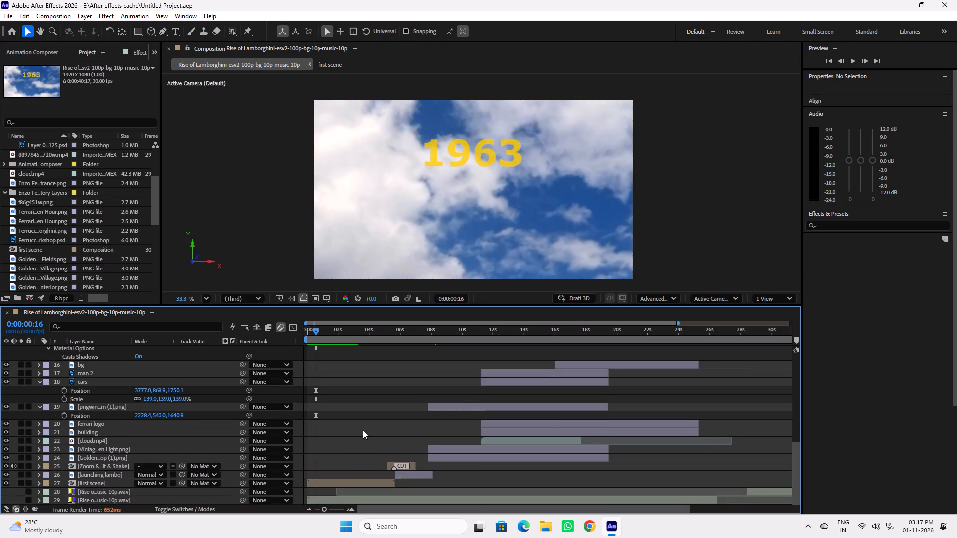
key(ctrl+a)
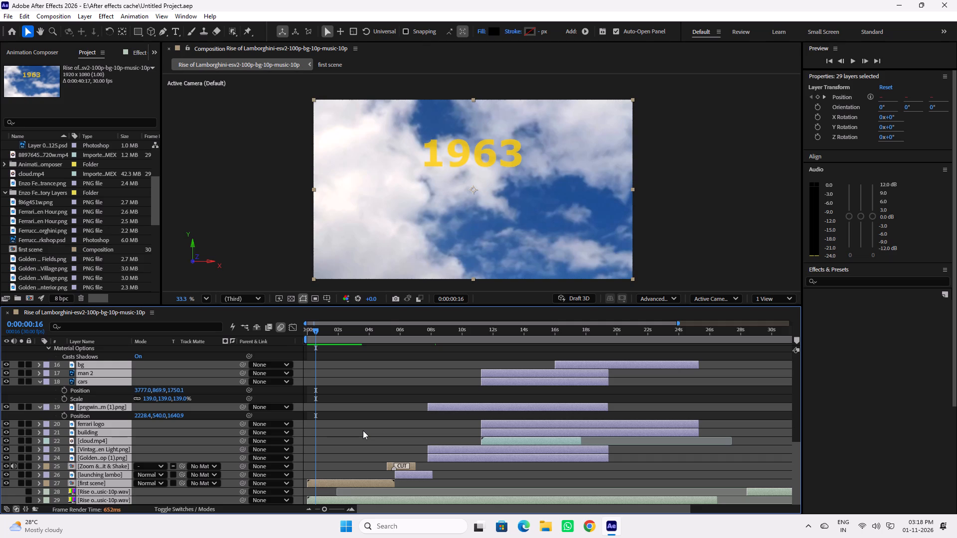
key(Delete)
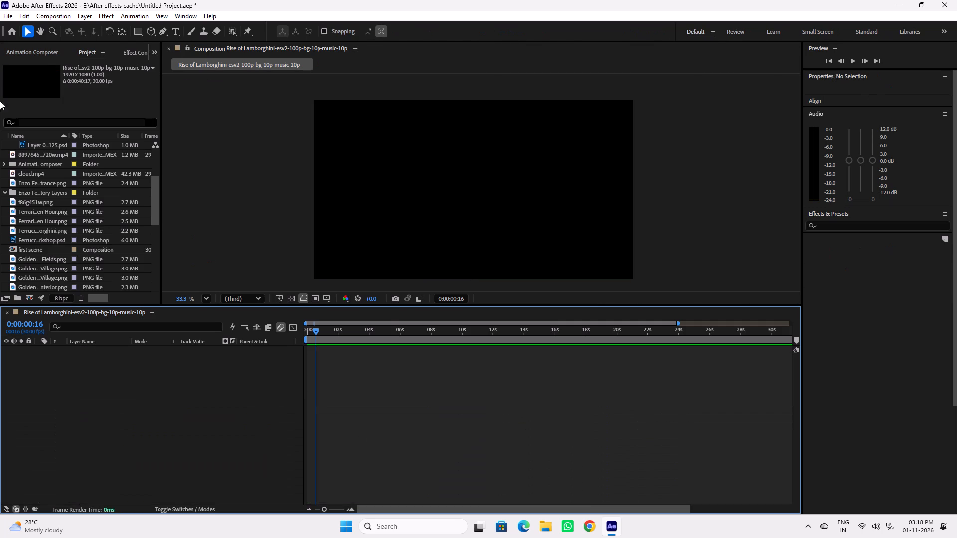
Delete all footage, folders and compositions from the project, including the folders' contents.
click(5, 222)
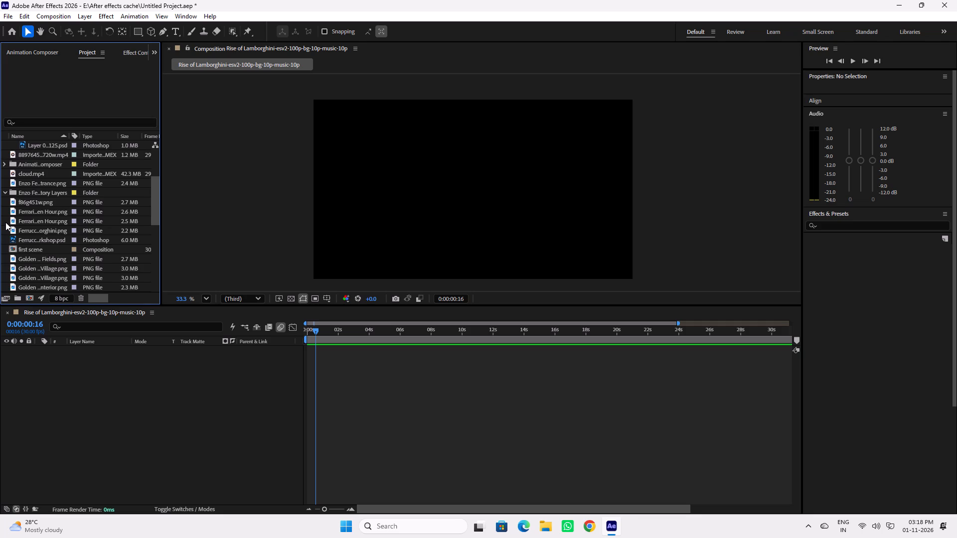
key(ctrl+a)
key(Delete)
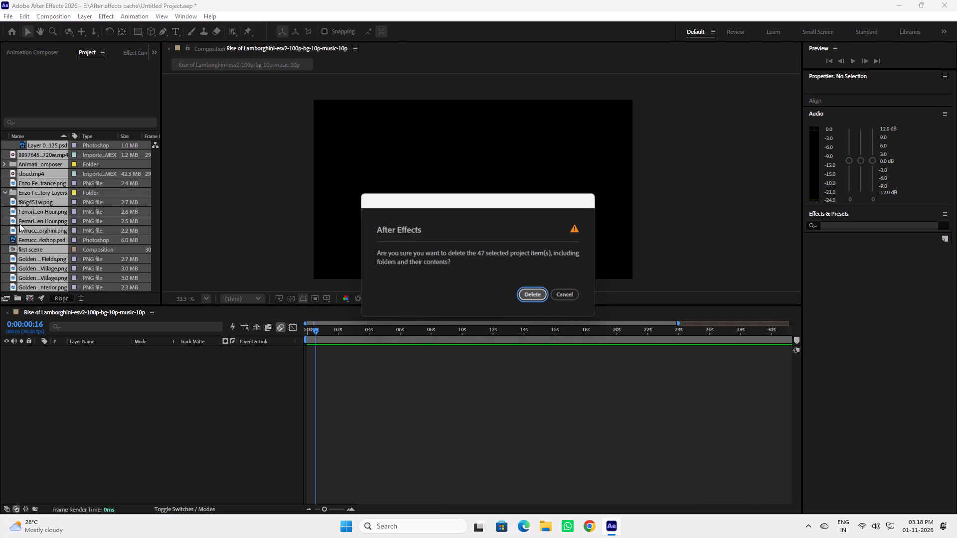
key(Return)
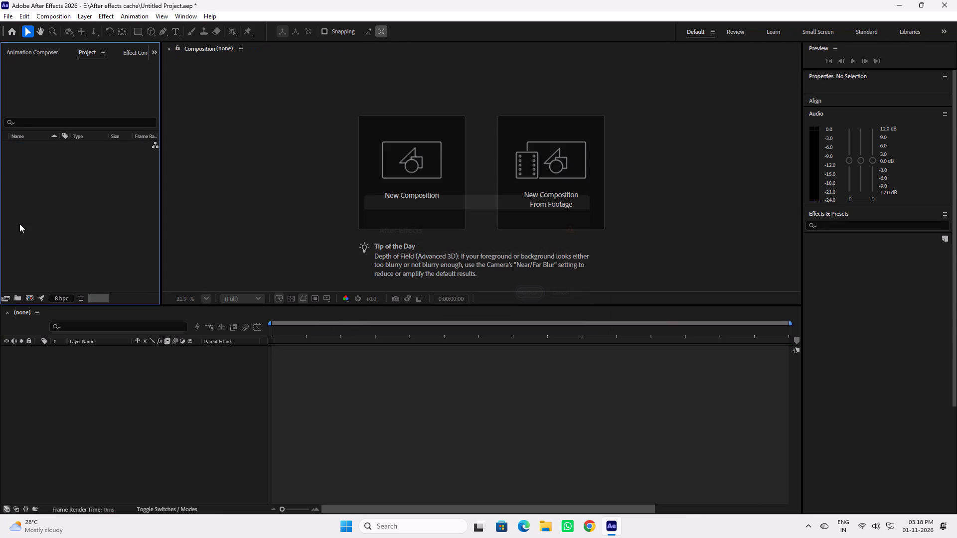
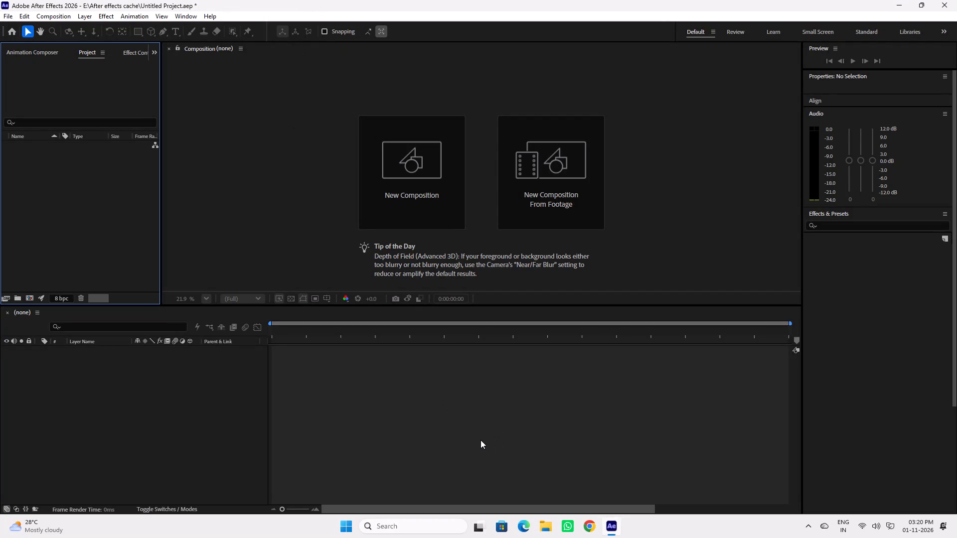
Save the emptied project under its existing file name.
key(ctrl+s)
click(407, 398)
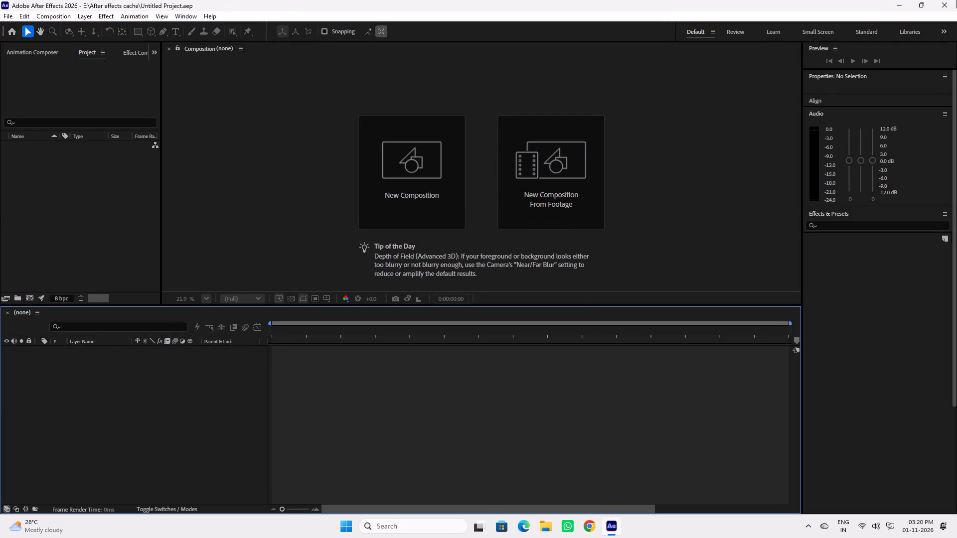
Start a file import into the empty project and browse to the Downloads folder.
double_click(33, 199)
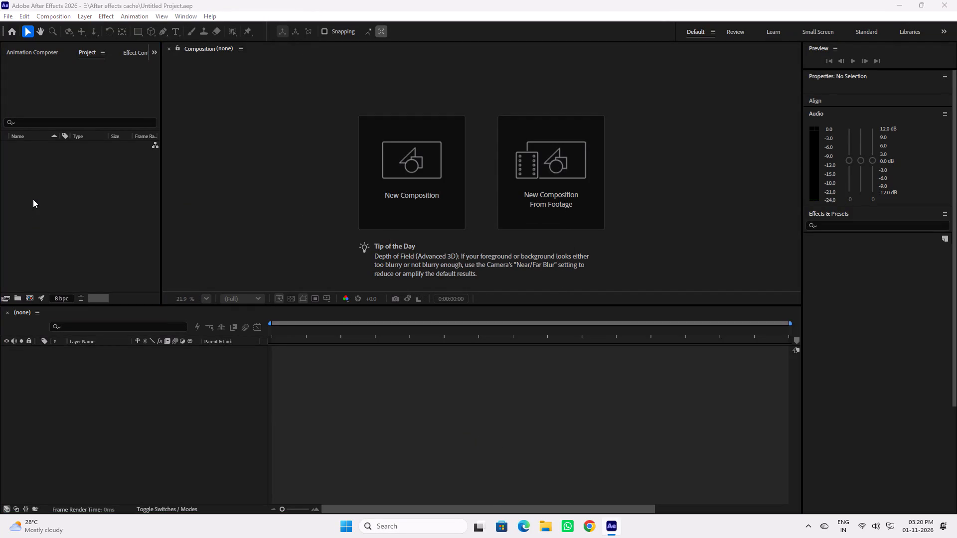
click(117, 182)
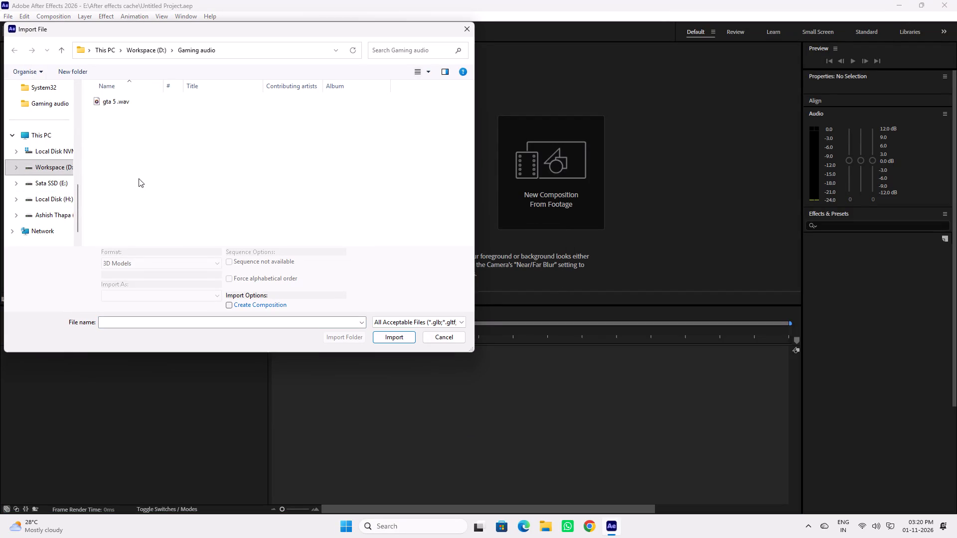
scroll(59, 152, down, 3)
scroll(55, 174, up, 5)
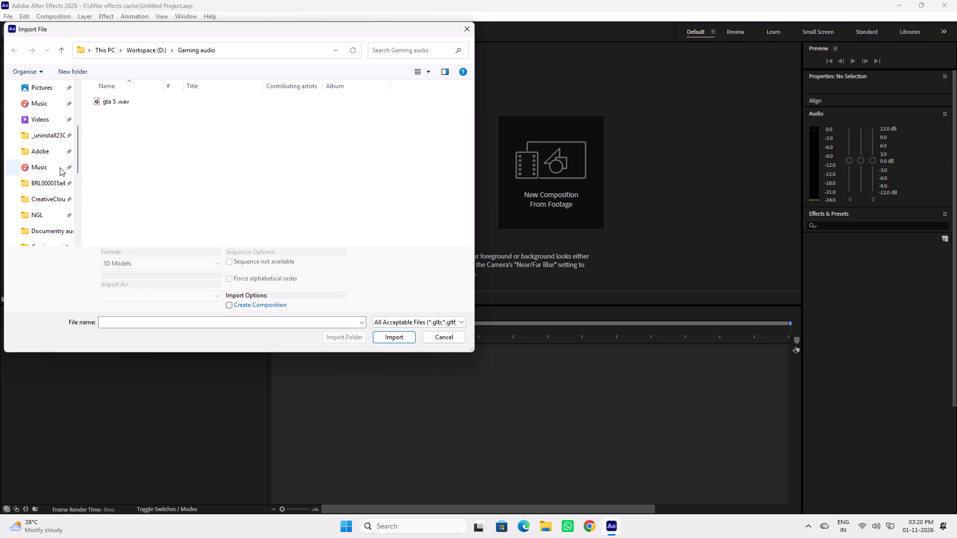
scroll(58, 180, up, 3)
click(46, 170)
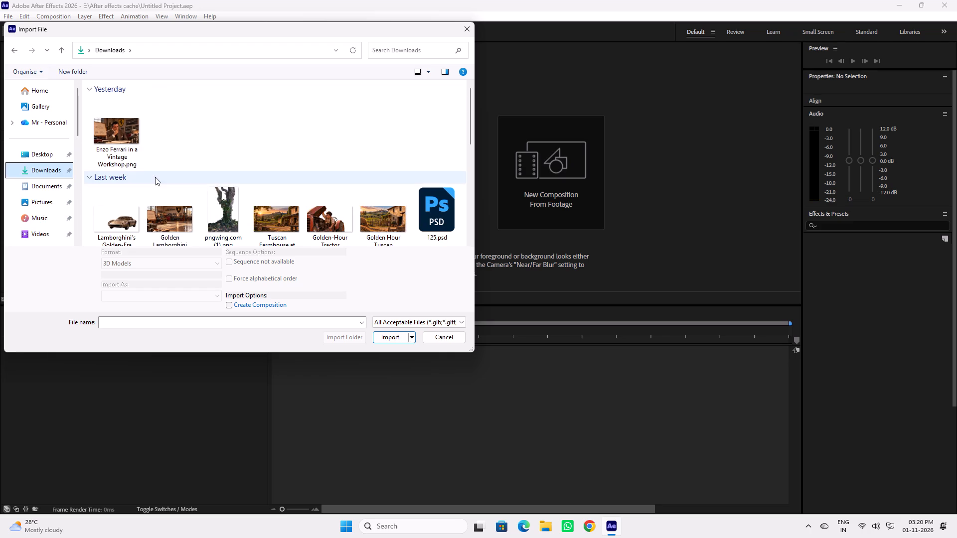
click(257, 140)
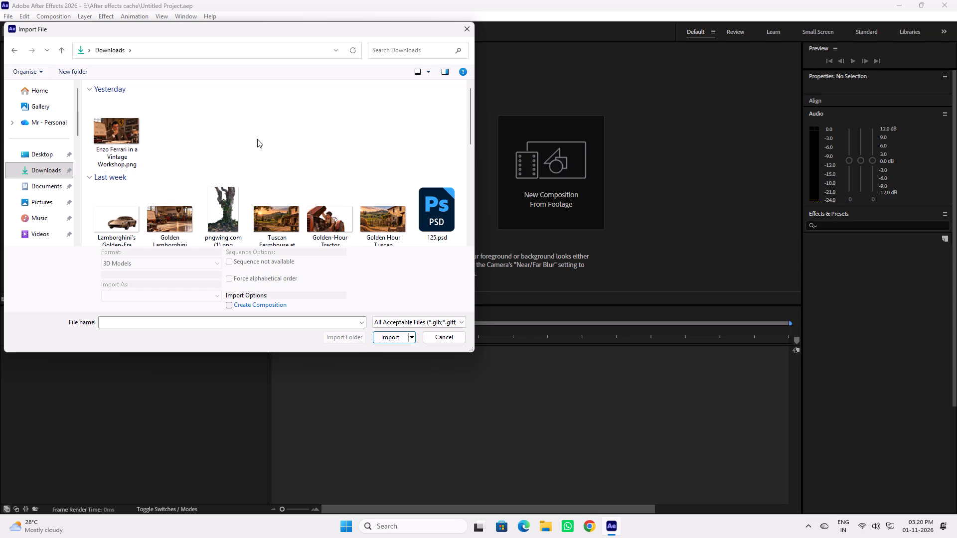
click(257, 139)
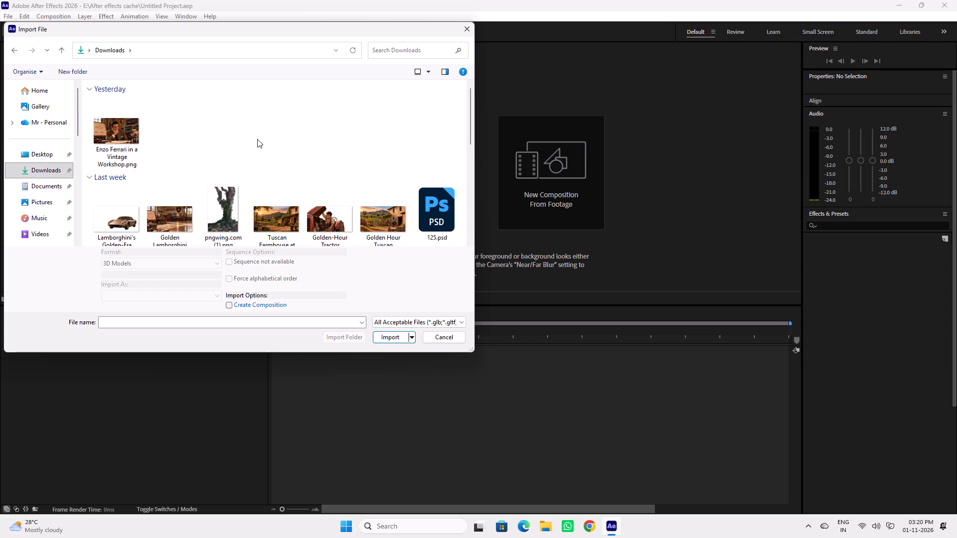
click(257, 139)
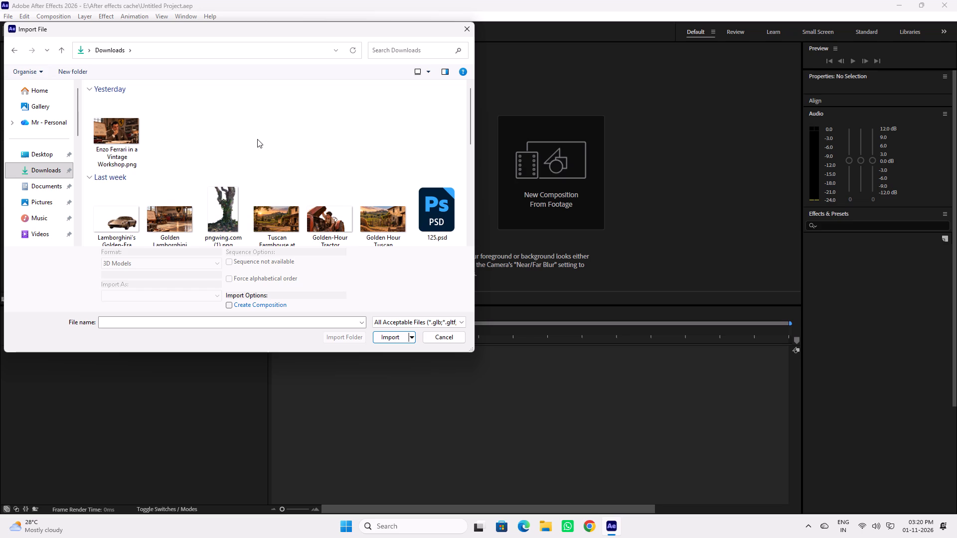
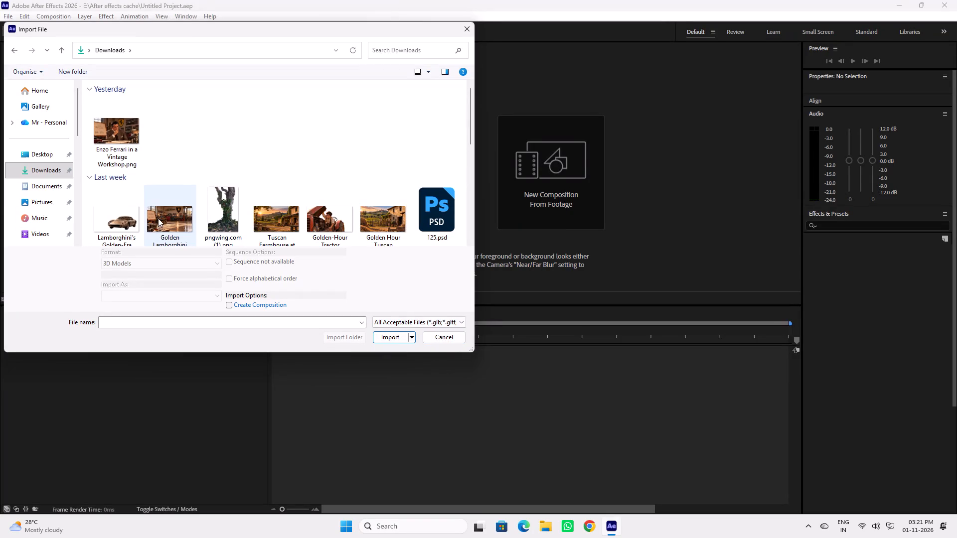
Import Rise of Lamborghini-esv2-100p-bg-10p-music-10p.wav as footage from the Documentry audio folder on the Workspace (D:) drive.
scroll(67, 192, down, 6)
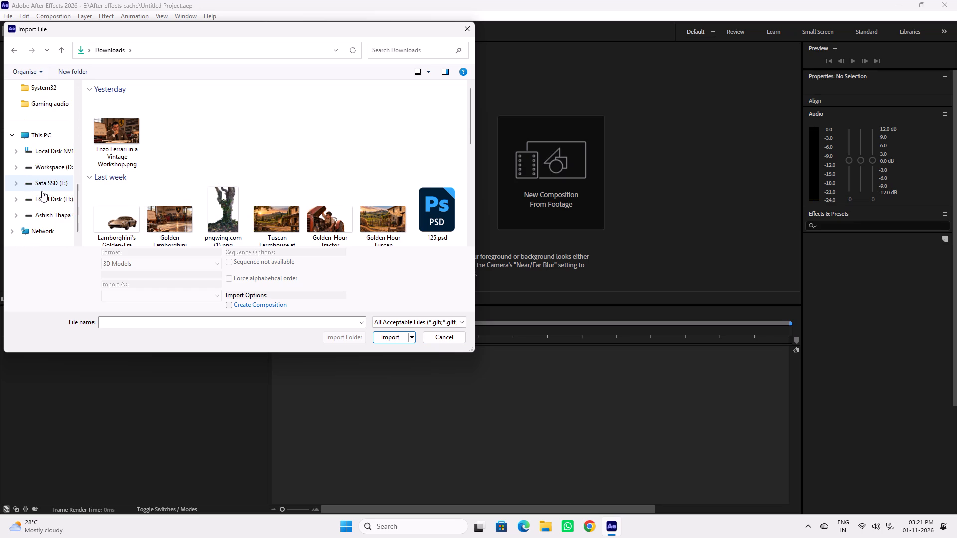
click(46, 168)
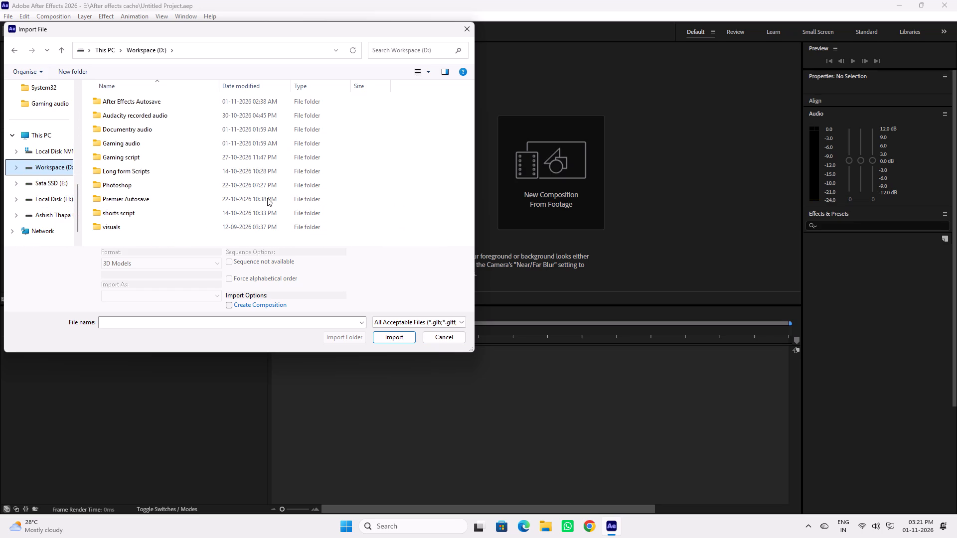
scroll(178, 215, down, 1)
double_click(149, 126)
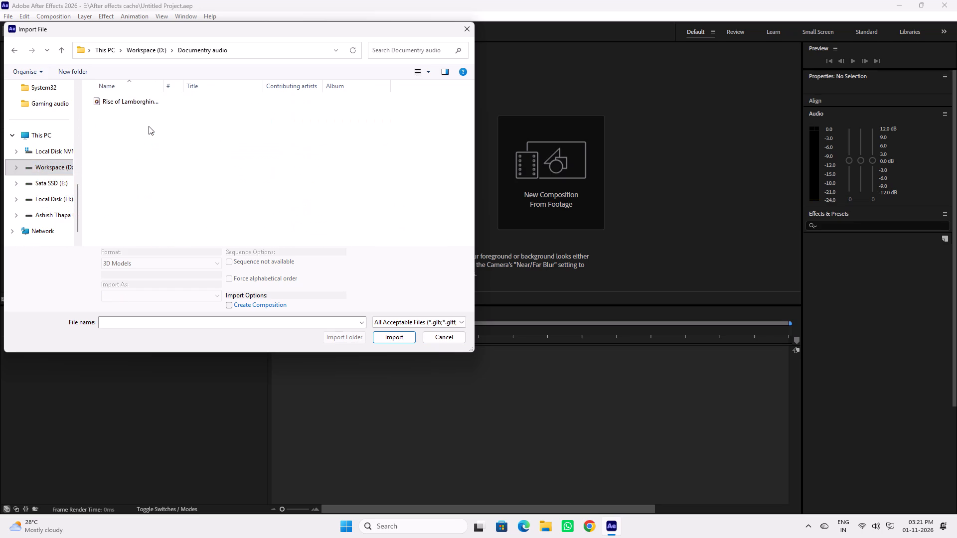
click(58, 54)
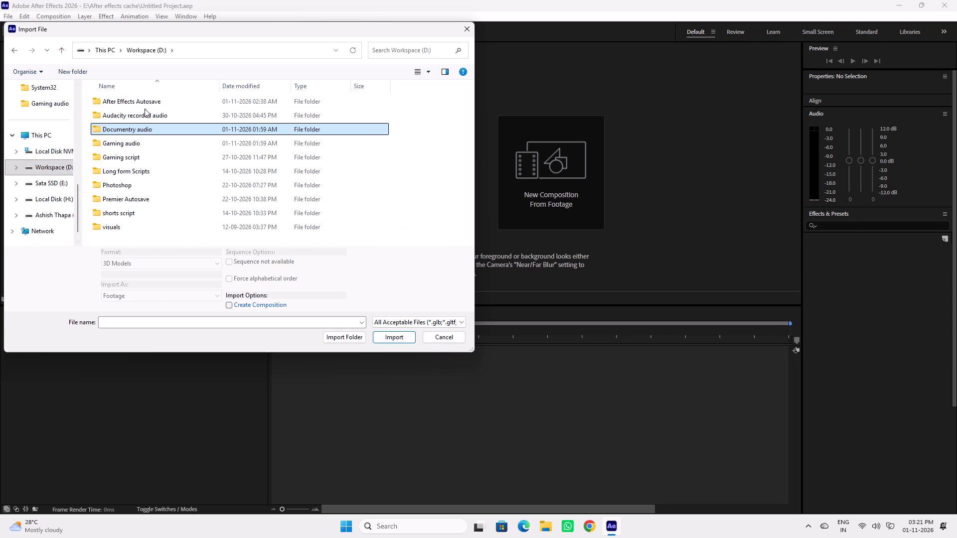
double_click(146, 115)
click(146, 118)
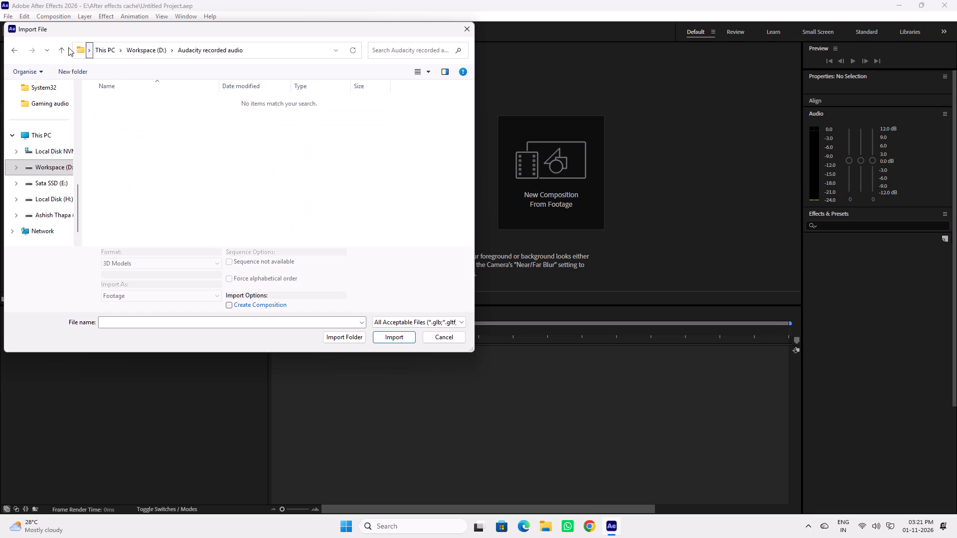
click(62, 46)
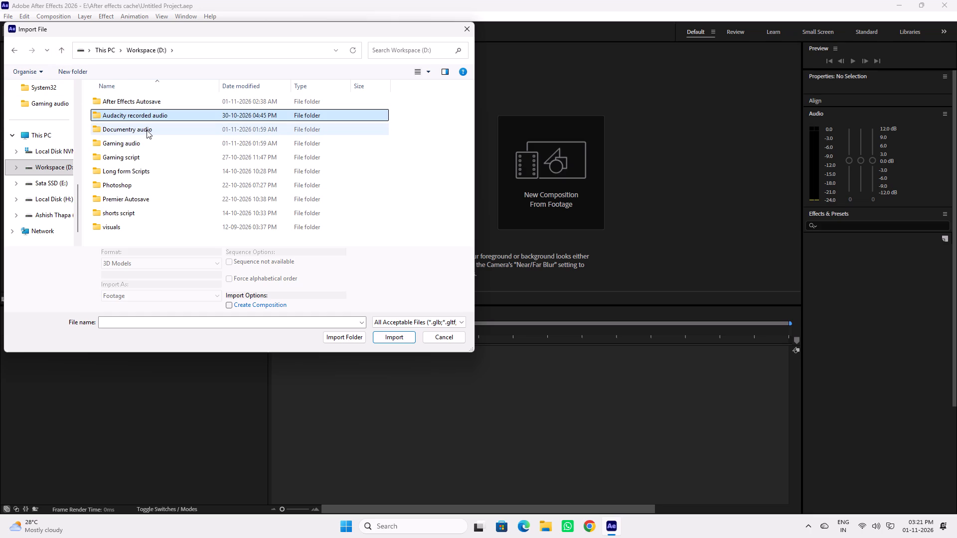
double_click(147, 130)
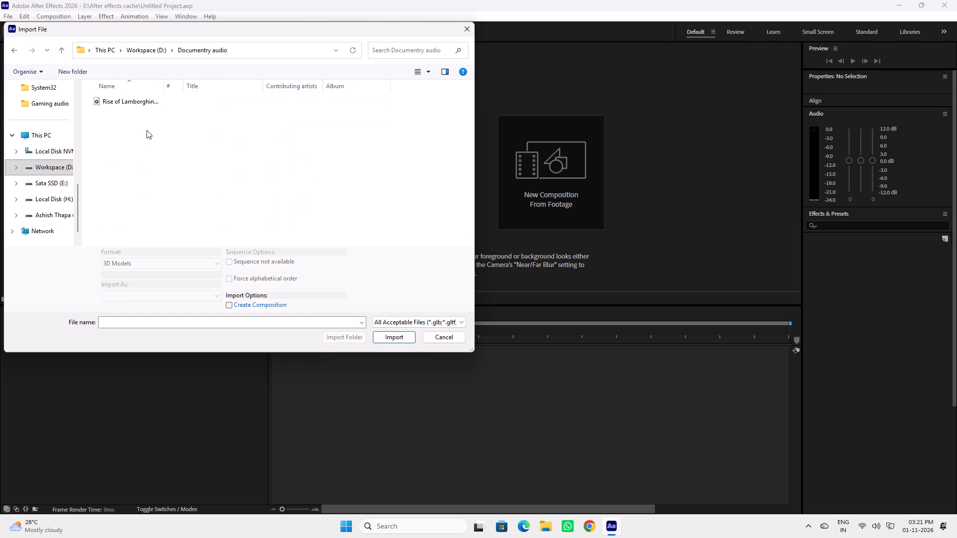
click(147, 145)
click(131, 93)
click(129, 103)
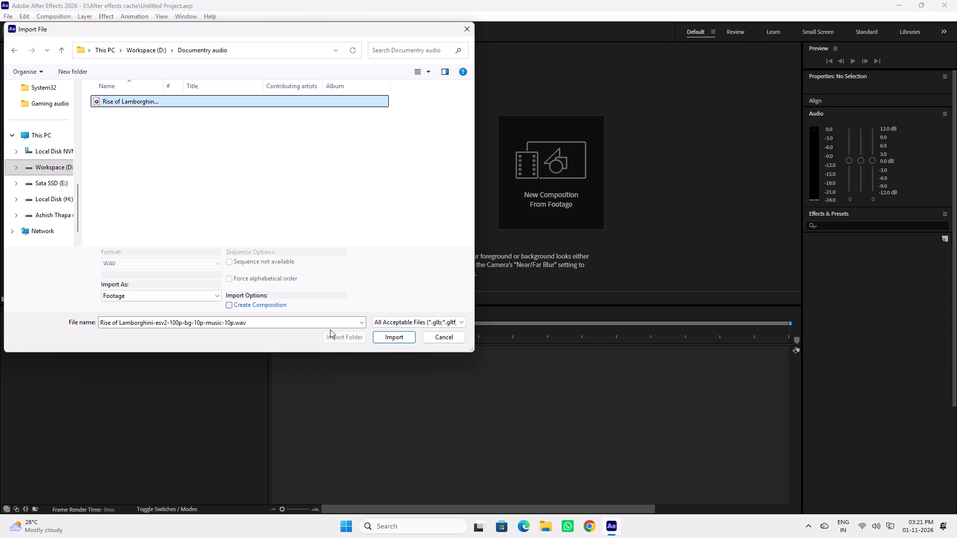
click(381, 338)
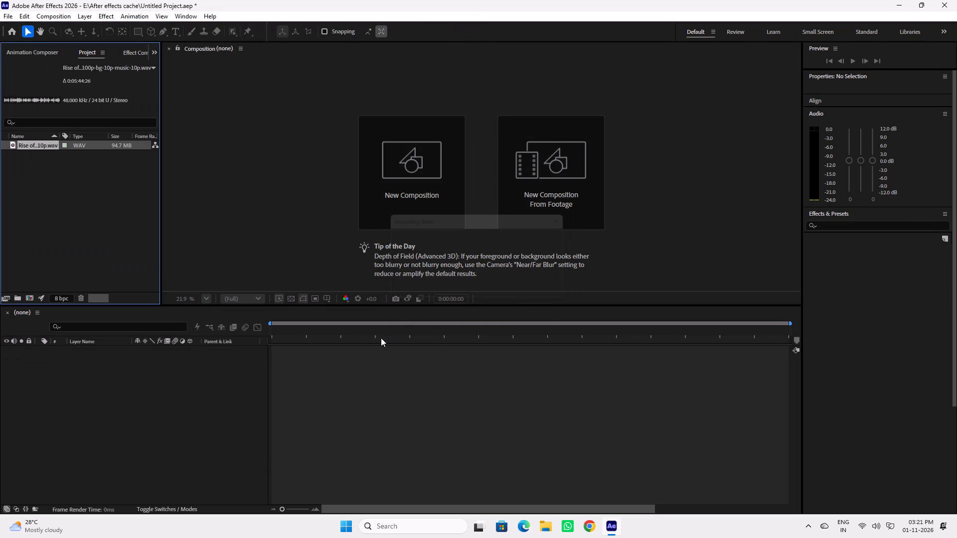
Create a composition from the imported Rise of Lamborghini WAV and return the playhead to 0:00:00:00.
drag(36, 145, 96, 458)
drag(283, 330, 275, 330)
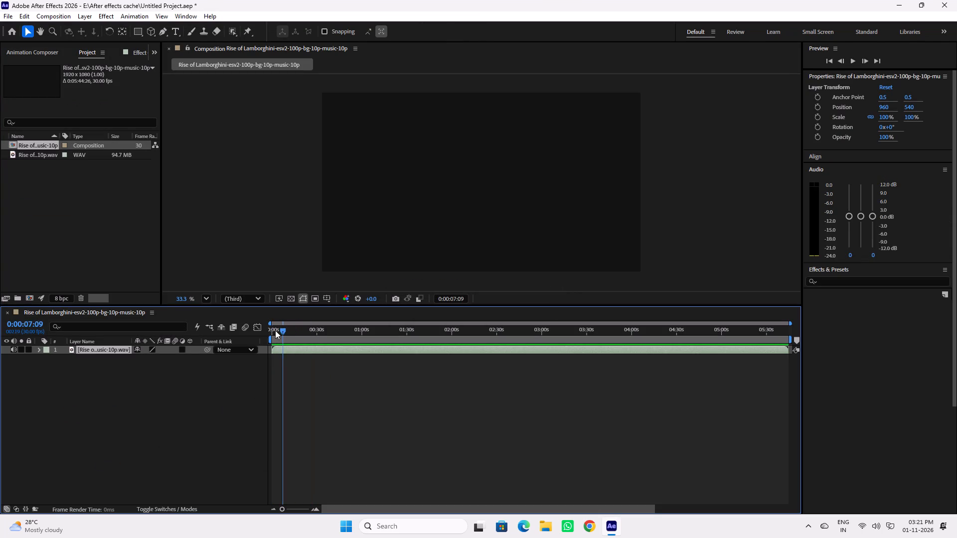
drag(275, 330, 263, 332)
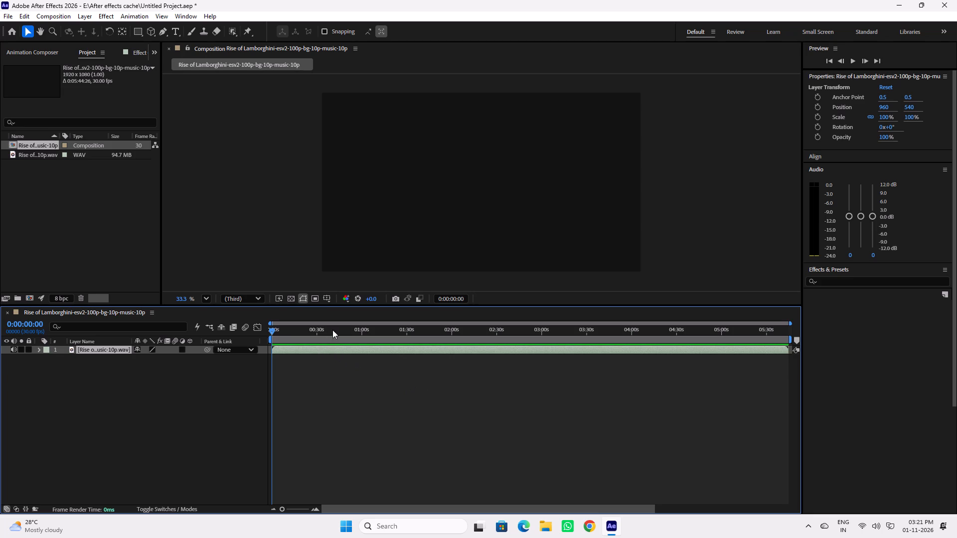
Listen to the voice-over in the audio composition, scrubbing through the timeline and playing it from the start.
drag(347, 329, 478, 339)
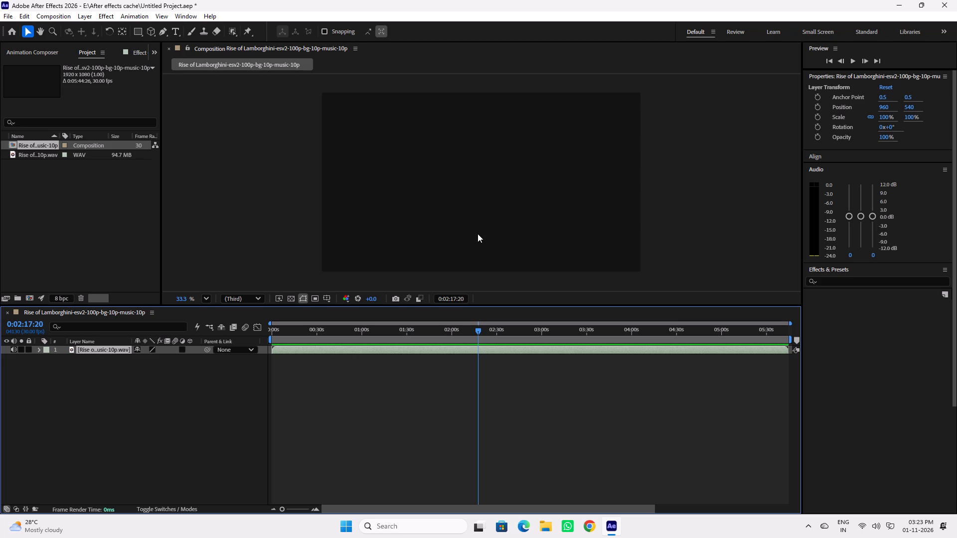
click(478, 234)
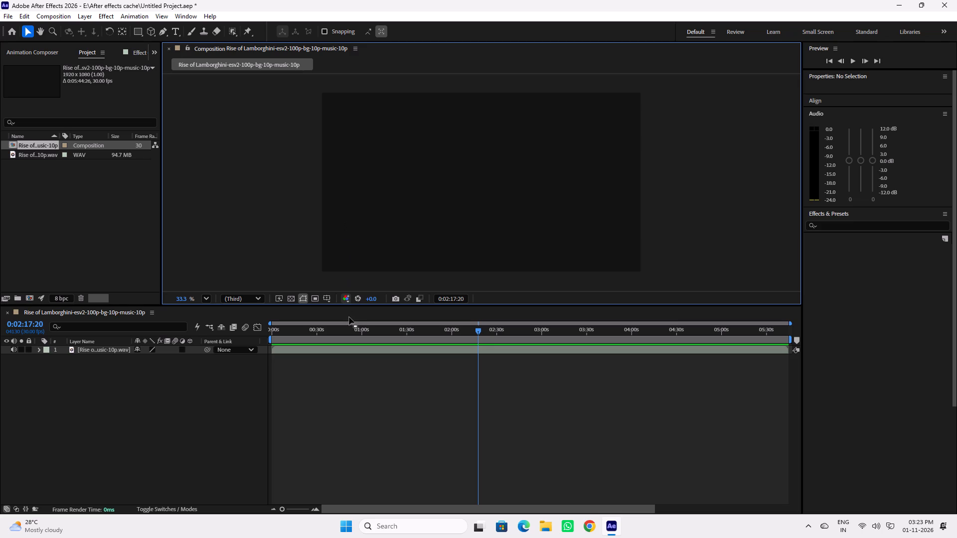
drag(347, 328, 266, 329)
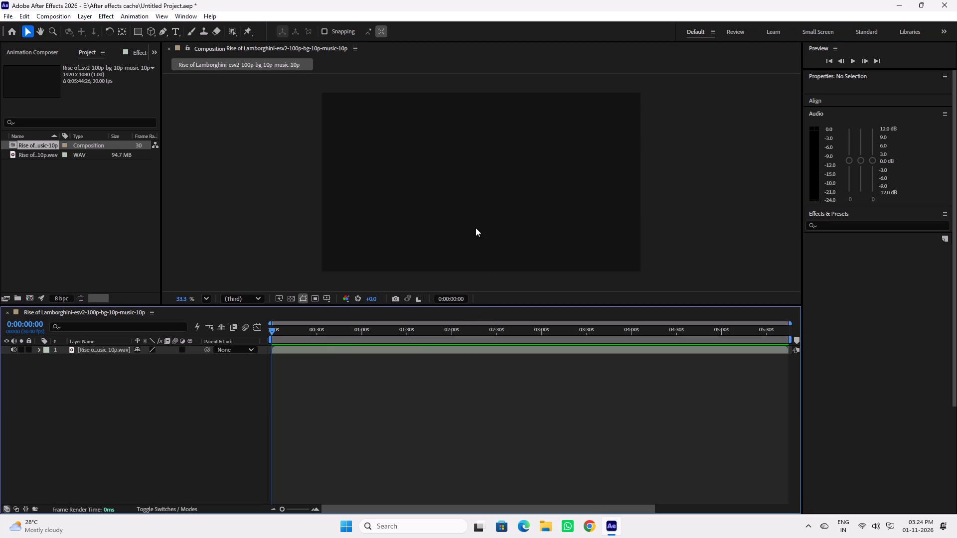
click(446, 414)
drag(308, 339, 307, 339)
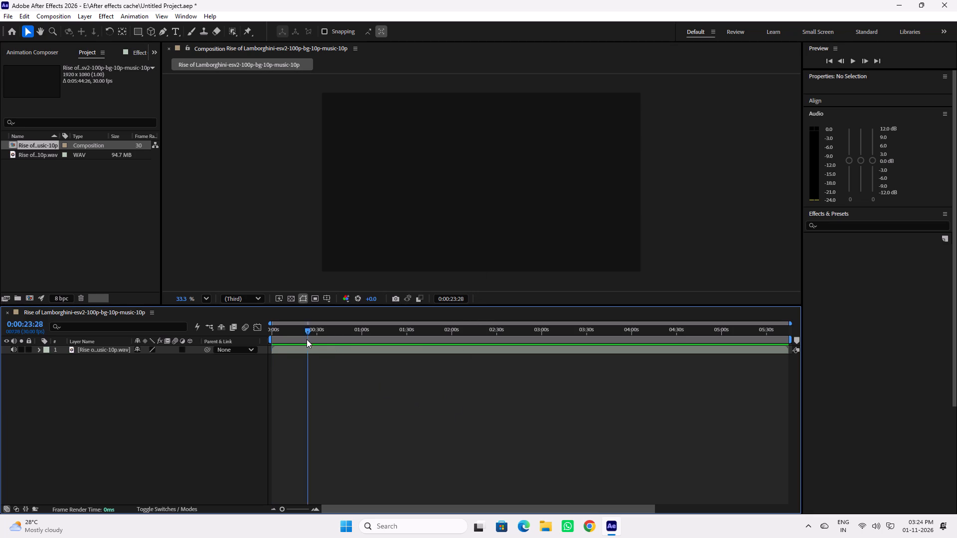
drag(307, 339, 280, 339)
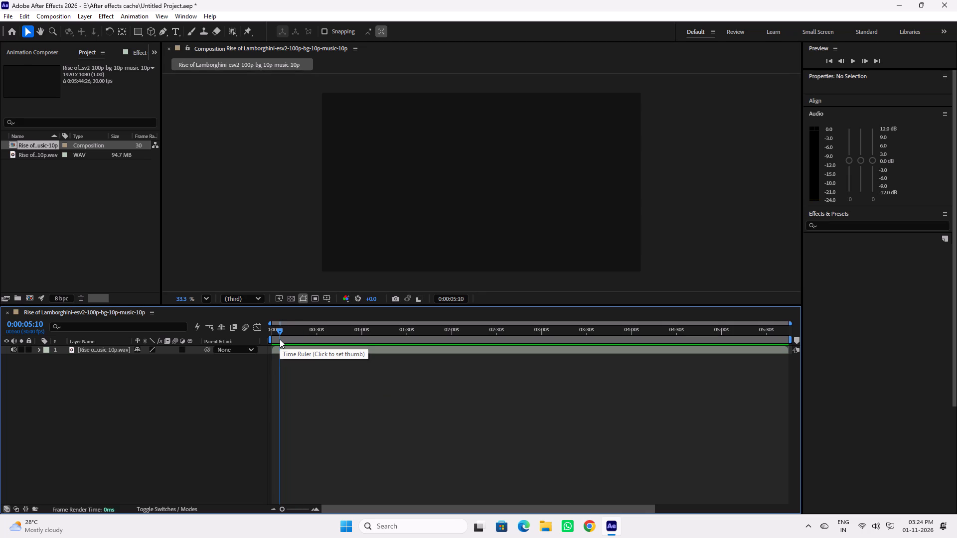
key(space)
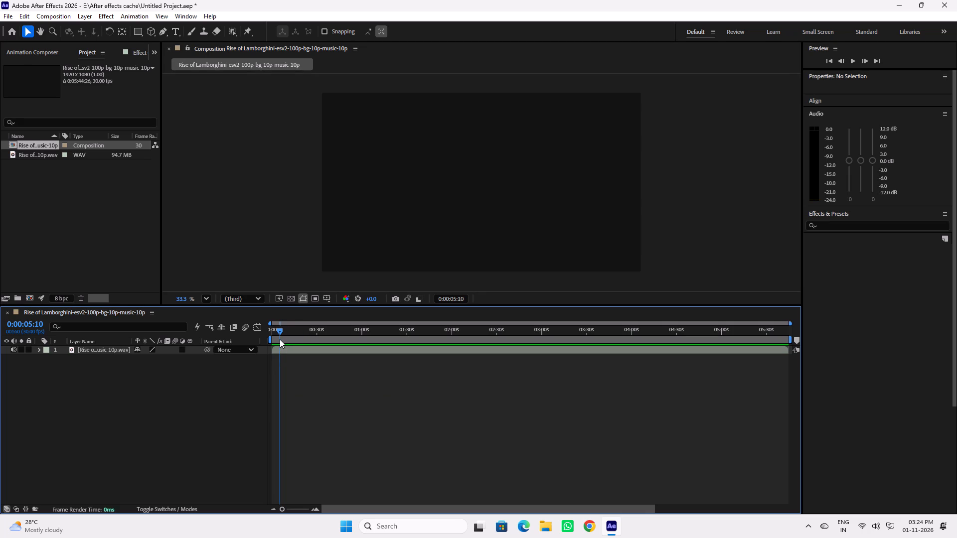
drag(288, 334, 252, 332)
key(space)
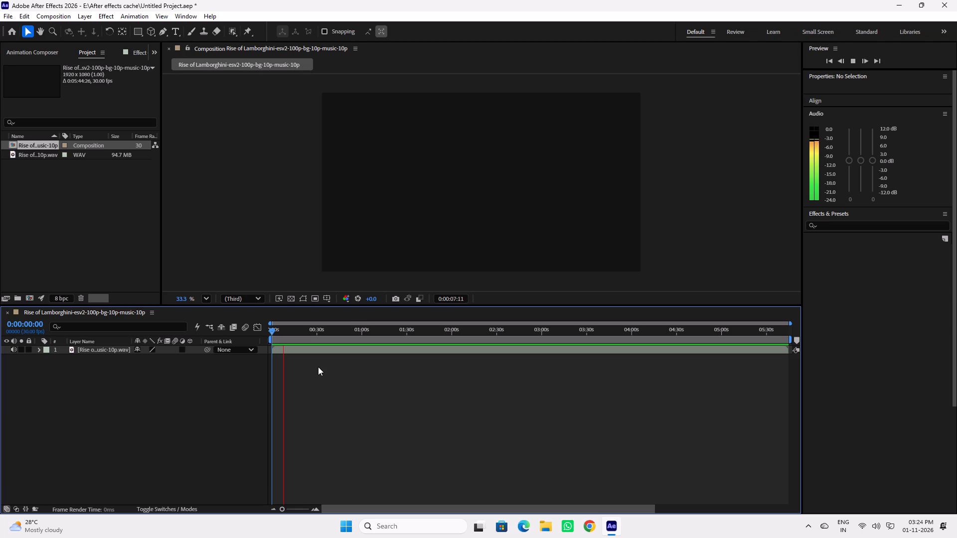
key(space)
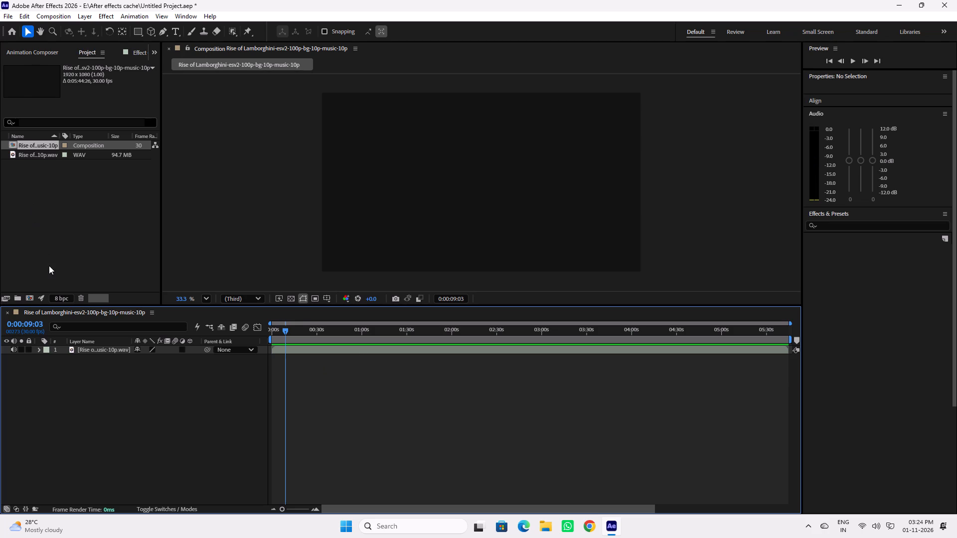
Create a new composition named "scene 1", keeping the default preset and duration.
click(28, 299)
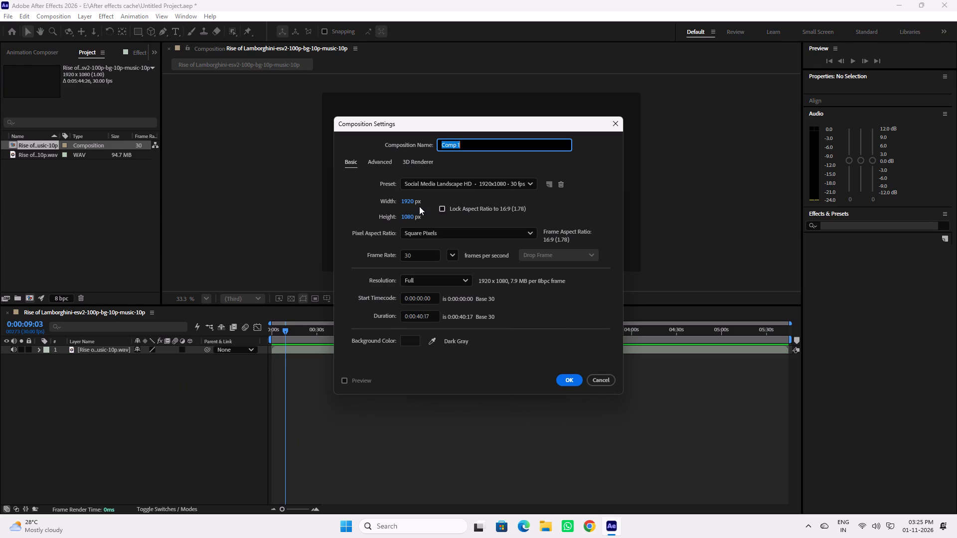
click(422, 318)
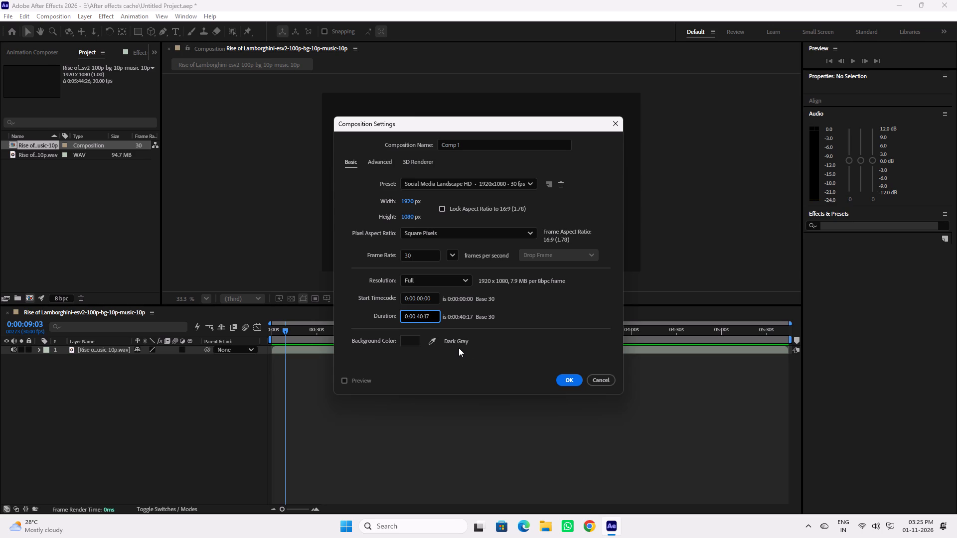
drag(472, 145, 416, 148)
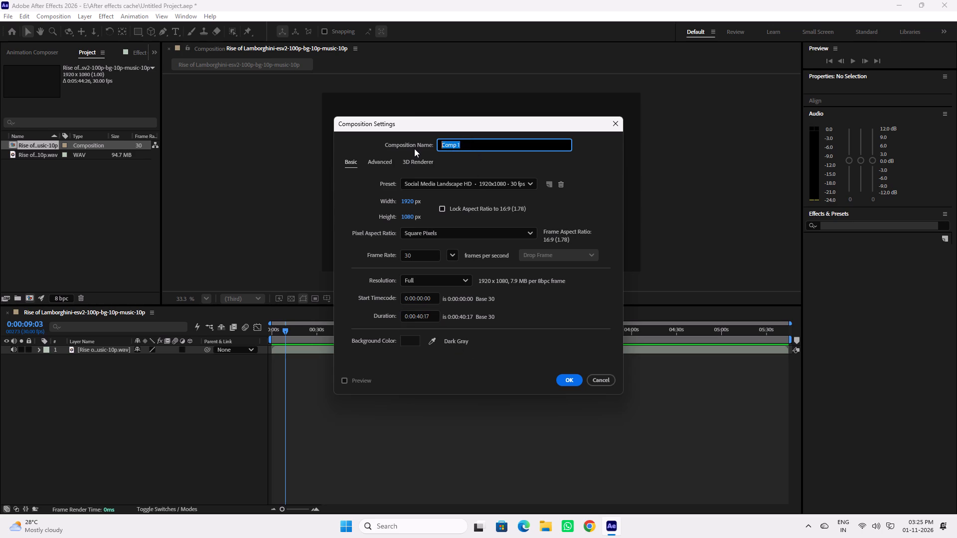
key(s)
key(BackSpace)
text(scene)
key(space)
key(1)
click(569, 379)
click(390, 383)
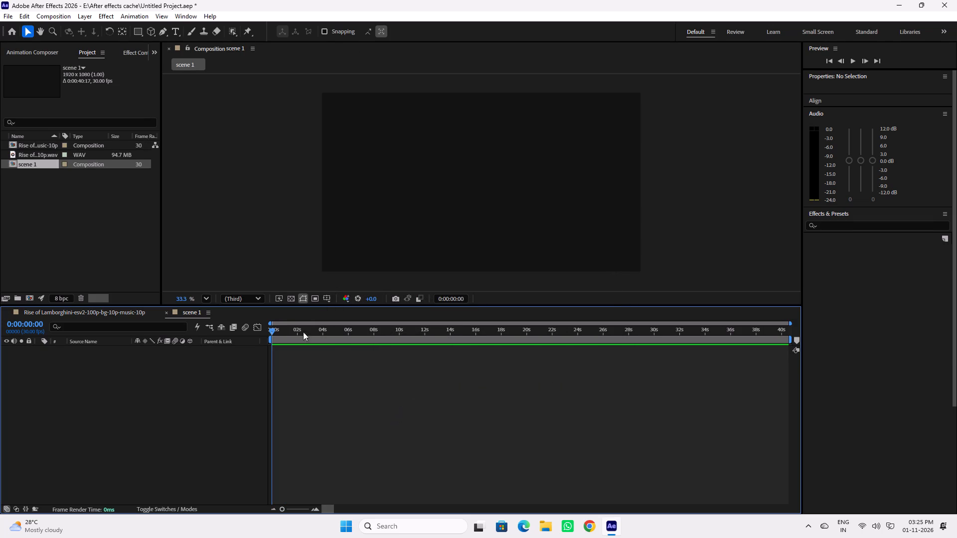
Rename the composition made from the WAV file as "main comp".
click(43, 145)
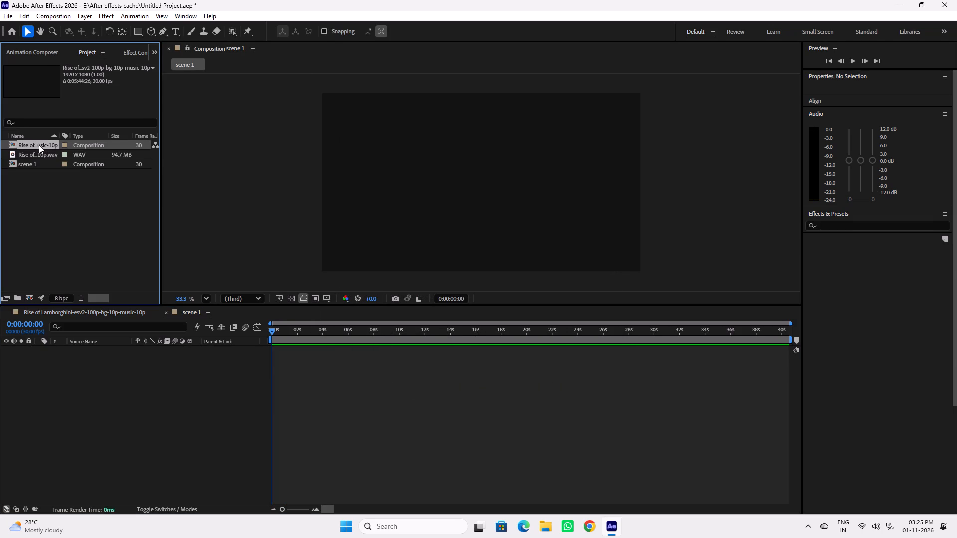
key(Return)
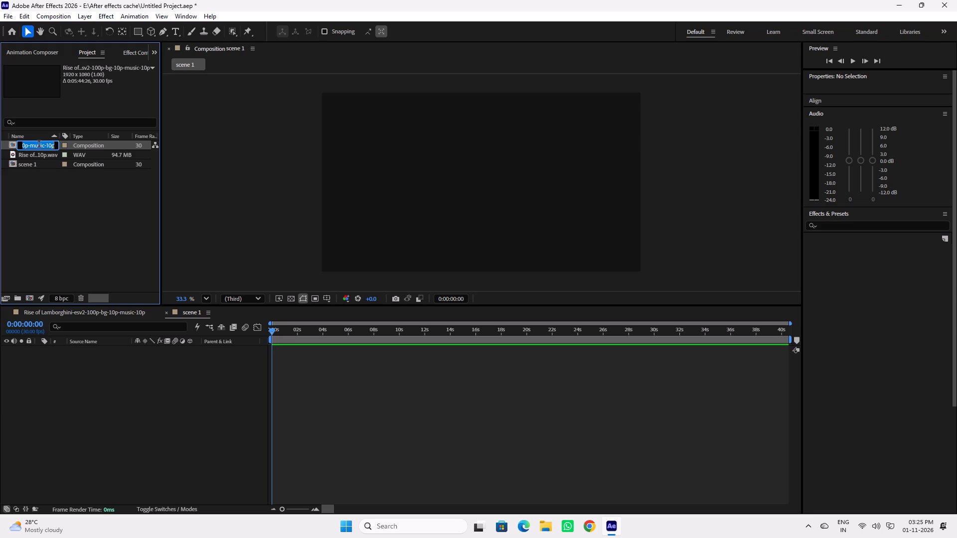
text(main comp)
key(Return)
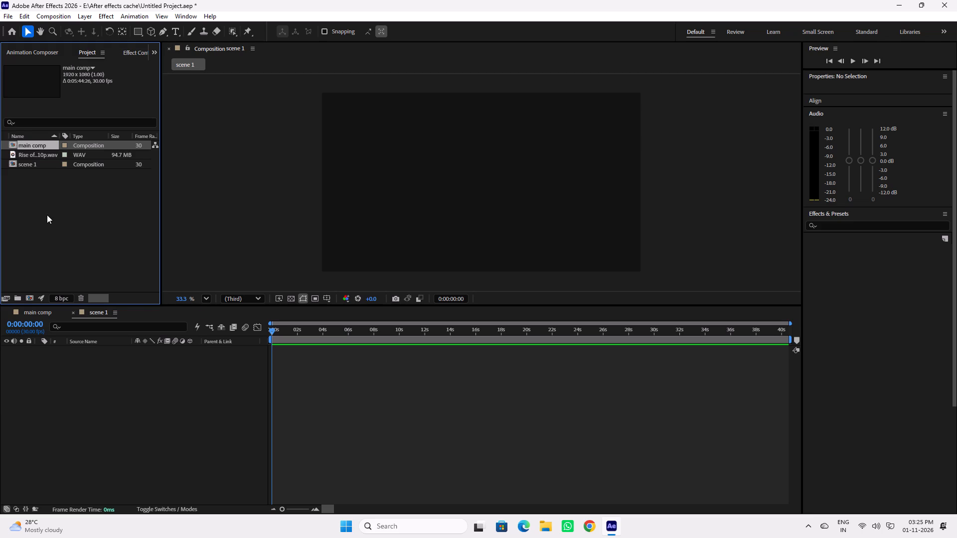
click(47, 215)
click(32, 167)
click(59, 209)
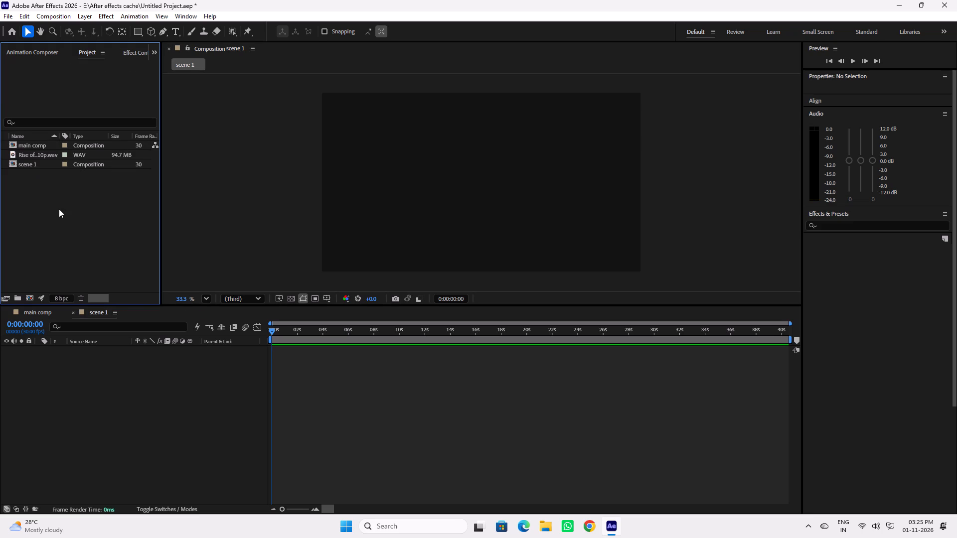
Add the Rise of Lamborghini WAV to the scene 1 timeline as an audio layer starting at 0:00:00:00.
click(41, 151)
drag(35, 154, 59, 380)
click(365, 407)
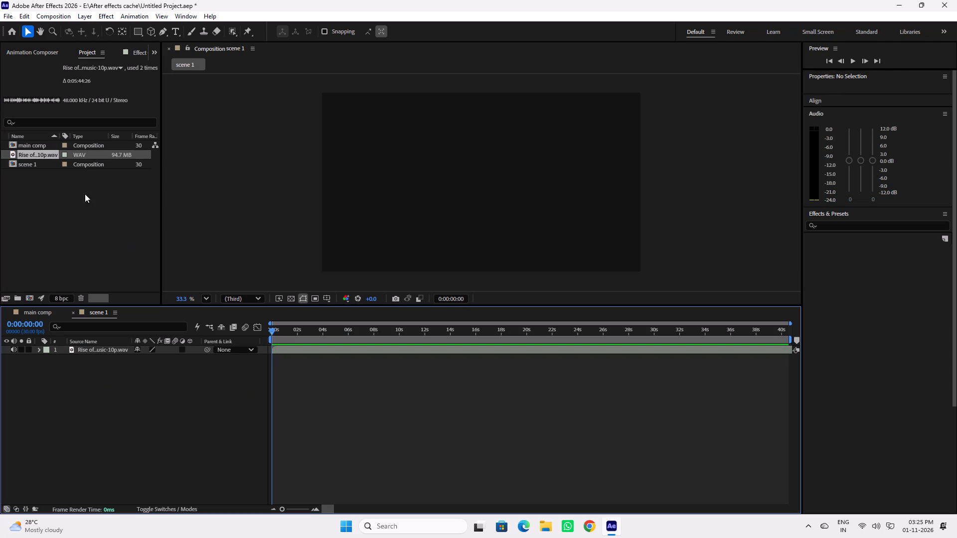
click(333, 407)
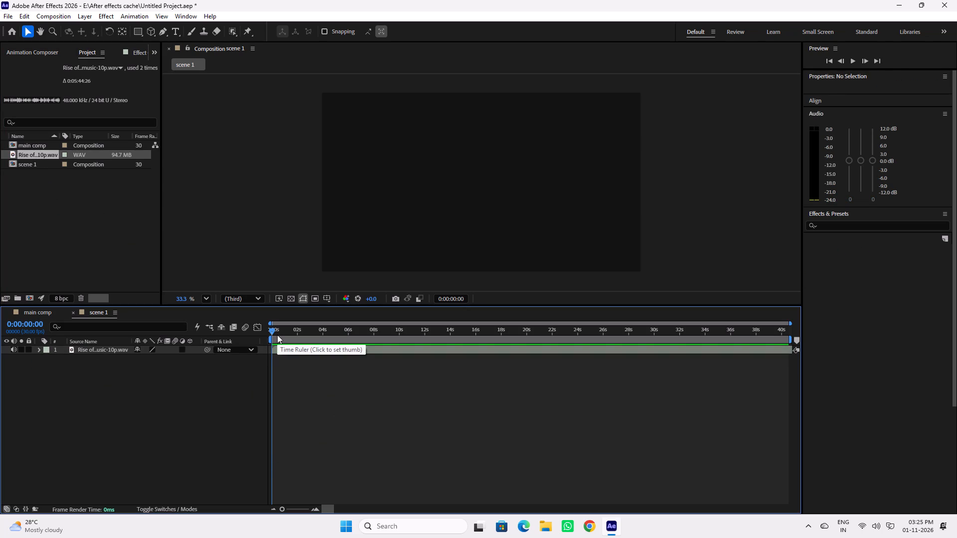
Split the scene 1 voice-over layer at the waveform pause at 0:00:36:27 and delete the part after it.
drag(304, 332, 748, 362)
key(space)
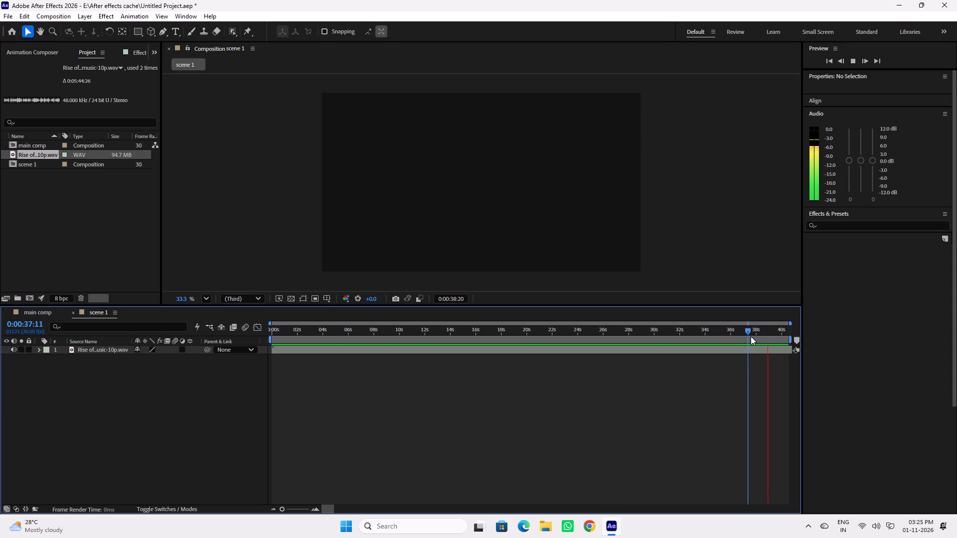
key(space)
click(745, 330)
click(738, 346)
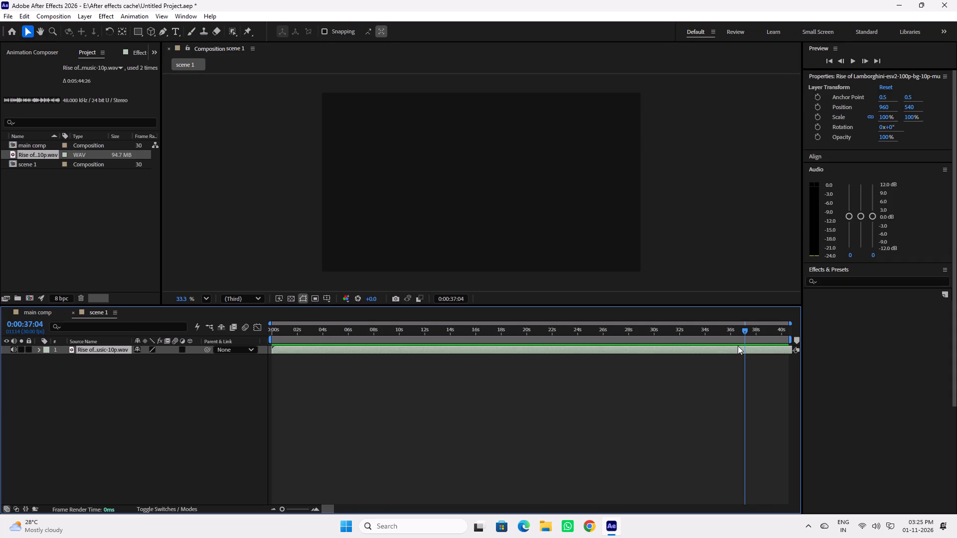
key(l)
key(l)
click(745, 330)
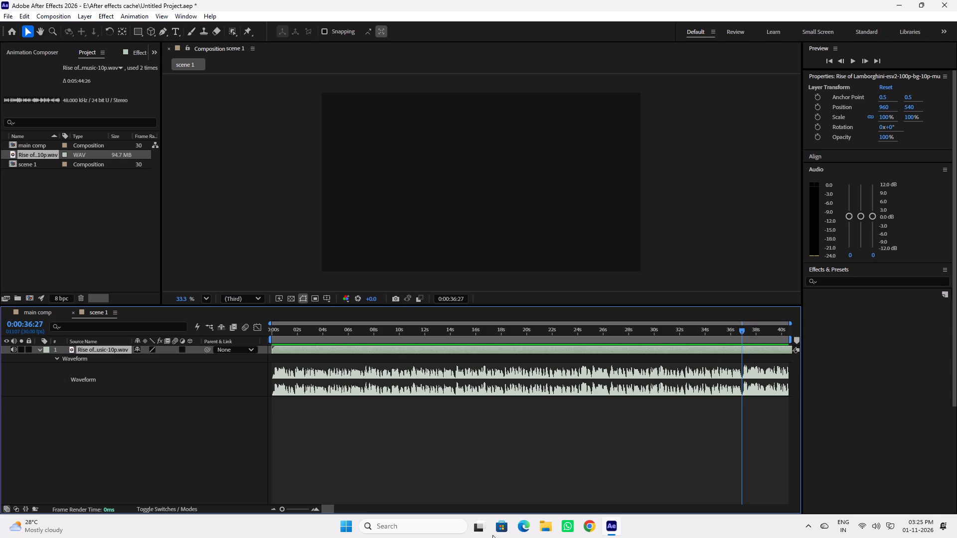
drag(284, 507, 285, 507)
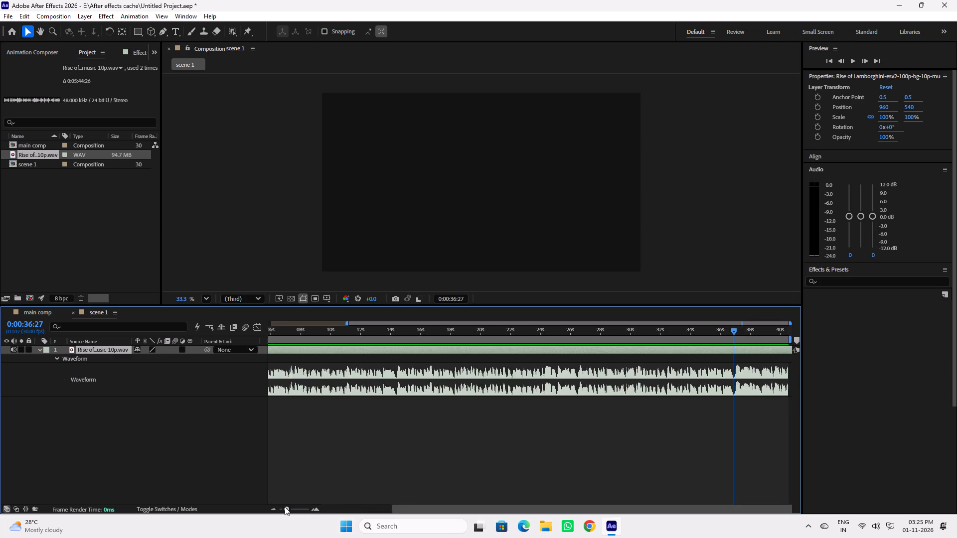
drag(285, 507, 302, 510)
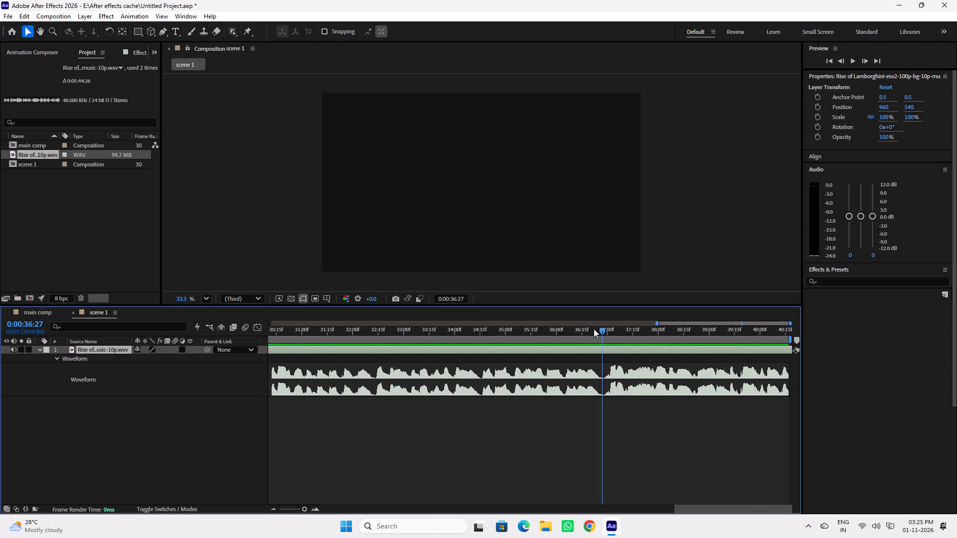
drag(602, 330, 603, 335)
drag(603, 335, 603, 336)
key(ctrl+shift+d)
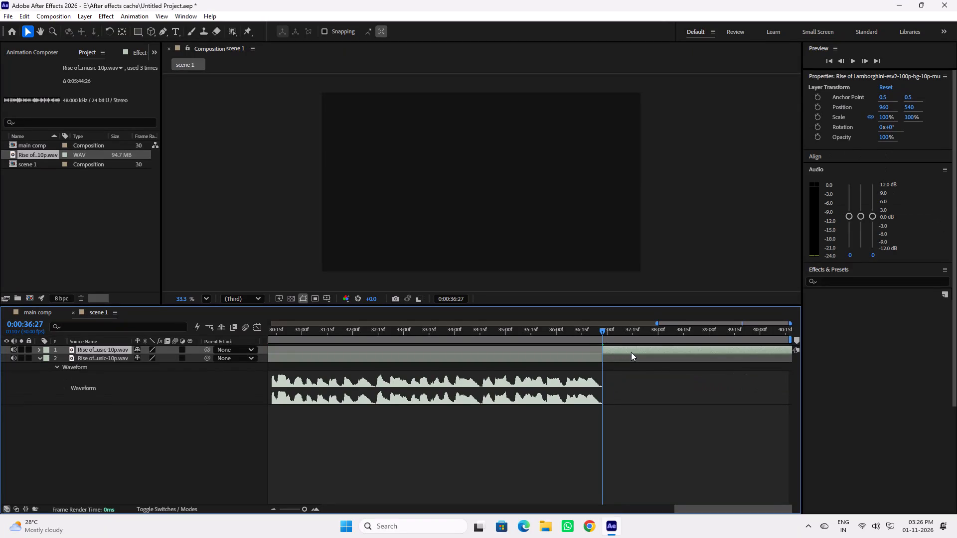
key(Delete)
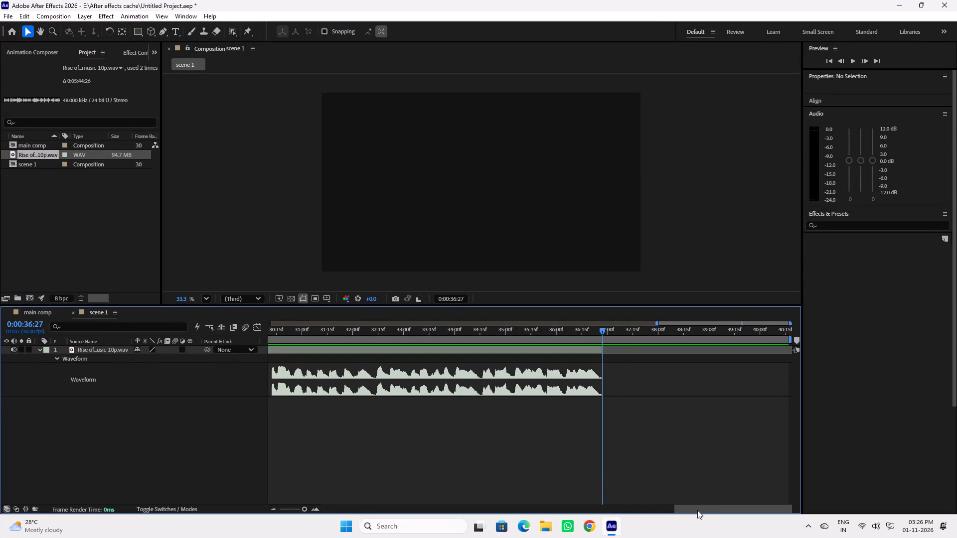
Save the project and return the scene 1 playhead to 0:00:00:00.
drag(698, 510, 340, 481)
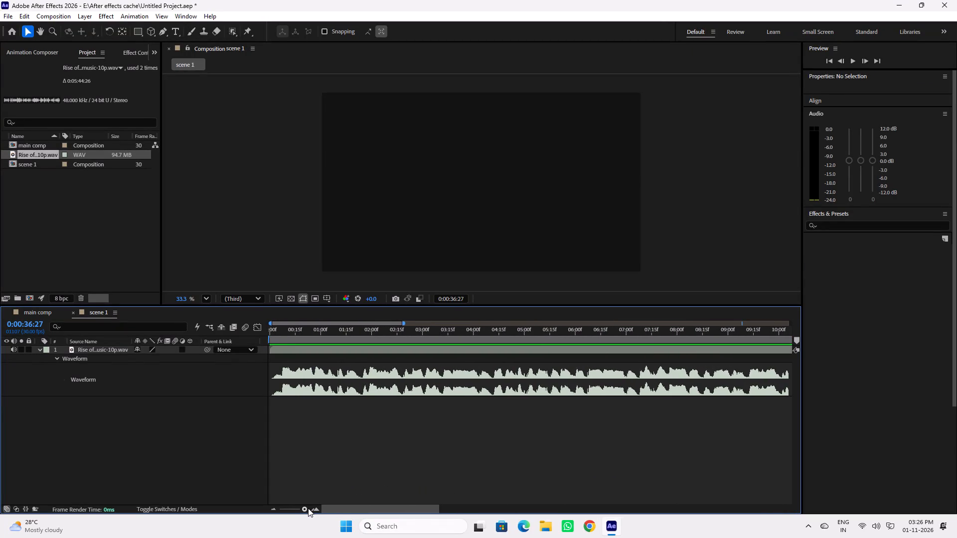
drag(306, 508, 301, 510)
key(ctrl+s)
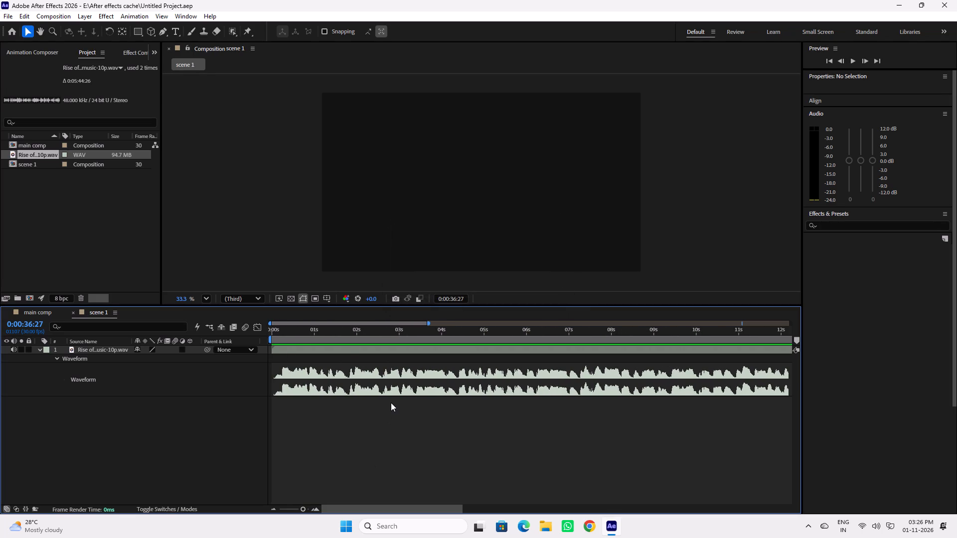
drag(301, 336, 256, 340)
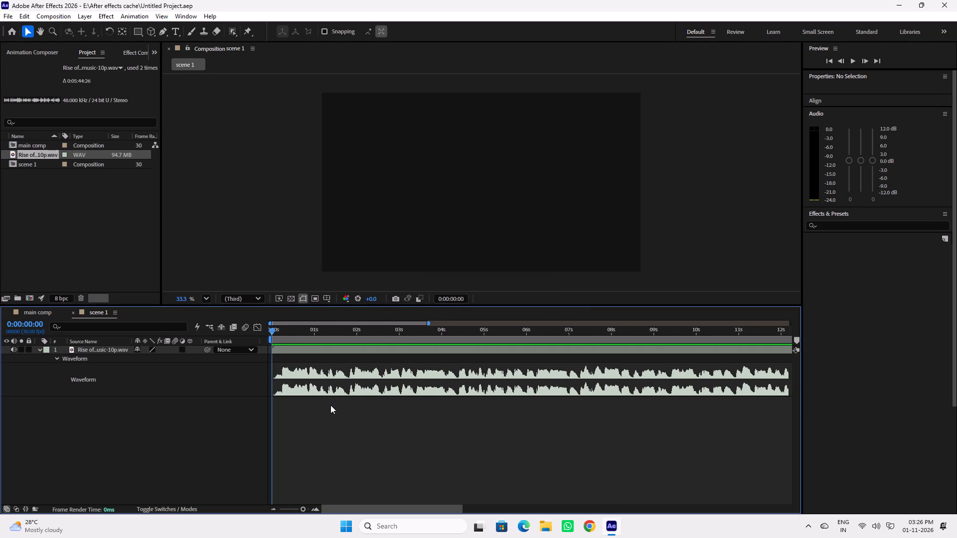
key(ctrl+s)
Listen to the opening seconds of the trimmed voice-over in scene 1, scrubbing and playing it from the start.
drag(290, 334, 437, 343)
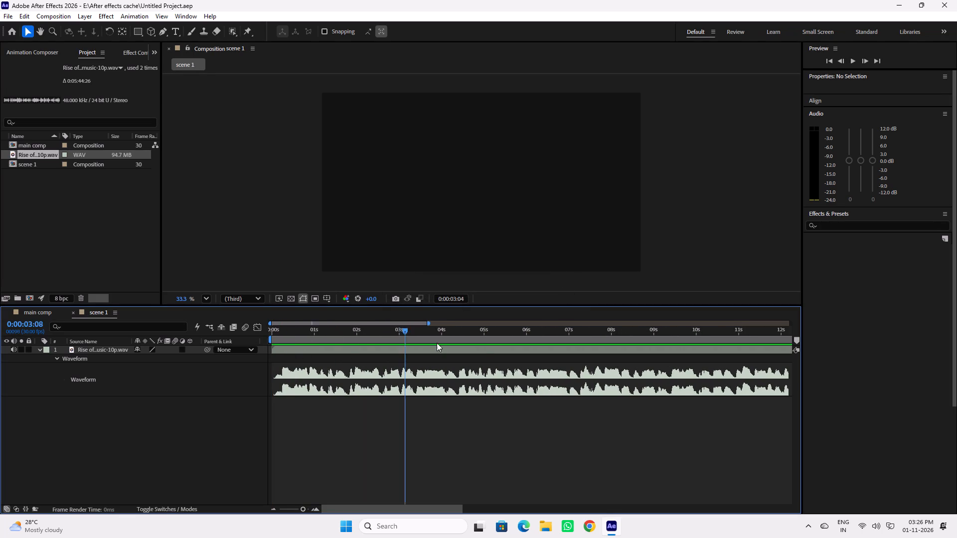
drag(437, 343, 477, 344)
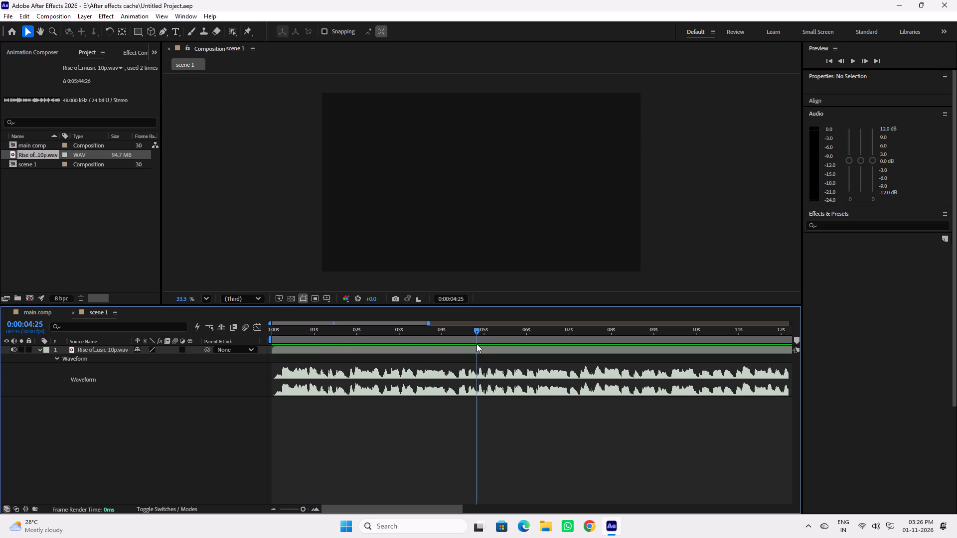
drag(477, 344, 478, 344)
drag(479, 332, 263, 344)
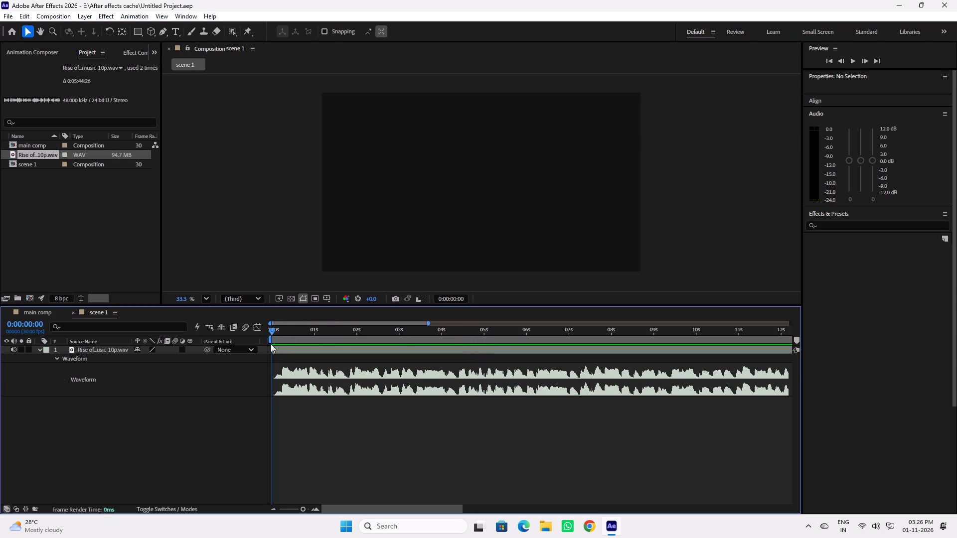
key(space)
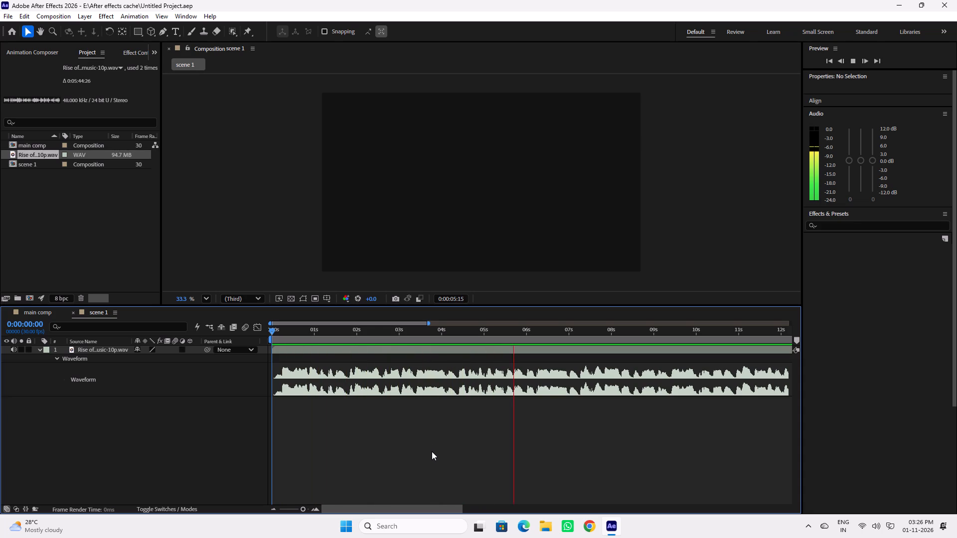
key(space)
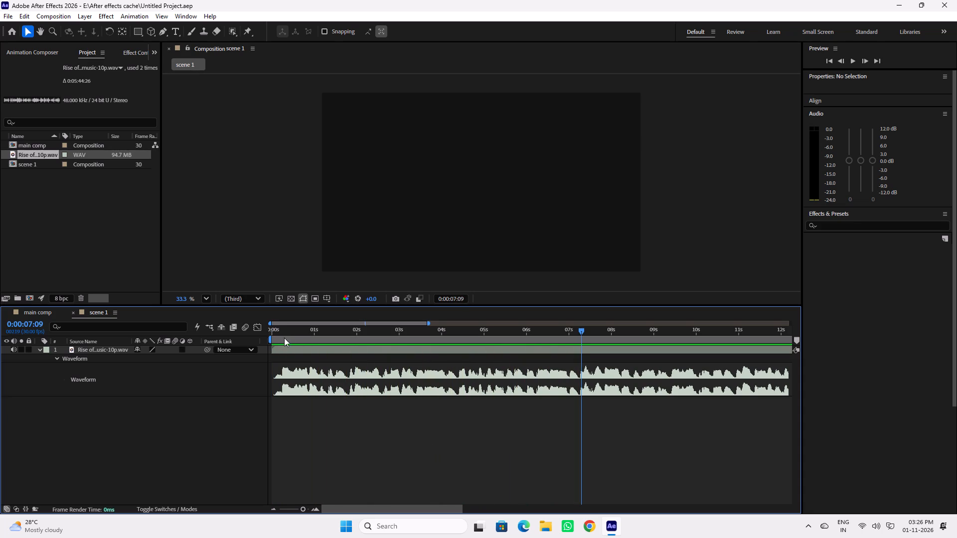
drag(285, 338, 244, 344)
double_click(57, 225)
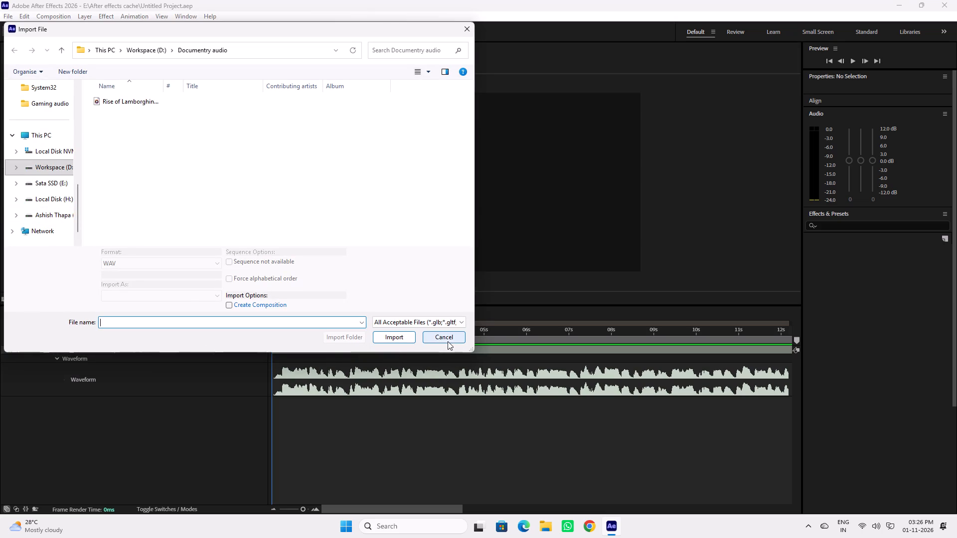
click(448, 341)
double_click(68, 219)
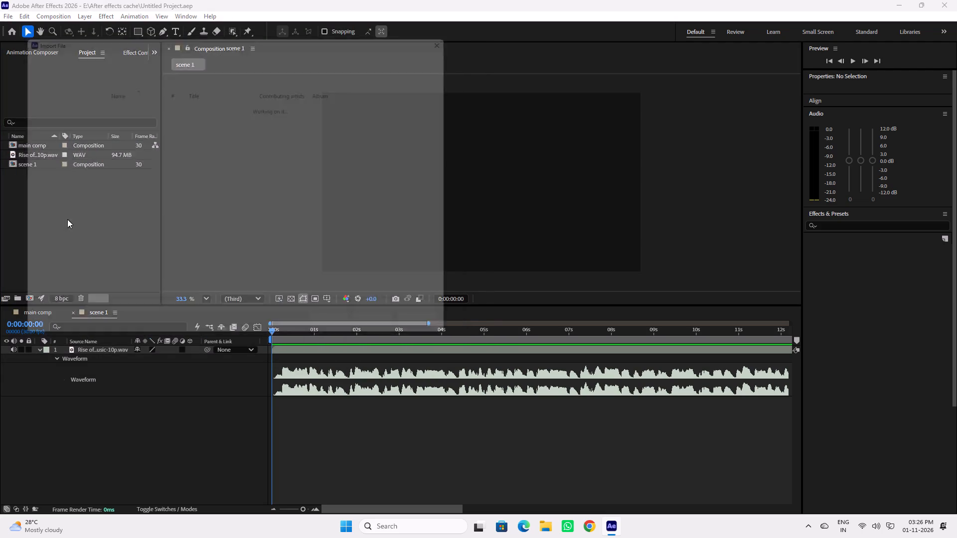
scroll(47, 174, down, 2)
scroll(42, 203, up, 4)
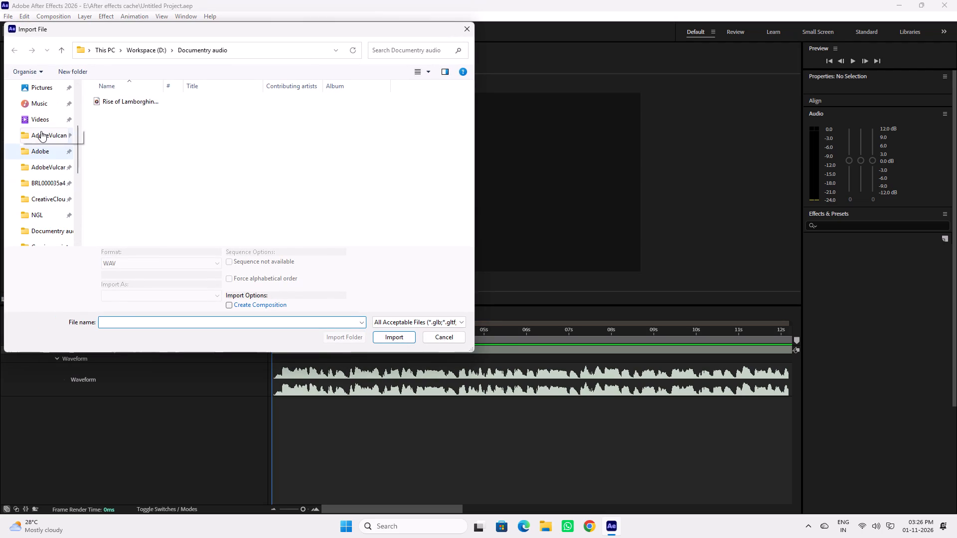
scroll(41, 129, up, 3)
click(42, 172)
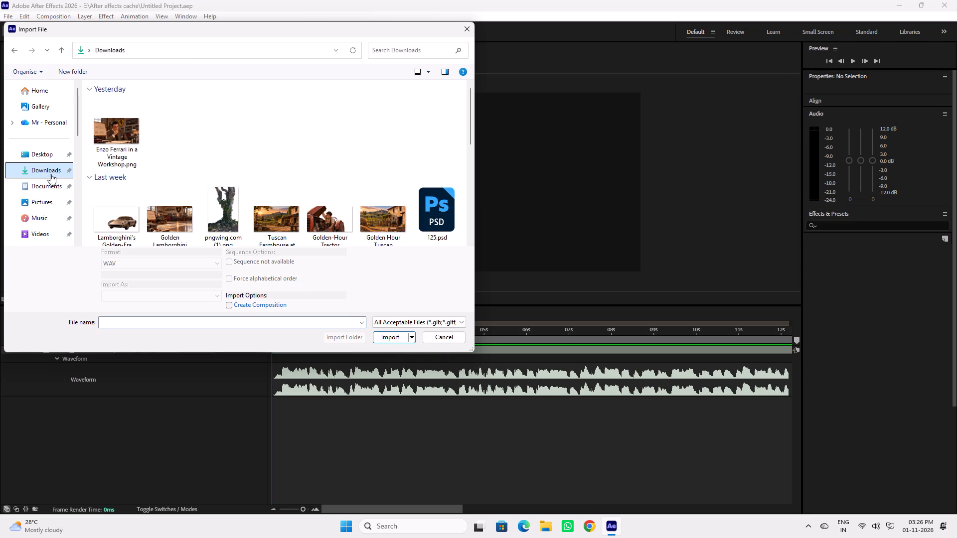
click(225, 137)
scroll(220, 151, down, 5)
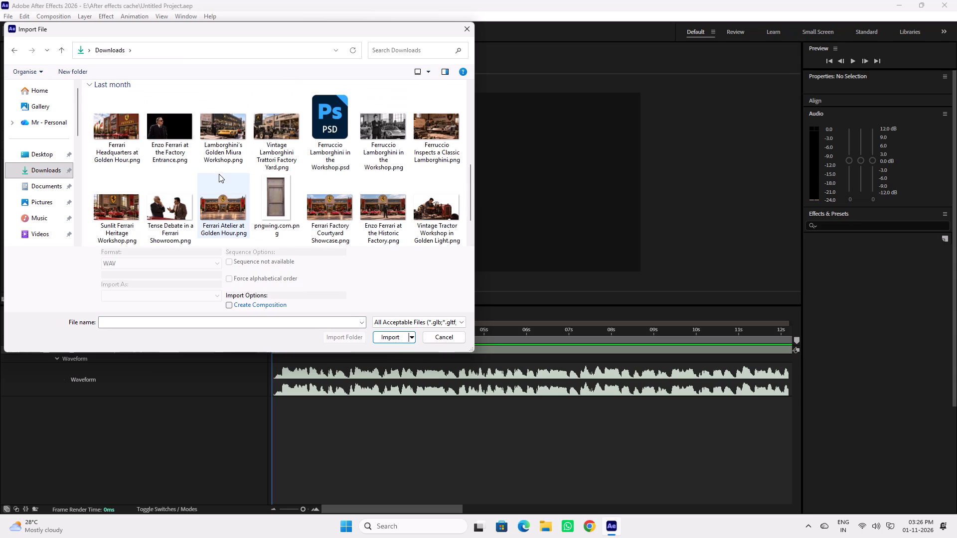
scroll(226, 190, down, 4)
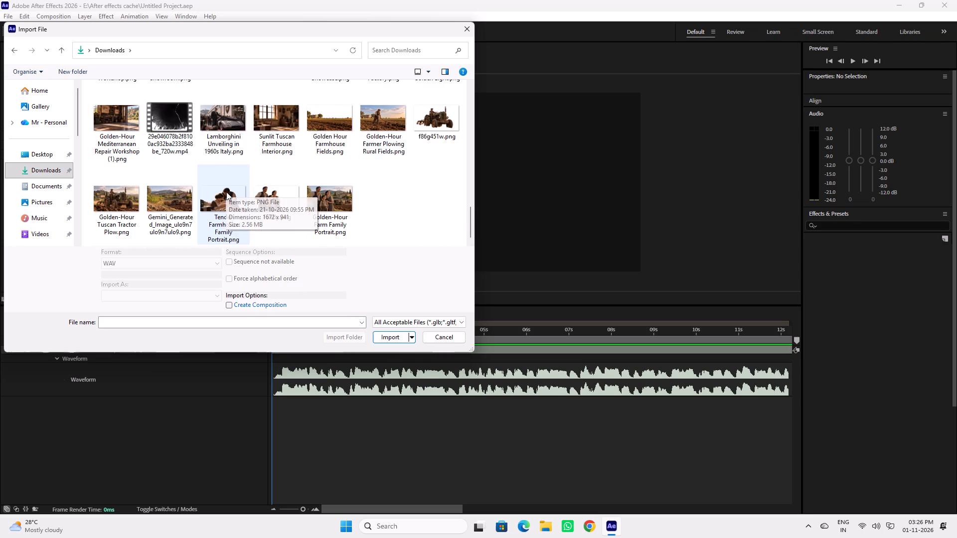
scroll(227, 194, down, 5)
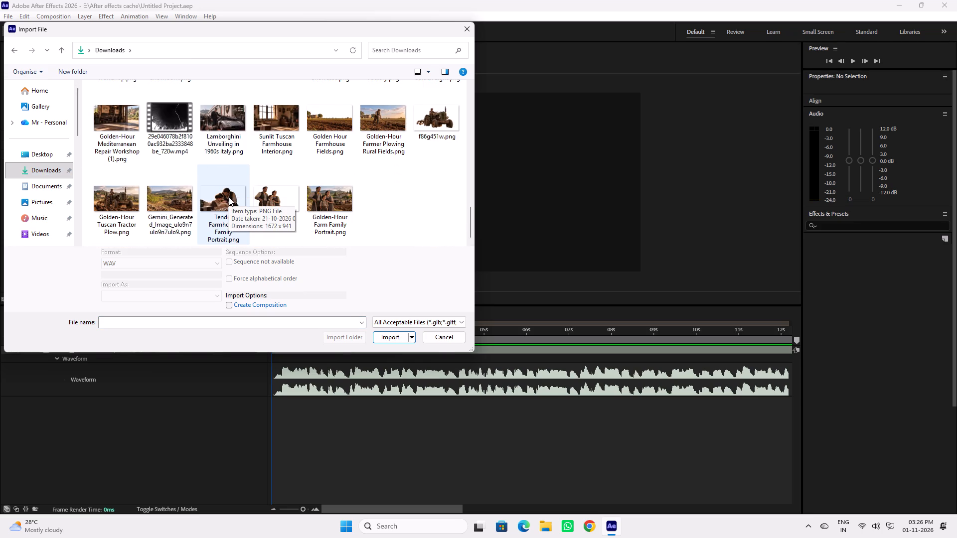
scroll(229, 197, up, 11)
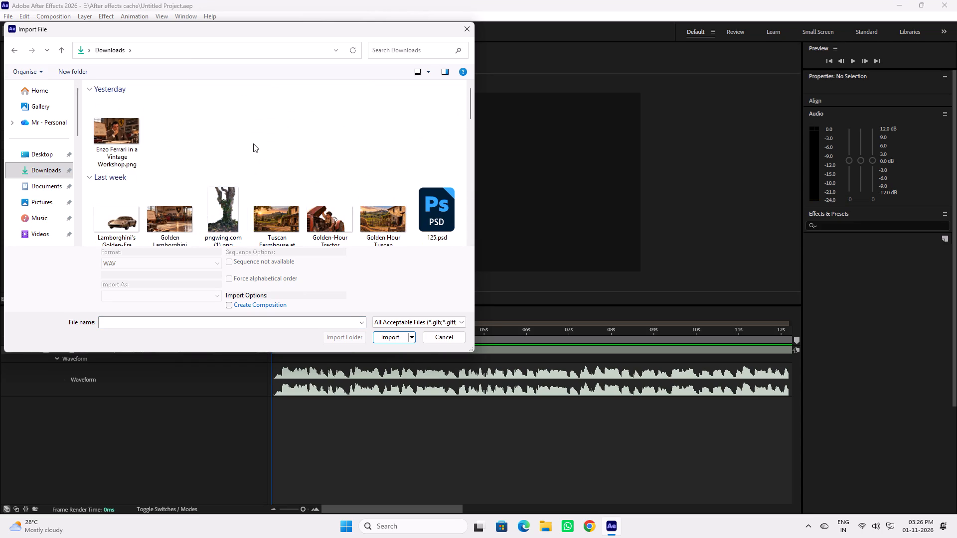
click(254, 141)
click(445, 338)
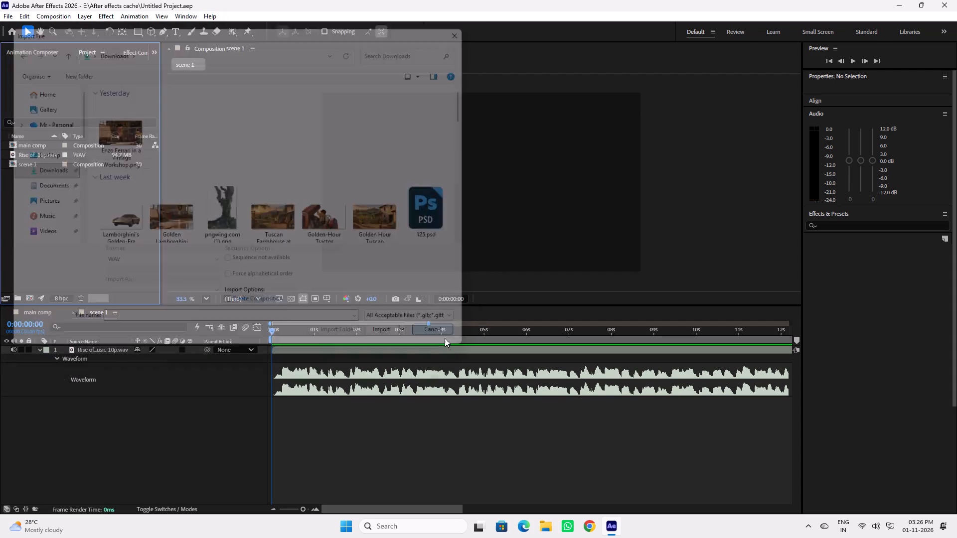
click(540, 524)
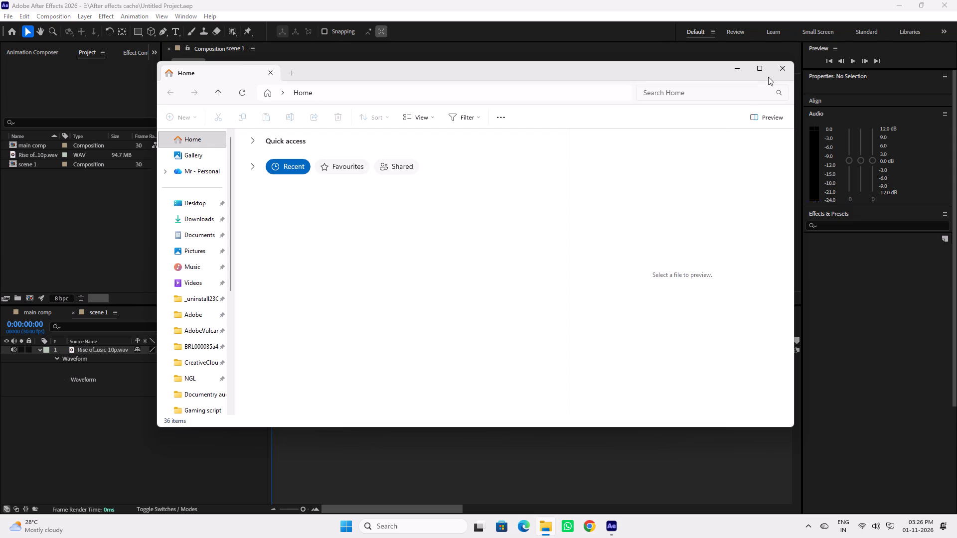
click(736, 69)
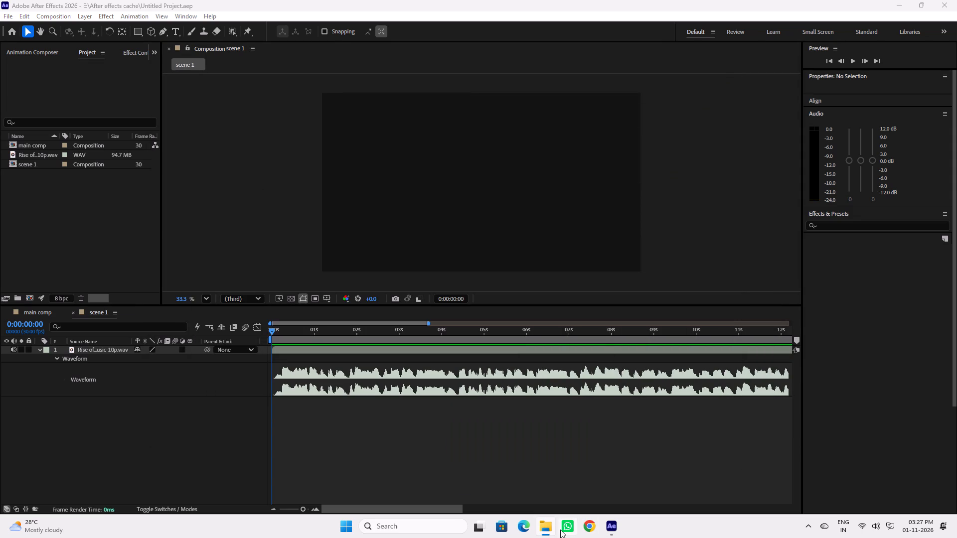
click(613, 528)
Start a footage import into the project and browse to the Downloads folder.
double_click(77, 198)
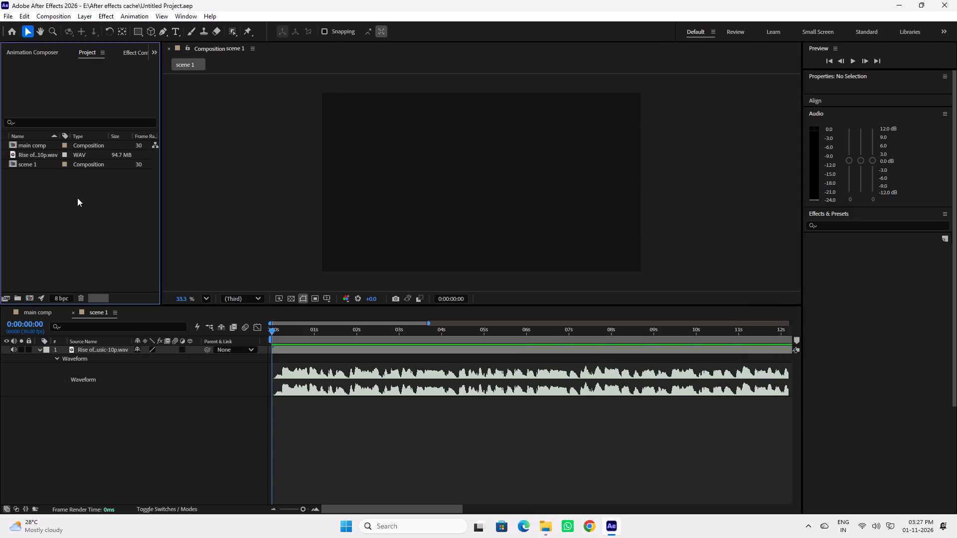
scroll(127, 168, up, 3)
scroll(60, 172, up, 4)
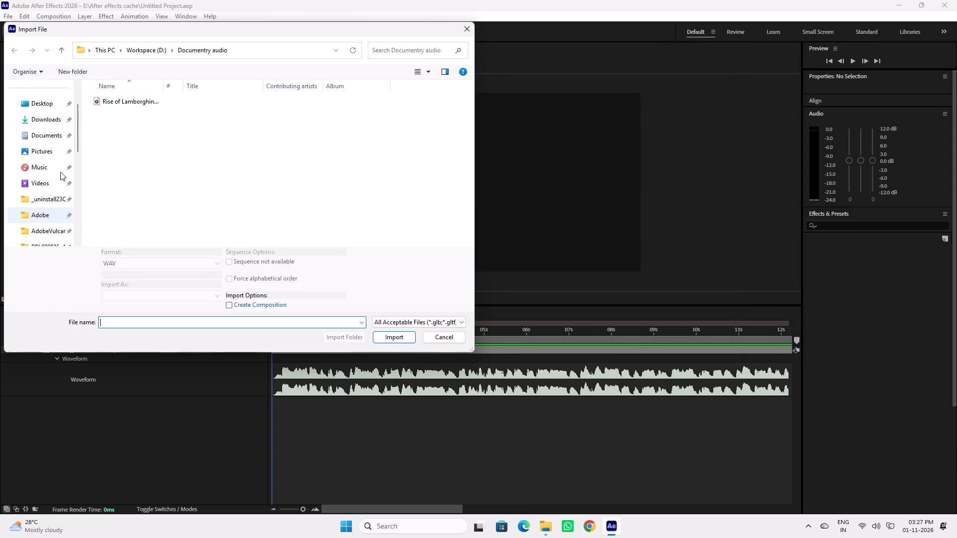
scroll(60, 172, up, 5)
click(43, 170)
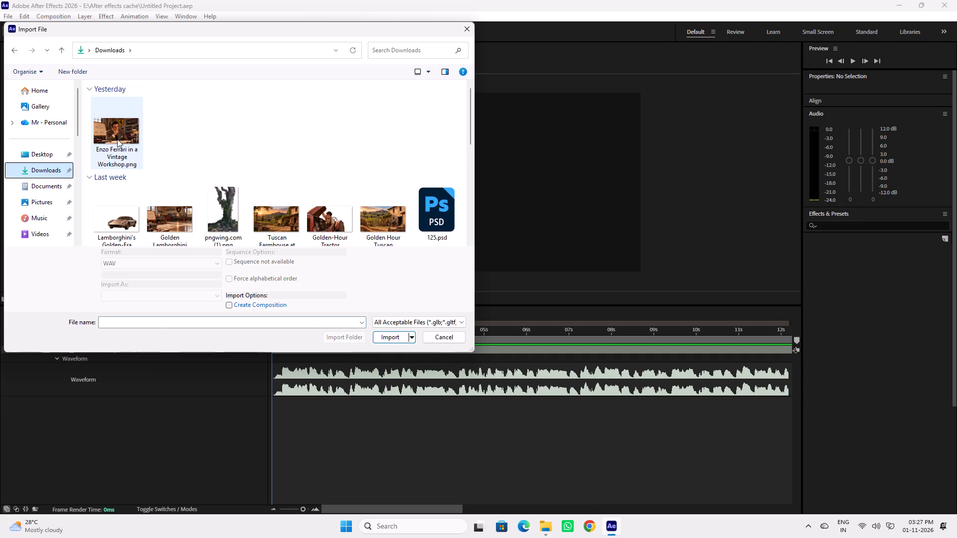
Select all the downloaded images, clips and folders in Downloads, from the Enzo Ferrari workshop image to the farm family portrait, and cut them.
click(112, 135)
scroll(187, 182, down, 1)
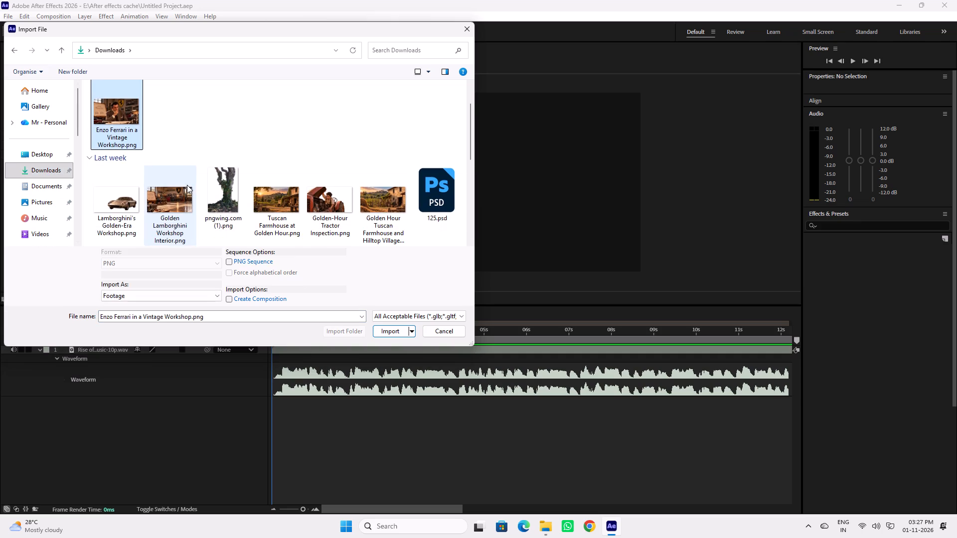
scroll(144, 186, down, 1)
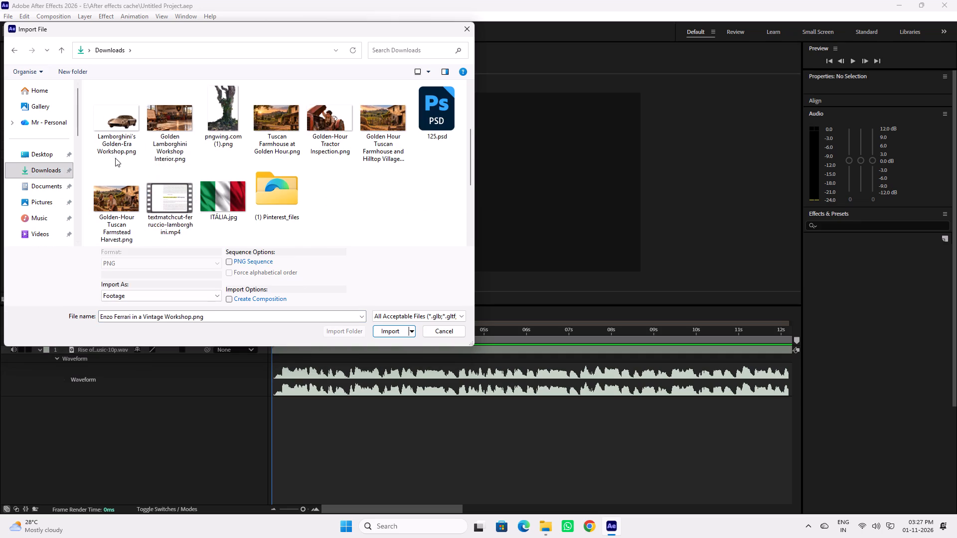
scroll(105, 128, up, 3)
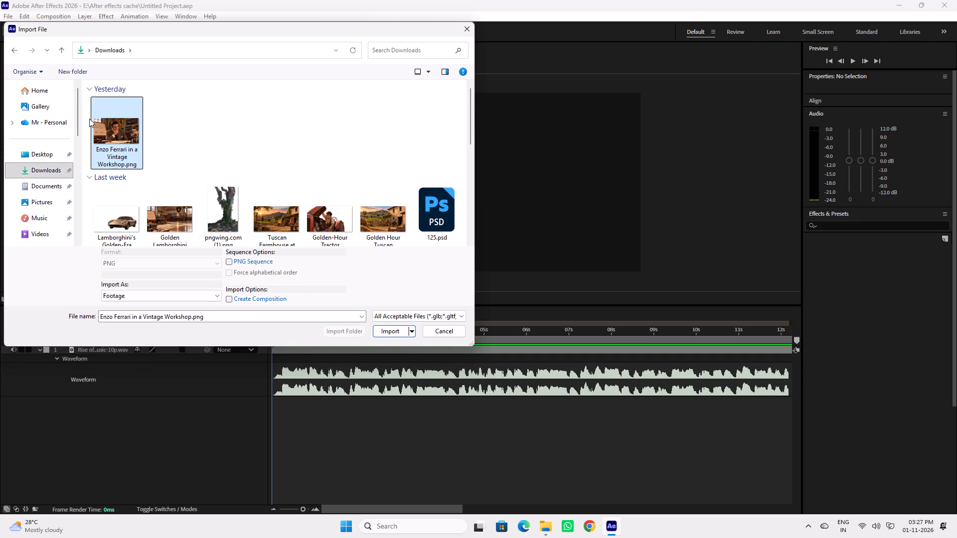
drag(89, 119, 313, 199)
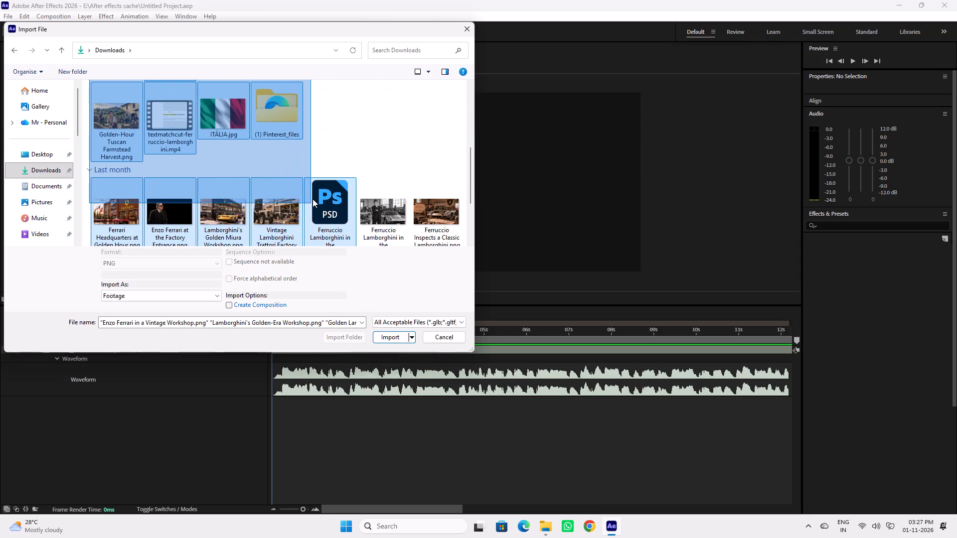
drag(313, 199, 426, 254)
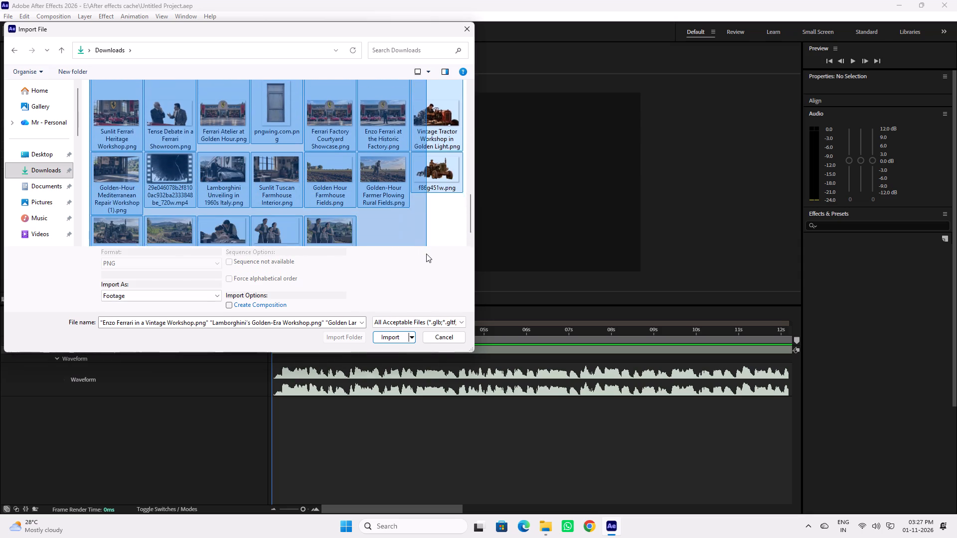
drag(426, 254, 425, 224)
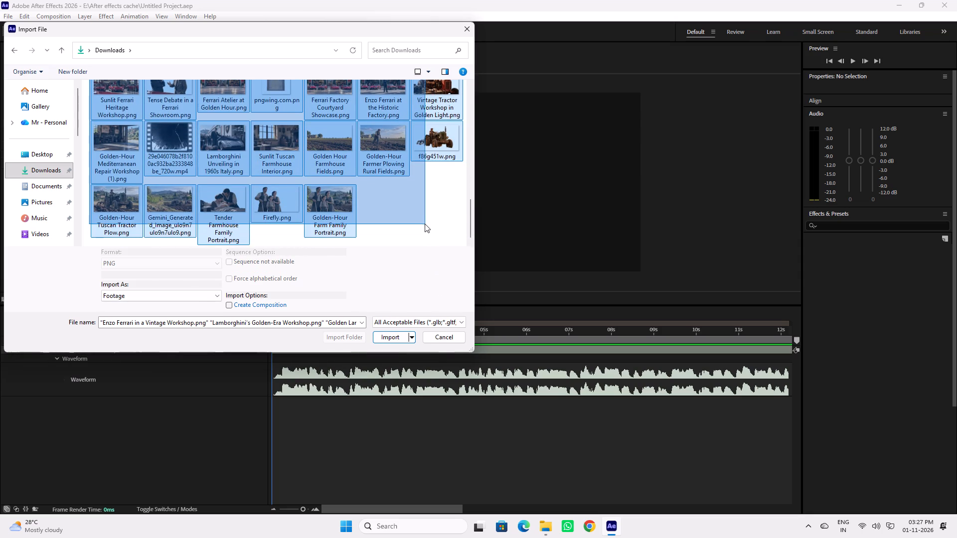
drag(425, 224, 425, 222)
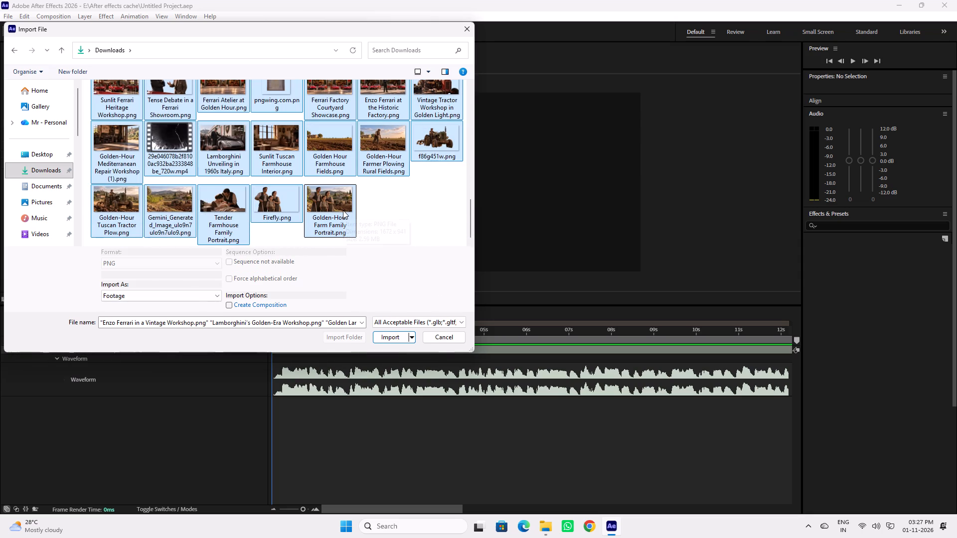
key(ctrl+c)
key(ctrl+c)
key(ctrl+c)
key(ctrl+c)
key(ctrl+c)
key(ctrl+c)
key(ctrl+c)
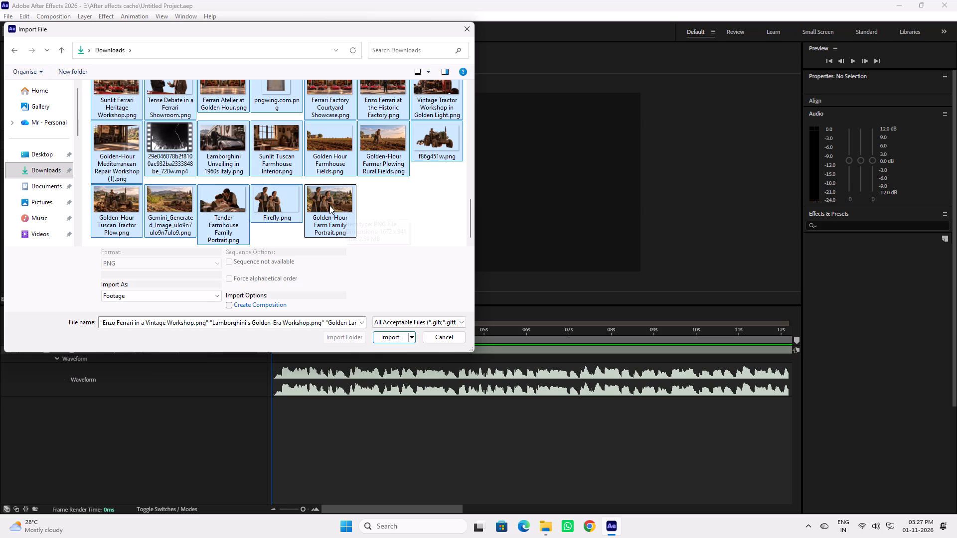
right_click(327, 204)
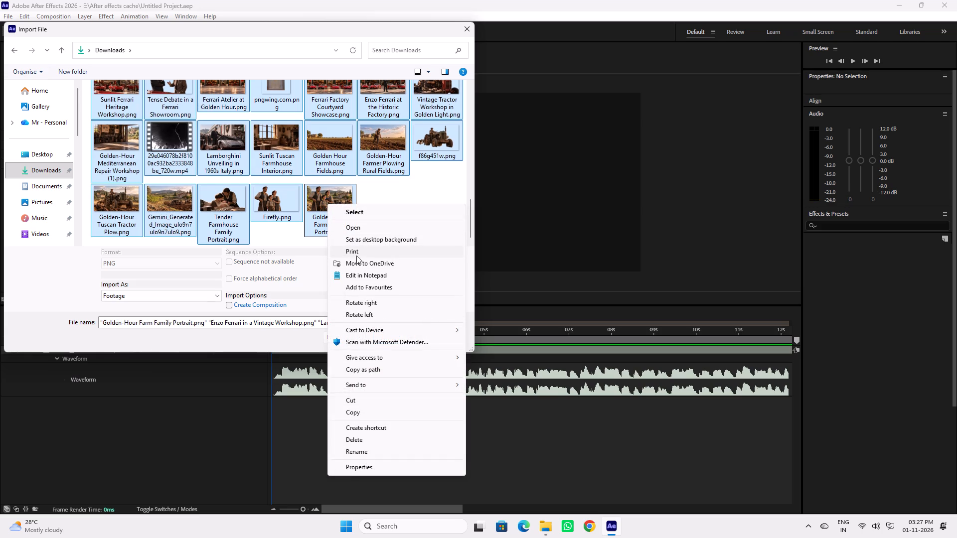
click(364, 402)
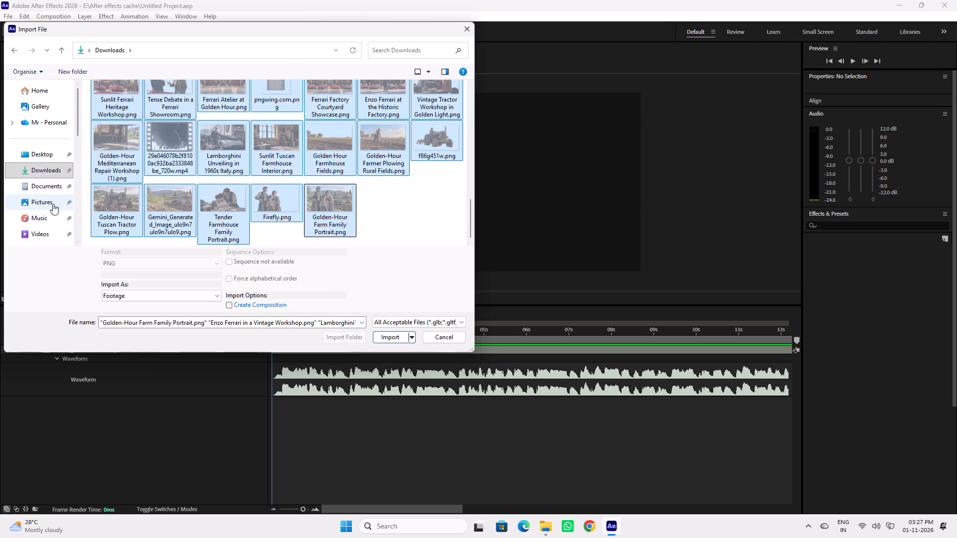
Create a folder named "rise of lamborghini visuals" inside the visuals folder on Workspace (D:).
scroll(53, 204, down, 6)
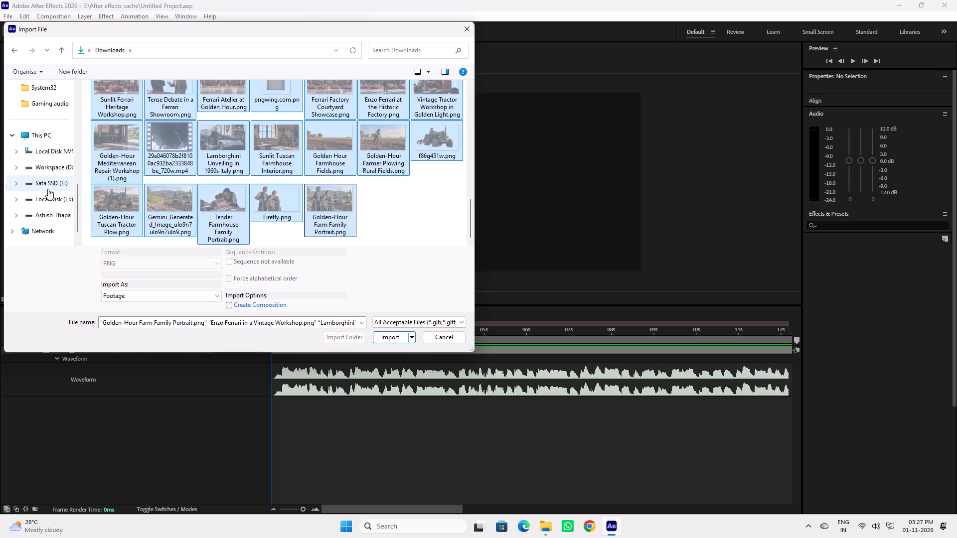
click(49, 163)
double_click(153, 229)
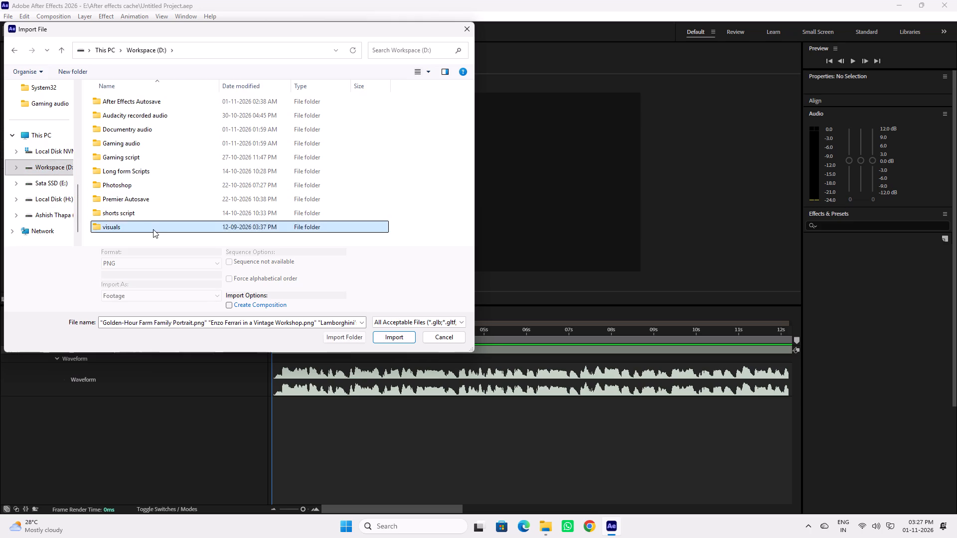
click(164, 171)
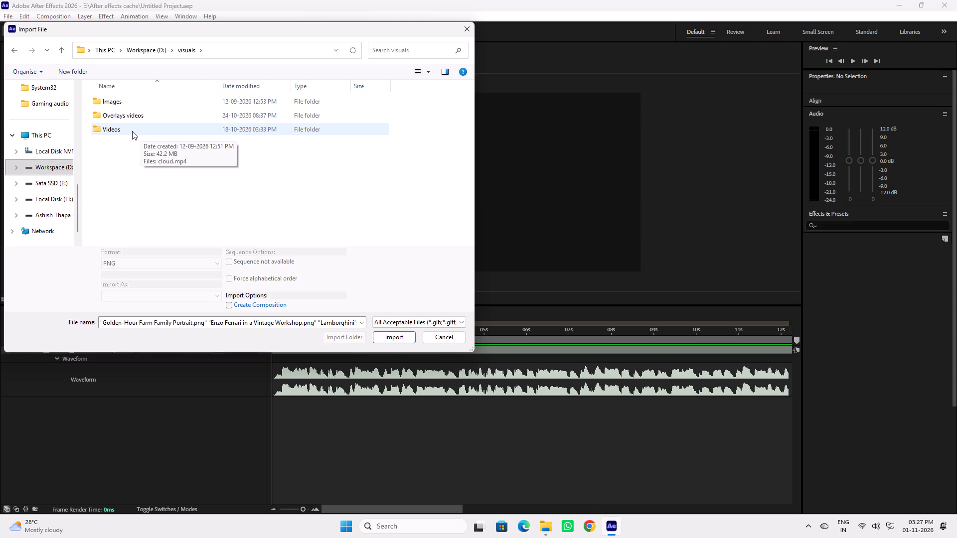
click(136, 163)
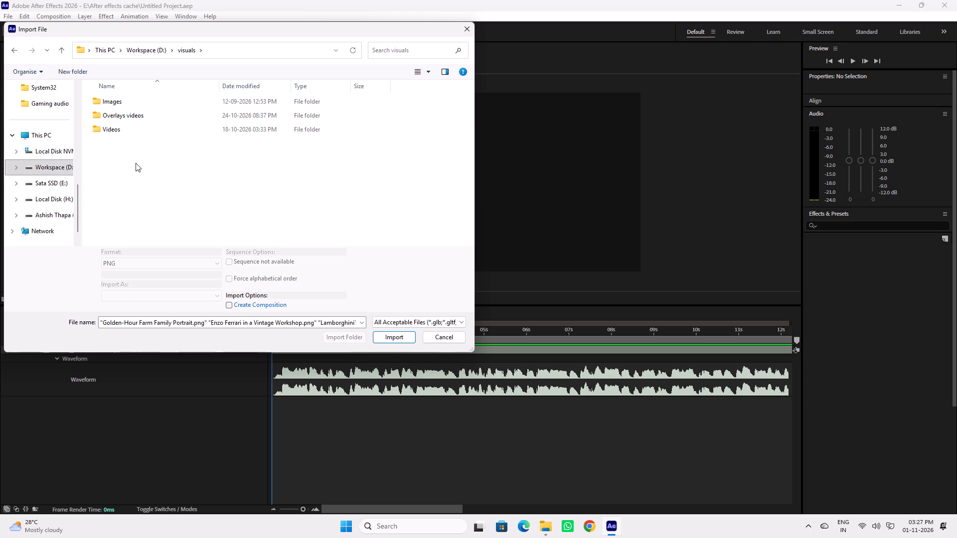
right_click(136, 163)
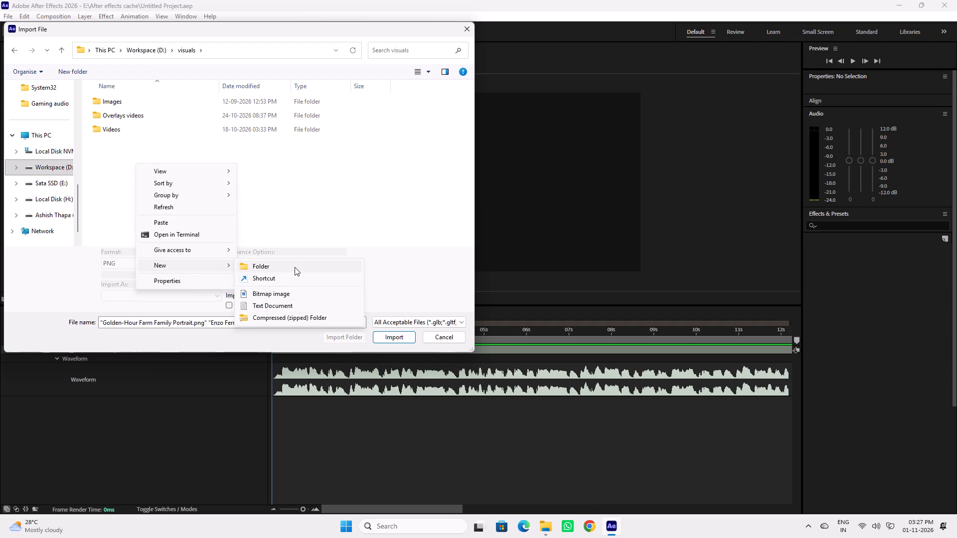
click(295, 267)
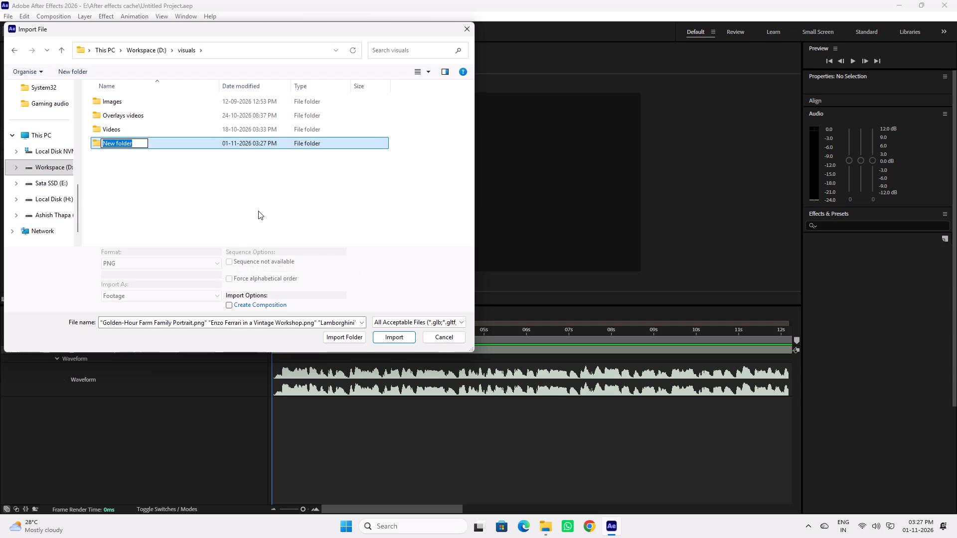
text(rise of)
key(space)
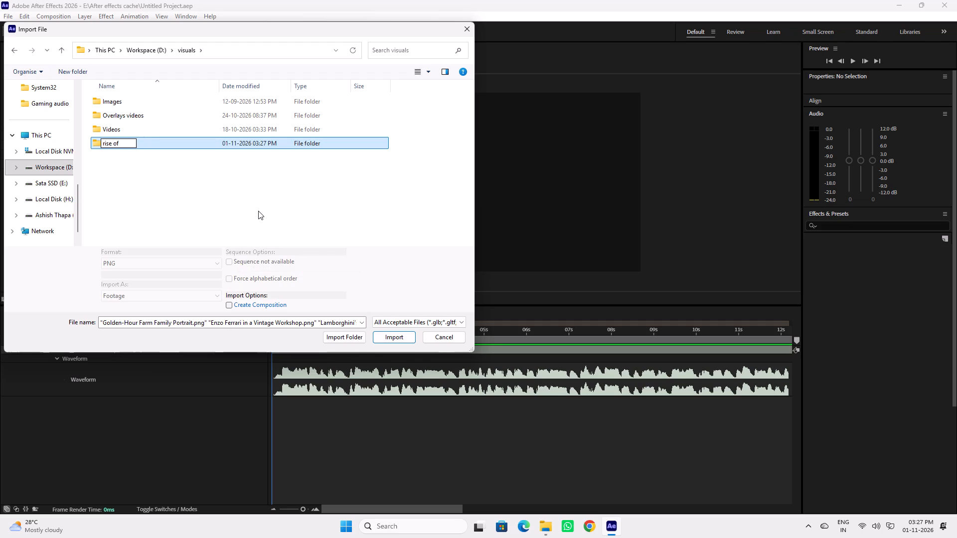
text(lam)
text(bor)
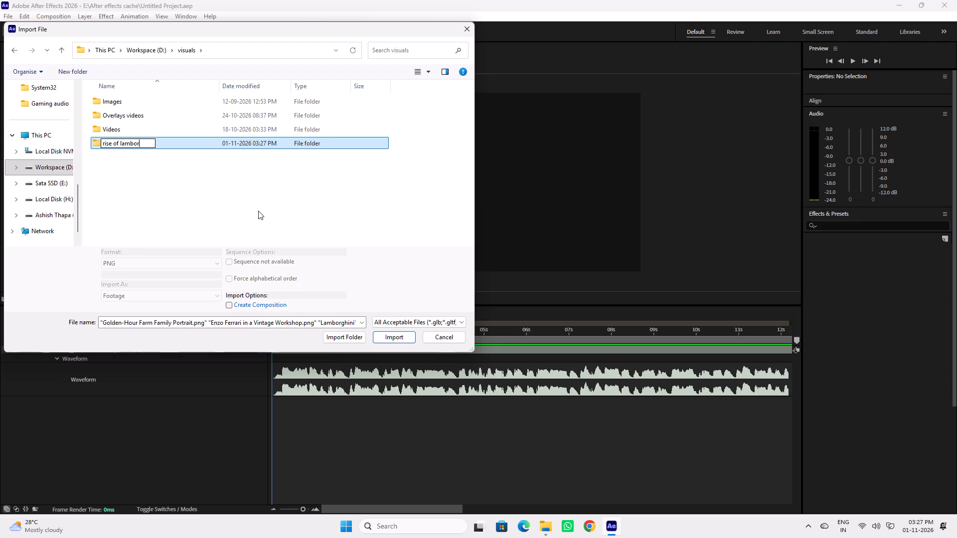
text(ghini)
key(space)
text(vi)
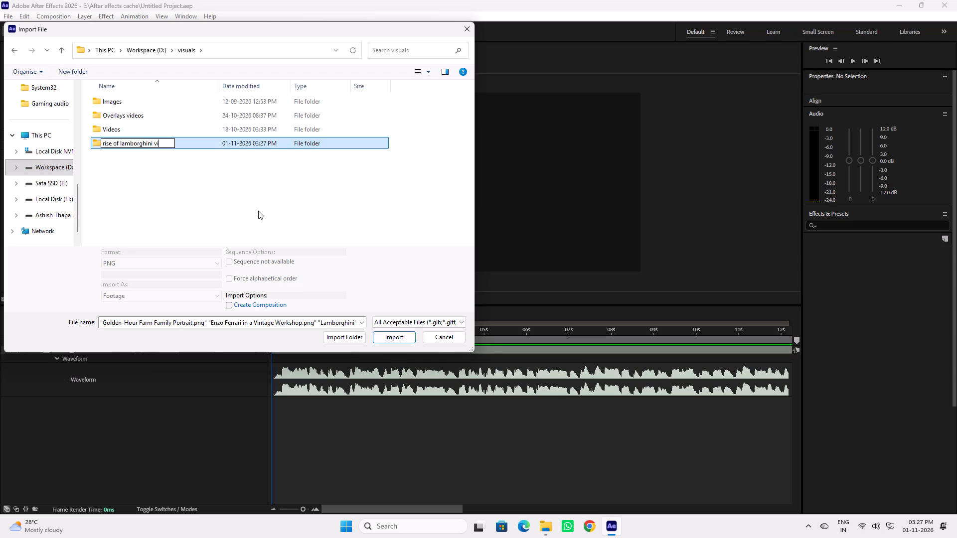
text(suals)
key(Return)
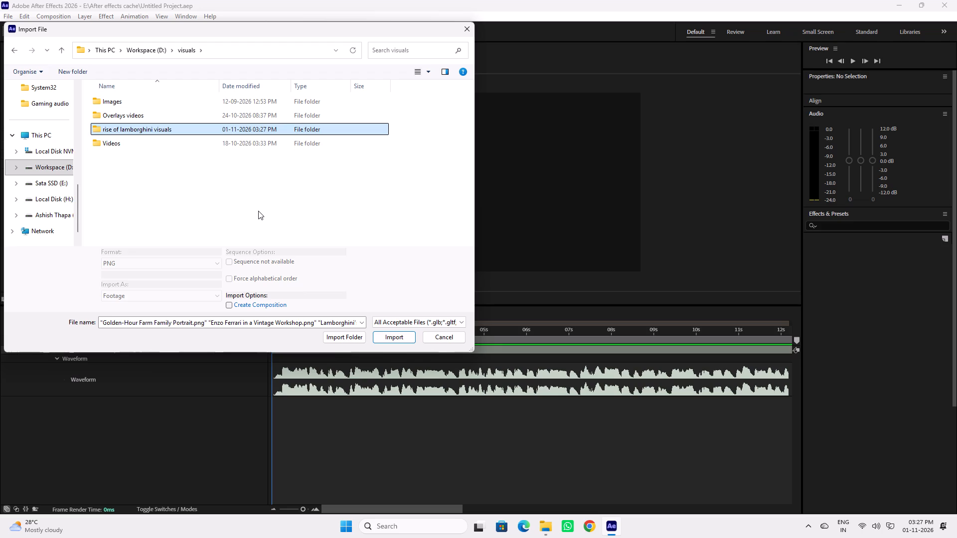
Move the cut Downloads files into the "rise of lamborghini visuals" folder.
key(Return)
click(258, 211)
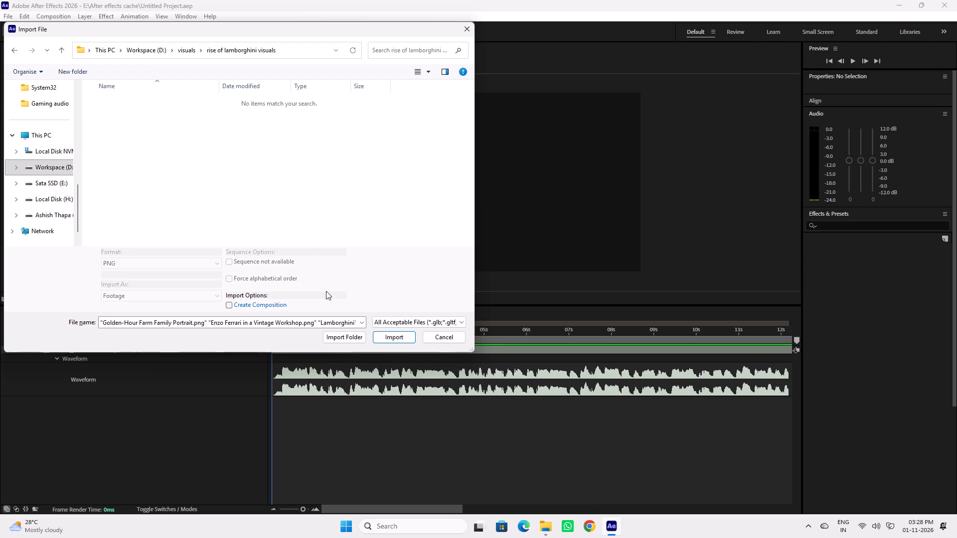
click(265, 195)
key(ctrl+v)
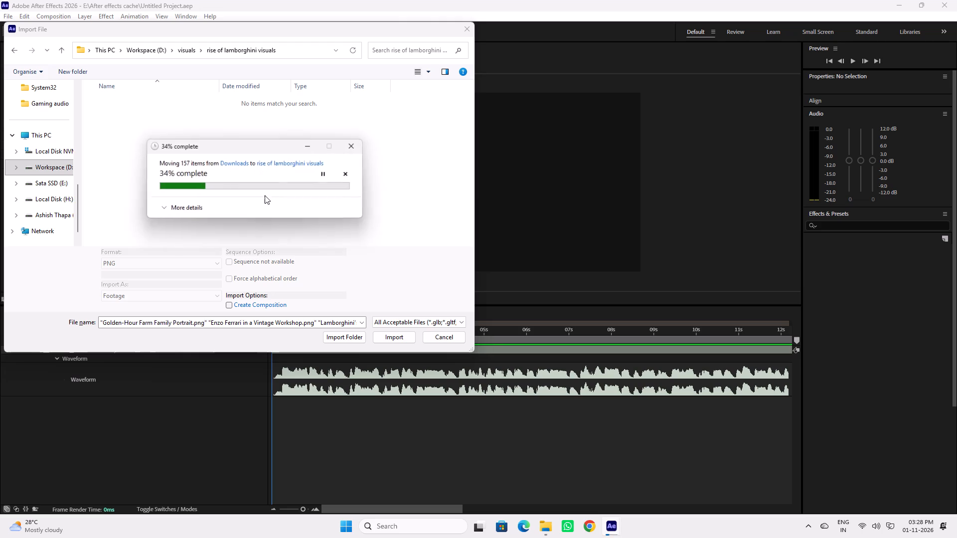
click(407, 162)
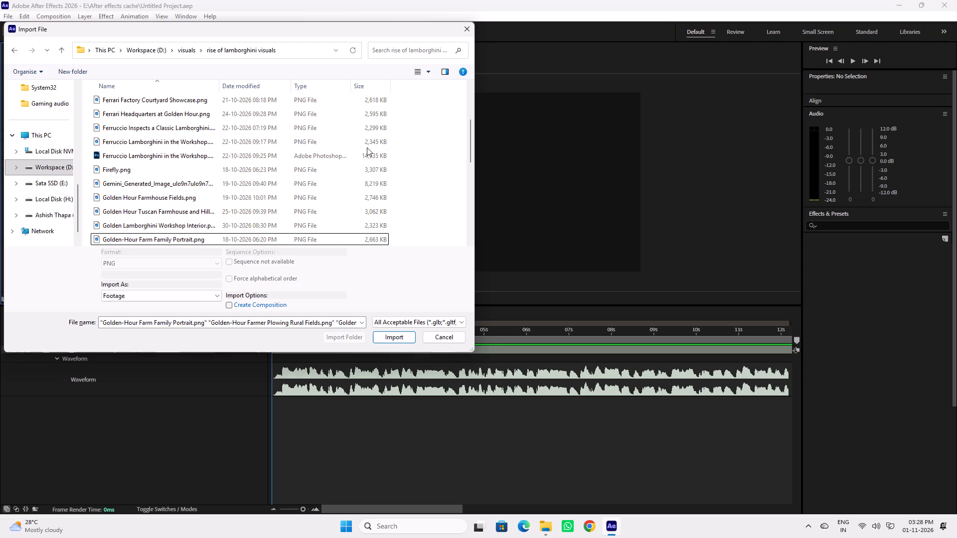
Look through the flag images in the (1) Pinterest_files subfolder and return to the "rise of lamborghini visuals" folder.
scroll(249, 182, up, 5)
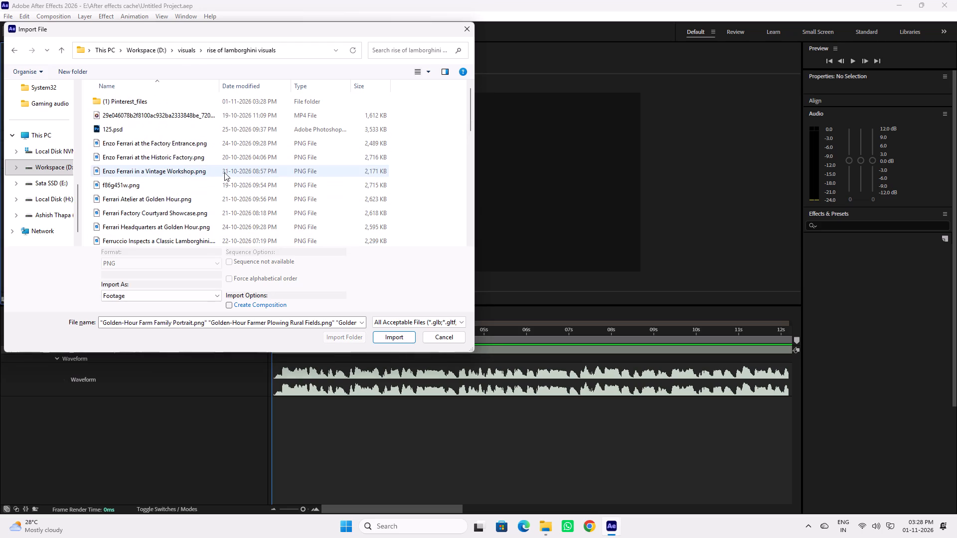
double_click(132, 101)
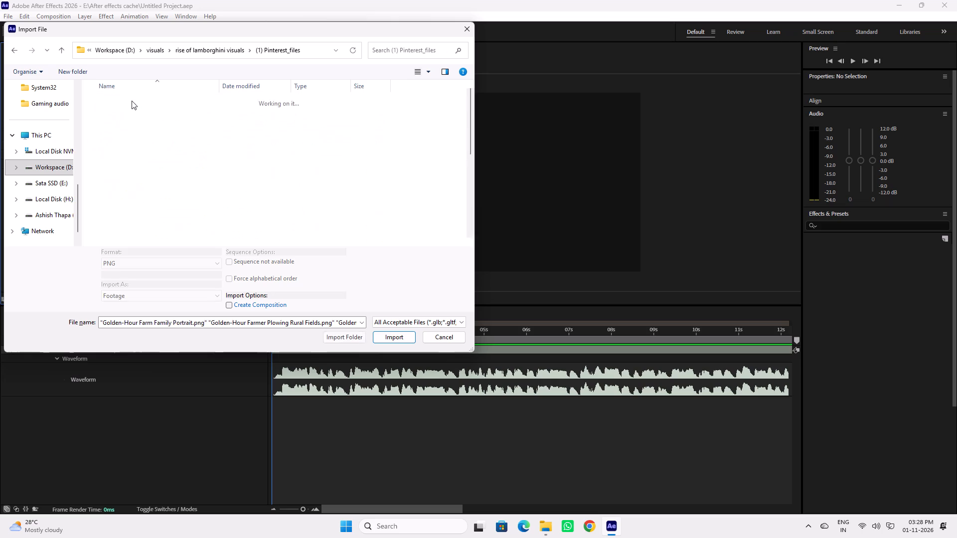
scroll(195, 141, down, 3)
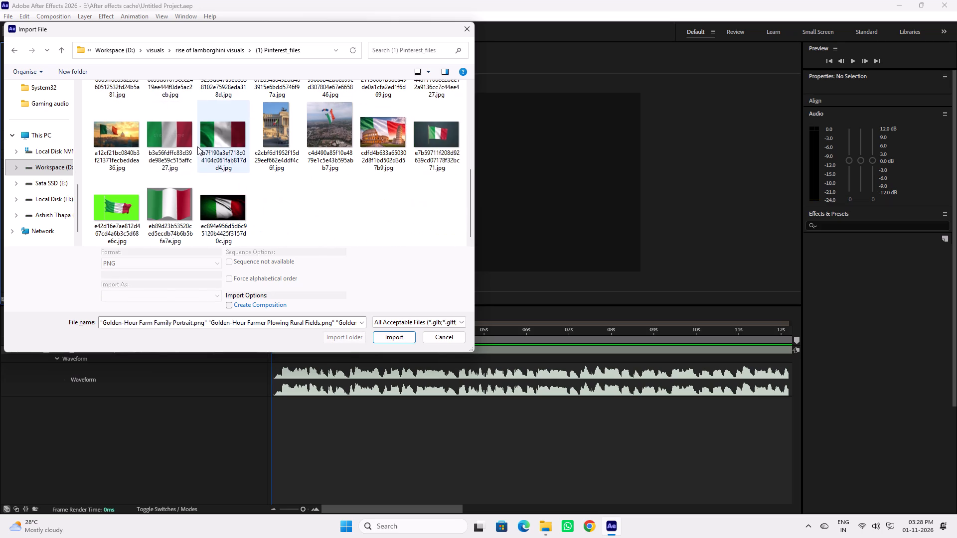
scroll(197, 146, down, 1)
scroll(214, 175, up, 2)
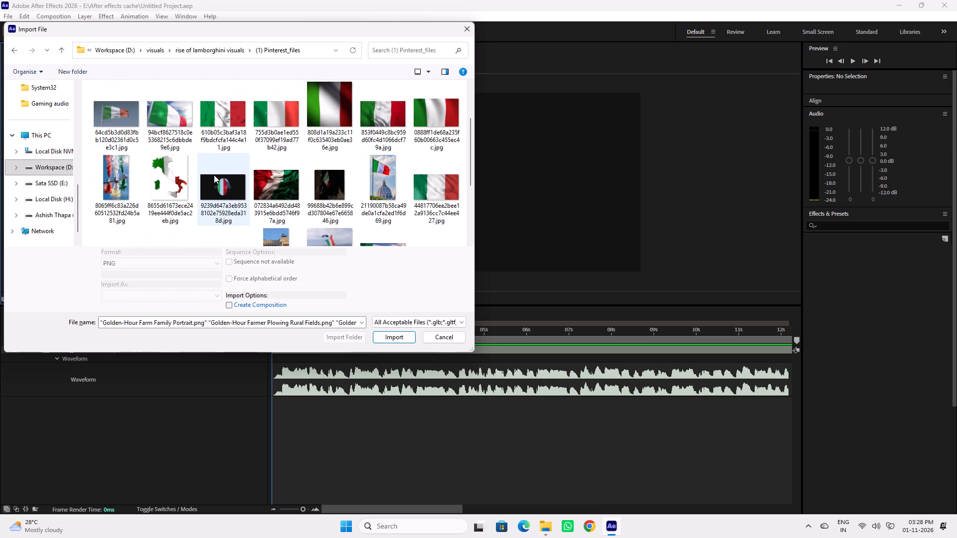
scroll(214, 175, up, 3)
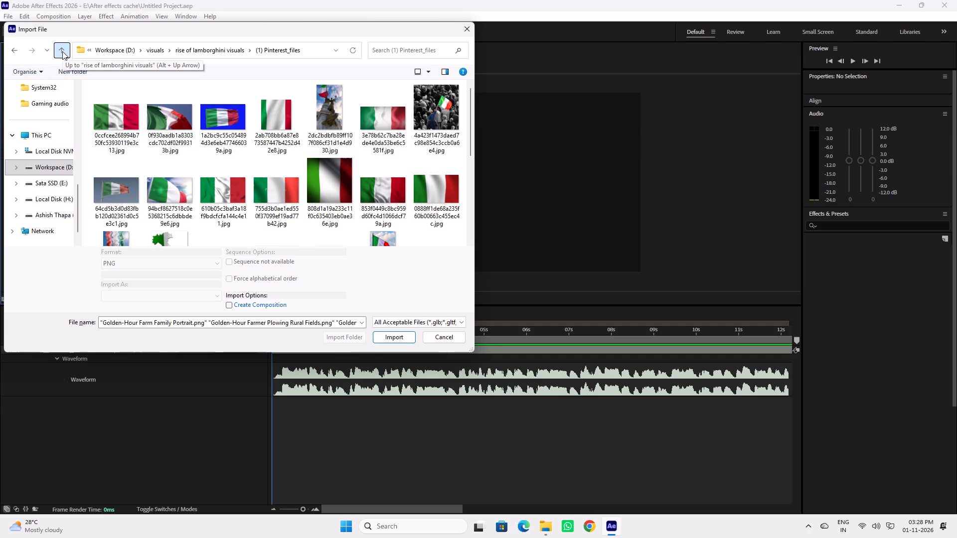
click(62, 51)
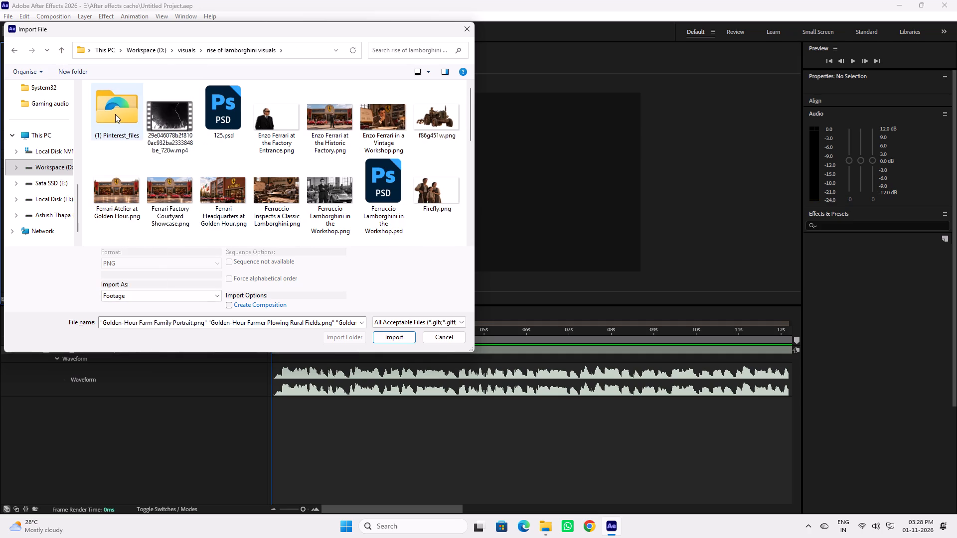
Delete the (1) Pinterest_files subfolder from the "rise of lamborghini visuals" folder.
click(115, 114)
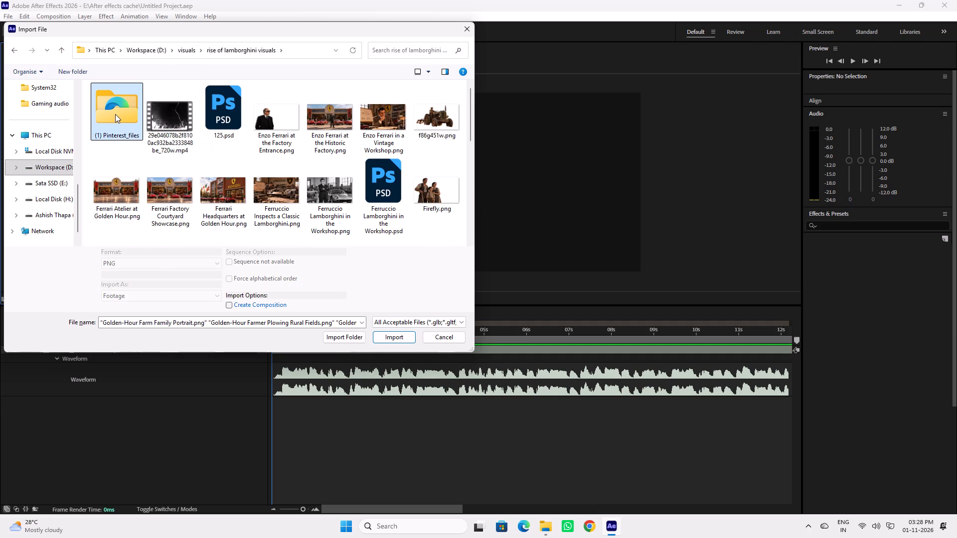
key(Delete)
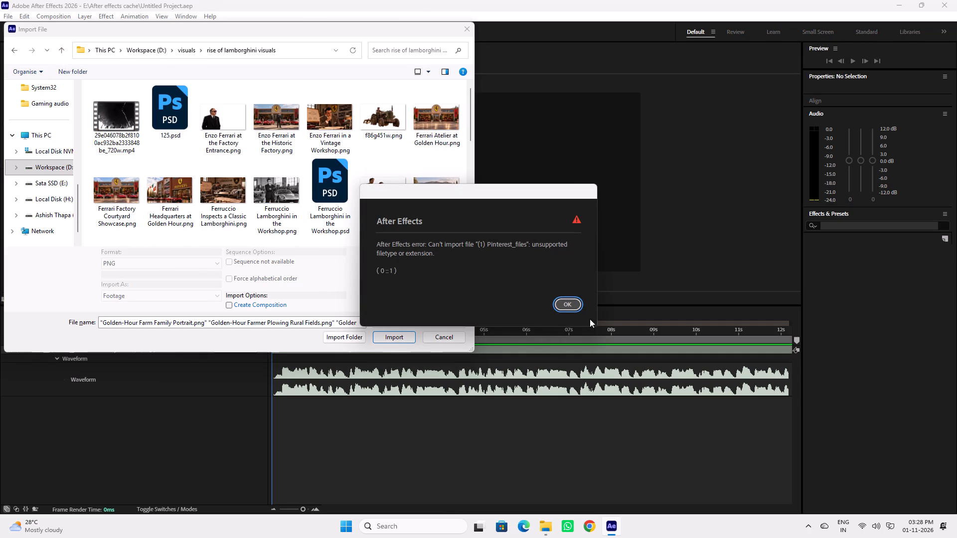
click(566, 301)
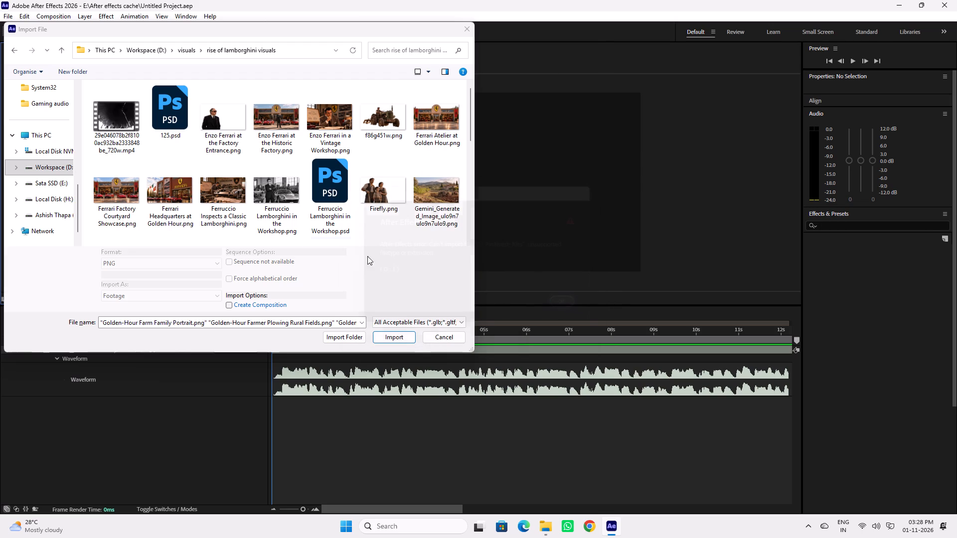
Undo the Pinterest_files deletion and the move of the visuals, and check for the files in Downloads.
scroll(43, 170, up, 4)
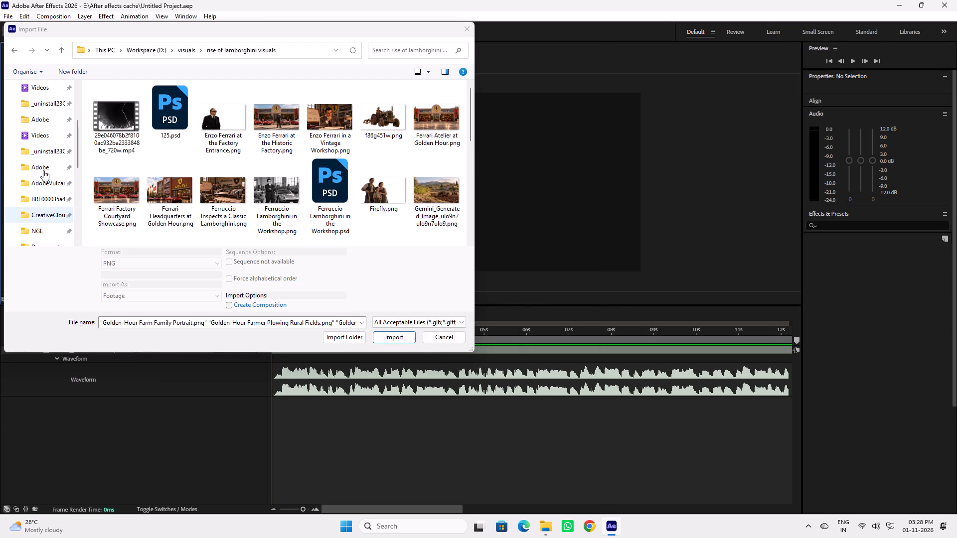
scroll(43, 148, up, 1)
click(43, 122)
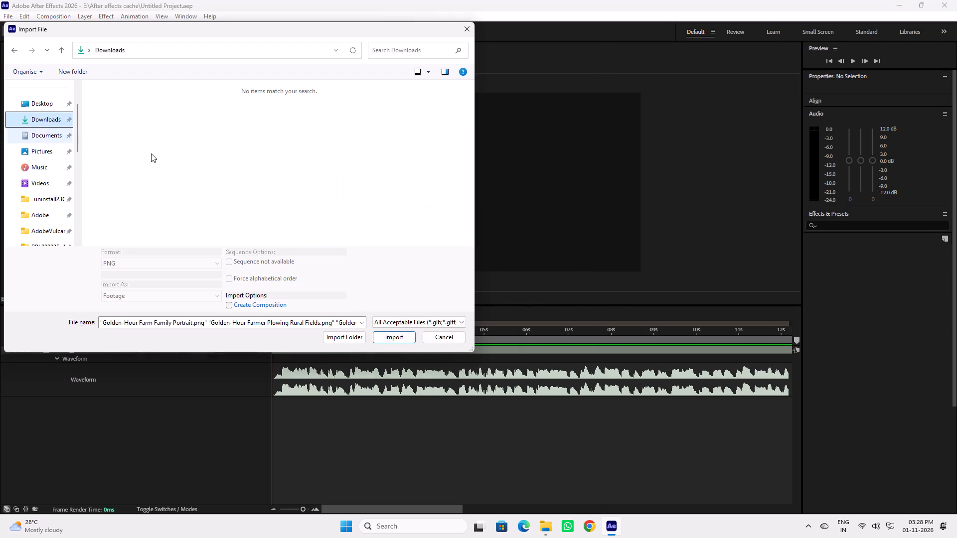
click(250, 177)
click(61, 50)
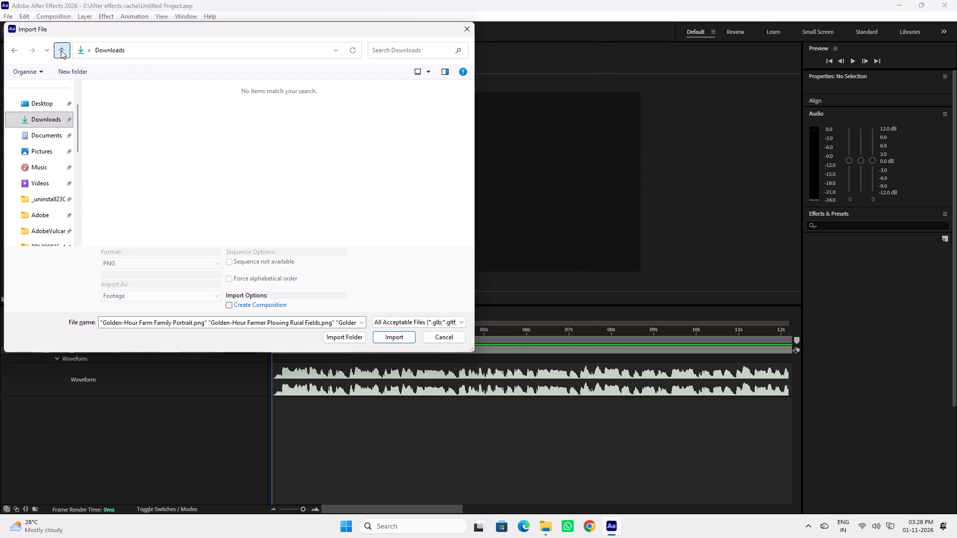
key(ctrl+z)
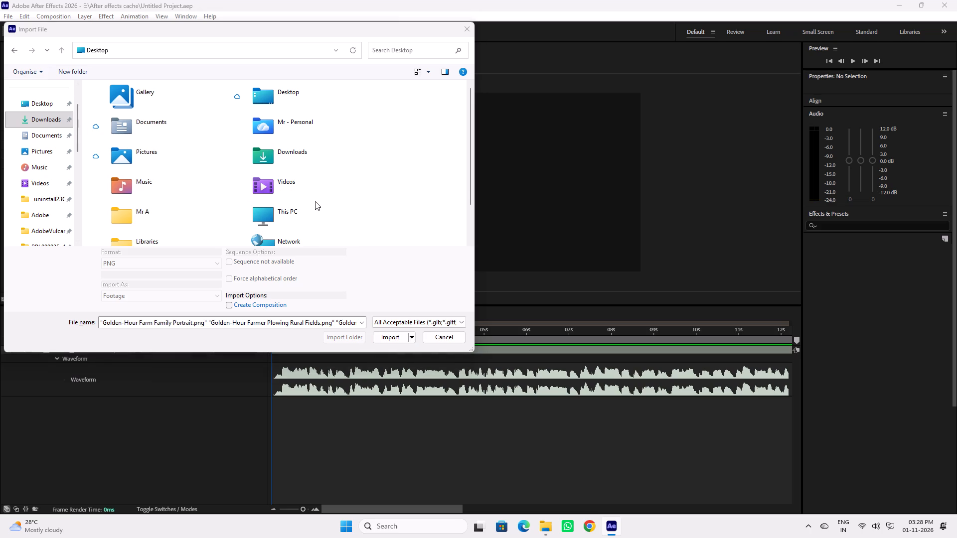
click(38, 122)
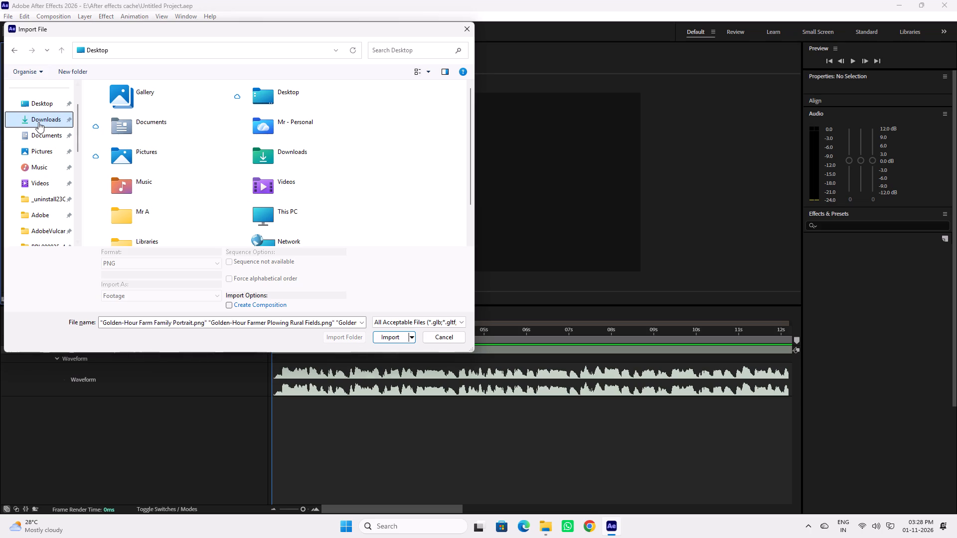
click(42, 121)
key(ctrl+z)
key(ctrl+z)
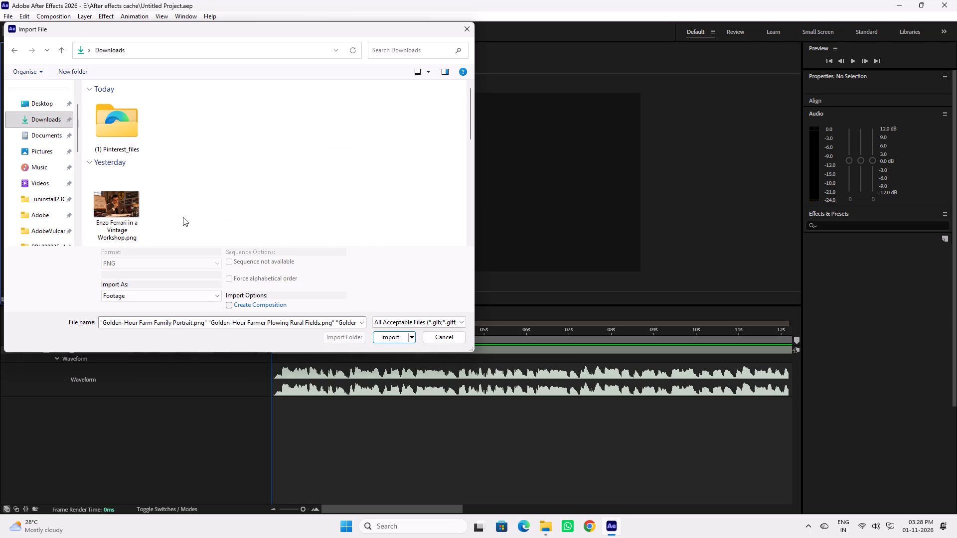
scroll(241, 145, down, 4)
scroll(256, 185, up, 2)
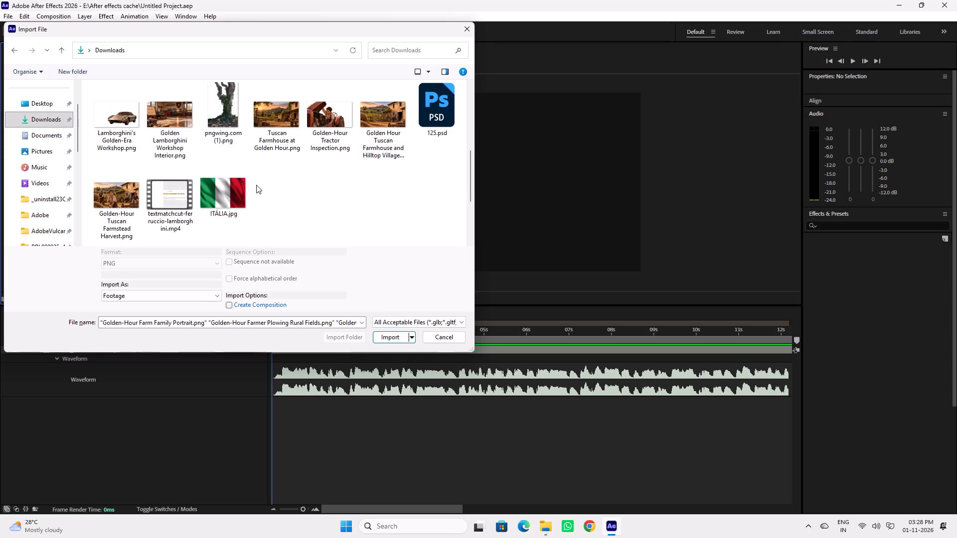
scroll(256, 185, up, 3)
key(ctrl+z)
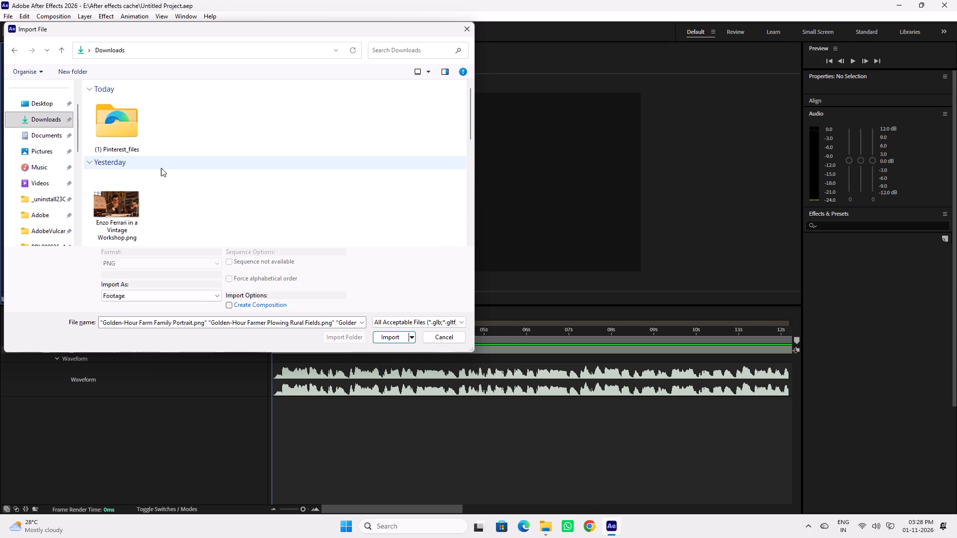
Check the contents of the "rise of lamborghini visuals" folder in visuals on Workspace (D:).
scroll(33, 185, down, 7)
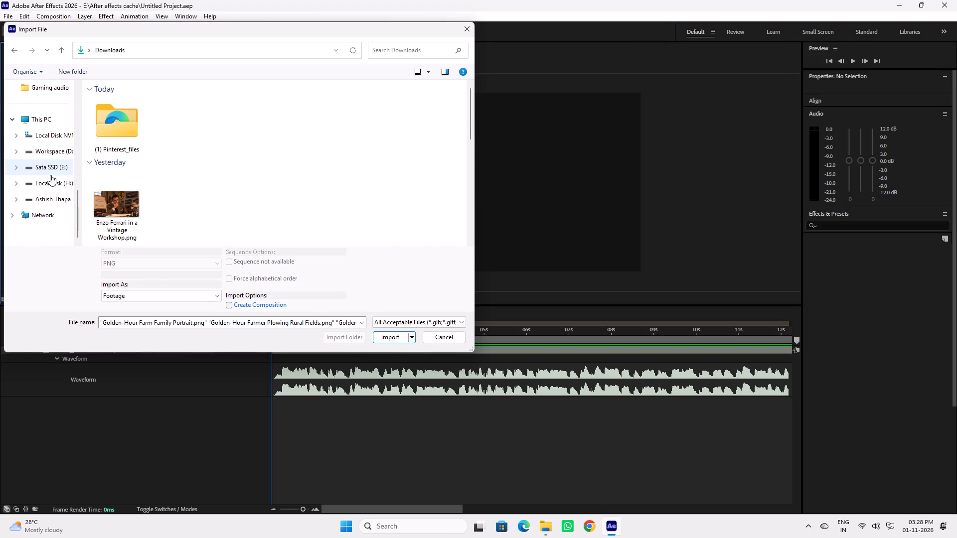
click(51, 151)
scroll(175, 146, down, 1)
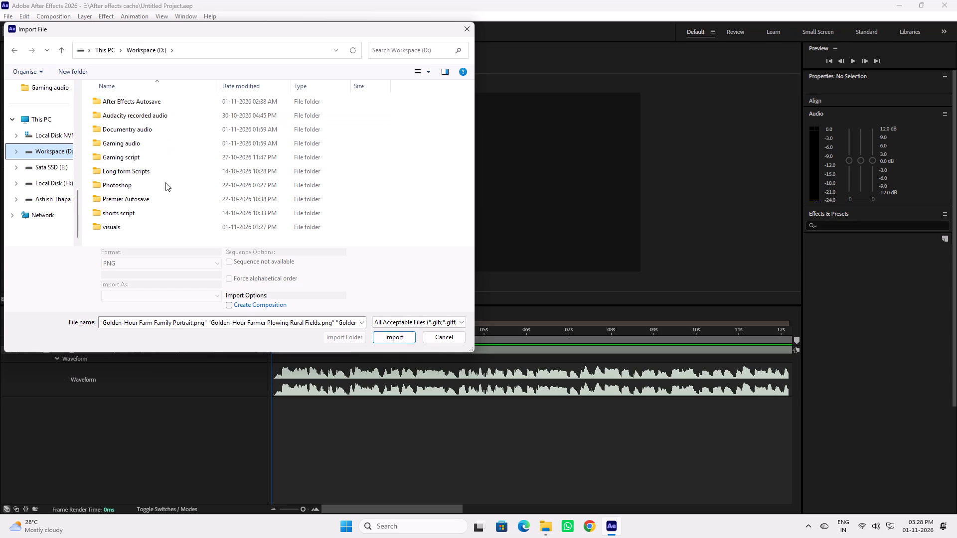
double_click(157, 224)
click(163, 169)
double_click(160, 124)
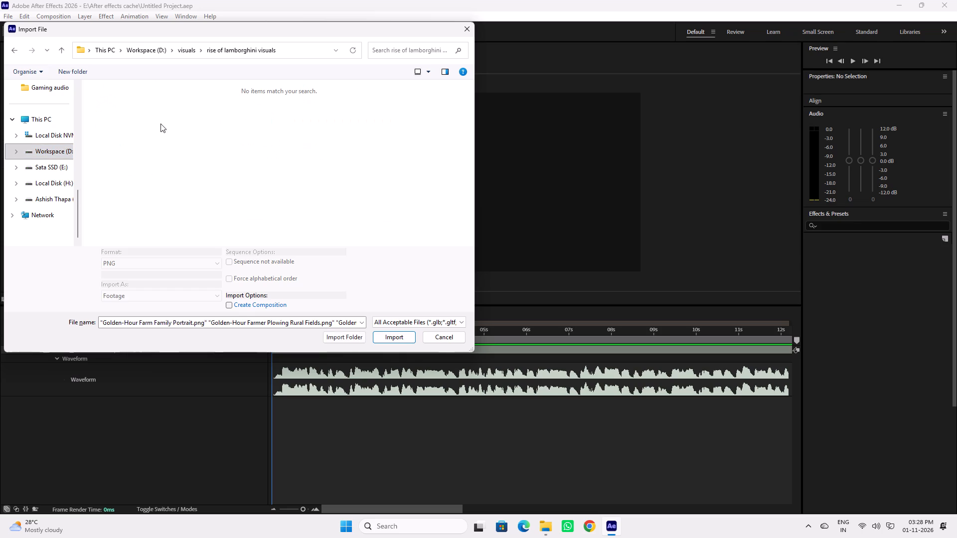
click(159, 151)
scroll(222, 178, up, 4)
scroll(222, 178, down, 6)
click(223, 161)
click(259, 153)
click(259, 153)
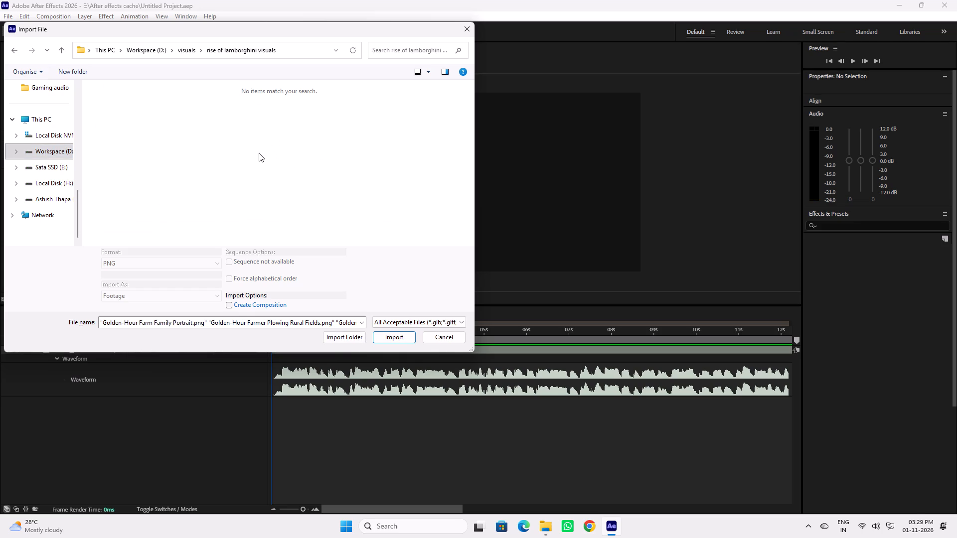
click(259, 153)
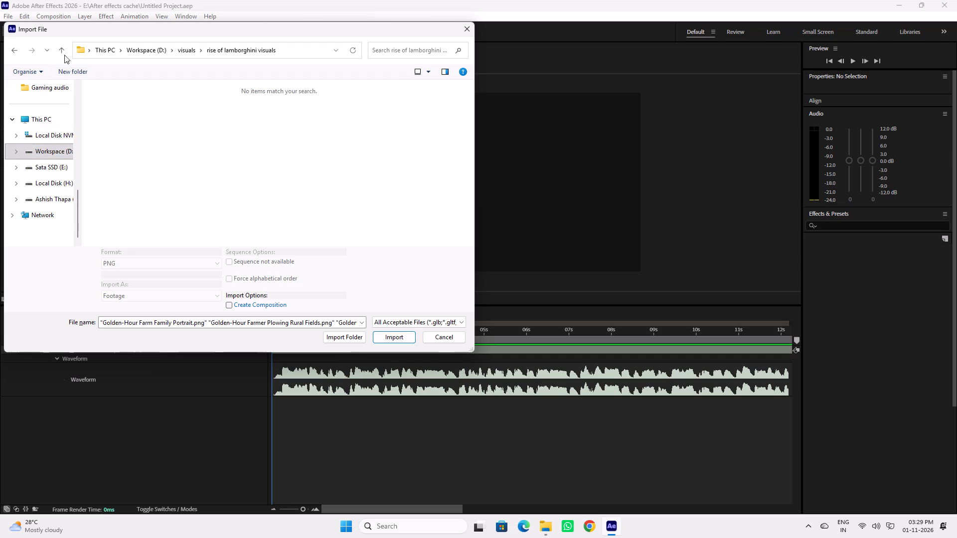
Delete the "rise of lamborghini visuals" folder from the visuals folder.
click(64, 51)
click(159, 167)
click(154, 130)
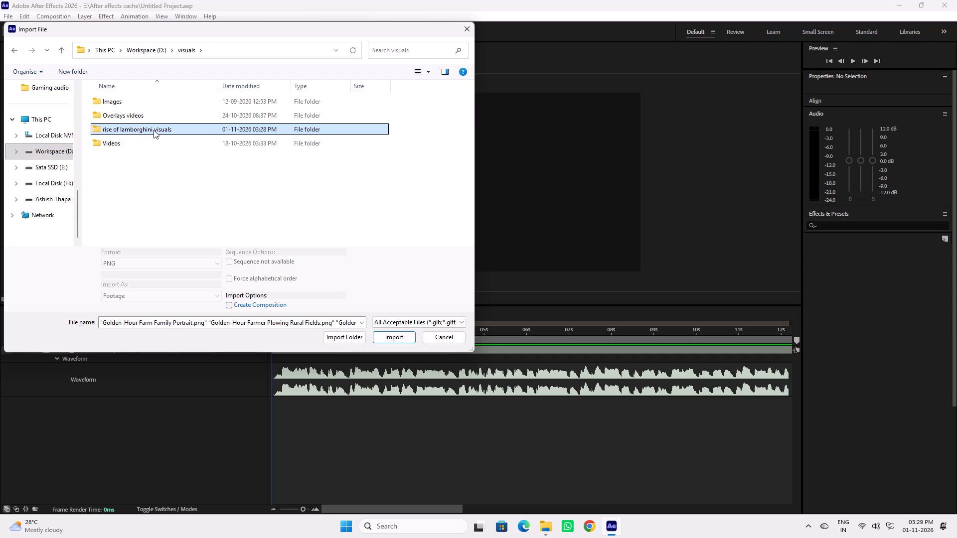
key(Delete)
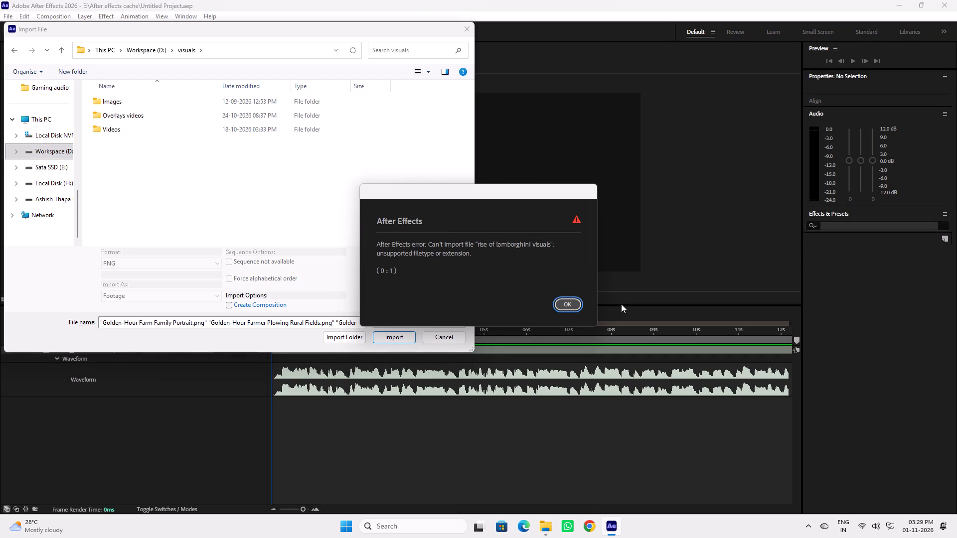
click(572, 307)
click(306, 225)
Check the Videos folder inside visuals and close the import dialog without importing.
double_click(128, 133)
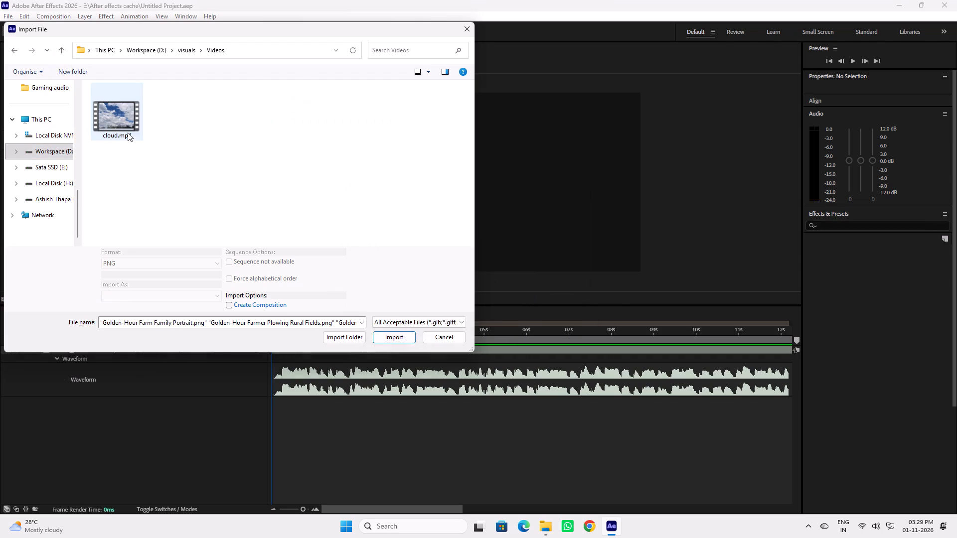
click(63, 54)
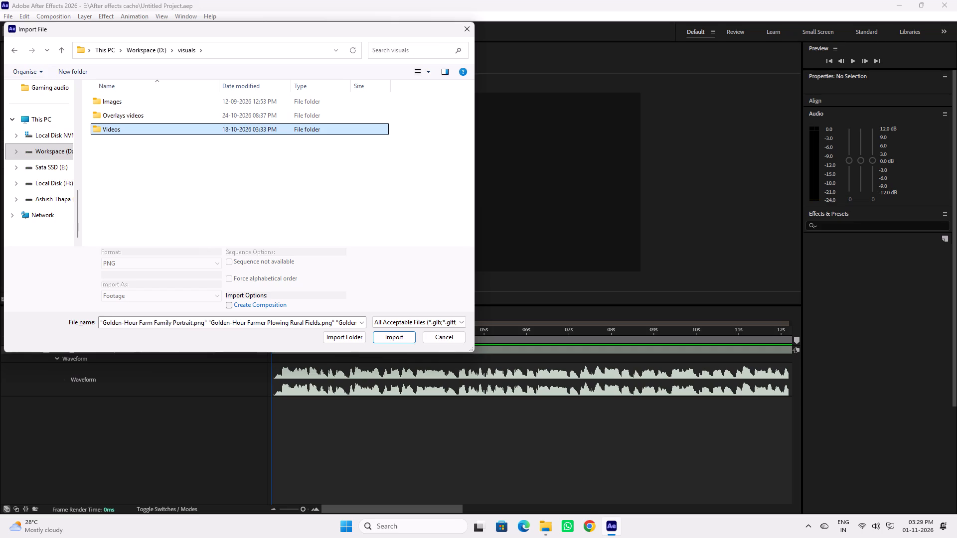
click(463, 30)
Switch to File Explorer and look through the files in the Downloads folder.
click(547, 527)
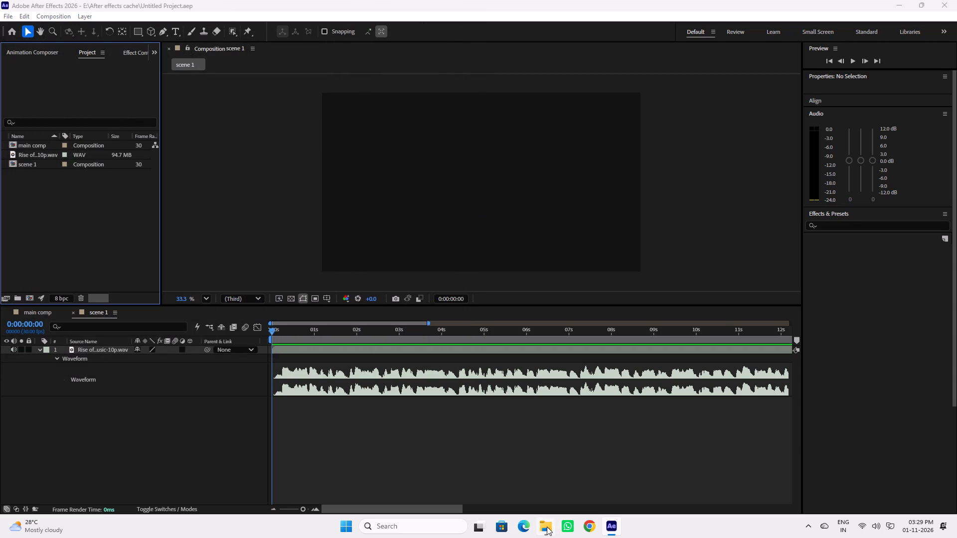
click(199, 219)
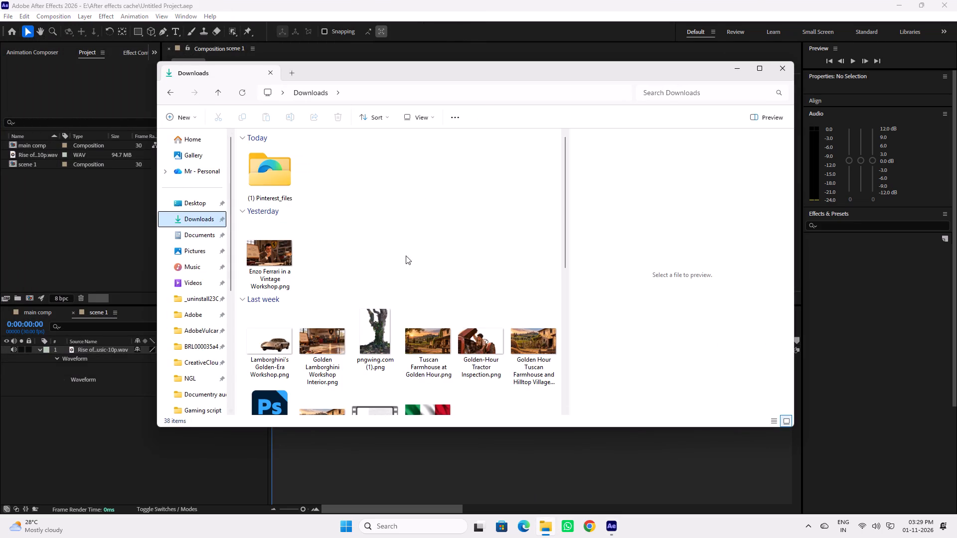
scroll(406, 256, down, 4)
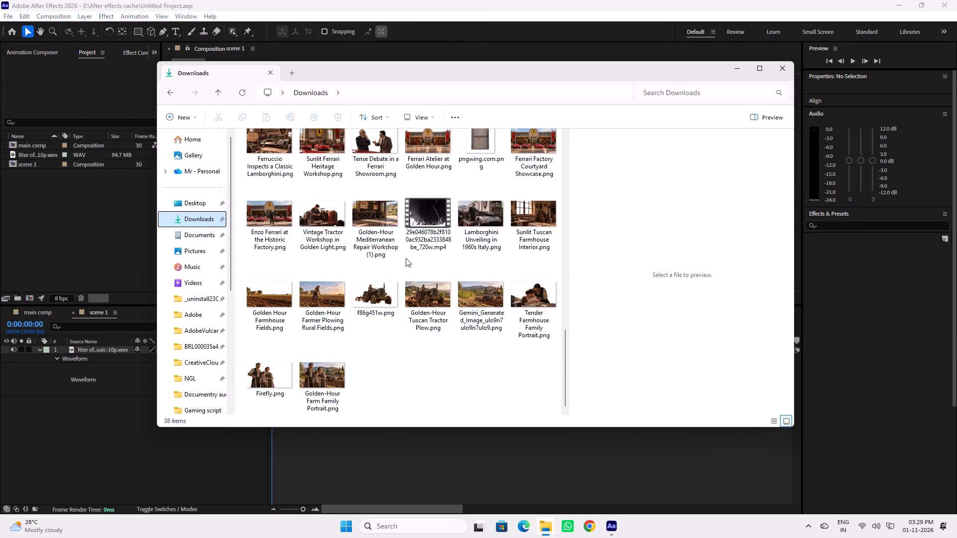
scroll(406, 258, down, 2)
scroll(414, 271, up, 4)
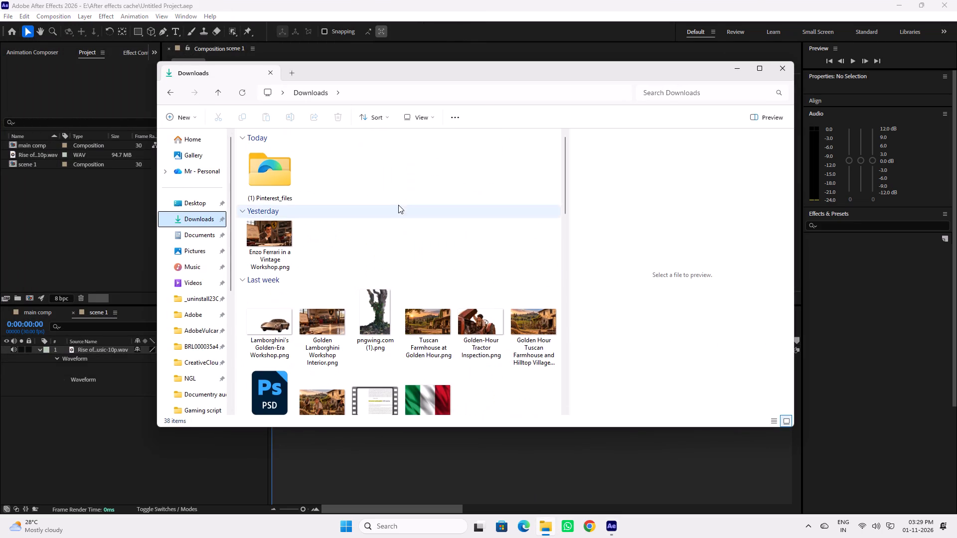
Look through the (1) Pinterest_files folder in Downloads and delete that folder.
click(399, 187)
double_click(254, 171)
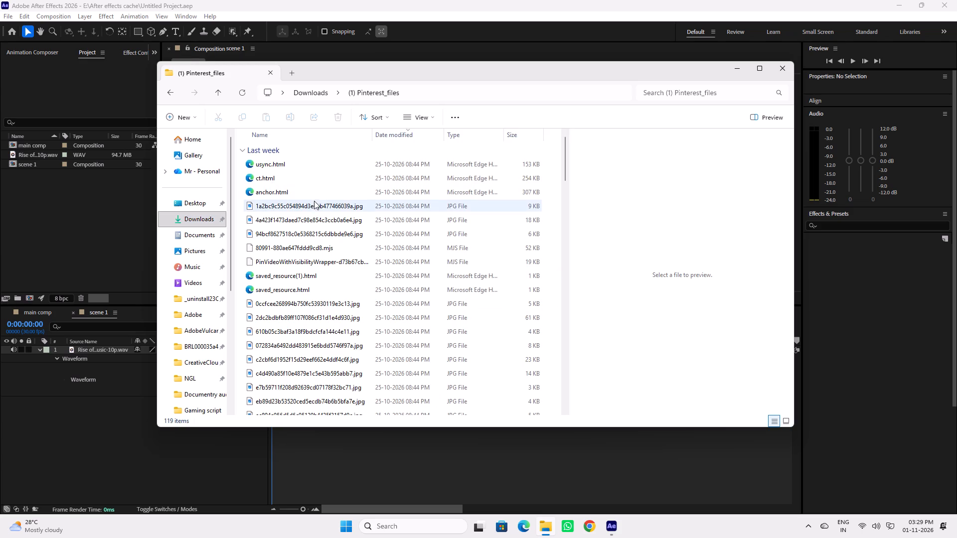
scroll(312, 212, down, 7)
scroll(312, 219, up, 7)
scroll(312, 217, down, 14)
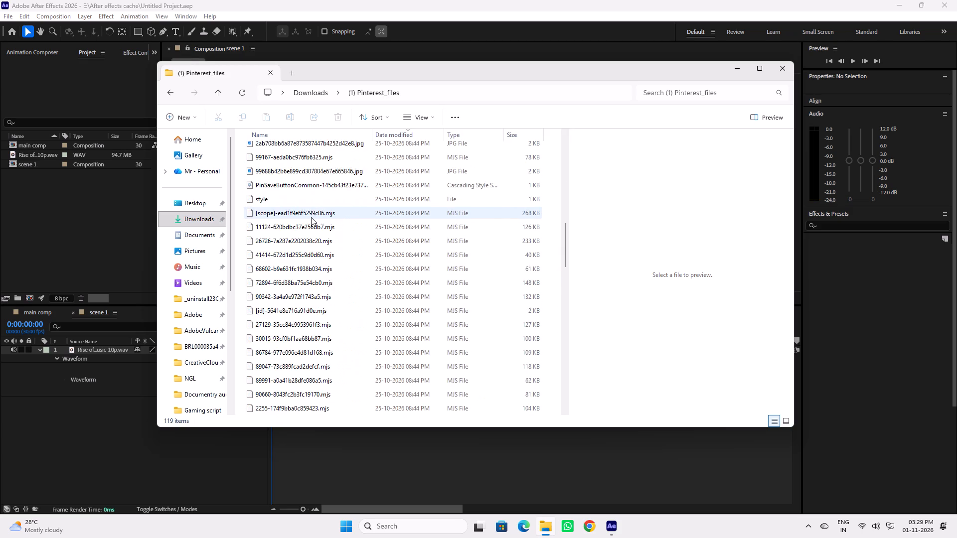
scroll(311, 217, down, 16)
scroll(309, 219, down, 8)
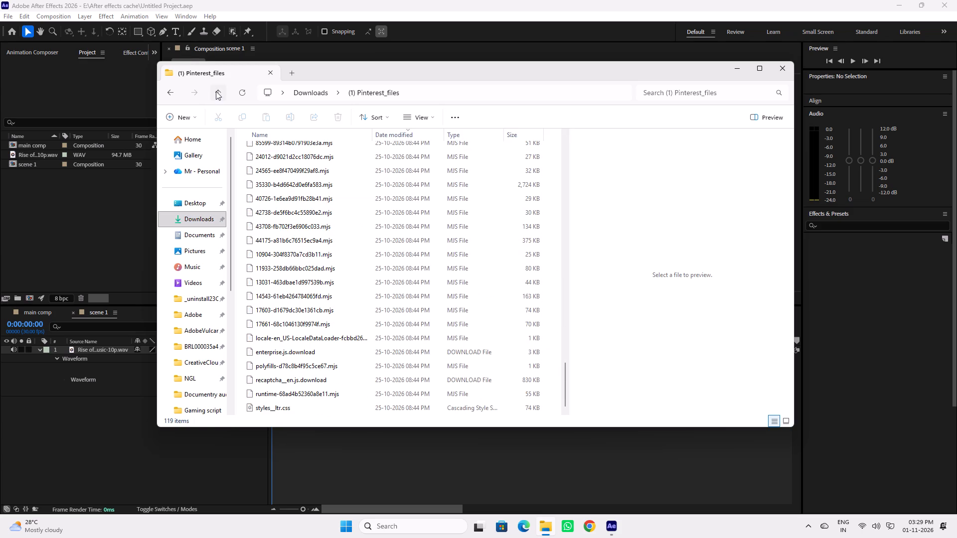
click(216, 91)
click(347, 167)
click(274, 172)
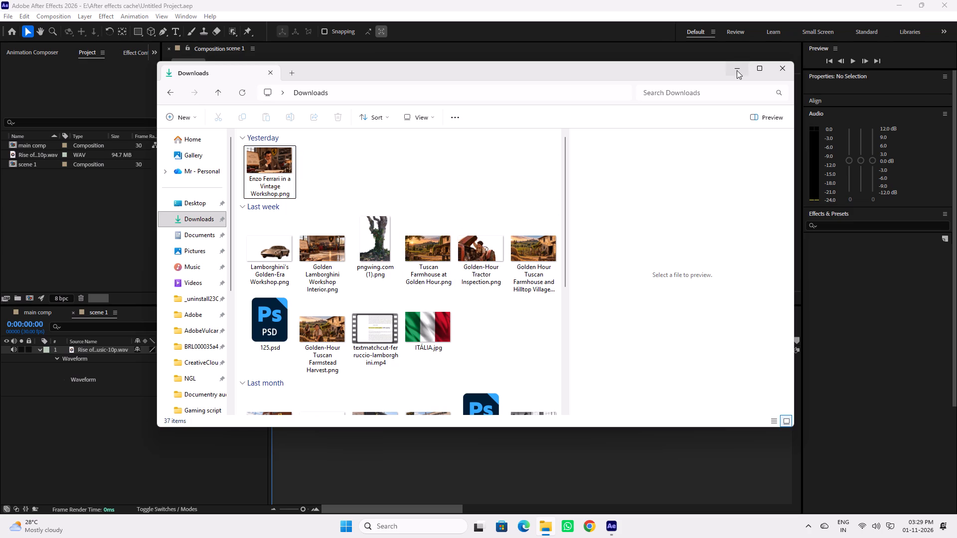
Maximise the File Explorer window and review the remaining images, clips and PSD files in Downloads.
scroll(436, 311, down, 4)
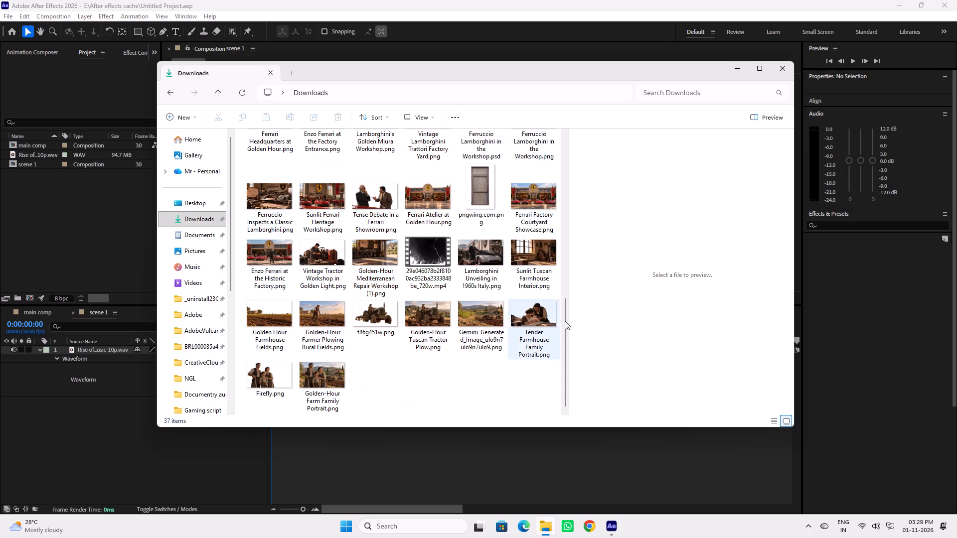
click(646, 327)
click(759, 69)
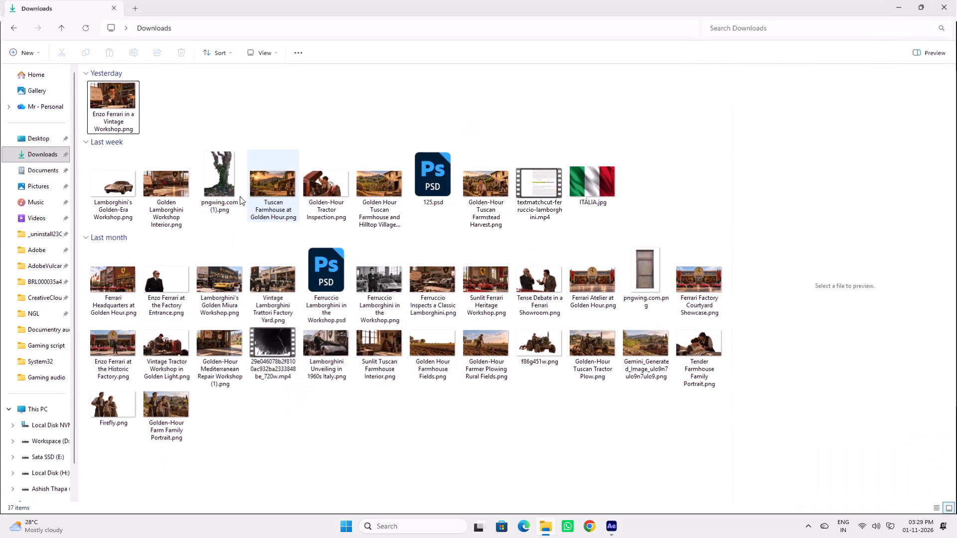
scroll(88, 358, down, 3)
scroll(53, 378, up, 2)
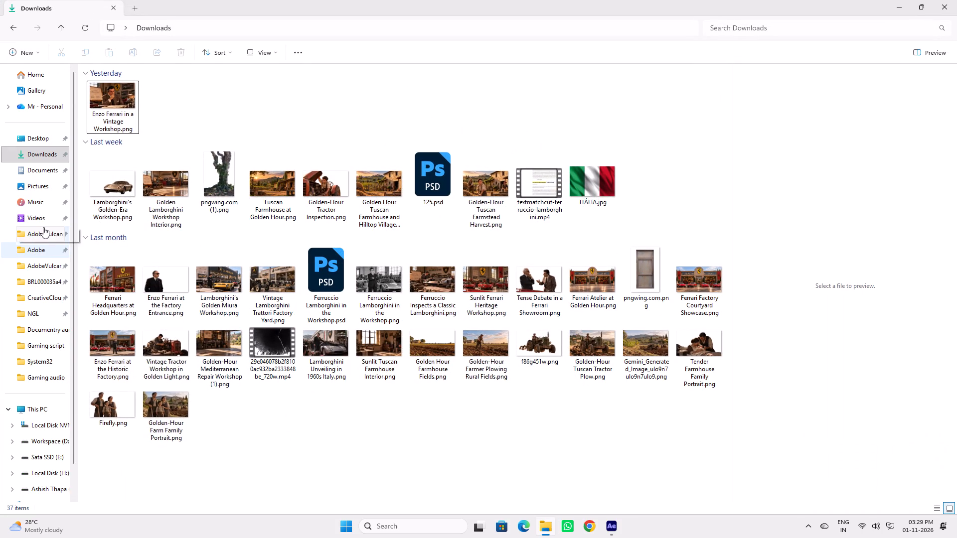
Look through the Videos and Desktop folders and the drives under This PC, and close the File Explorer window.
click(41, 219)
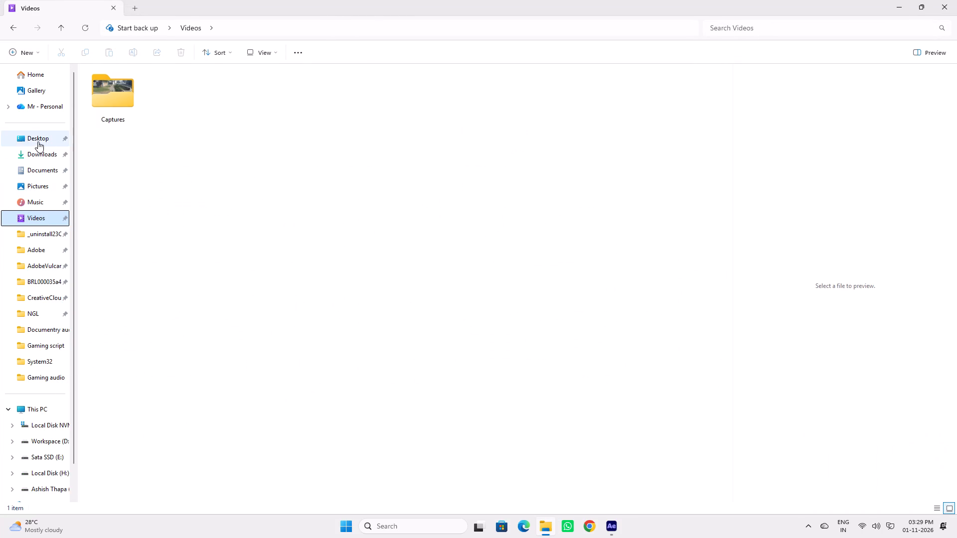
click(36, 140)
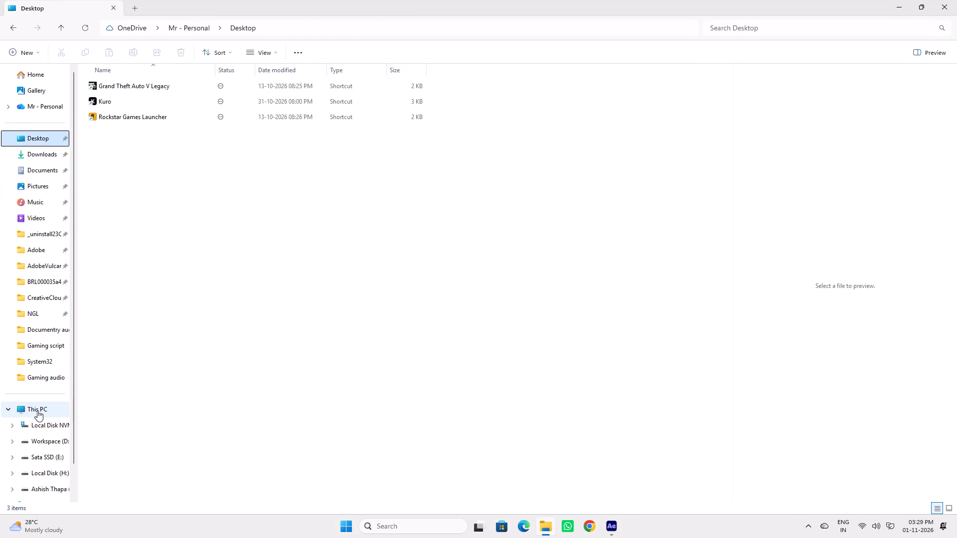
click(37, 413)
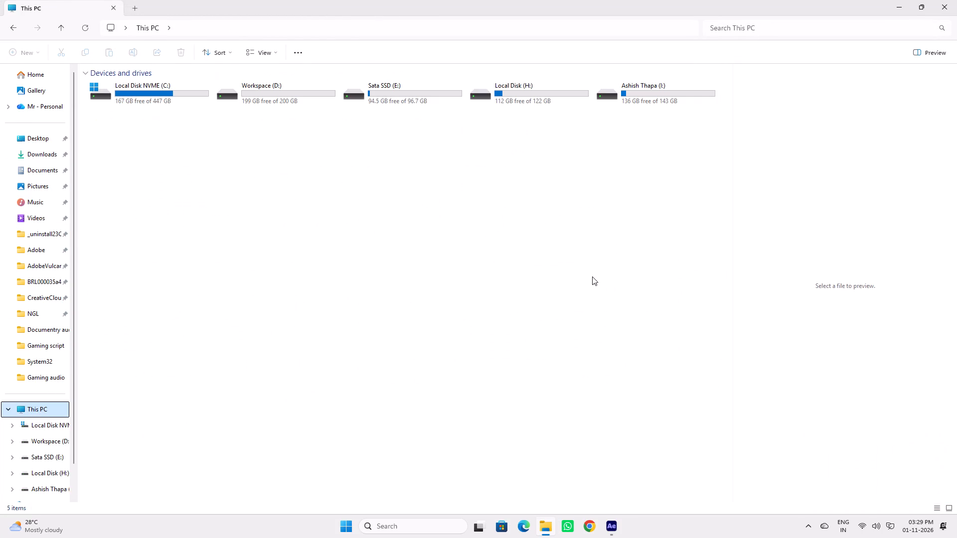
click(515, 230)
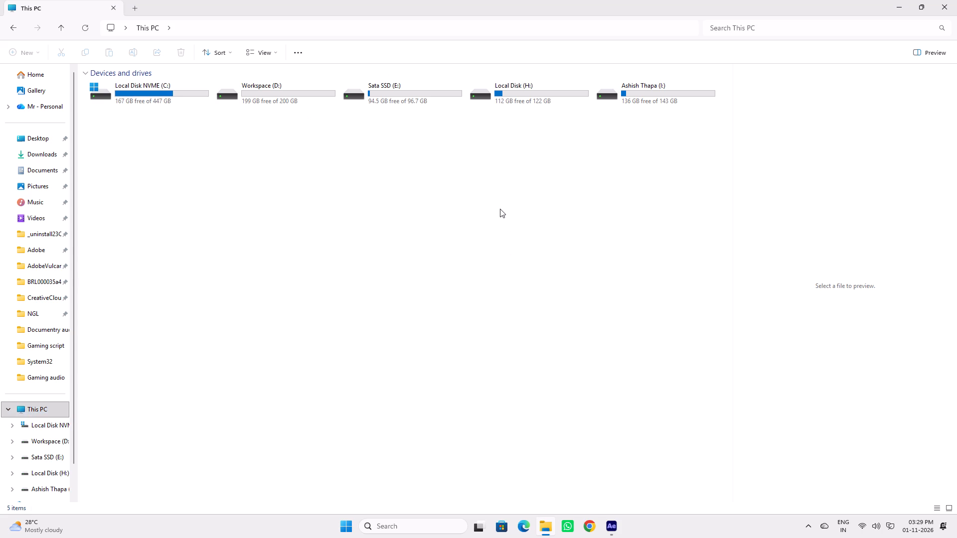
click(500, 209)
click(501, 239)
scroll(28, 419, down, 4)
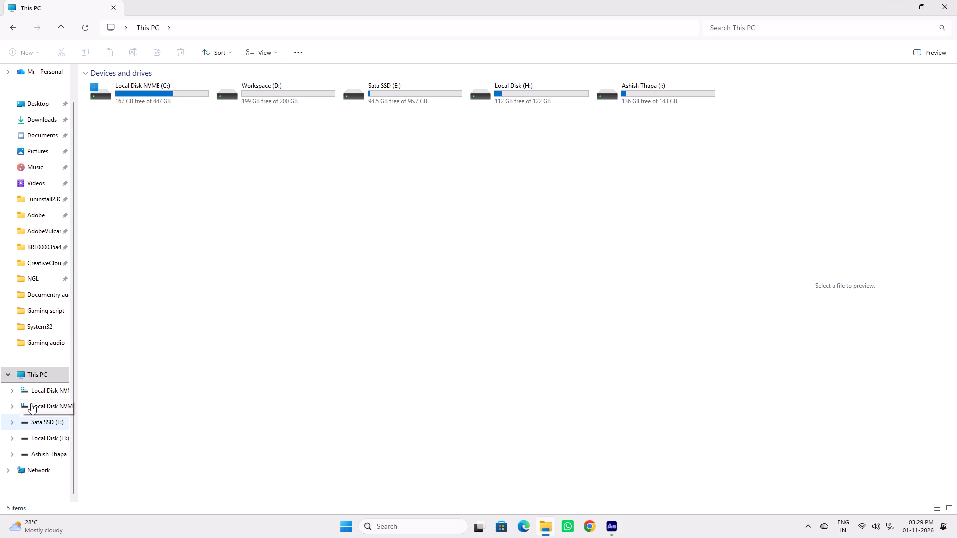
scroll(31, 403, up, 2)
click(67, 31)
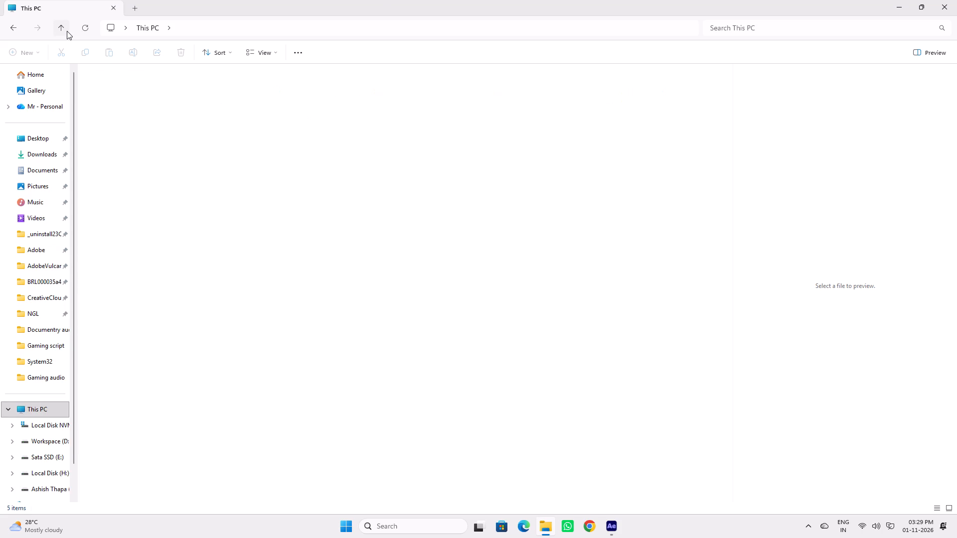
click(63, 31)
click(433, 296)
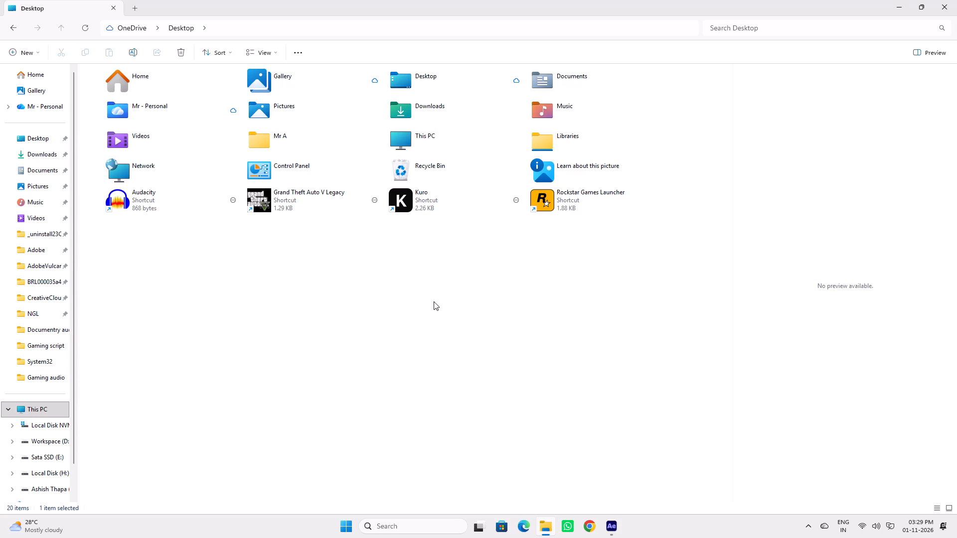
click(956, 0)
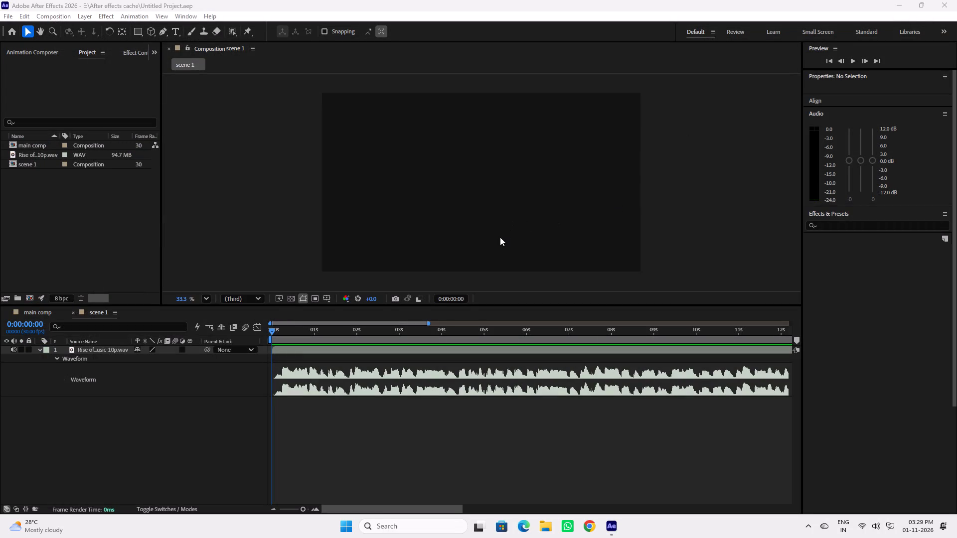
Save the project in After Effects.
key(ctrl+s)
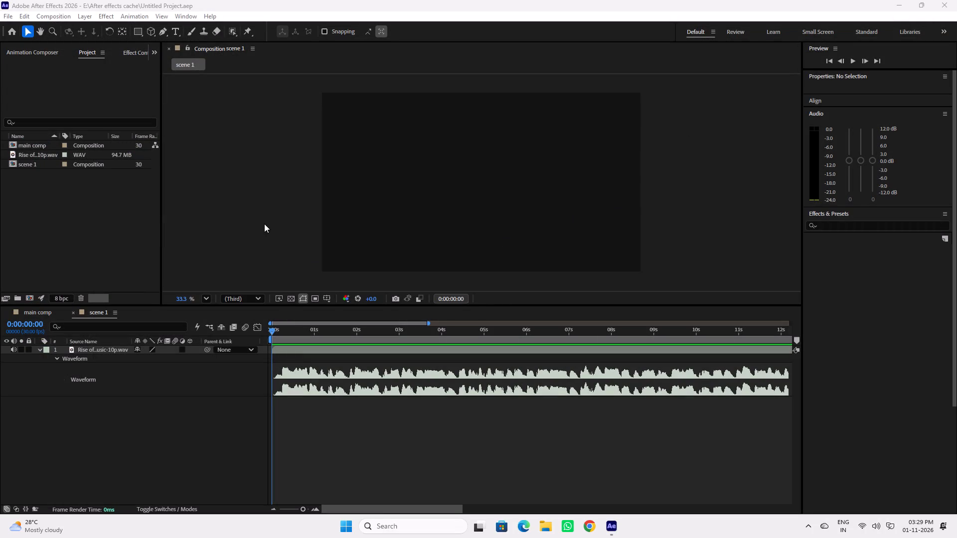
click(264, 223)
key(ctrl+s)
key(ctrl+s)
key(ctrl+s)
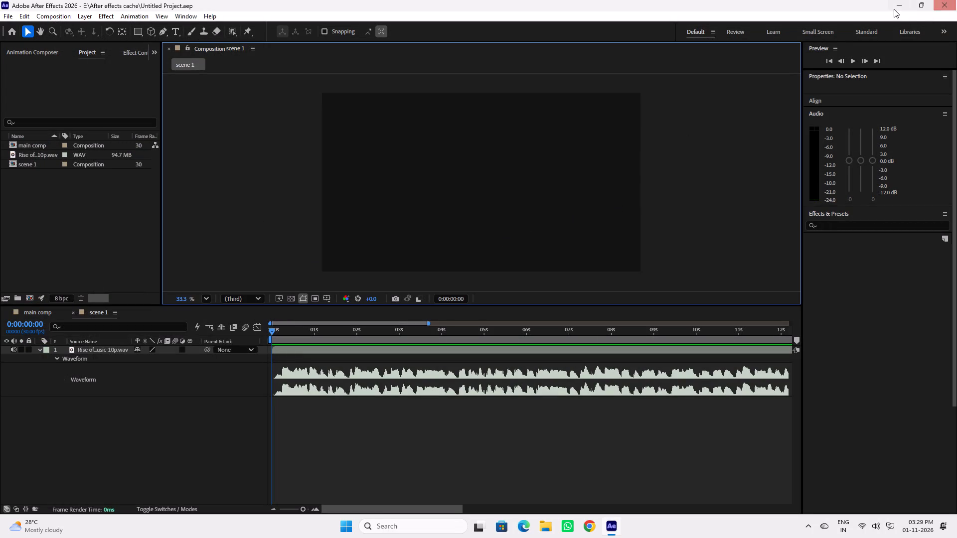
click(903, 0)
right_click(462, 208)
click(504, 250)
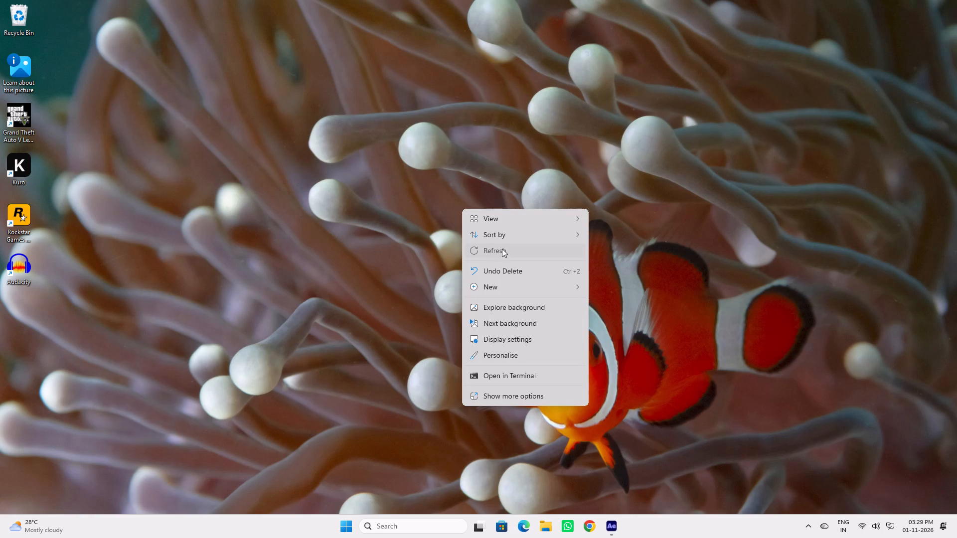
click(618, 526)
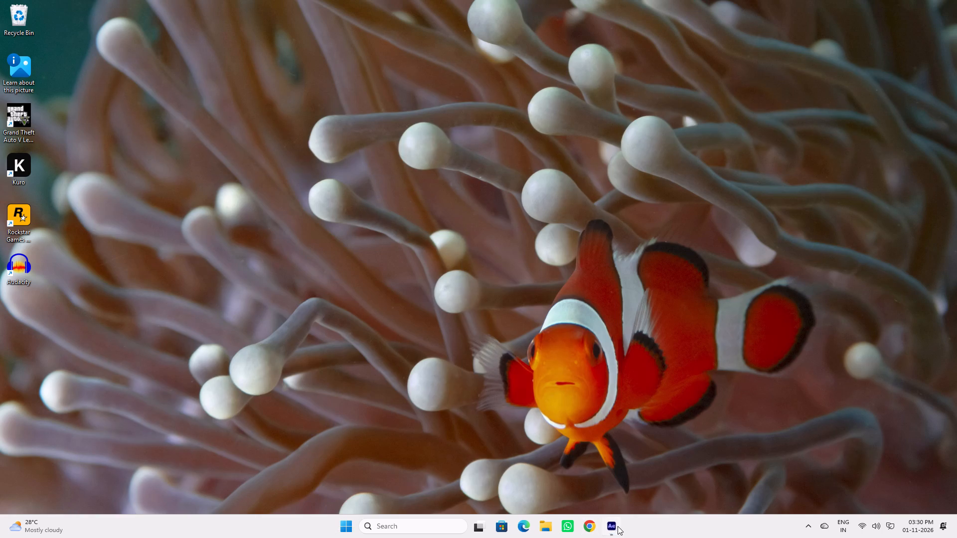
Empty the disk cache in the Disk preferences and accept the preferences.
click(23, 16)
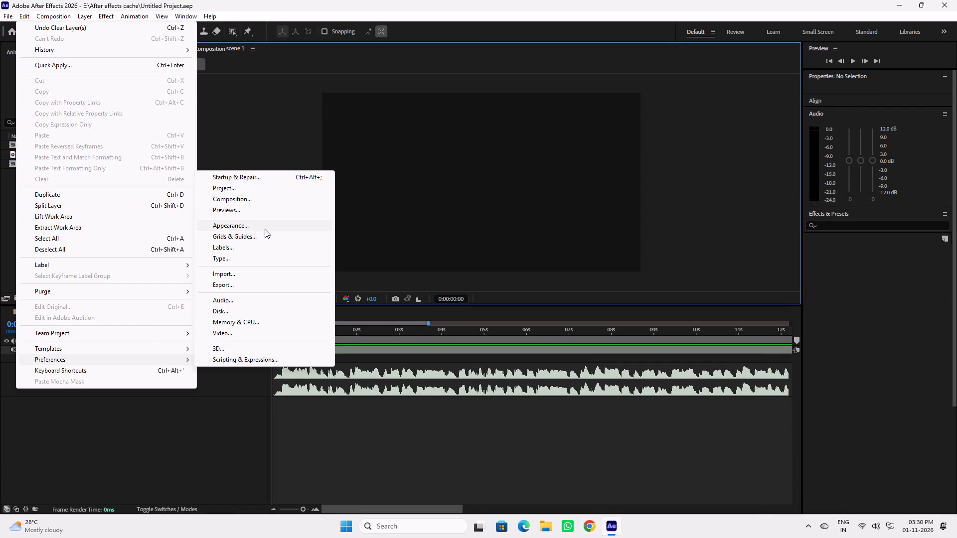
click(268, 314)
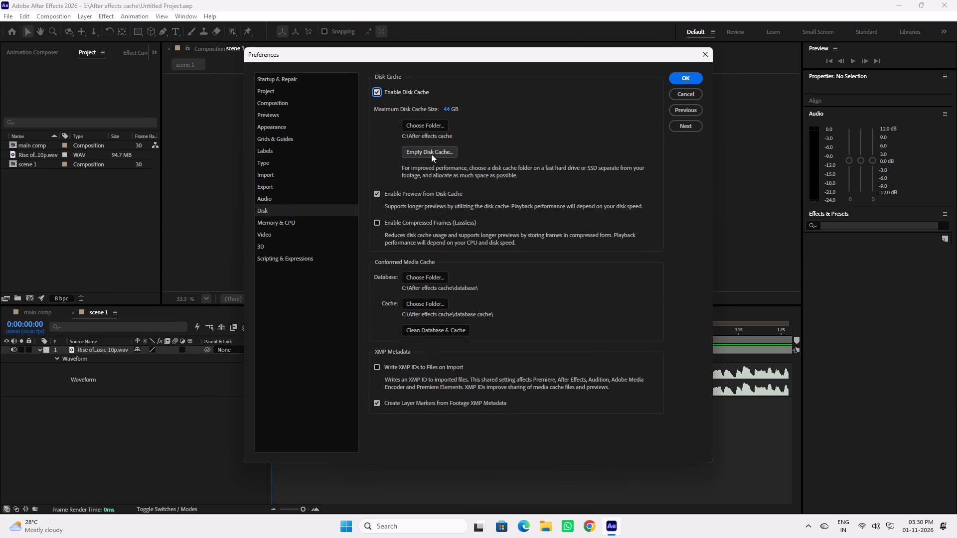
click(431, 154)
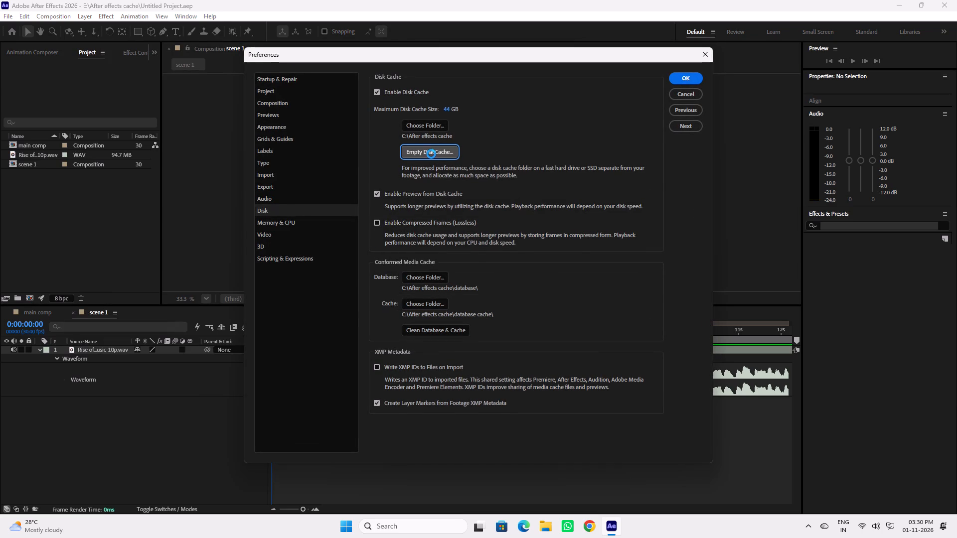
click(522, 276)
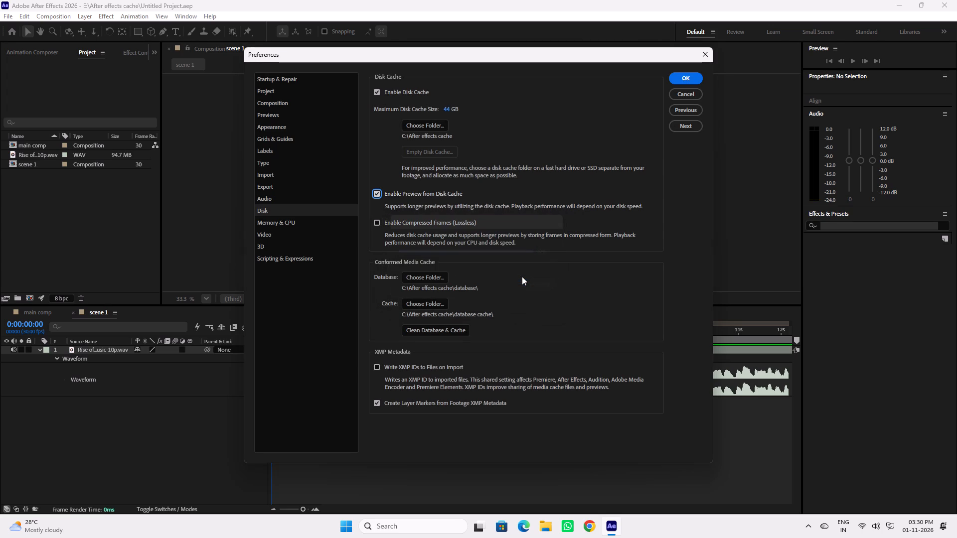
click(687, 74)
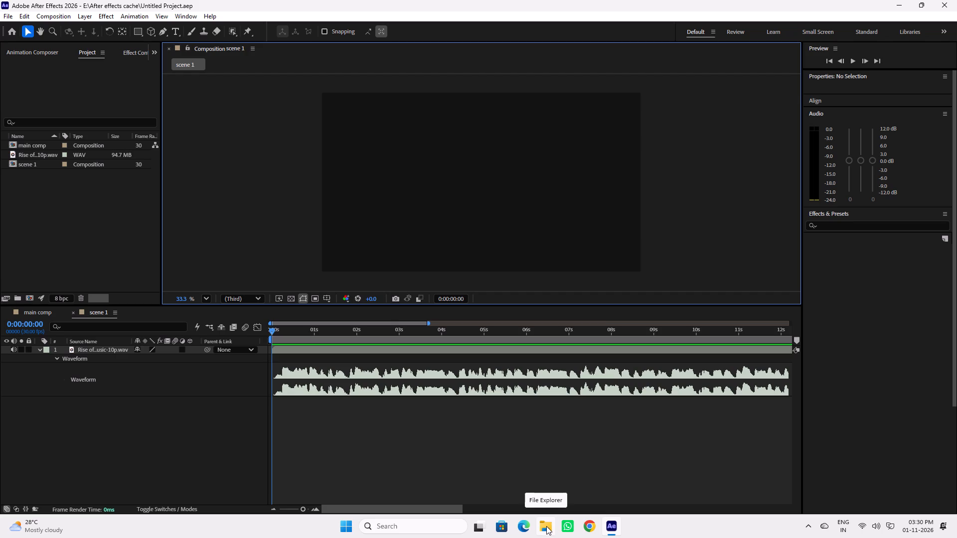
Switch to File Explorer and check the free space on the drives under This PC.
click(546, 526)
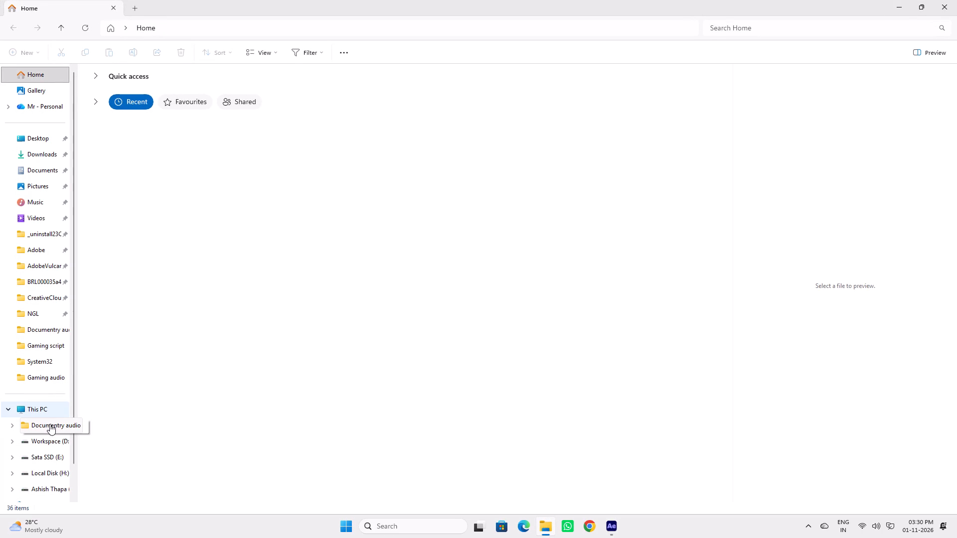
click(41, 409)
click(430, 260)
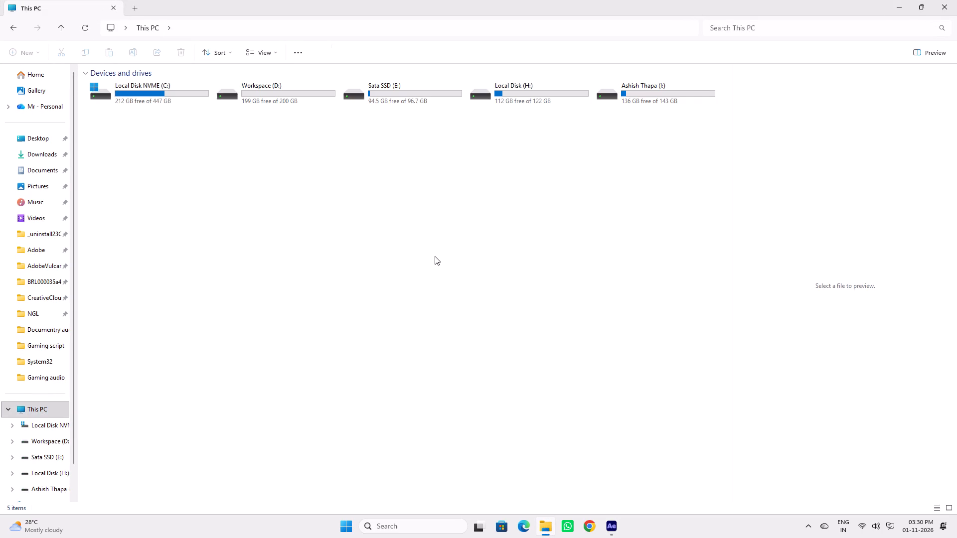
click(506, 244)
click(895, 1)
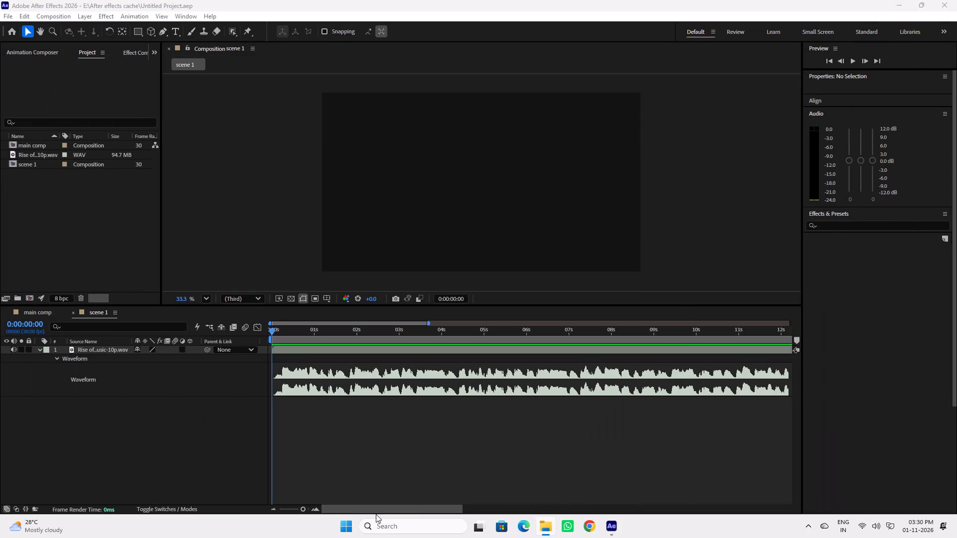
Search Windows for "premier pro", look through the 26.0 project folder inside Premiere Pro, and close that window.
click(344, 523)
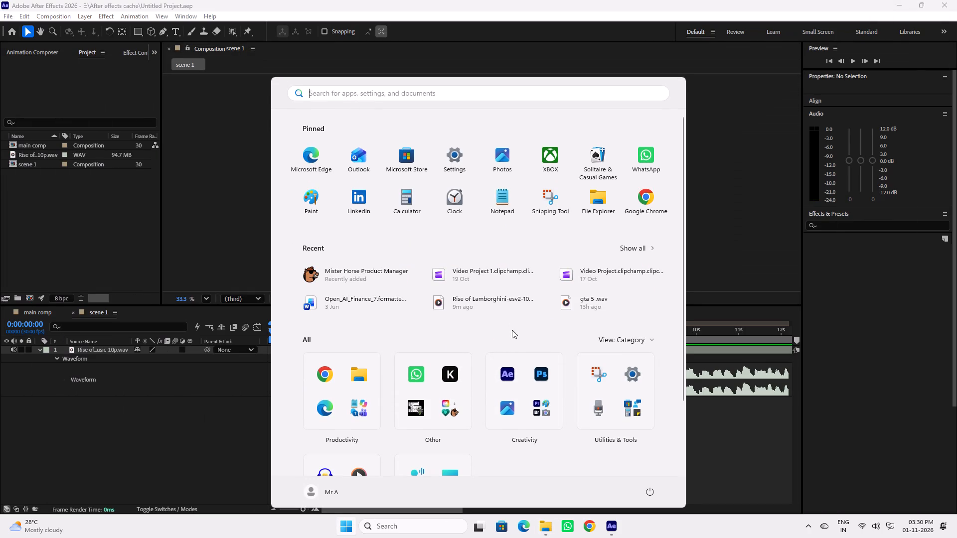
click(392, 527)
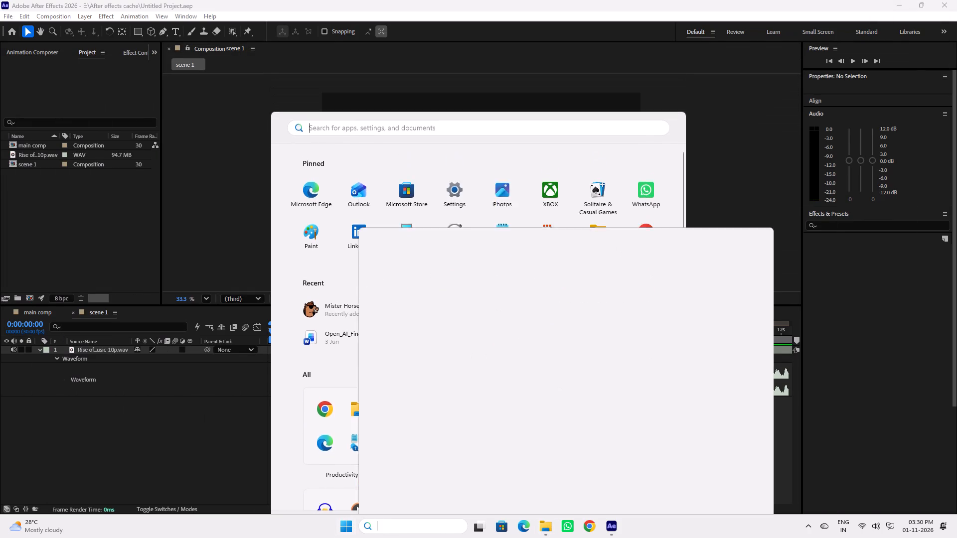
text(premier pro)
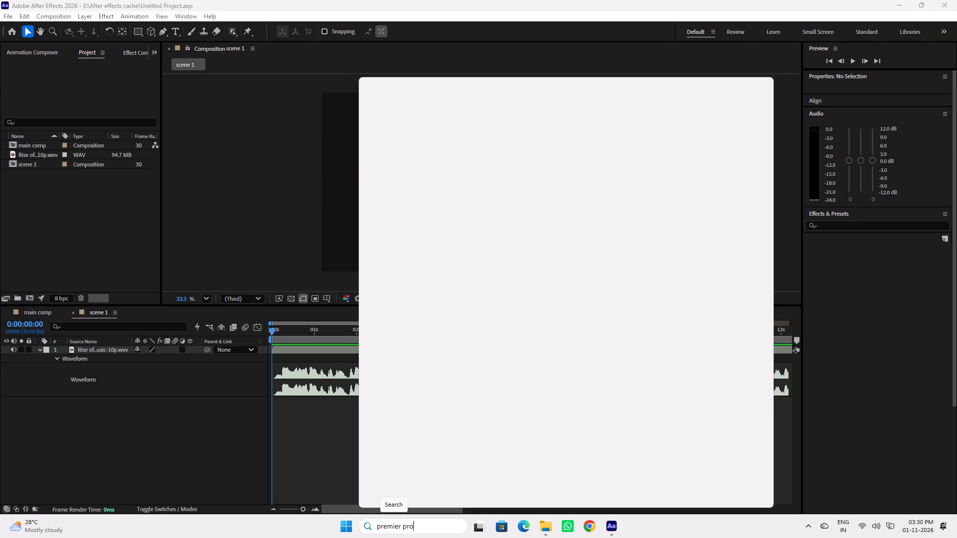
key(Return)
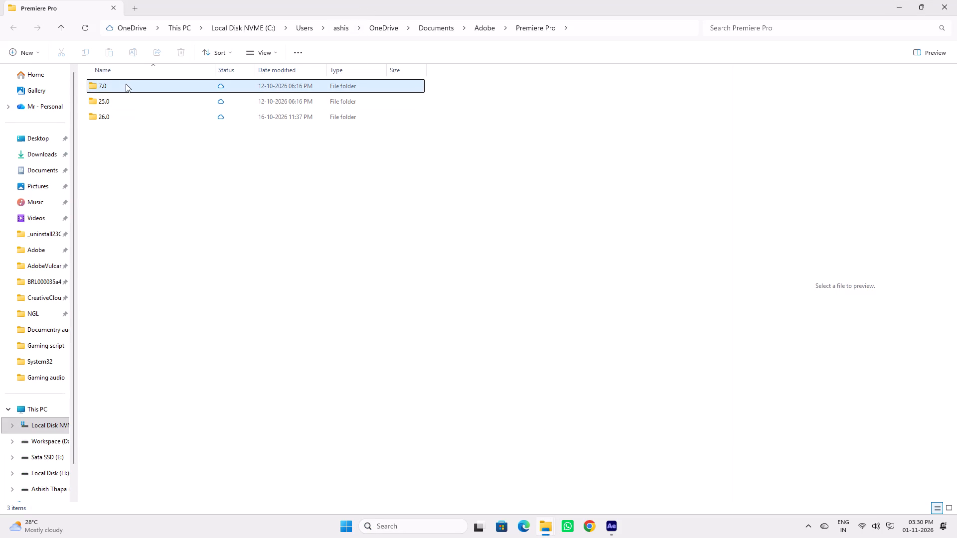
double_click(127, 116)
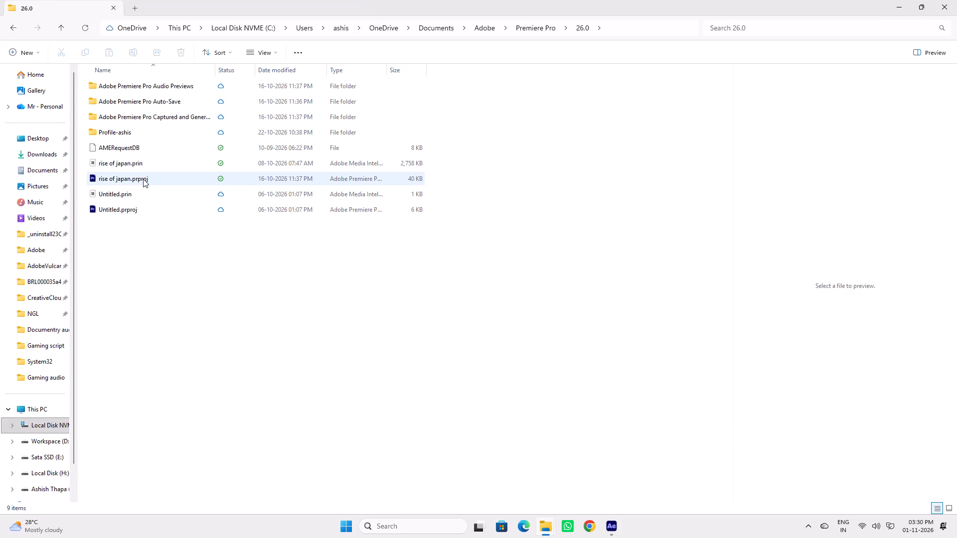
click(174, 272)
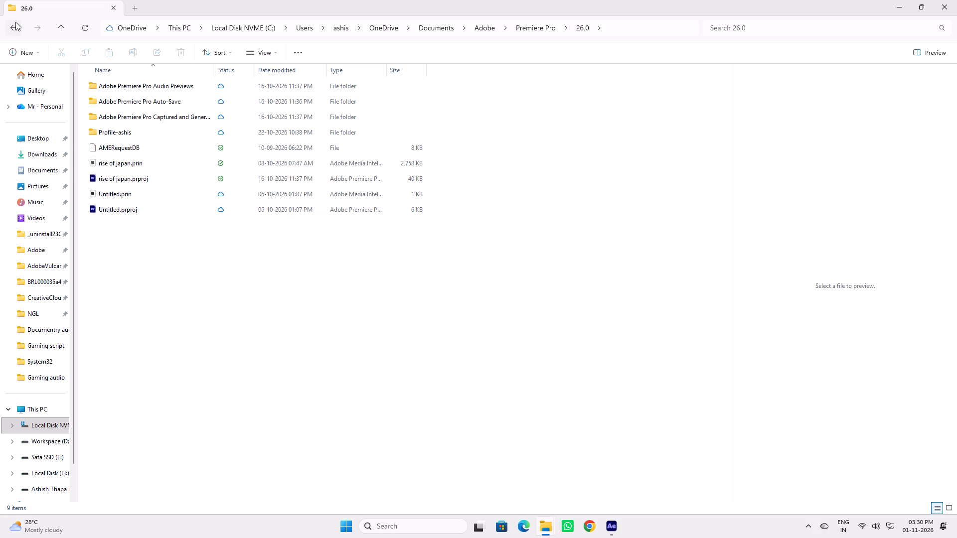
click(15, 21)
click(956, 0)
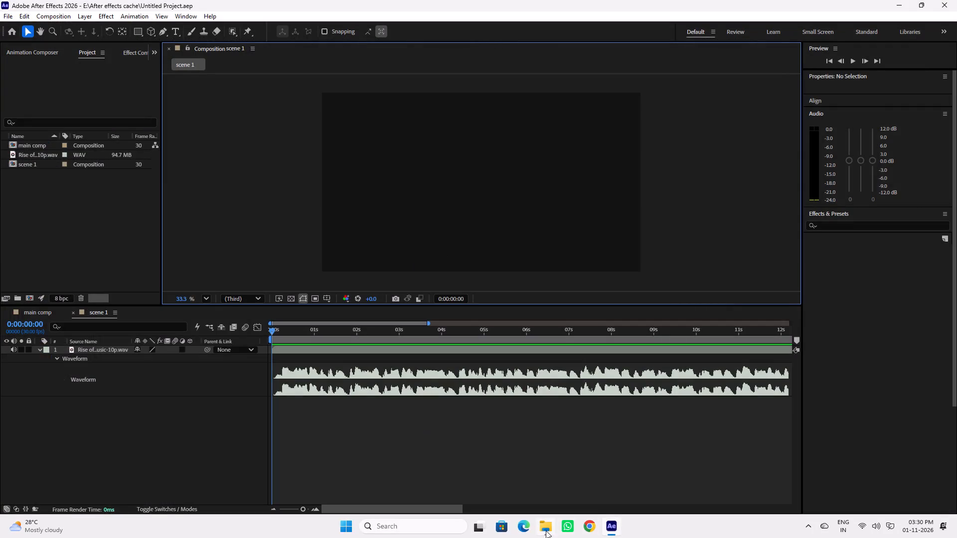
Open Windows Settings and find Adobe Premiere Pro 2026 among the installed apps.
click(344, 524)
click(454, 158)
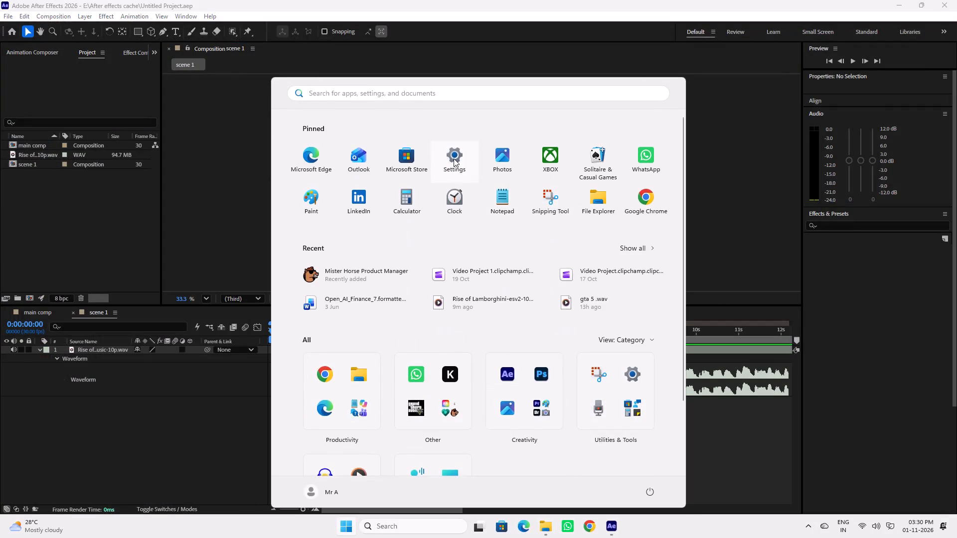
click(172, 225)
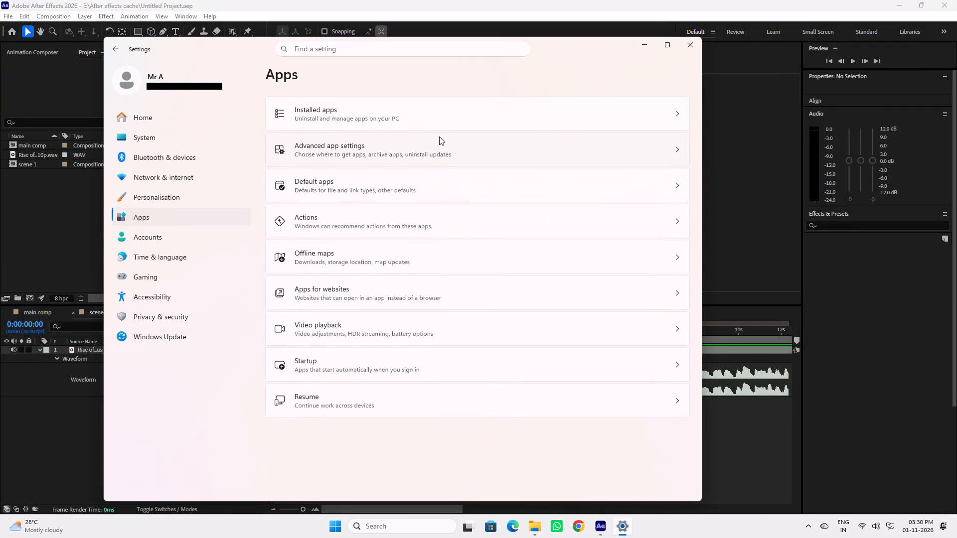
click(475, 121)
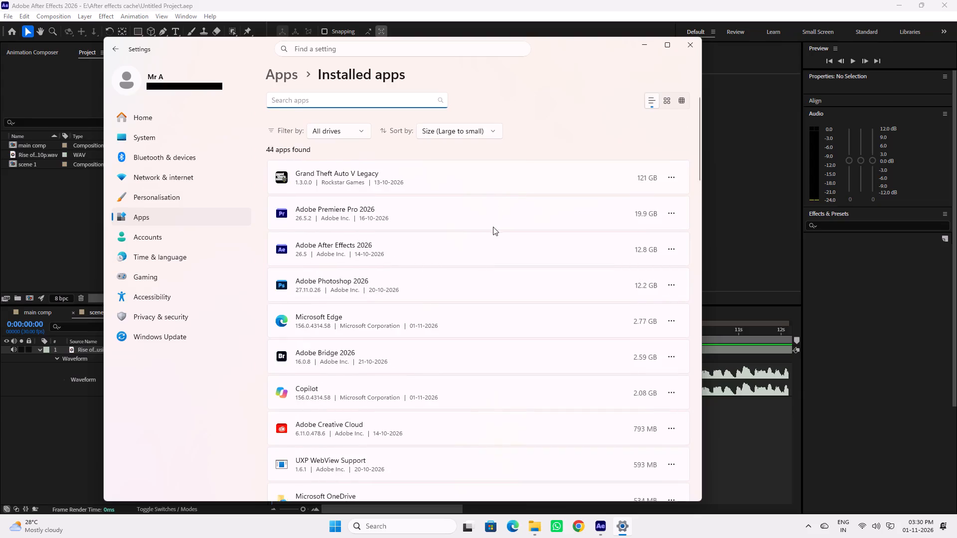
click(509, 220)
click(675, 214)
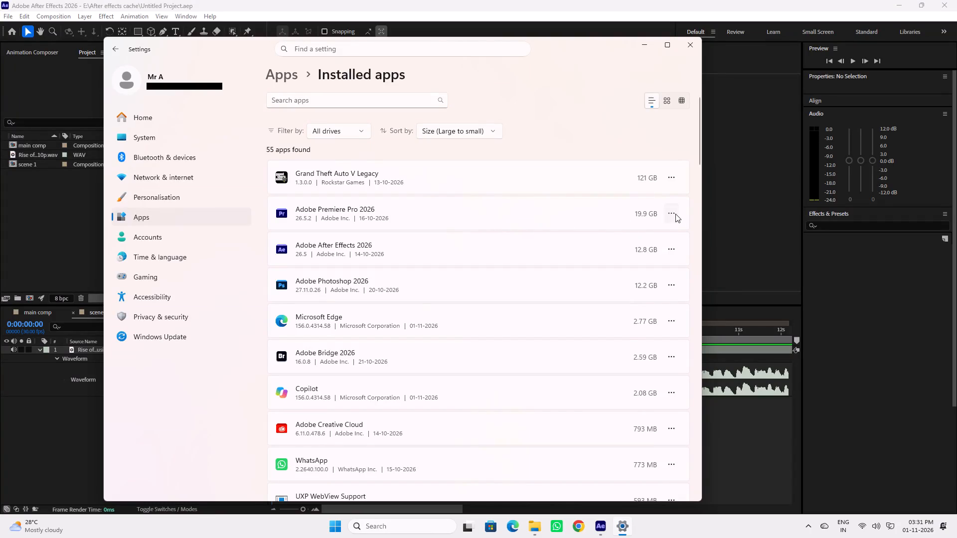
click(342, 197)
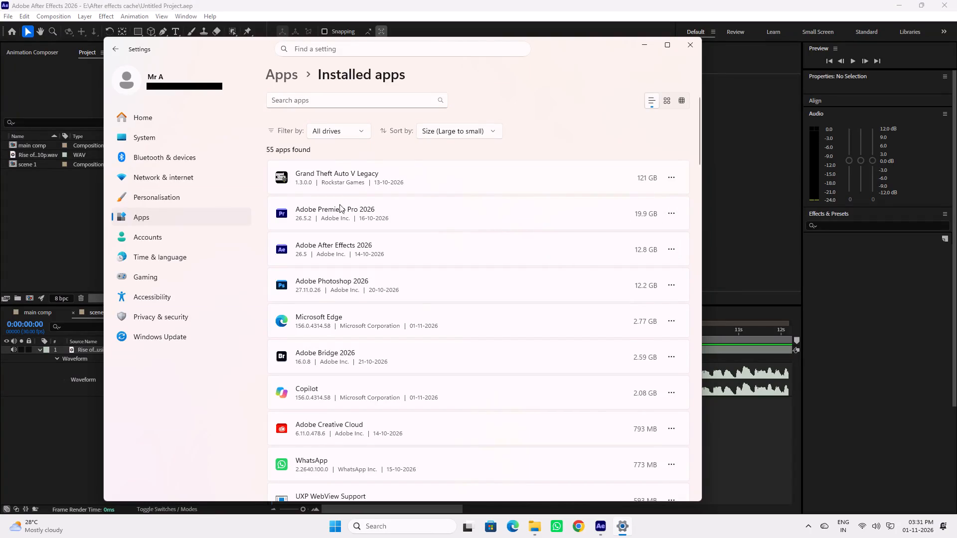
click(339, 210)
Launch Adobe Premiere Pro 2026 from the Creativity apps, clearing away Settings, After Effects and the startup pop-ups to reach its home screen.
click(401, 533)
click(342, 532)
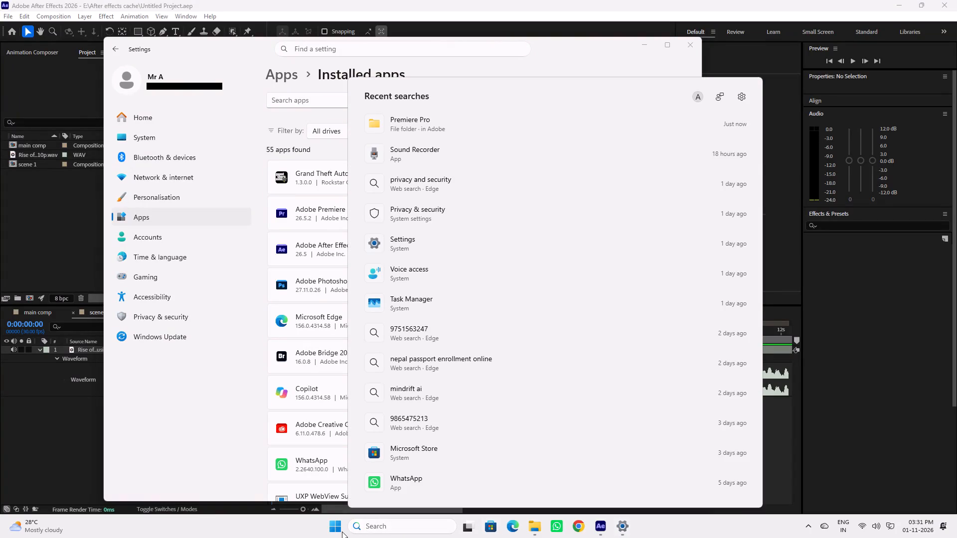
click(335, 530)
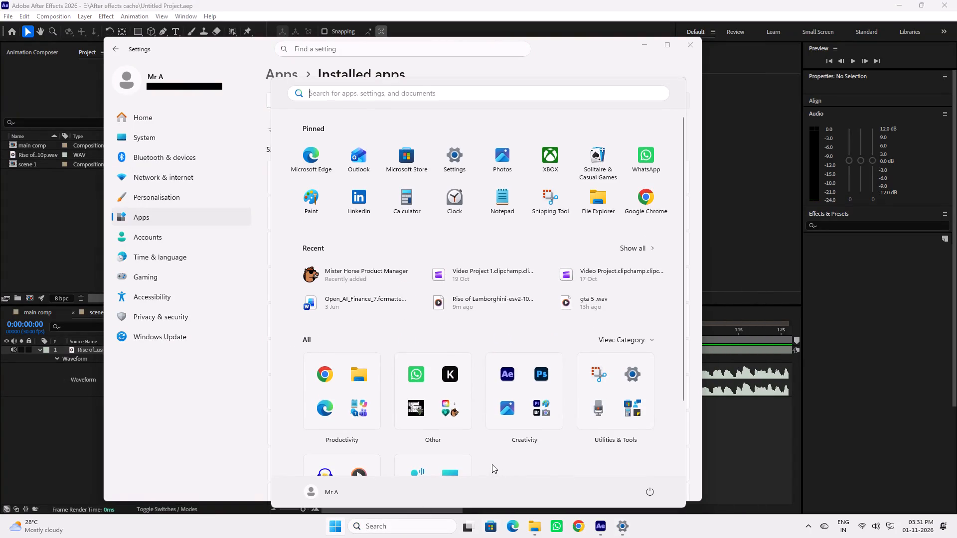
click(540, 405)
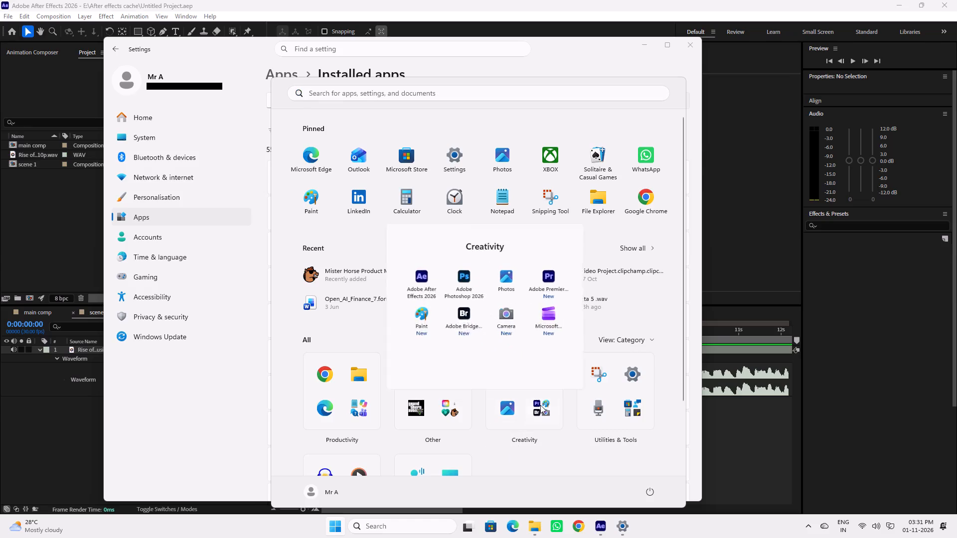
click(549, 266)
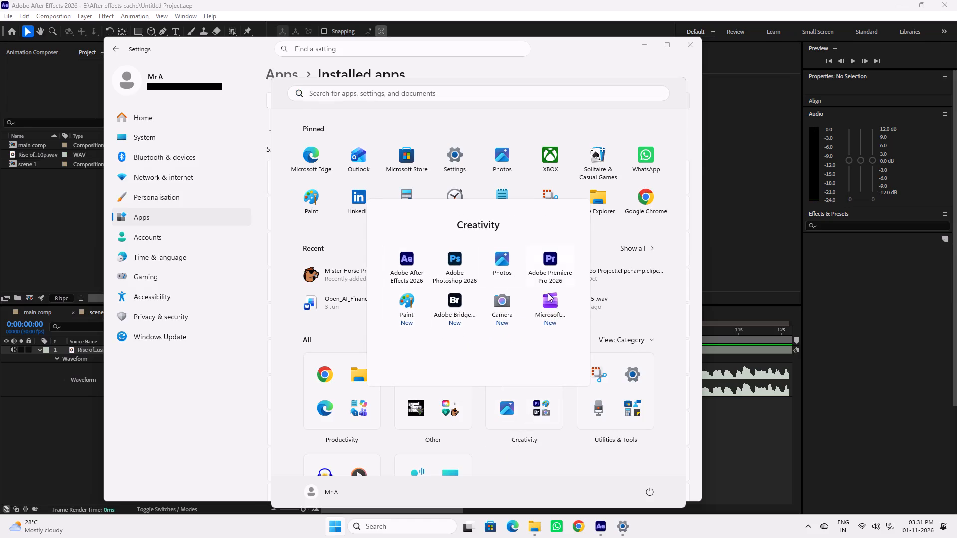
double_click(551, 258)
double_click(551, 269)
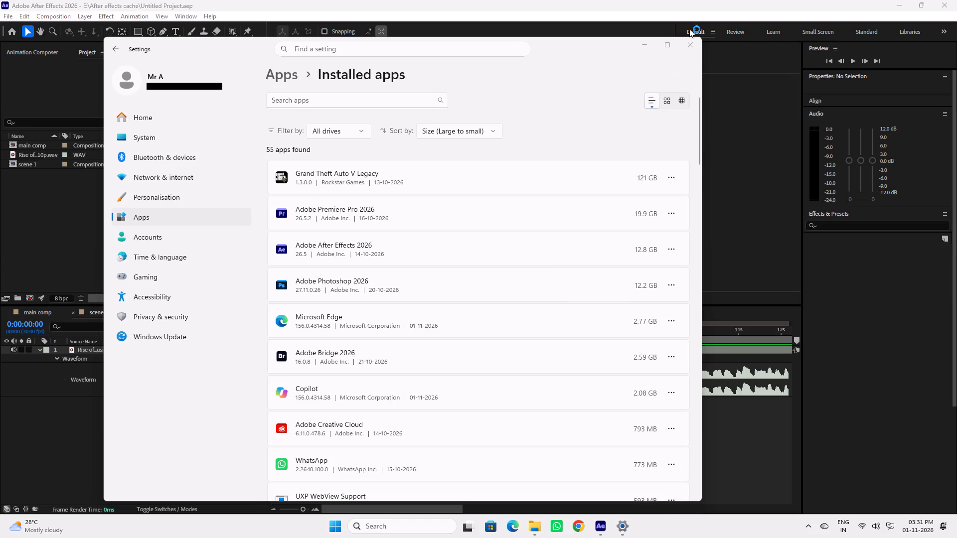
click(689, 46)
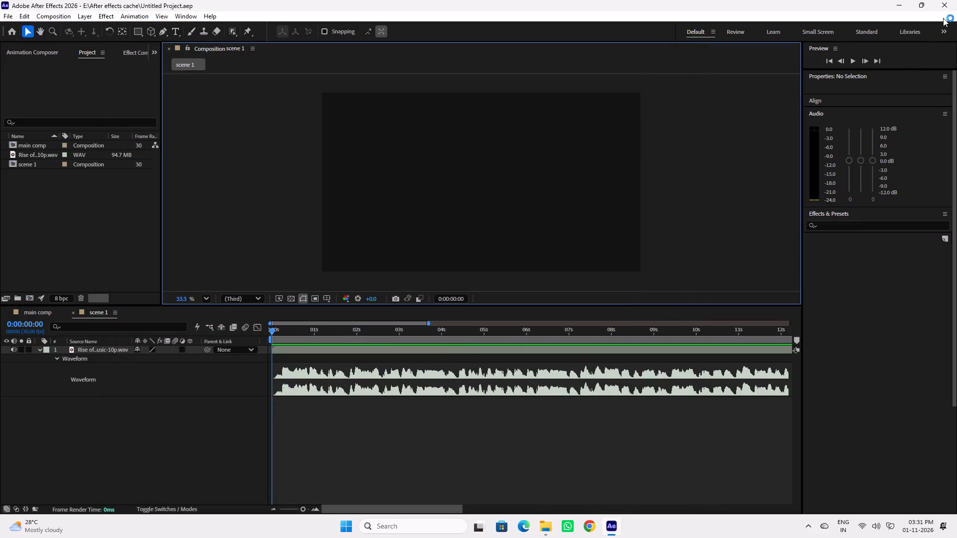
click(901, 4)
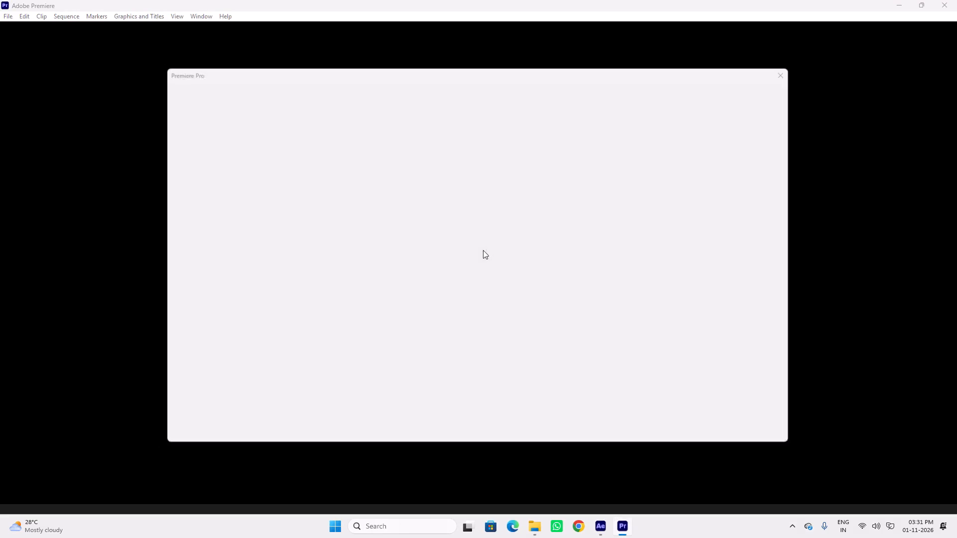
click(789, 69)
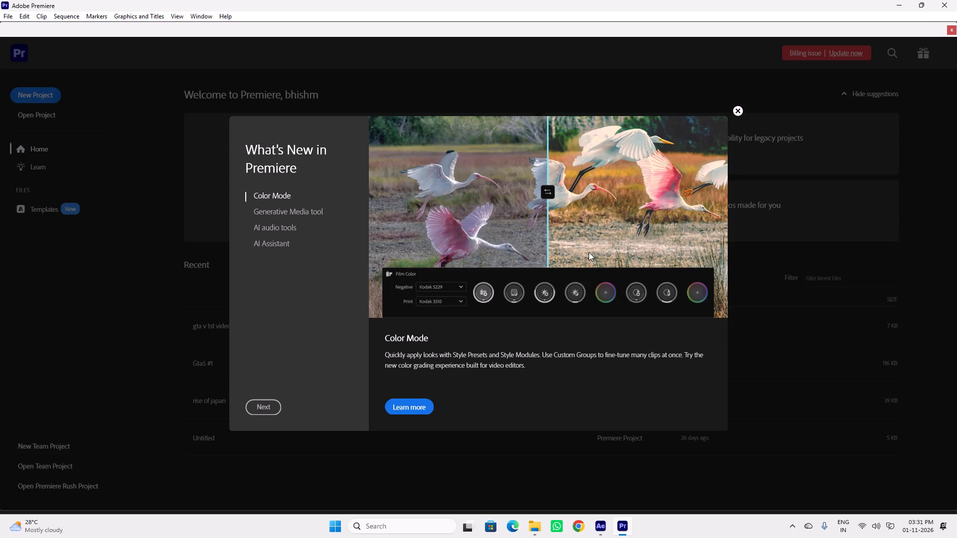
click(736, 108)
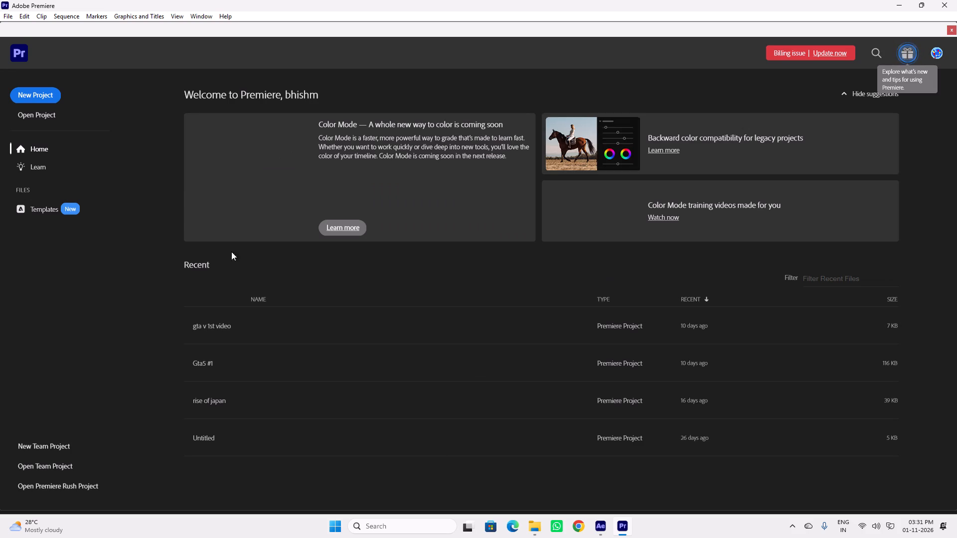
Delete all media cache files through the Media Cache preferences, accepting the required restart.
click(24, 17)
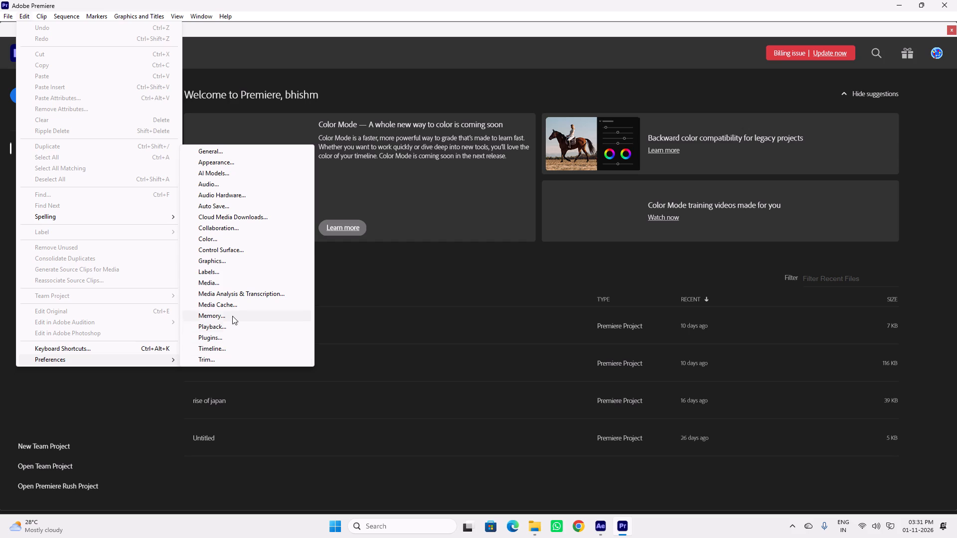
click(236, 308)
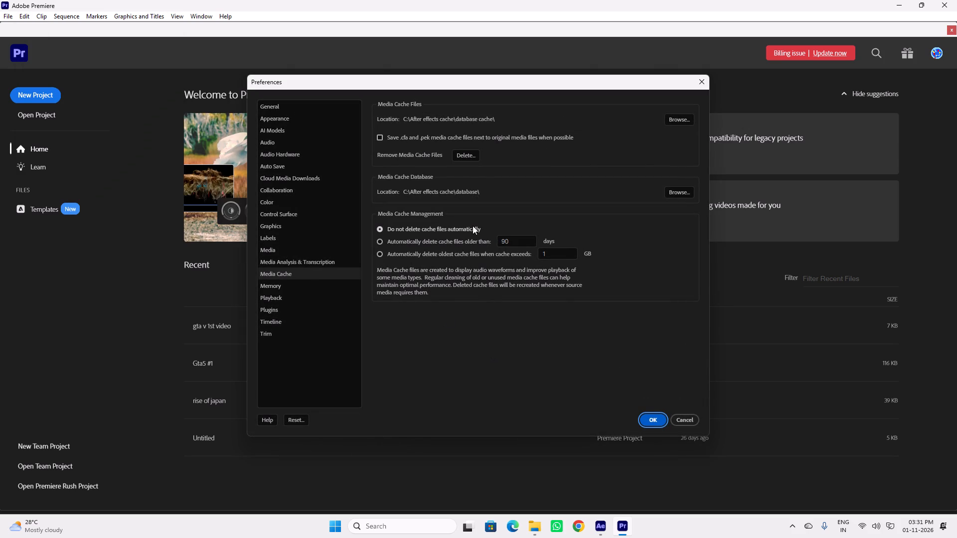
click(462, 152)
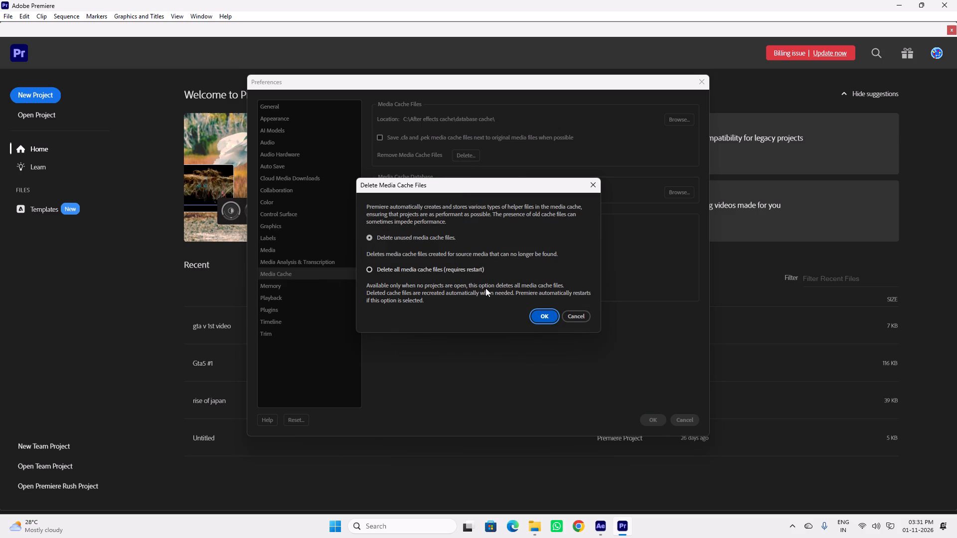
click(443, 264)
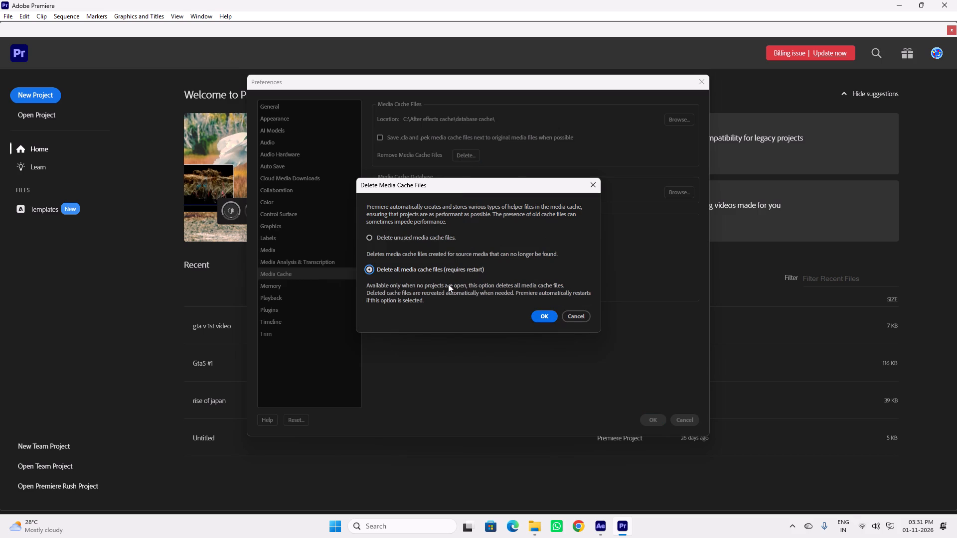
click(544, 318)
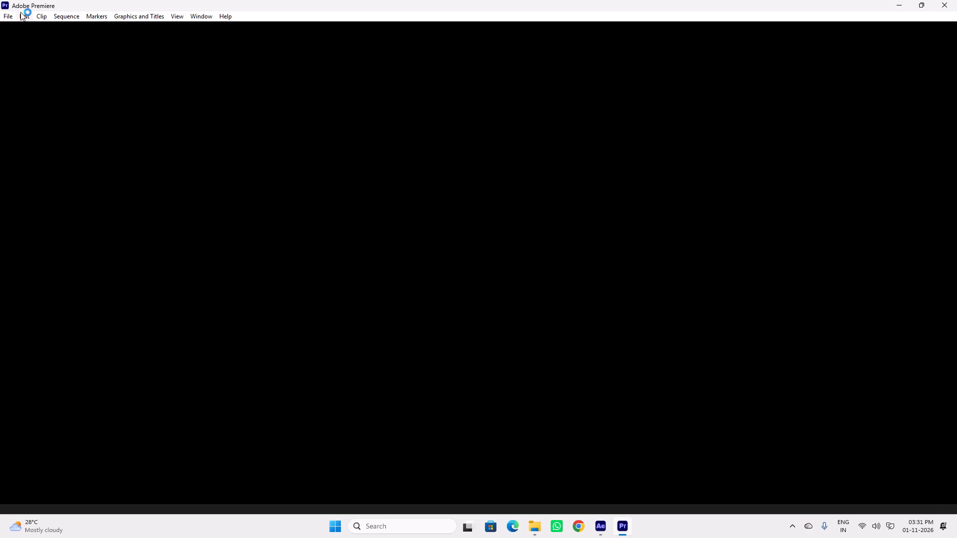
Dismiss the licensing window, review the Media and Media Cache preferences, accept them, and open the recent Untitled project.
click(20, 14)
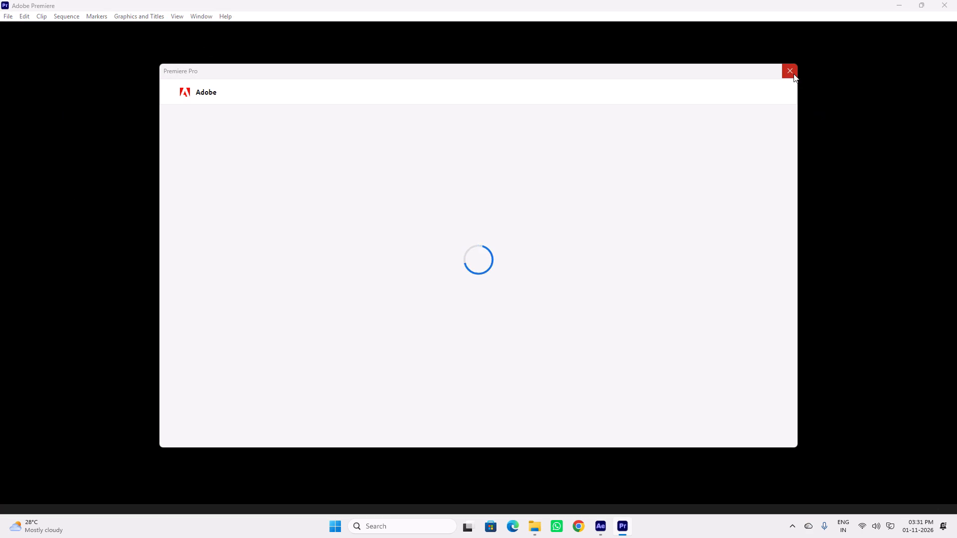
click(793, 73)
click(29, 18)
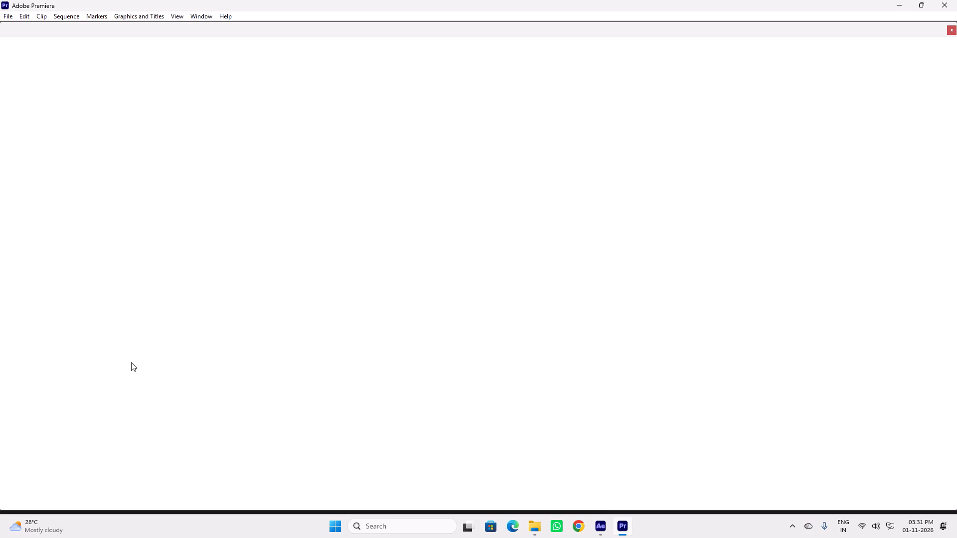
click(26, 19)
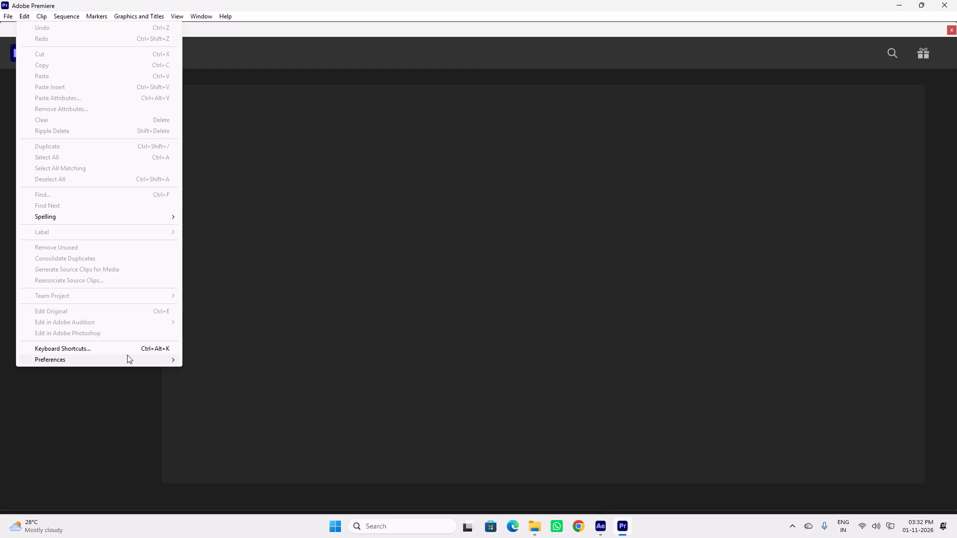
click(27, 14)
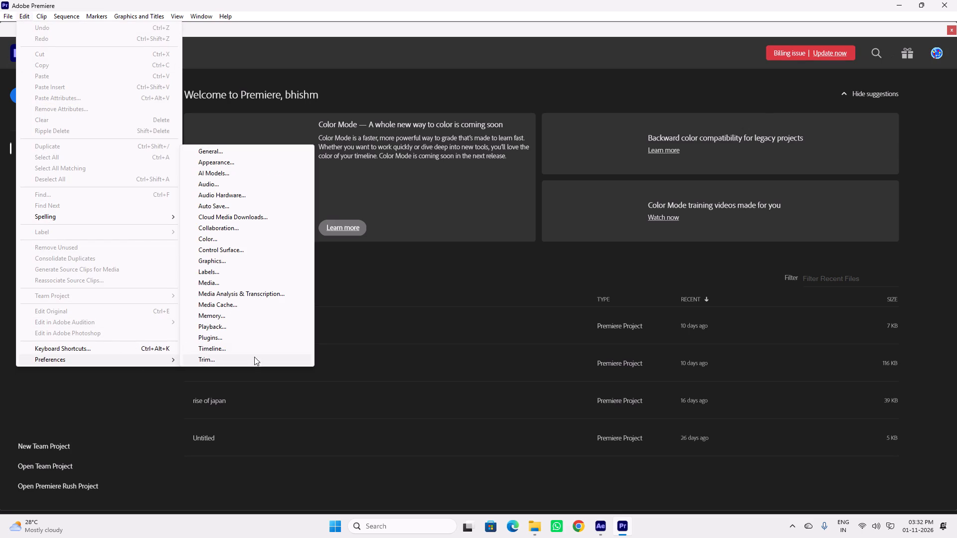
click(245, 304)
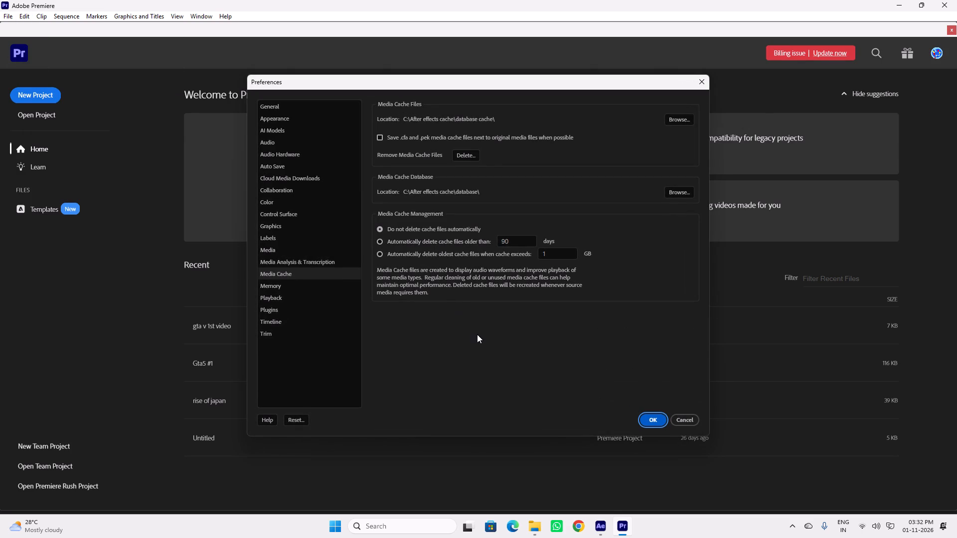
click(289, 273)
click(289, 253)
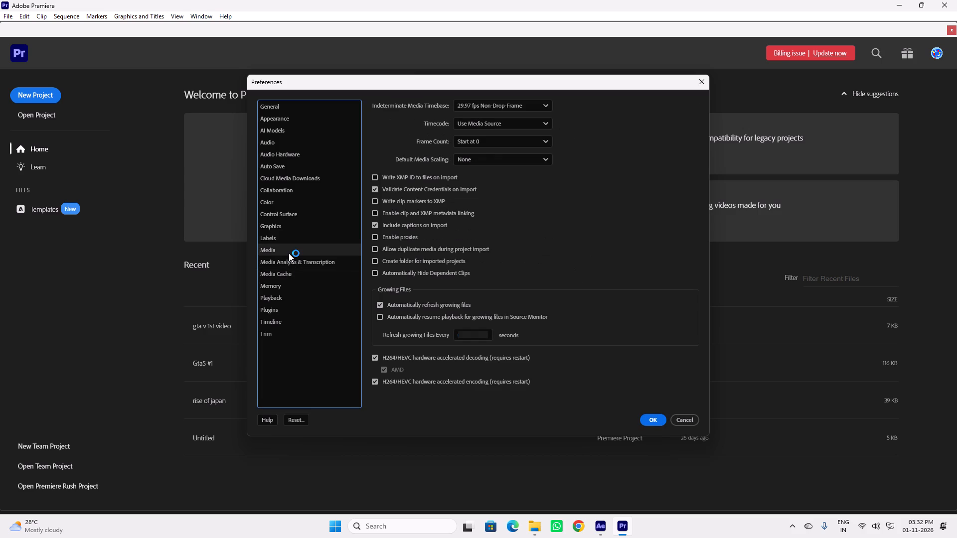
click(289, 273)
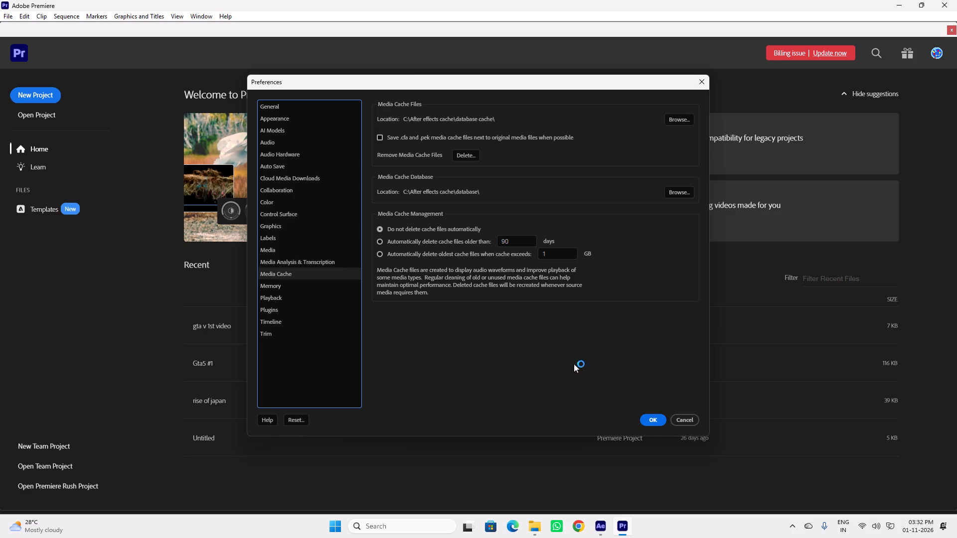
click(652, 418)
click(657, 419)
click(688, 418)
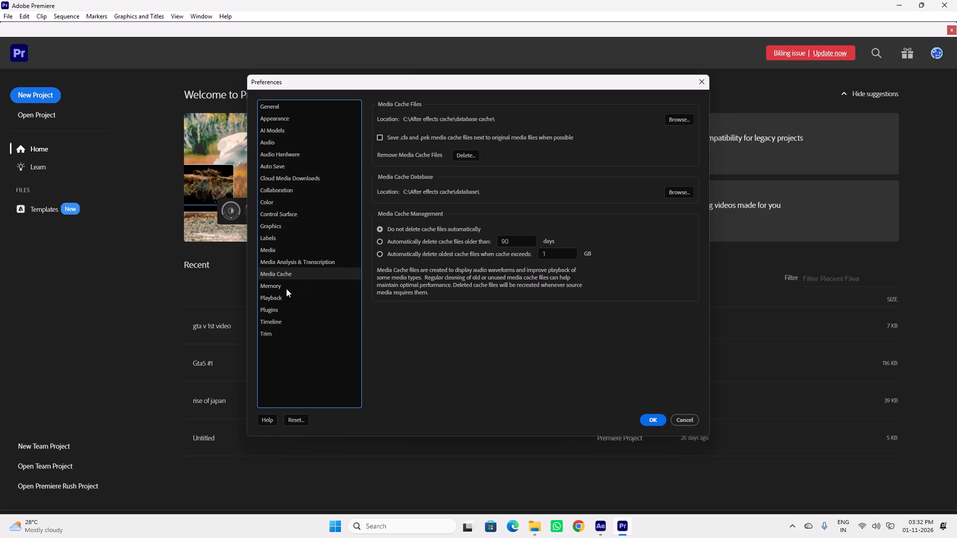
click(274, 286)
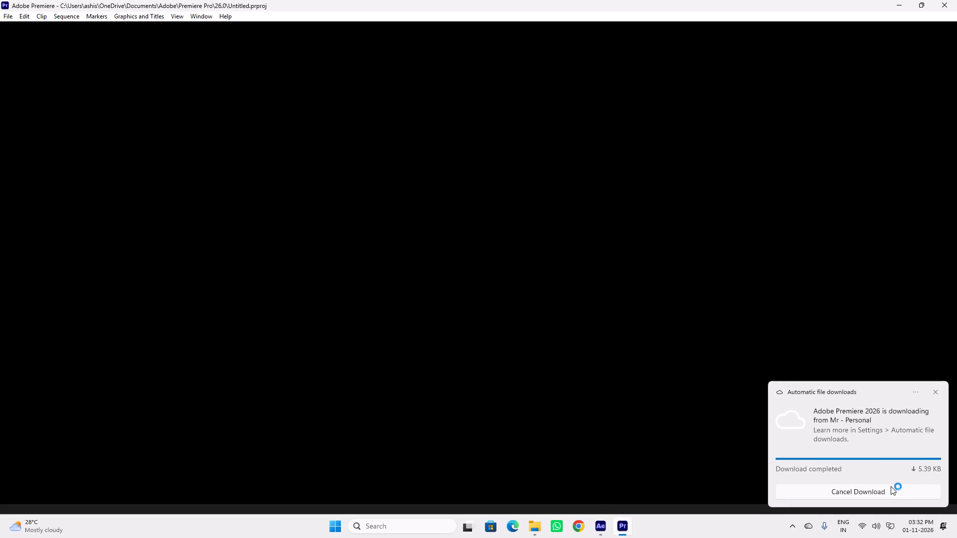
Cancel the automatic file download for Adobe Premiere 2026 and dismiss the Animation Composer thank-you window.
click(865, 494)
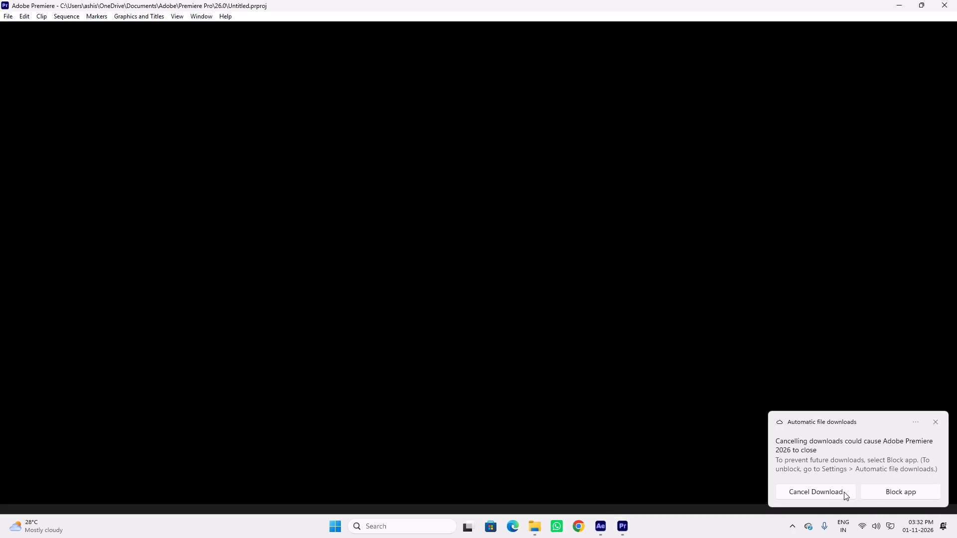
click(832, 492)
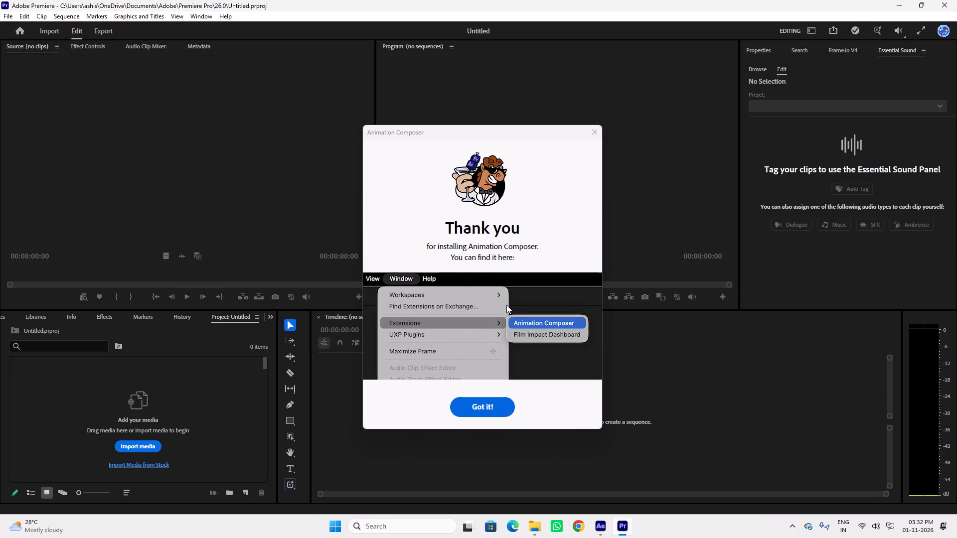
click(491, 407)
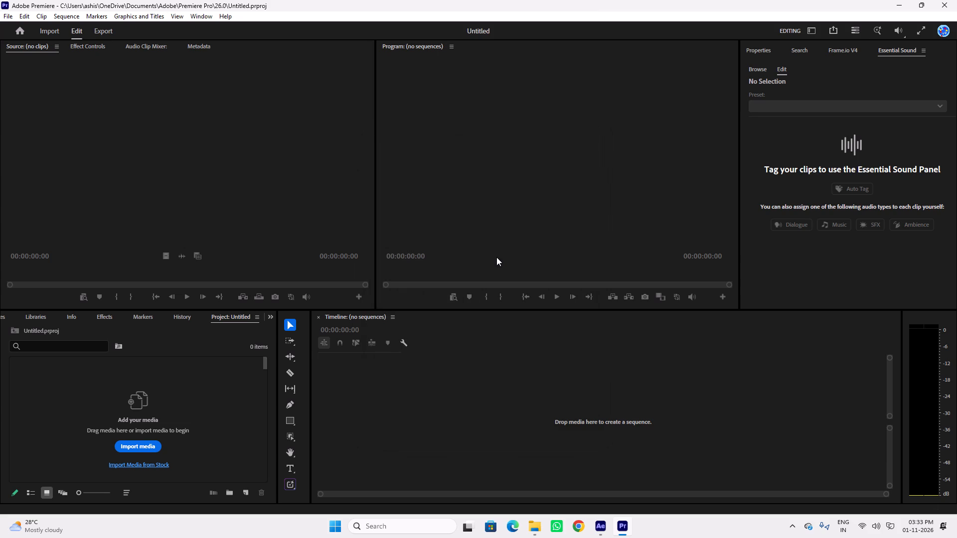
Open the Animation Composer extension, browse its Glitch and Camera transitions, and widen its floating window.
click(203, 18)
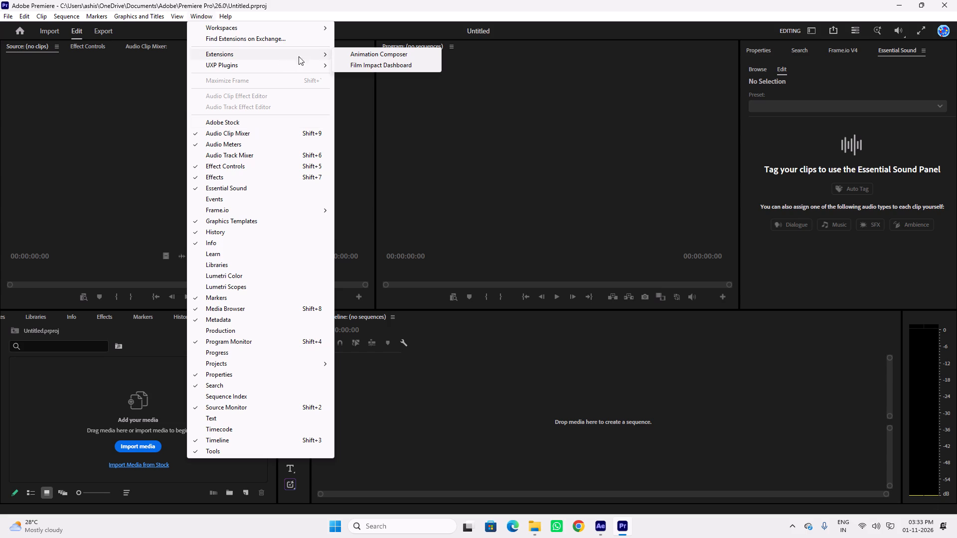
click(388, 55)
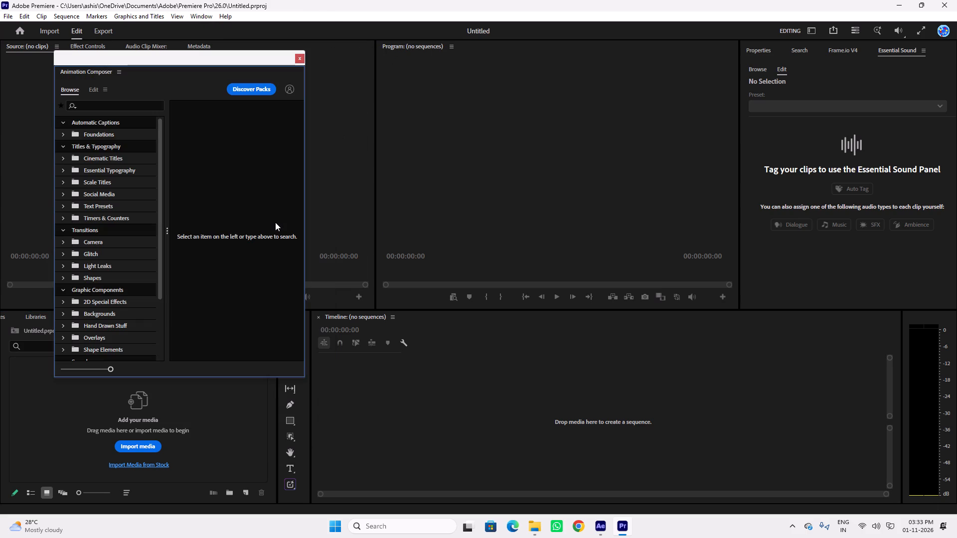
click(104, 257)
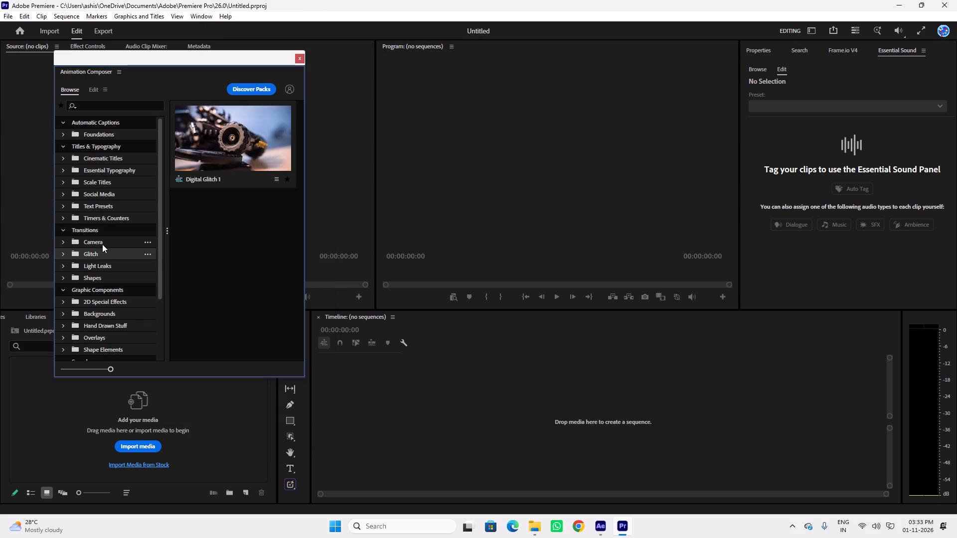
click(102, 244)
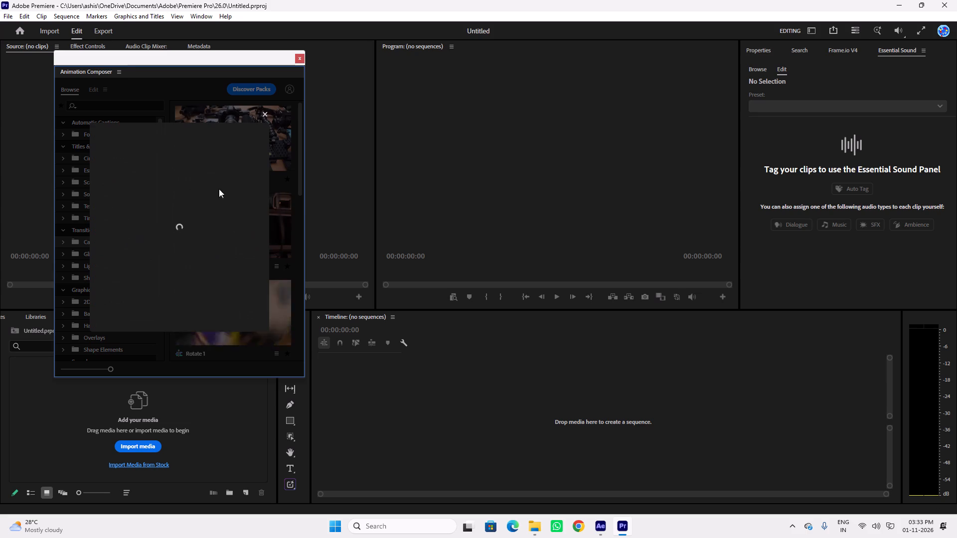
click(265, 114)
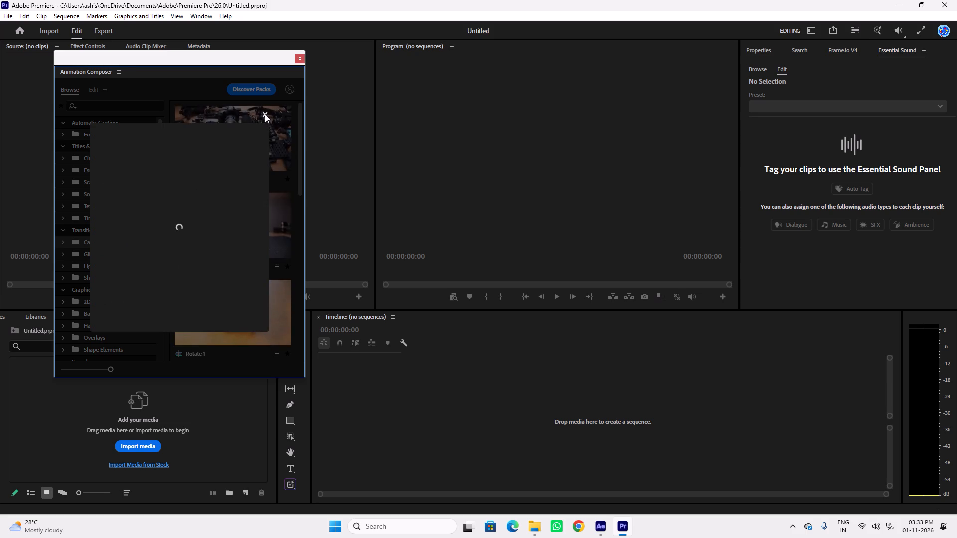
scroll(249, 202, up, 2)
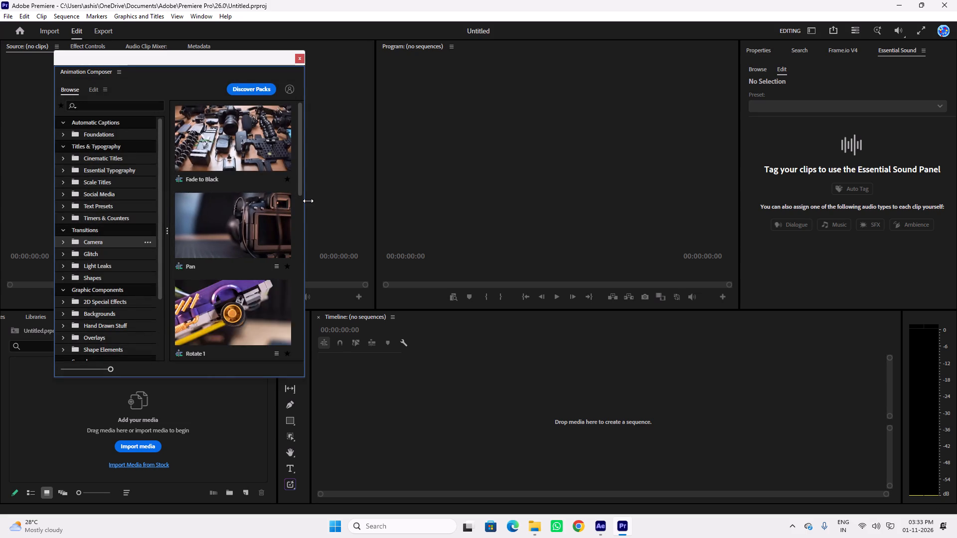
drag(308, 201, 349, 202)
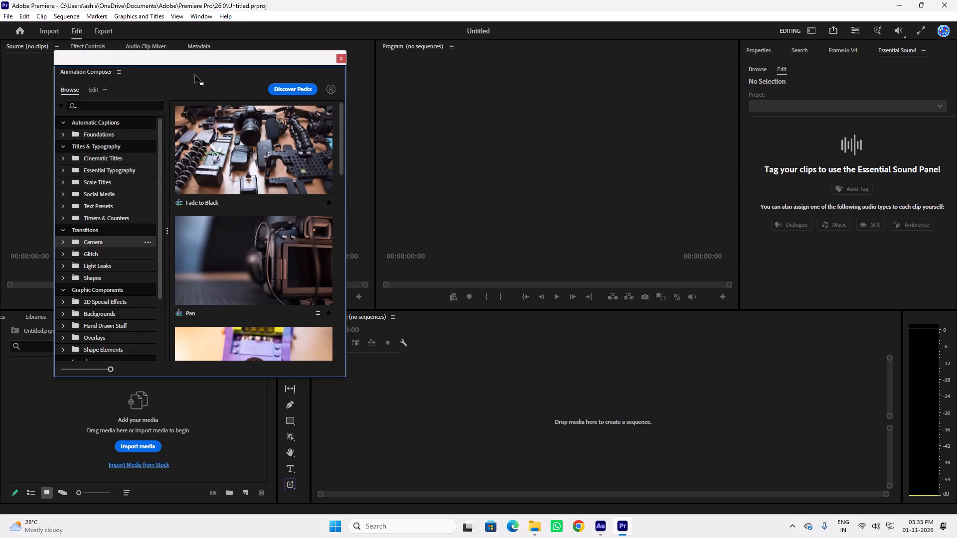
Dock the floating Animation Composer window as a tab in the Source monitor's panel group.
drag(194, 75, 136, 59)
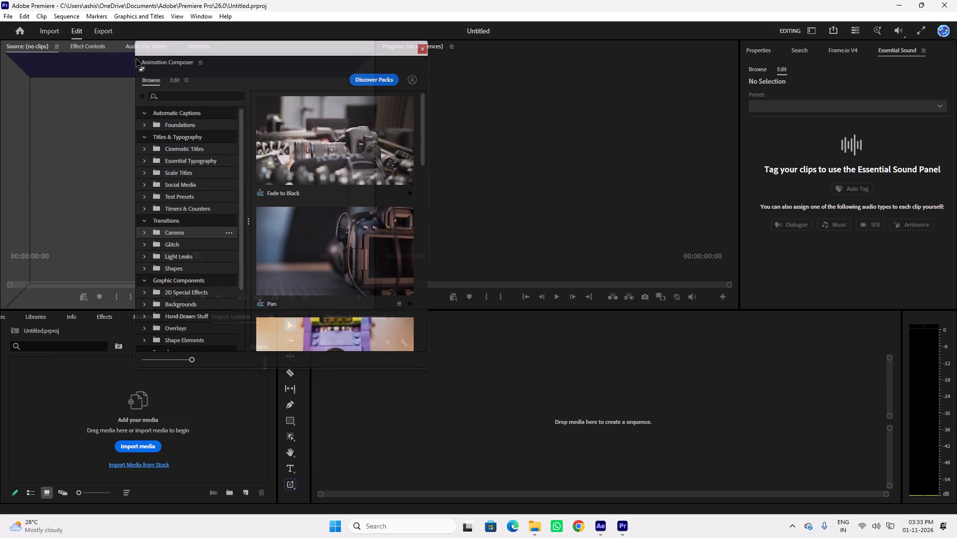
drag(136, 59, 143, 123)
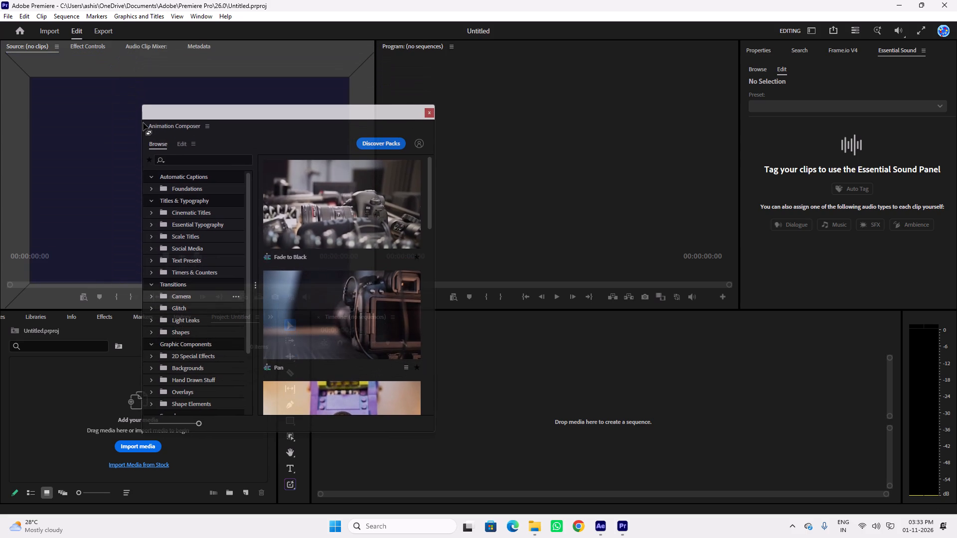
drag(143, 123, 144, 51)
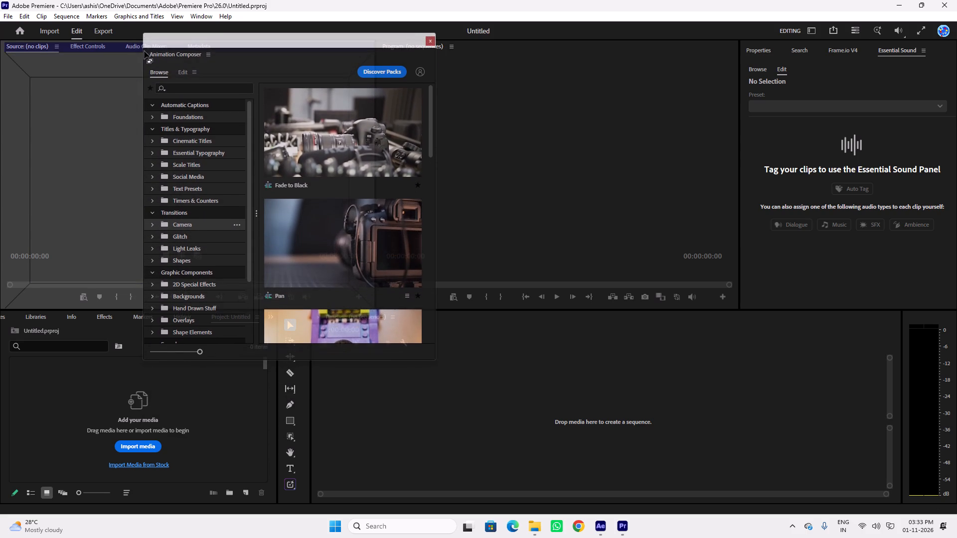
drag(144, 51, 130, 51)
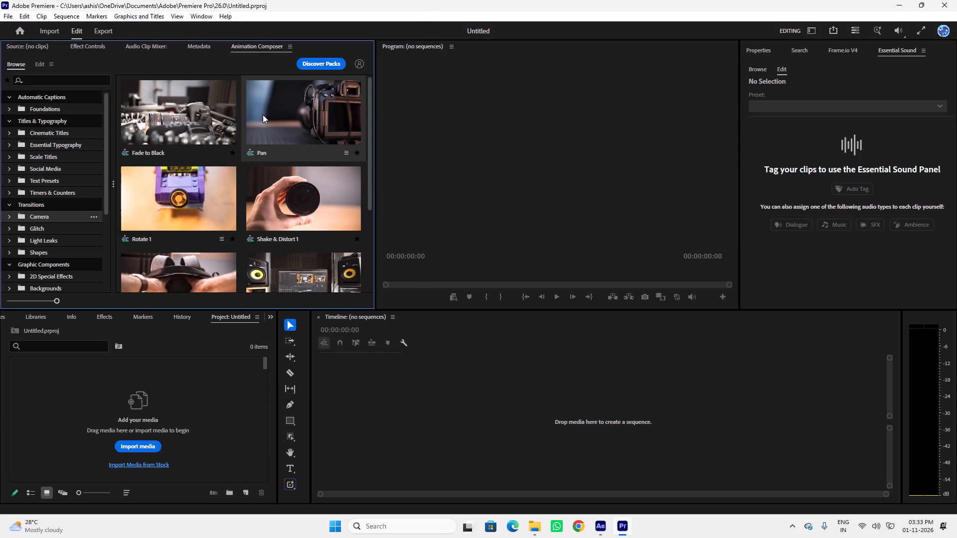
Resize the docked Animation Composer panel to show two columns of previews, and slightly narrow its category list.
drag(376, 179, 299, 180)
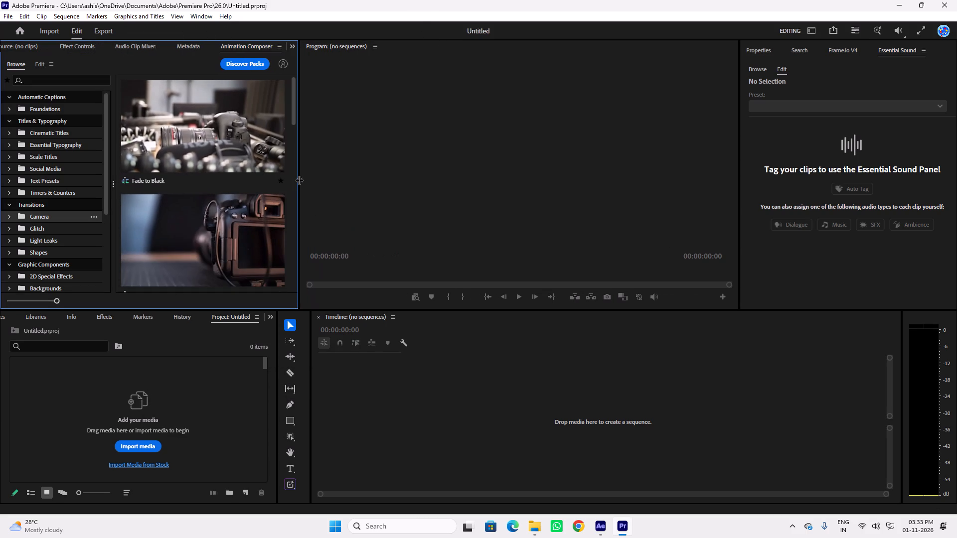
drag(299, 180, 310, 182)
scroll(188, 192, down, 2)
scroll(183, 207, up, 1)
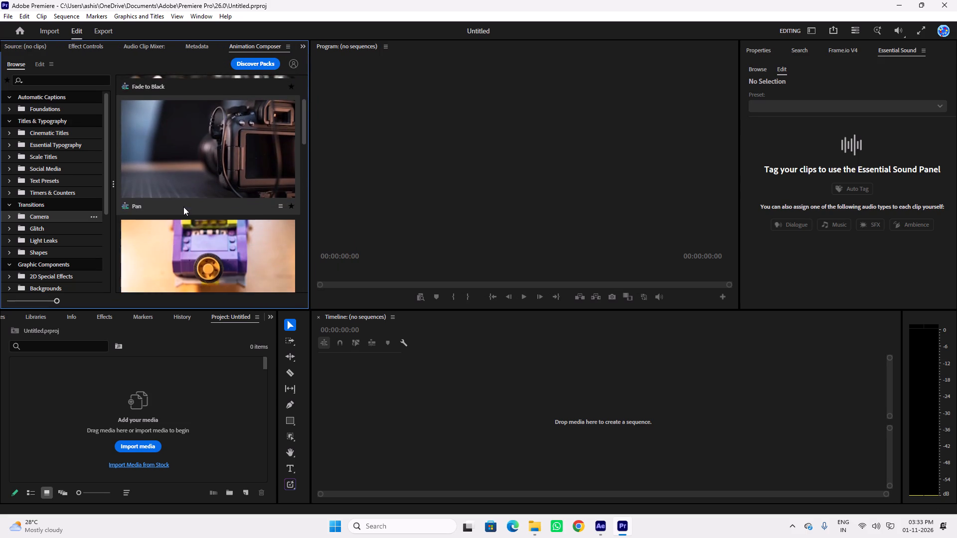
scroll(183, 207, up, 2)
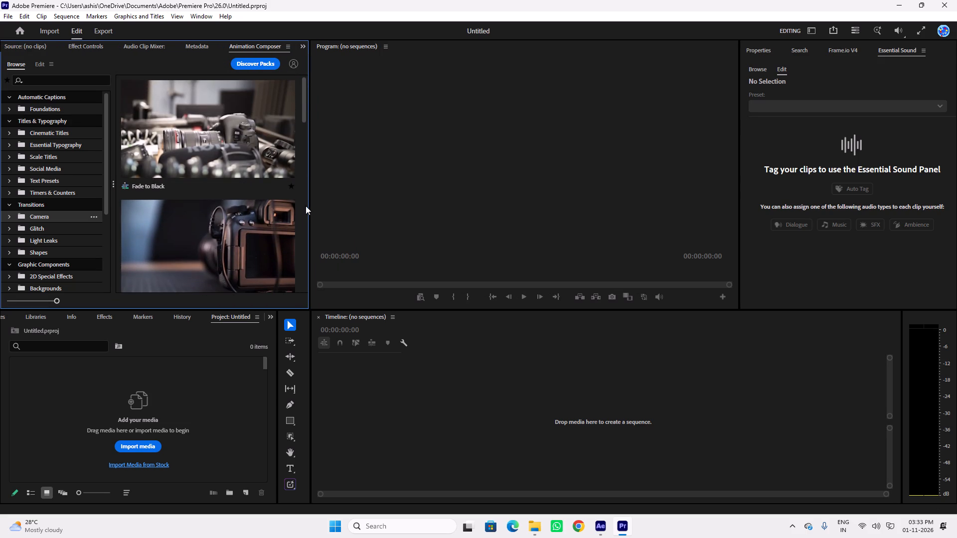
drag(309, 201, 383, 208)
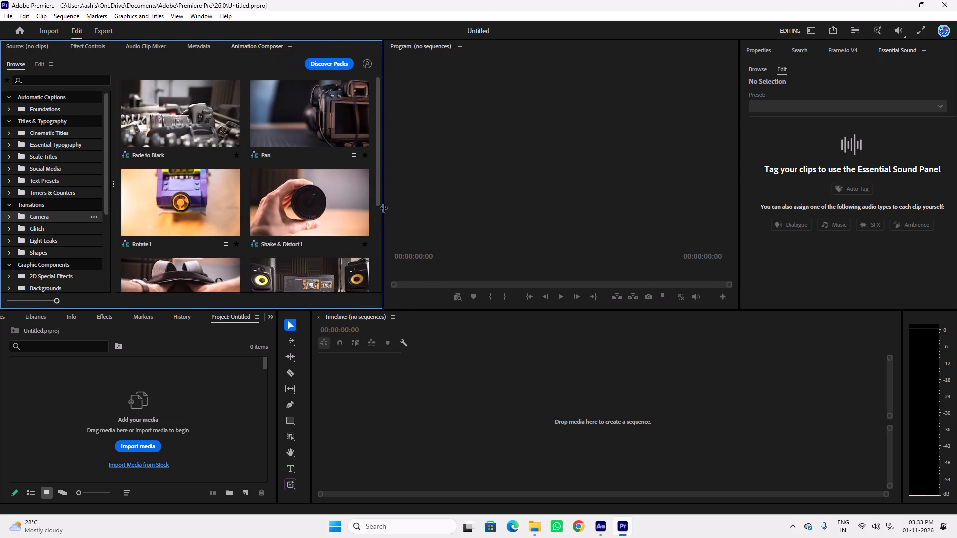
drag(383, 208, 368, 211)
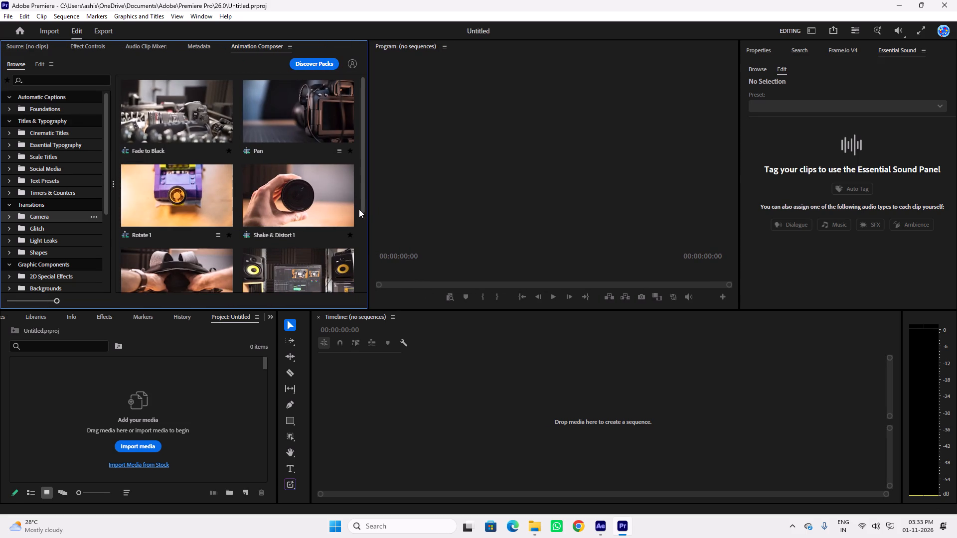
drag(112, 186, 104, 186)
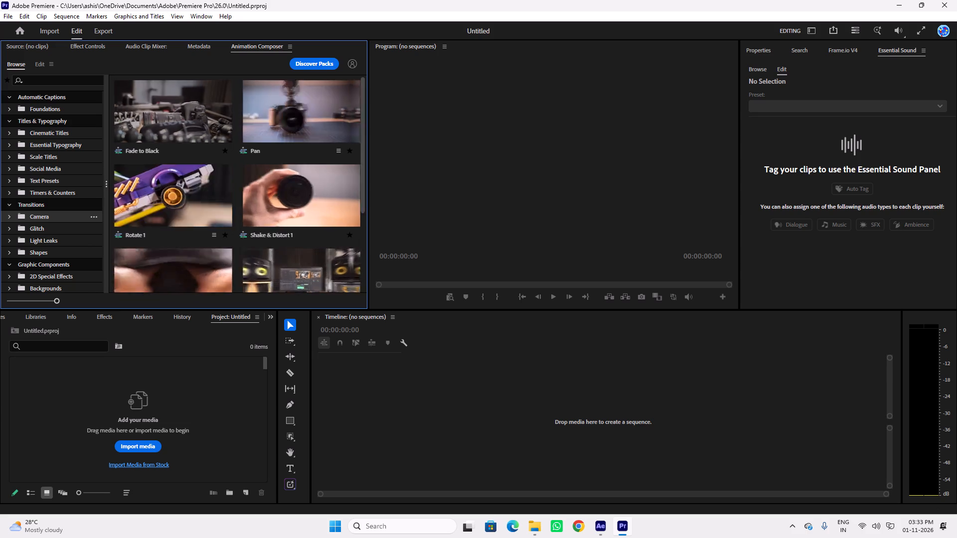
drag(104, 186, 165, 195)
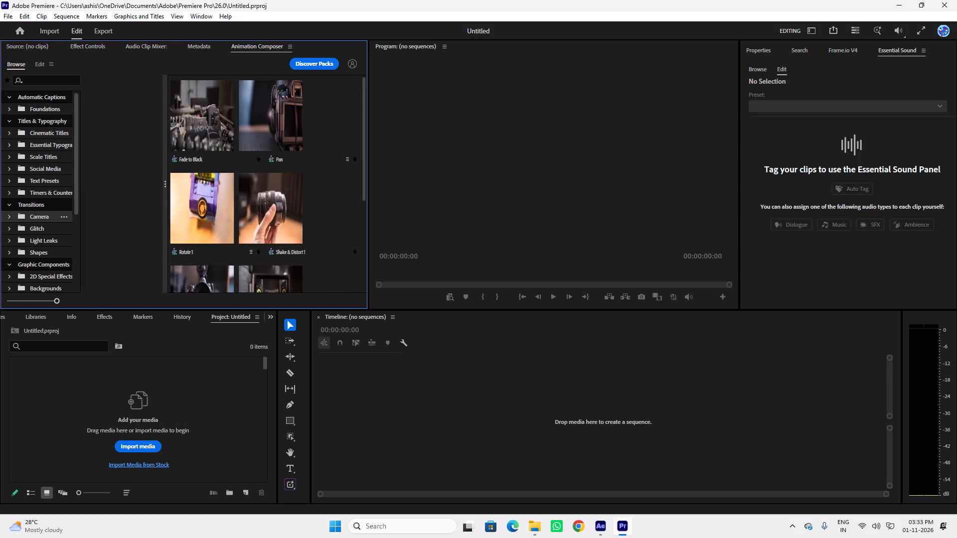
drag(165, 195, 105, 199)
Browse the presets in Animation Composer's Camera, Glitch, 2D Special Effects and Backgrounds categories.
scroll(240, 219, down, 2)
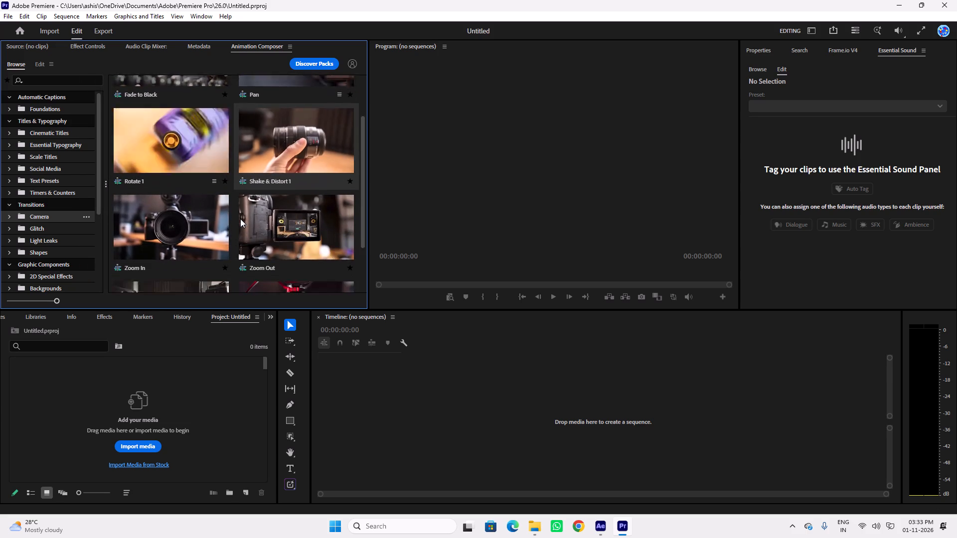
scroll(239, 221, down, 1)
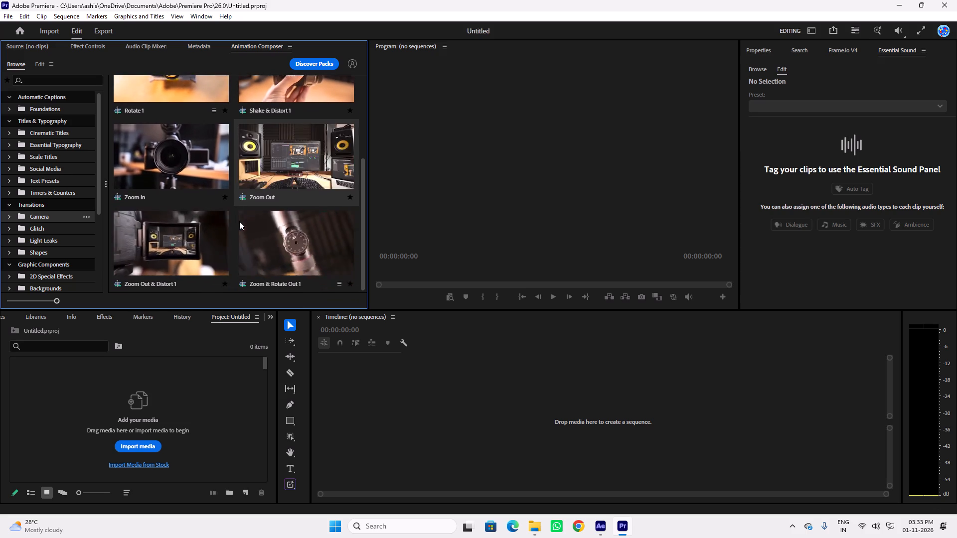
scroll(239, 221, down, 4)
click(42, 227)
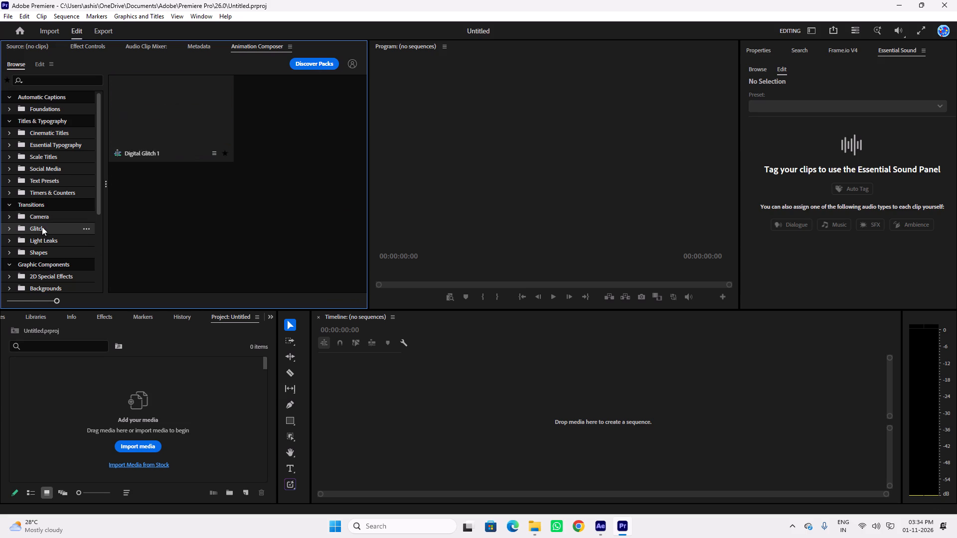
scroll(51, 222, down, 1)
click(48, 226)
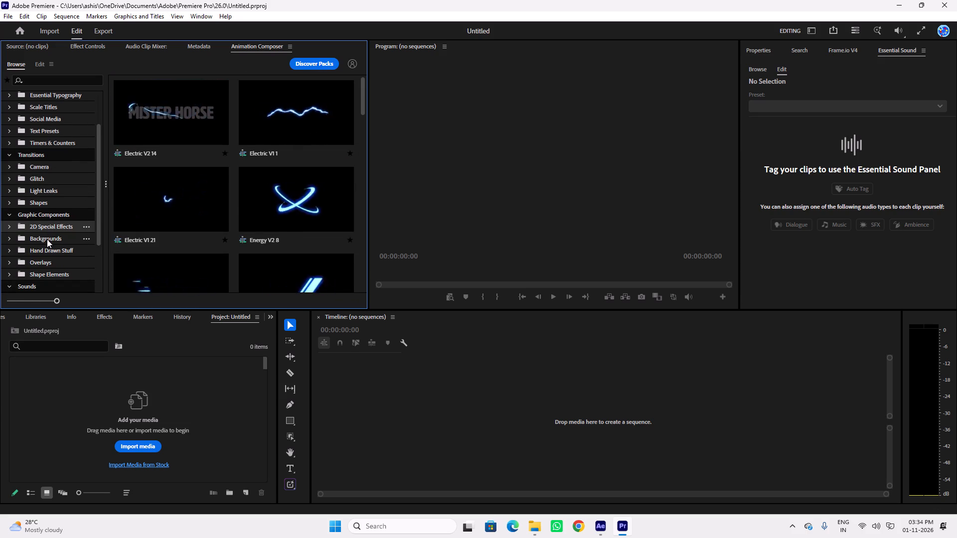
click(47, 239)
scroll(47, 239, down, 1)
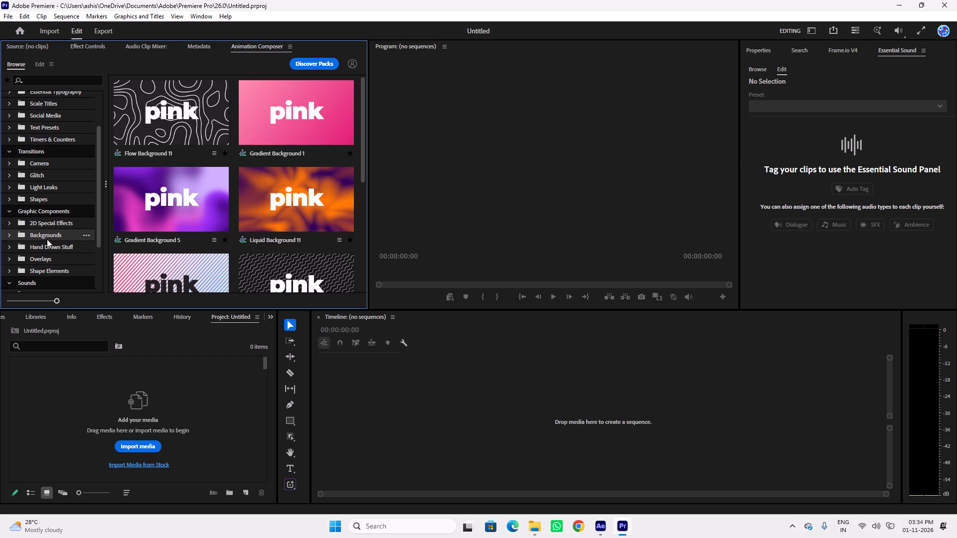
scroll(199, 247, down, 4)
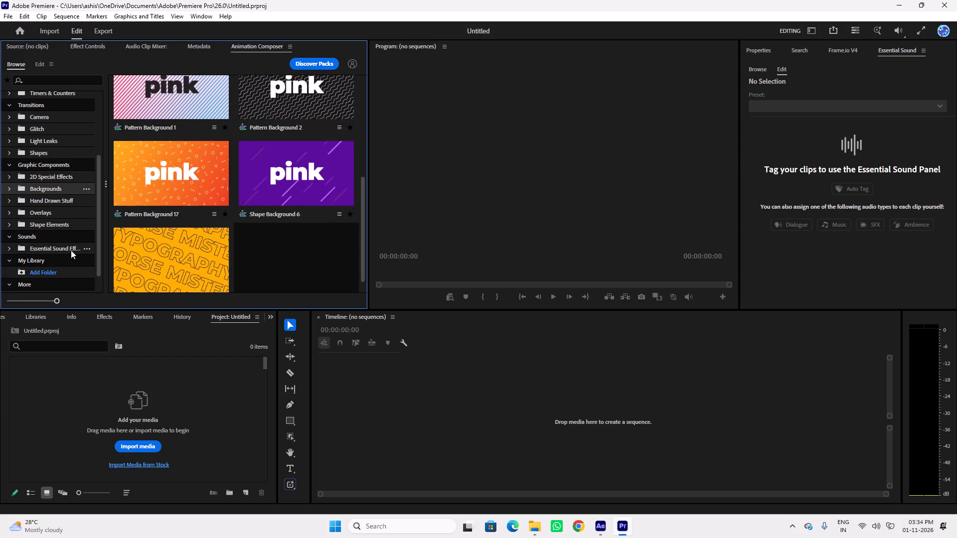
Open the Essential Sound Effects category and preview the Clean Bass Bend 01 and Clean Bass Drop 04 sounds.
click(49, 248)
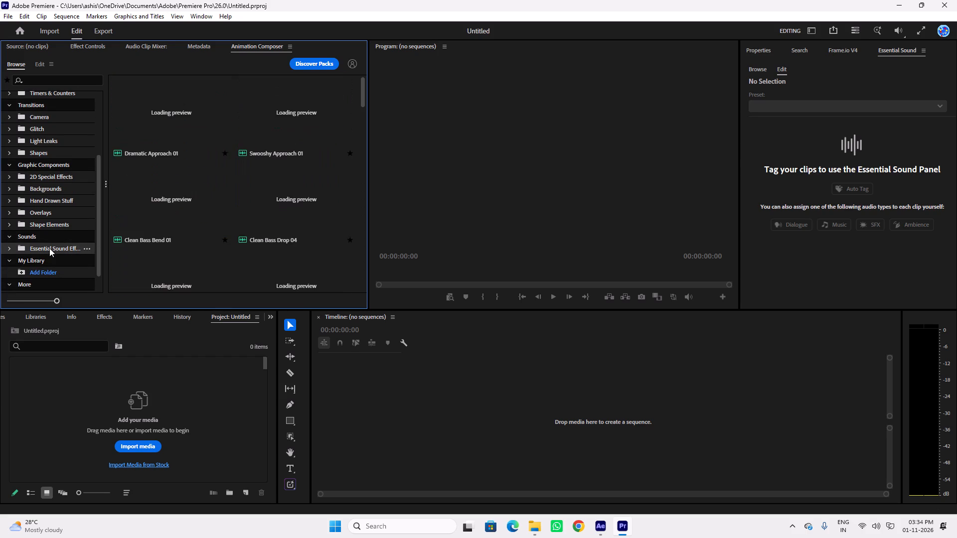
click(184, 202)
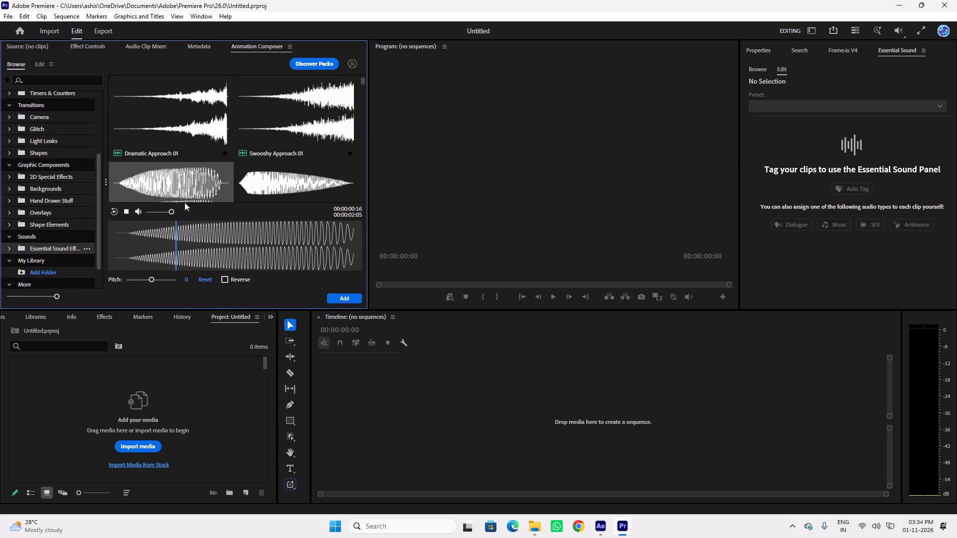
click(281, 177)
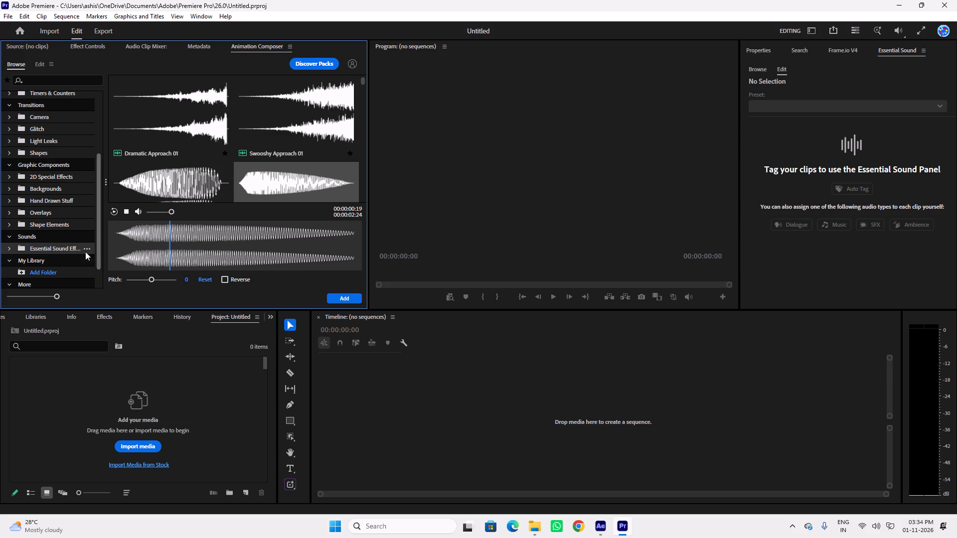
Open the Shape Elements category and look through its arrow, badge, geometric shape and particle presets.
scroll(73, 254, down, 3)
click(53, 197)
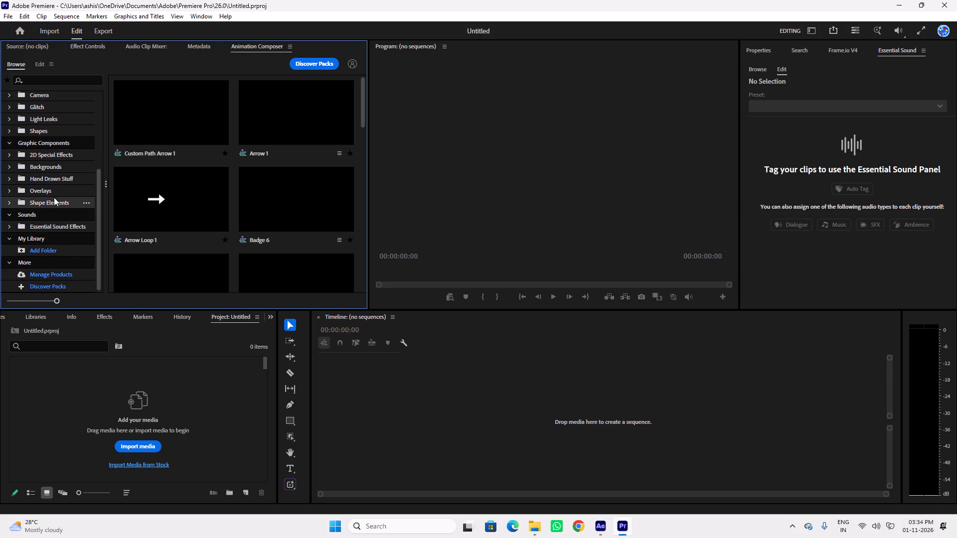
scroll(54, 197, up, 4)
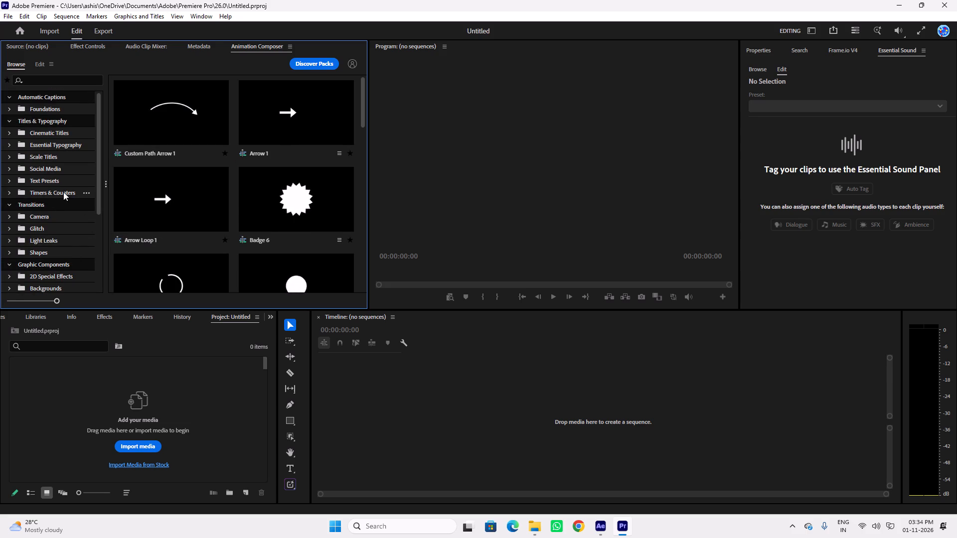
scroll(156, 189, down, 1)
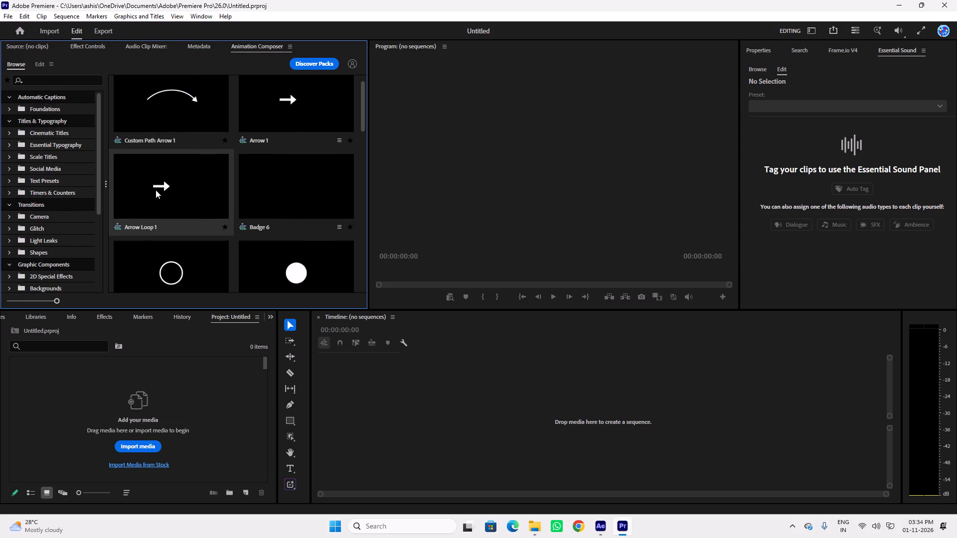
scroll(156, 190, down, 5)
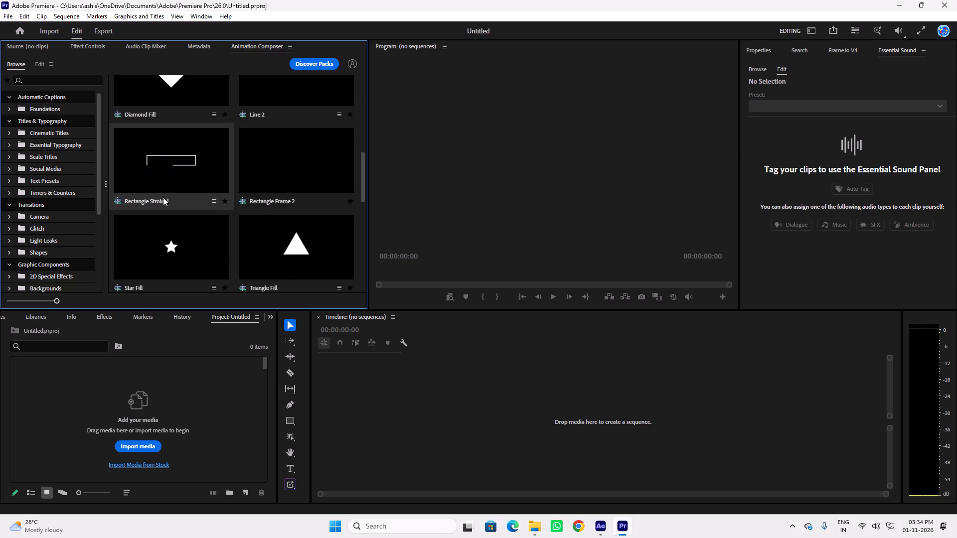
scroll(163, 197, up, 3)
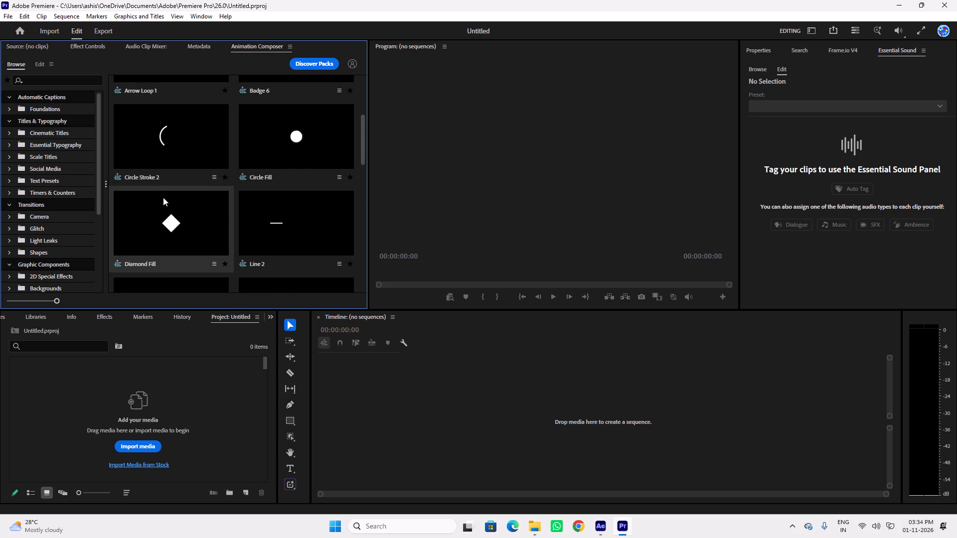
scroll(163, 197, down, 5)
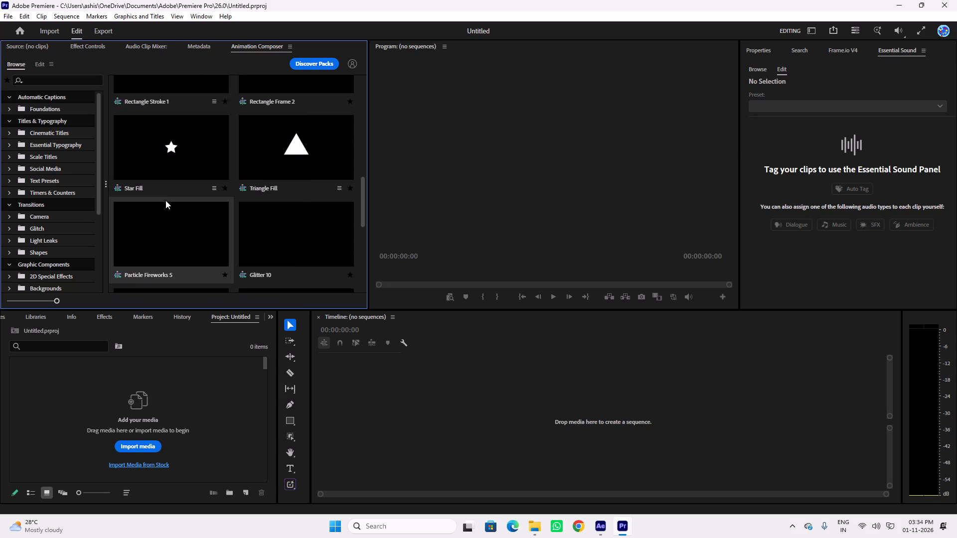
scroll(201, 206, down, 4)
scroll(245, 219, up, 3)
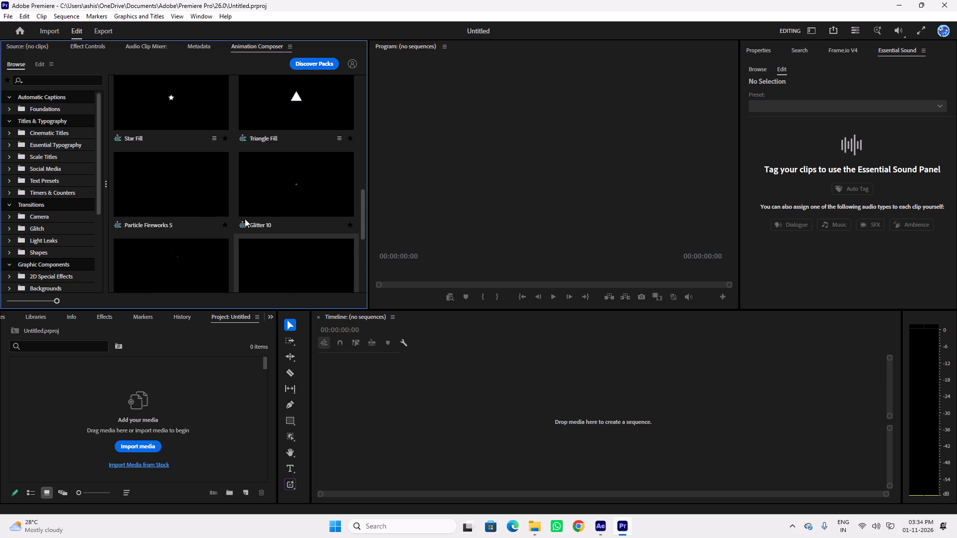
Preview individual Shape Elements presets, including Particle Fireworks 5, Line 2, Diamond Fill, Circle Fill, Badge 6, Line Length 3, Lines 17 and both Impact Lines.
click(166, 189)
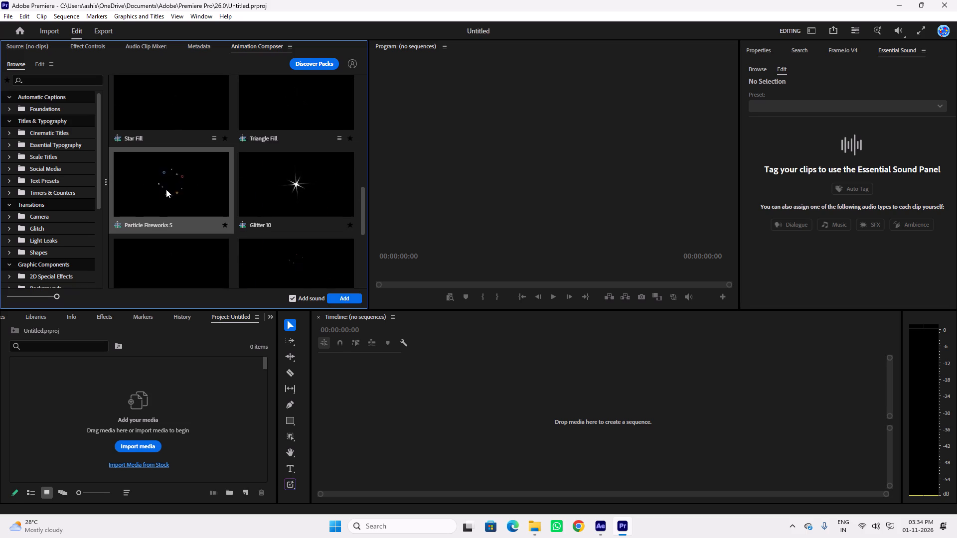
scroll(233, 214, up, 5)
click(287, 178)
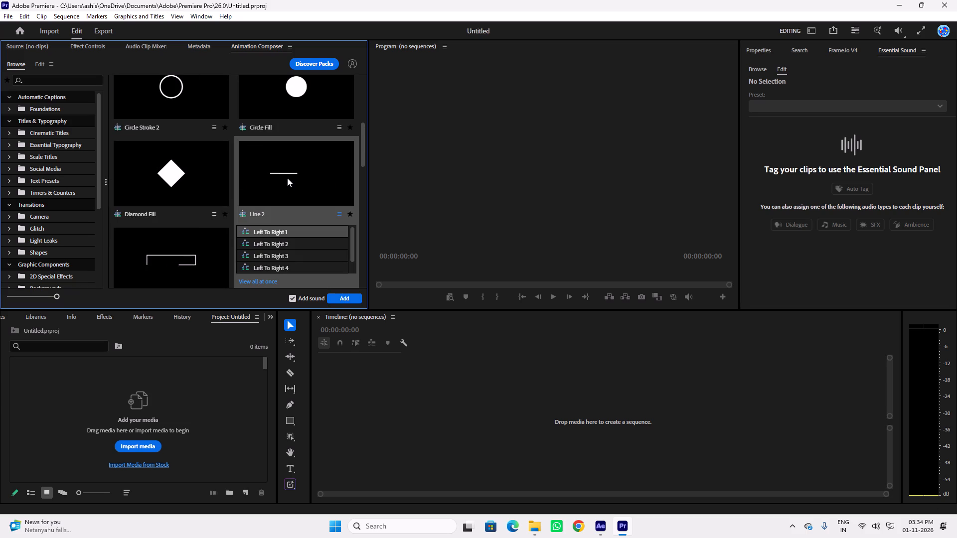
click(280, 245)
click(177, 178)
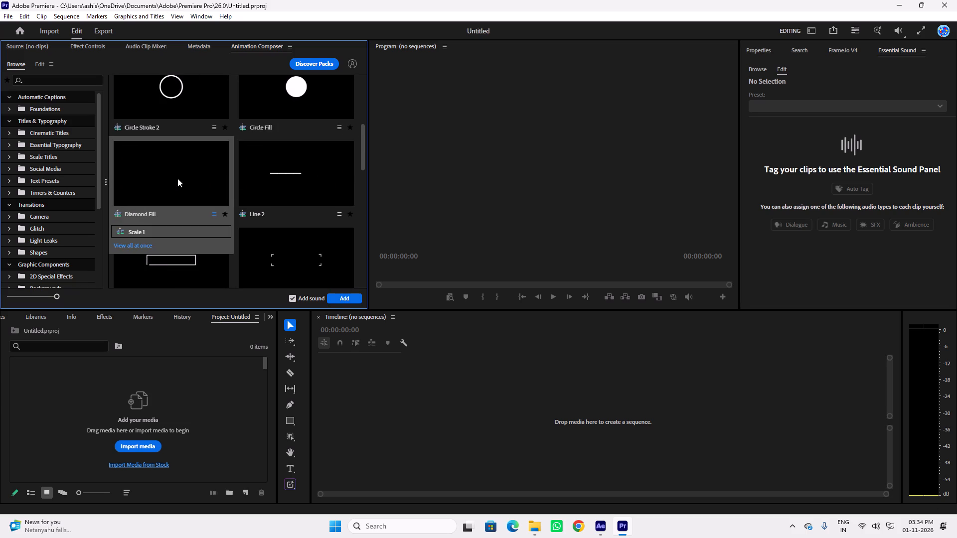
scroll(255, 210, up, 3)
click(291, 245)
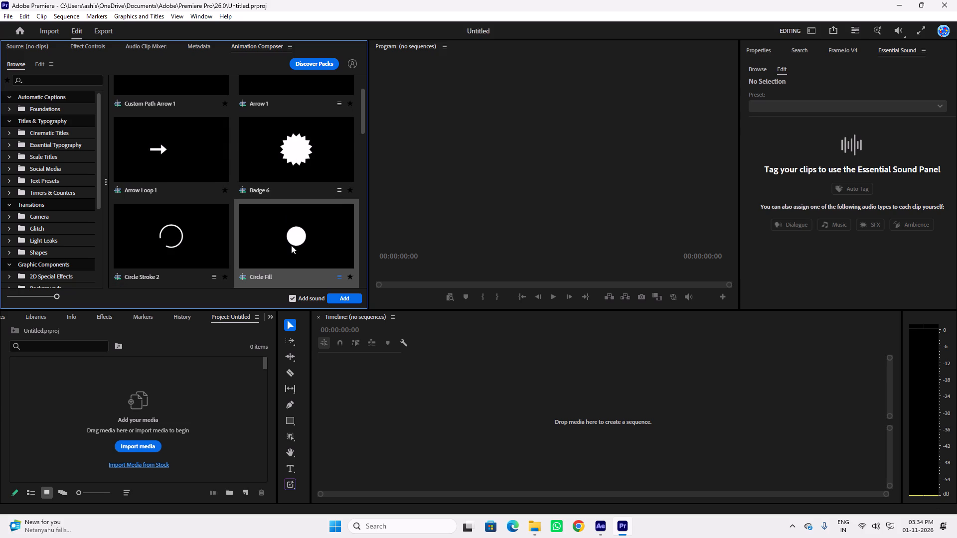
click(292, 164)
scroll(243, 214, down, 11)
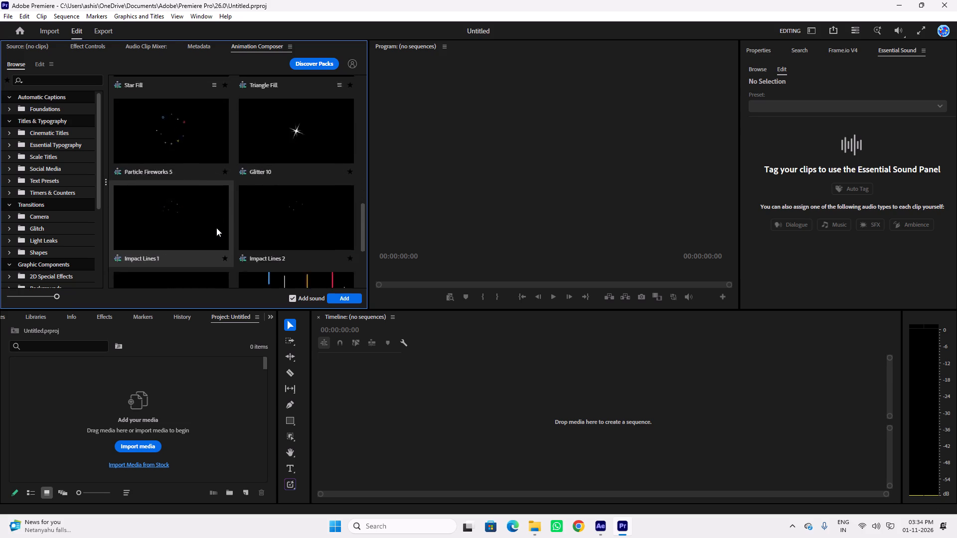
click(187, 220)
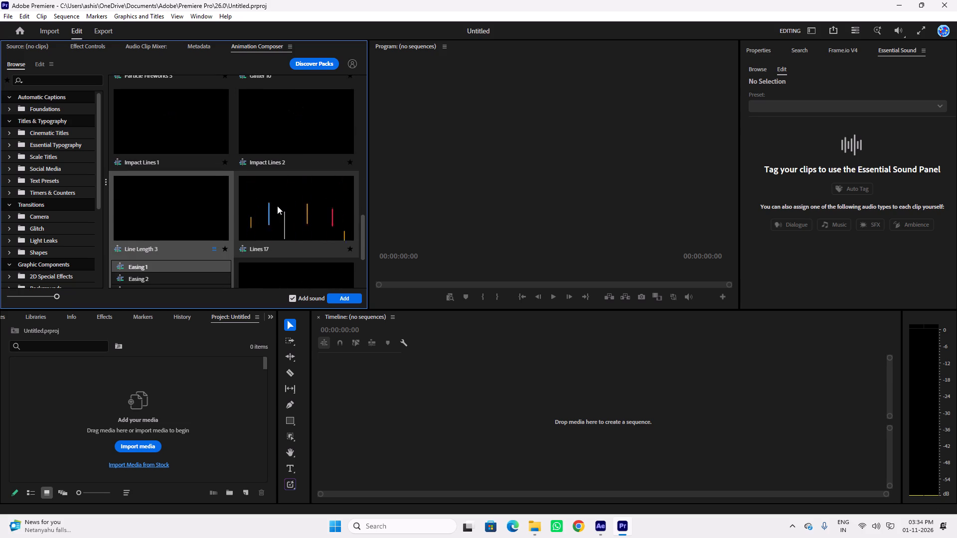
click(277, 206)
click(286, 125)
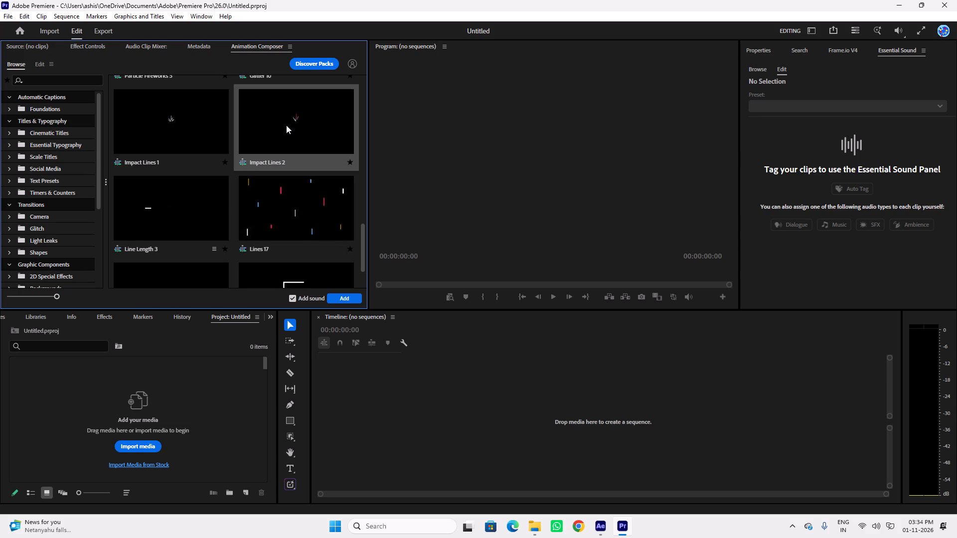
click(187, 119)
scroll(225, 236, down, 2)
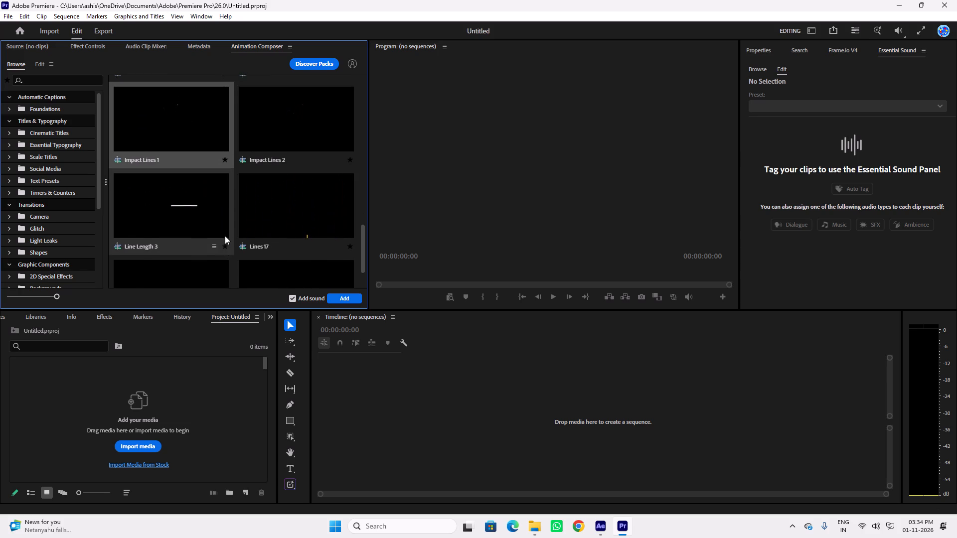
Preview the Curves 2-Points 7 and Rectangle shape presets, including Rectangle's Trim Path 2 and Trim Path 3 variants.
scroll(225, 236, down, 2)
click(159, 229)
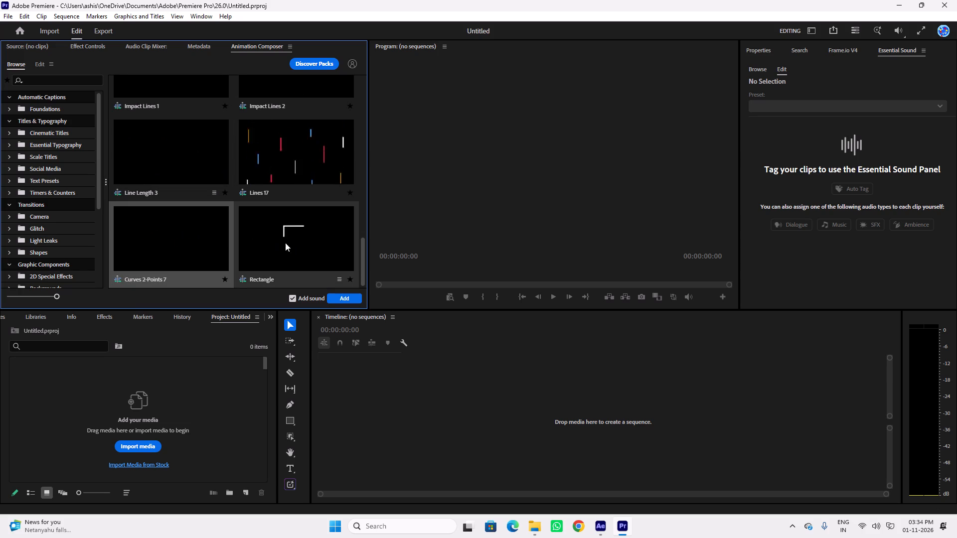
click(289, 241)
scroll(214, 228, down, 3)
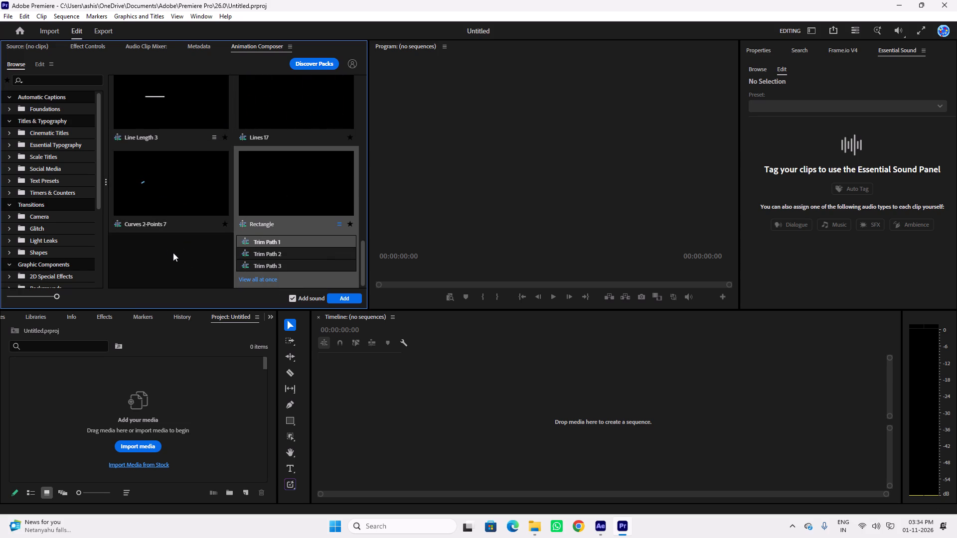
click(271, 250)
click(278, 262)
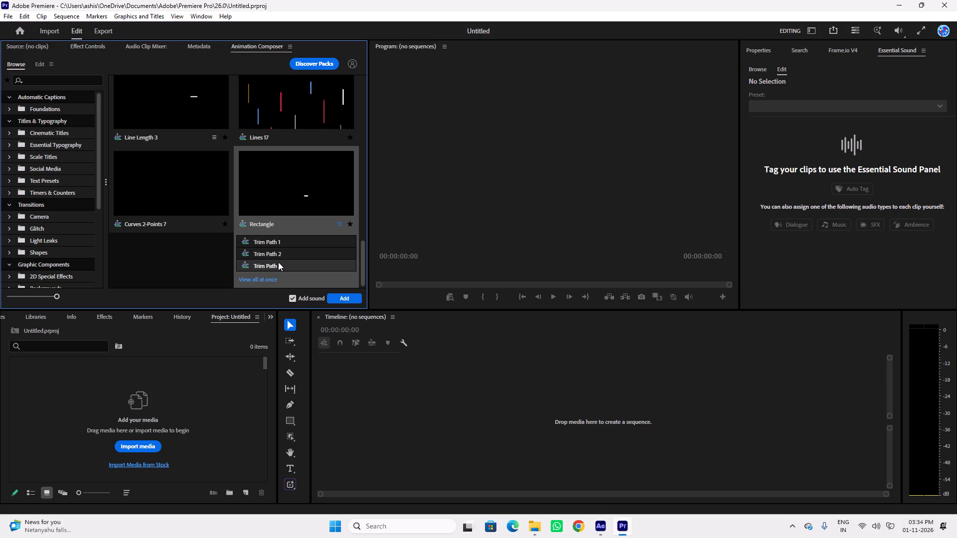
scroll(177, 181, up, 4)
scroll(162, 264, down, 2)
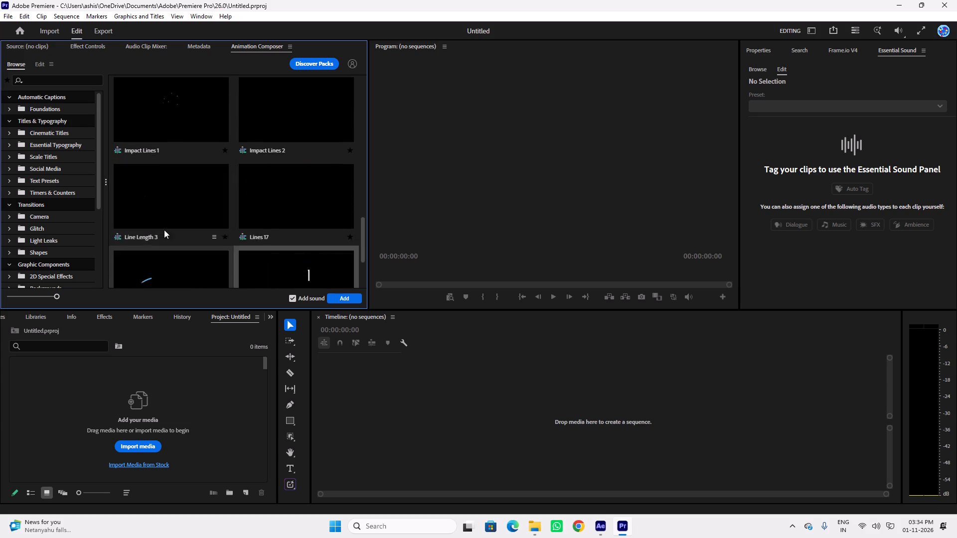
Preview Line Length 3 with its Easing 2 and Easing 3 variants, plus Lines 17, Impact Lines 1 and Impact Lines 2.
click(158, 170)
click(161, 269)
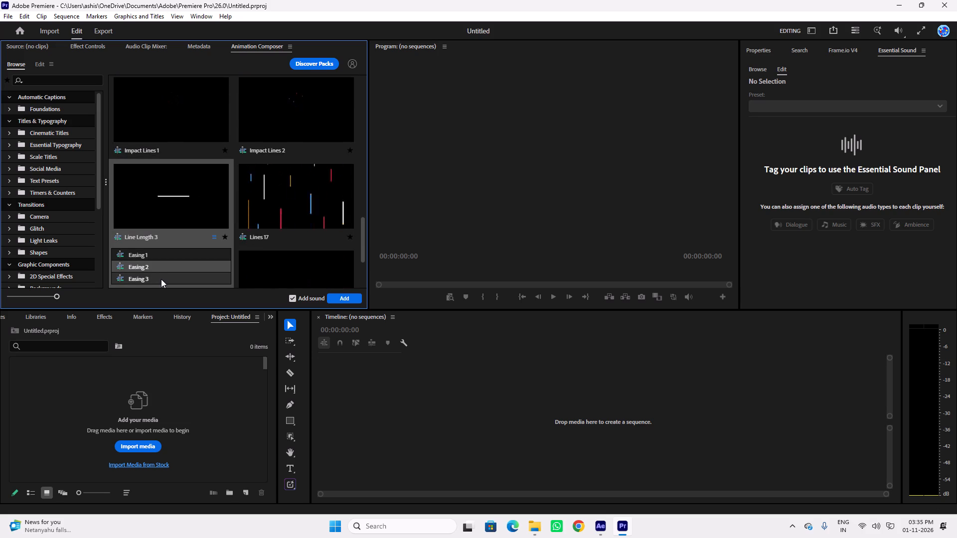
click(161, 279)
click(304, 208)
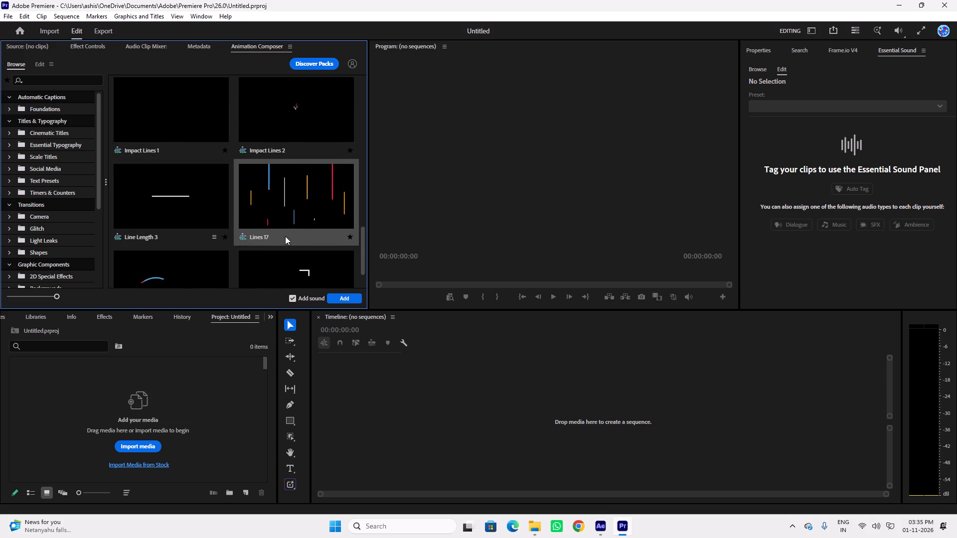
click(174, 111)
click(293, 105)
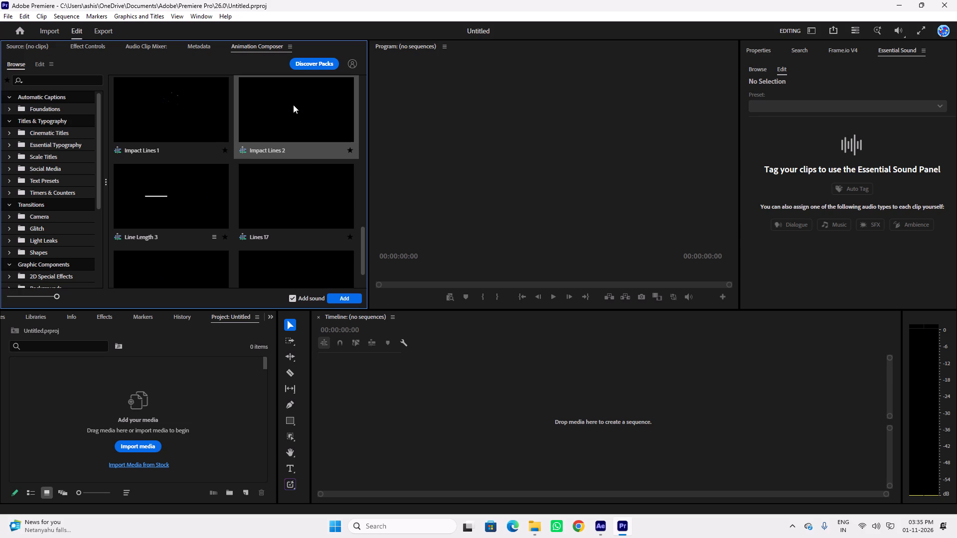
Preview Glitter 10, Particle Fireworks 5, Star Fill and Triangle Fill, and view all of Triangle Fill's variants at once.
scroll(288, 156, up, 3)
click(288, 164)
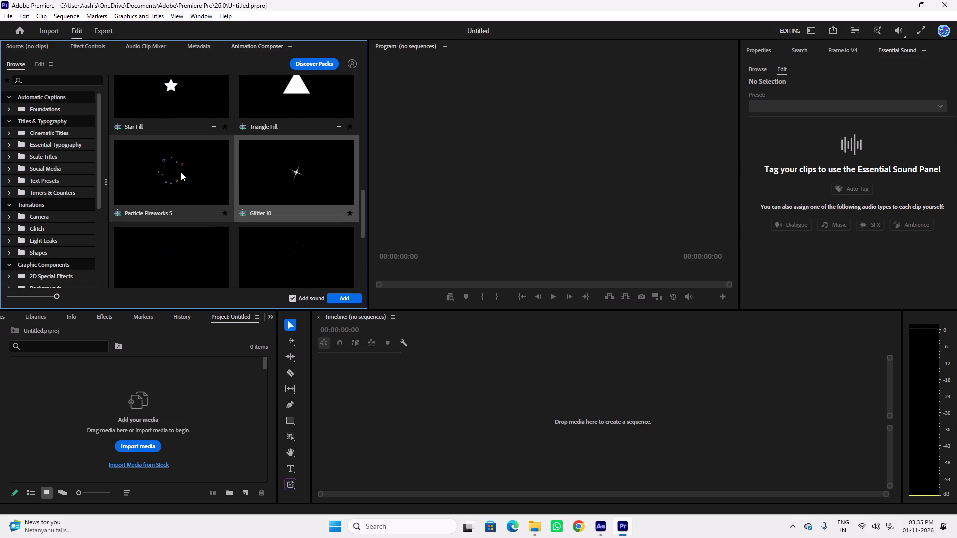
click(179, 172)
click(305, 173)
scroll(192, 160, up, 2)
click(179, 186)
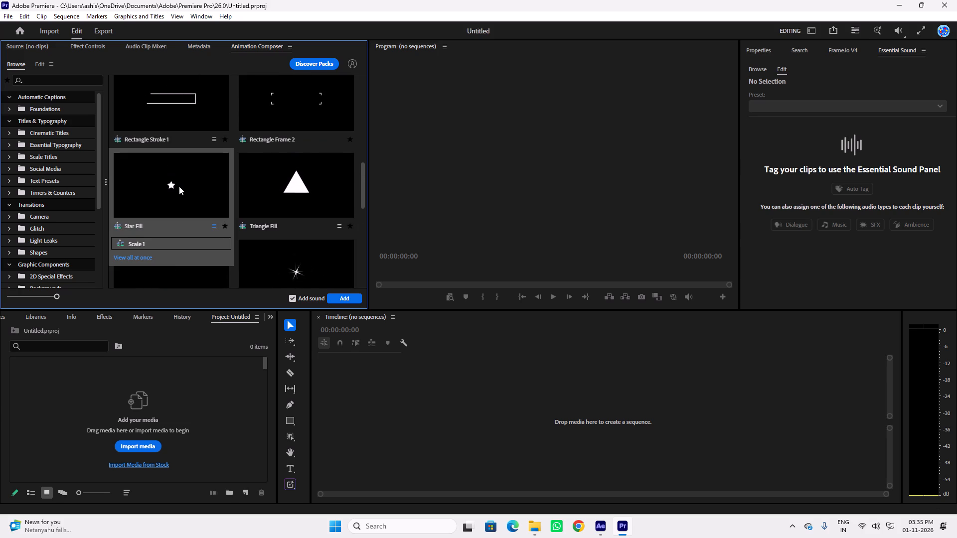
click(305, 186)
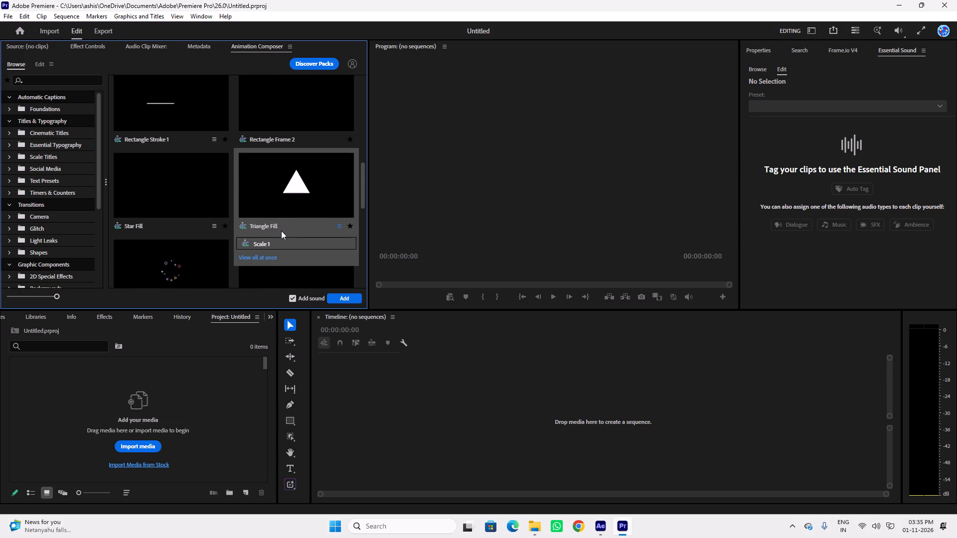
click(265, 222)
click(290, 186)
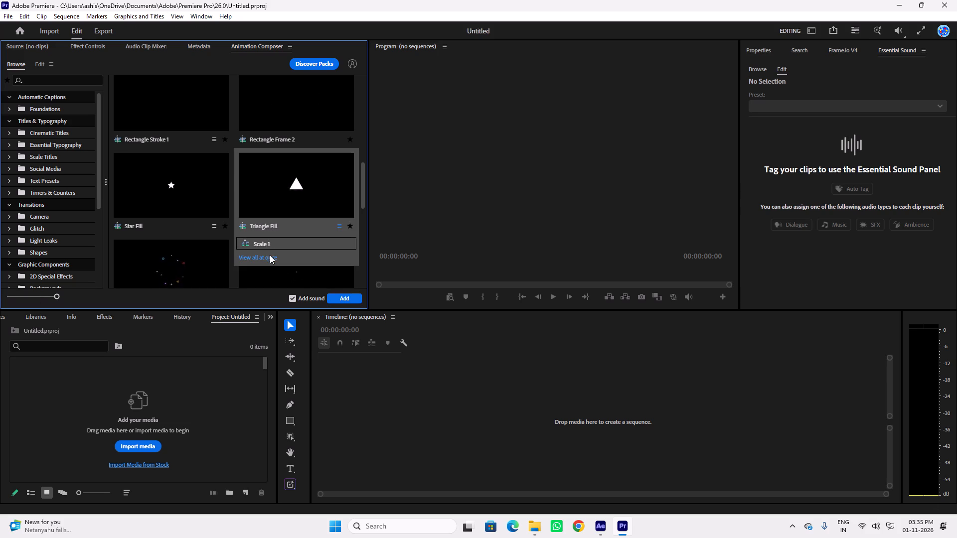
click(268, 245)
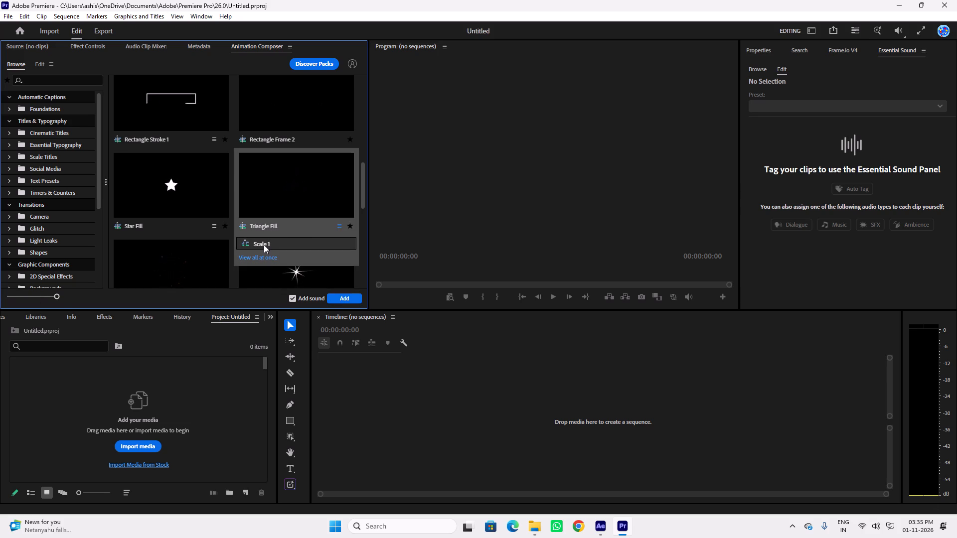
click(265, 257)
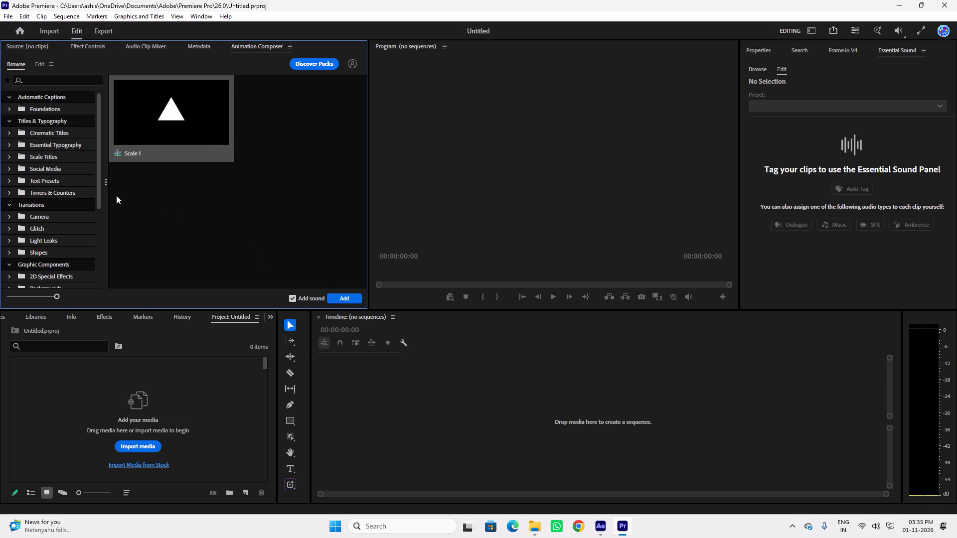
Open the Essential Typography and Cinematic Titles categories, and look through the Automatic Captions presets in Foundations.
click(51, 139)
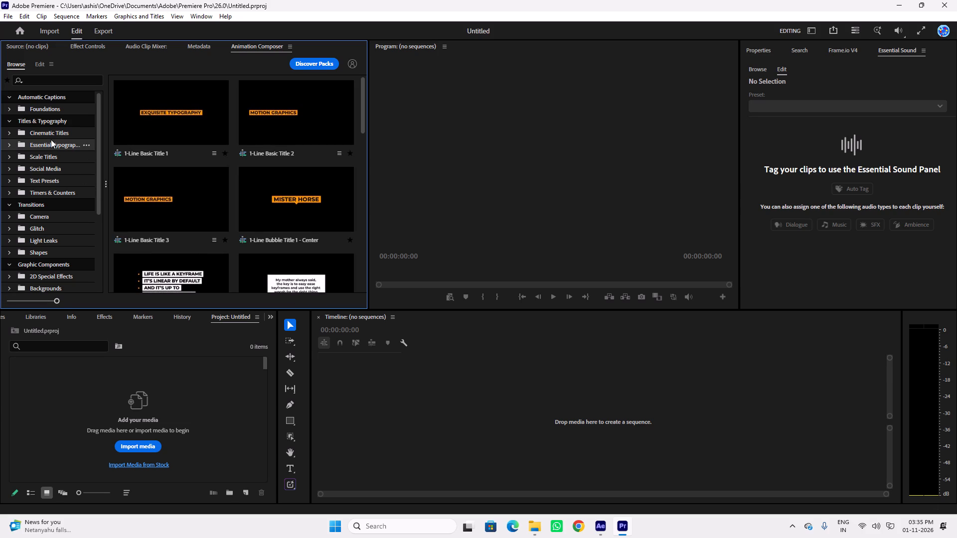
scroll(51, 137, up, 2)
click(50, 130)
click(50, 106)
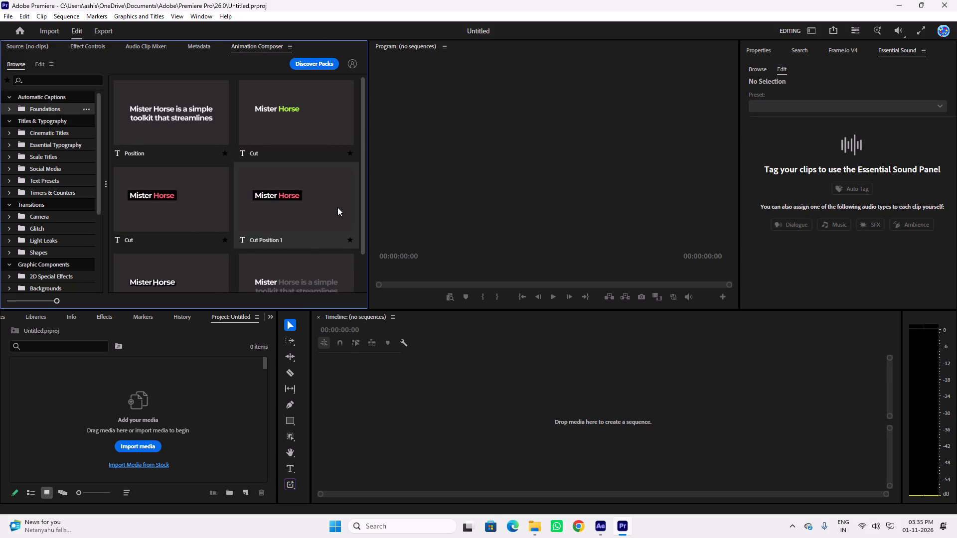
scroll(337, 207, down, 6)
scroll(273, 261, up, 3)
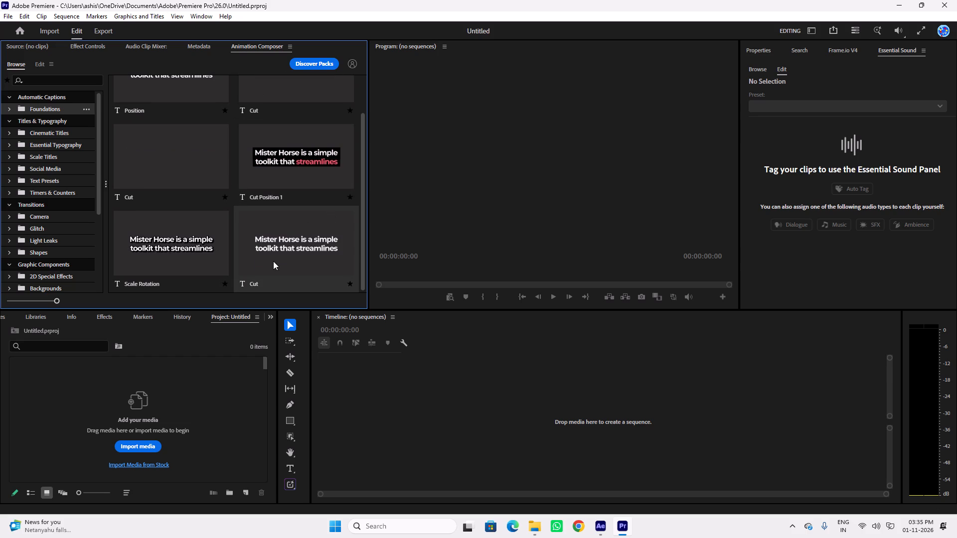
scroll(273, 261, up, 3)
scroll(246, 196, up, 3)
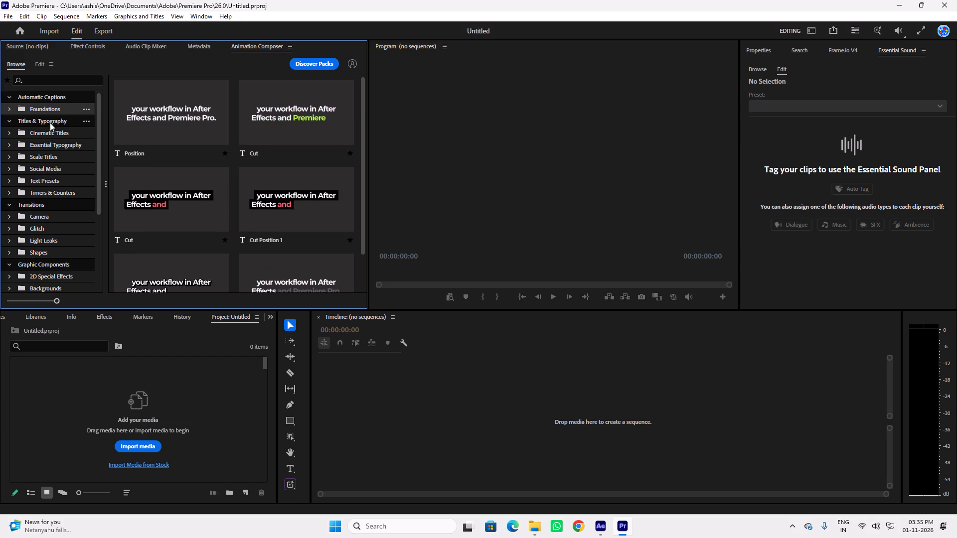
scroll(50, 125, up, 3)
Browse the Titles & Typography category, previewing the 1-, 2- and 3-Line Scale Character 01 titles and Callout Title 4 - Right.
click(47, 119)
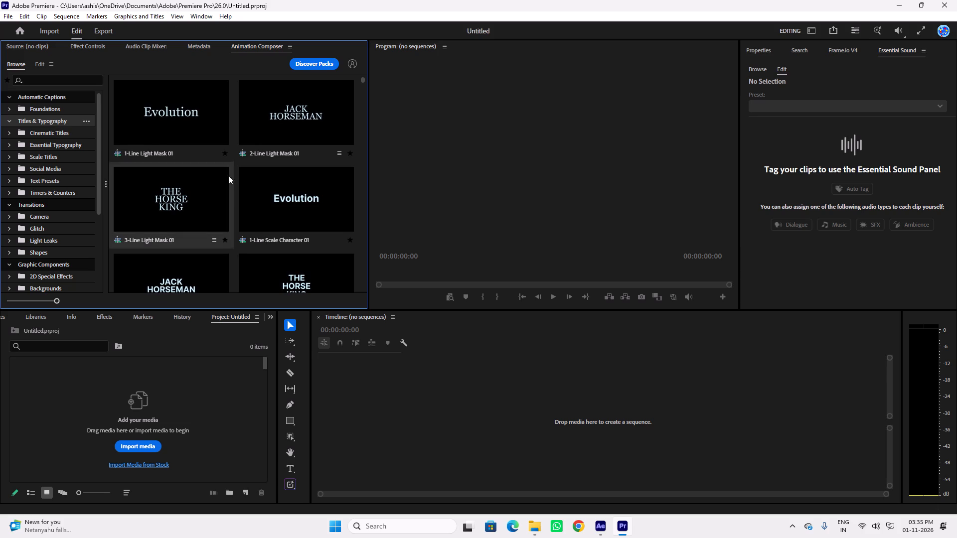
scroll(273, 228, down, 2)
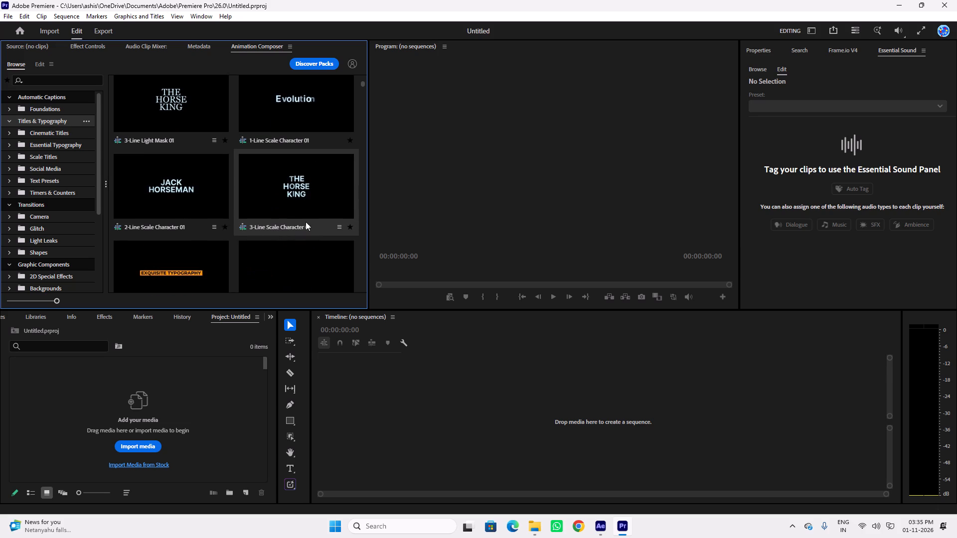
click(289, 199)
click(187, 190)
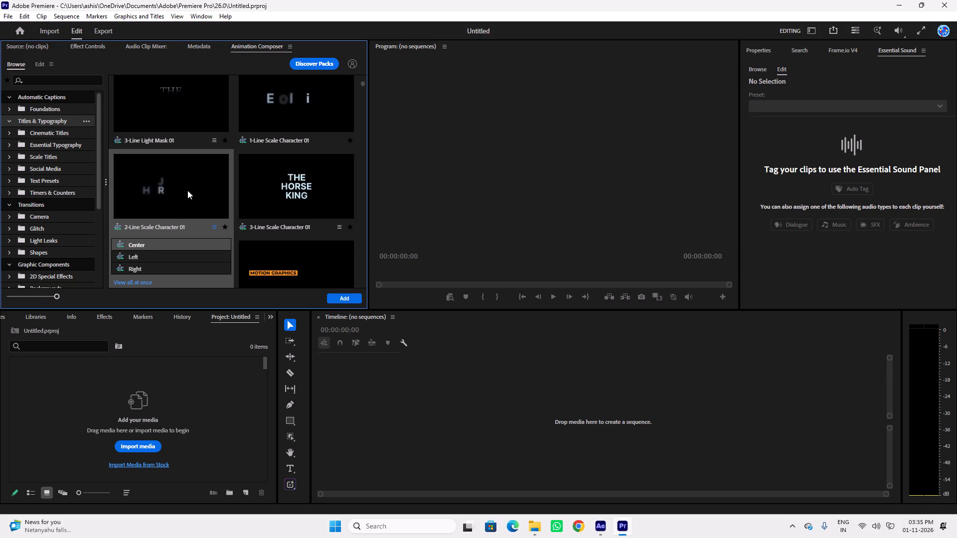
click(273, 112)
scroll(279, 173, down, 2)
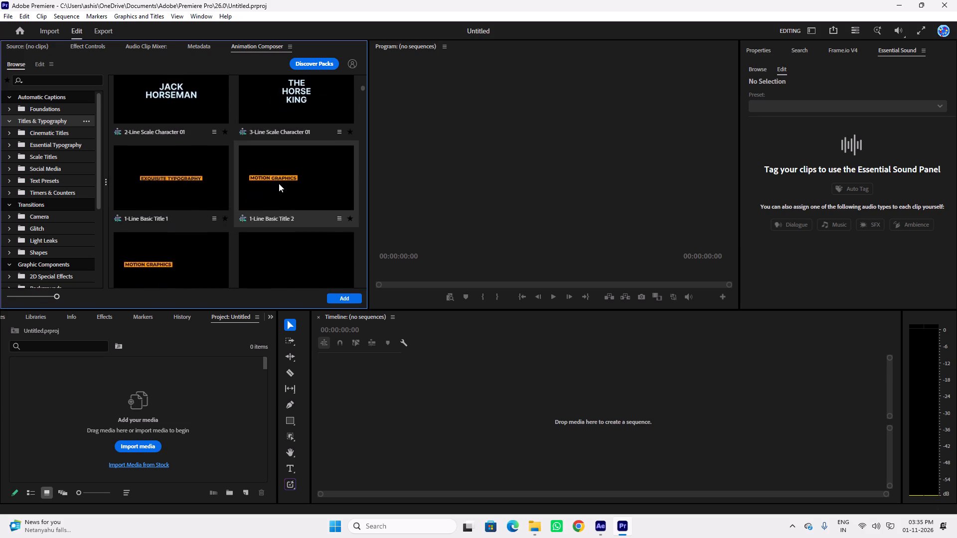
scroll(278, 186, down, 7)
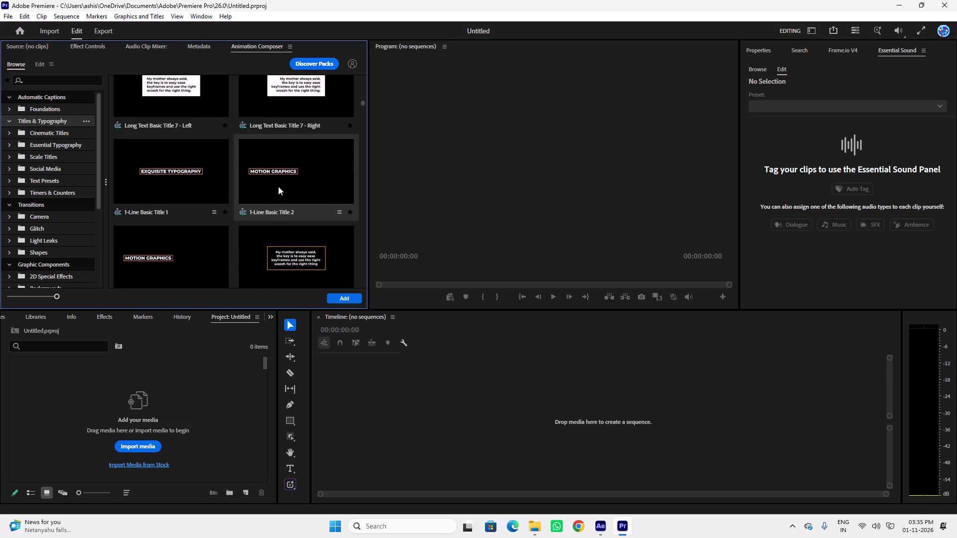
scroll(278, 187, up, 1)
scroll(278, 187, down, 4)
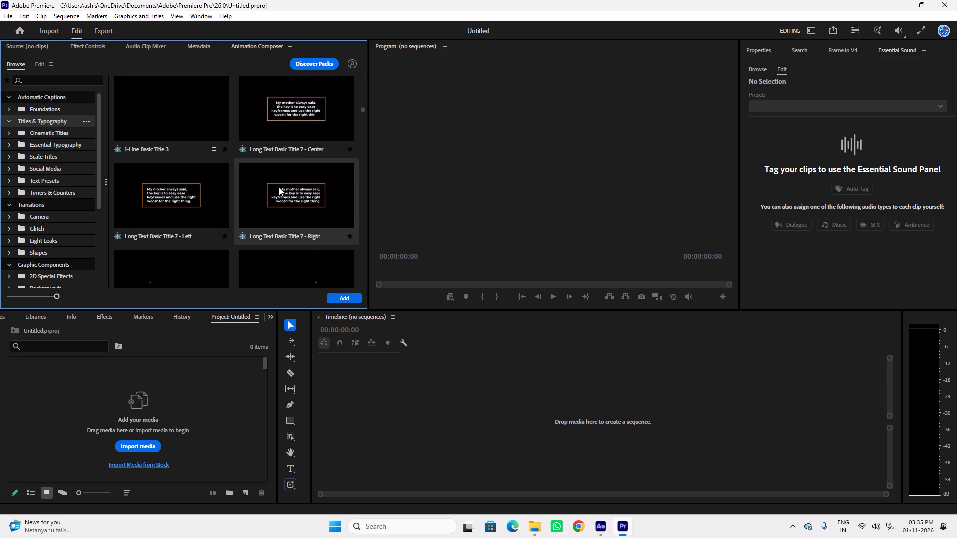
scroll(279, 186, down, 4)
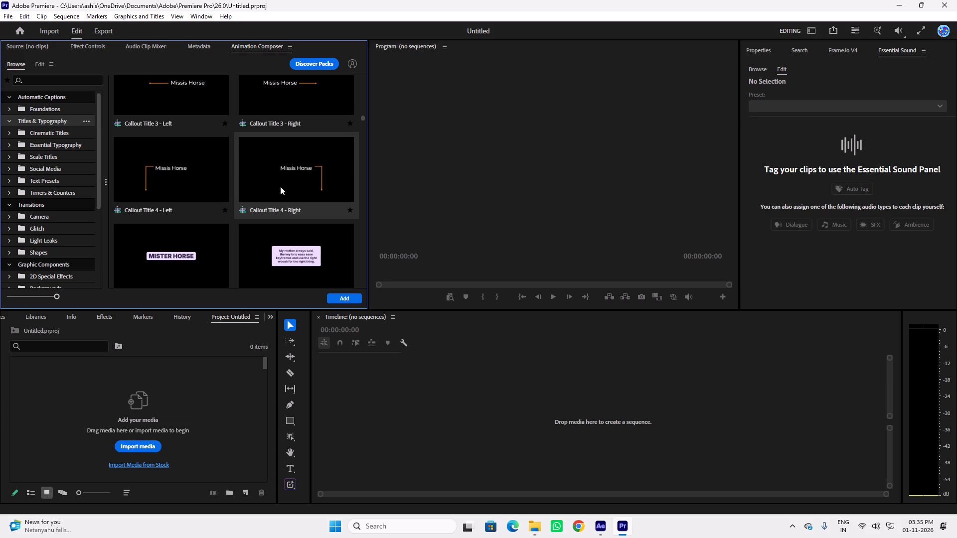
click(280, 186)
scroll(280, 191, down, 2)
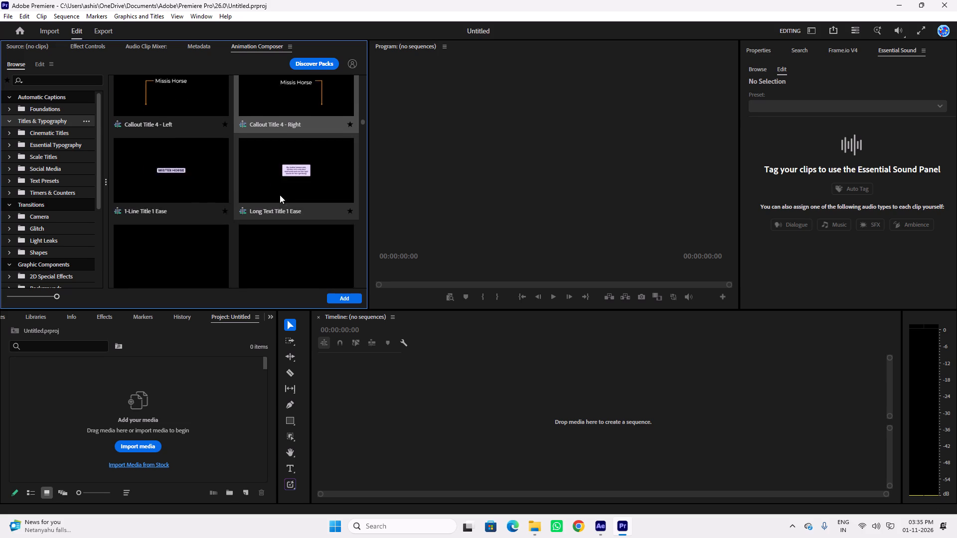
scroll(280, 198, down, 3)
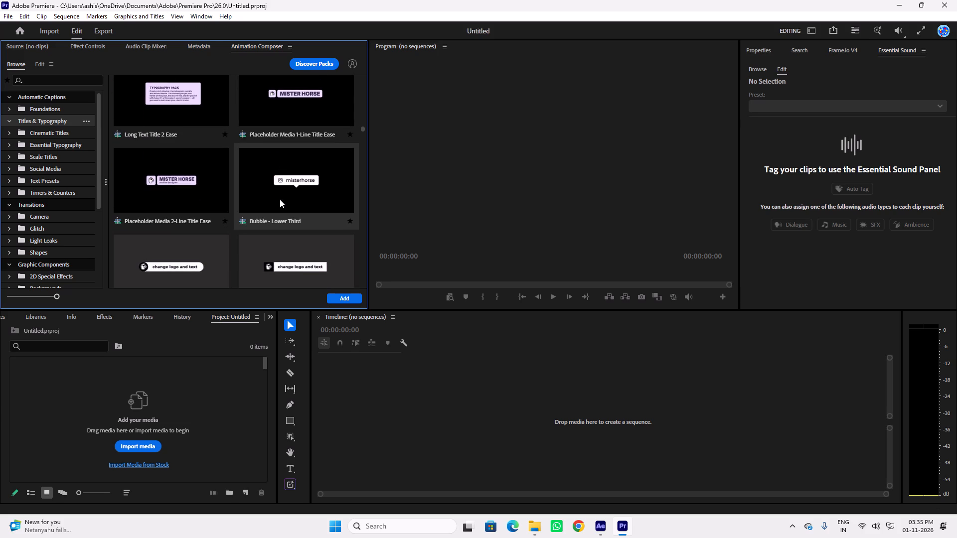
Look through the lower third, social media follow and YouTube subscribe presets in the Titles & Typography category.
scroll(280, 199, down, 2)
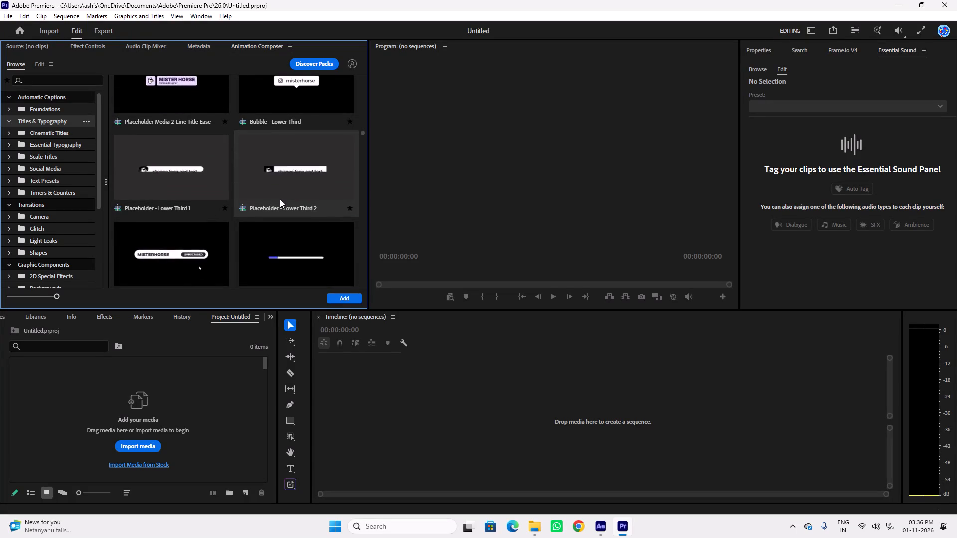
scroll(280, 199, down, 7)
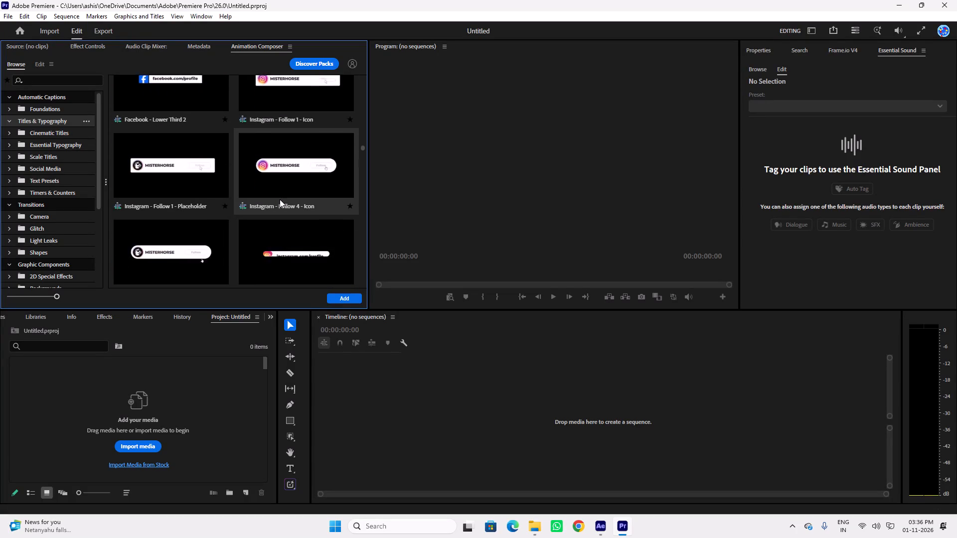
scroll(280, 199, down, 13)
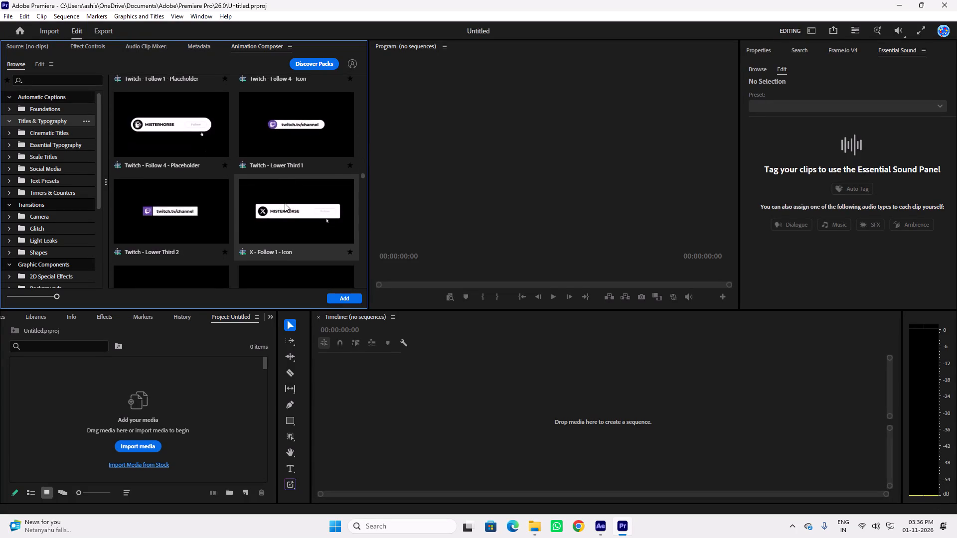
scroll(285, 203, down, 16)
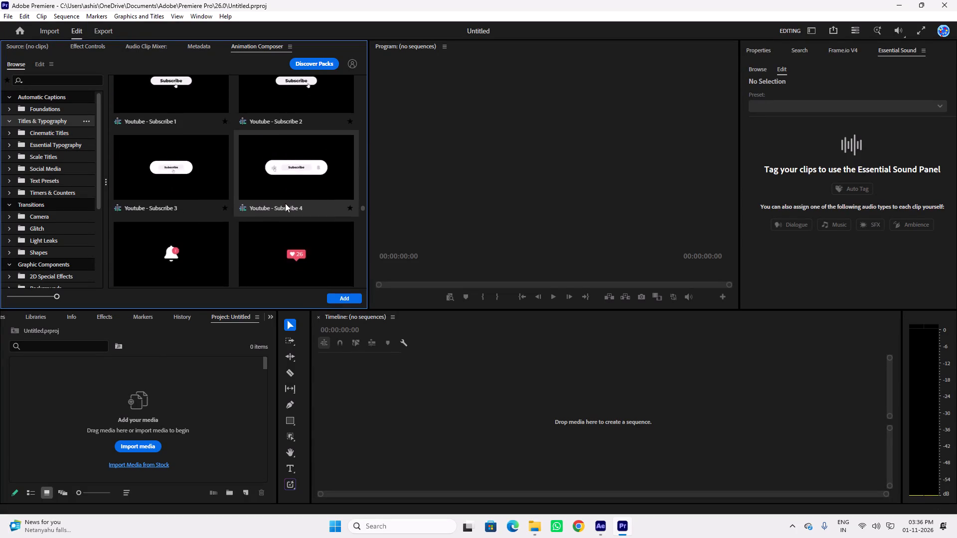
scroll(285, 203, down, 4)
Preview Icon with Notification Counter and Heart 1, and look through the reaction and social media logo icons that follow.
scroll(285, 203, up, 4)
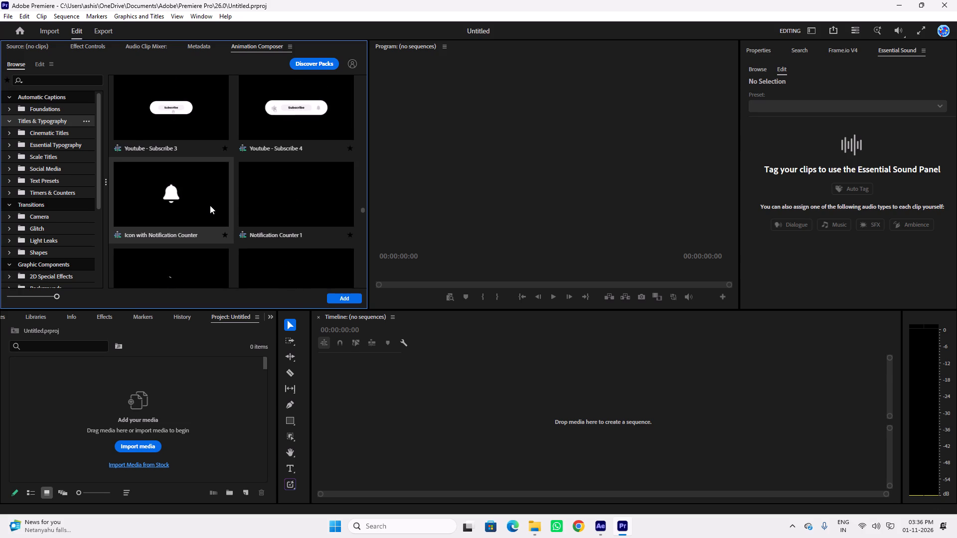
click(210, 205)
scroll(210, 204, down, 2)
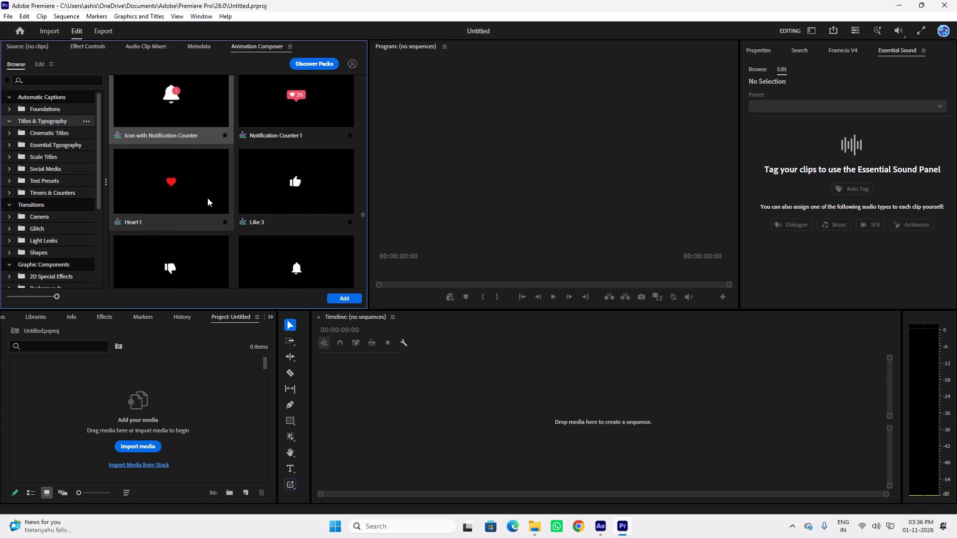
click(207, 197)
scroll(207, 197, down, 3)
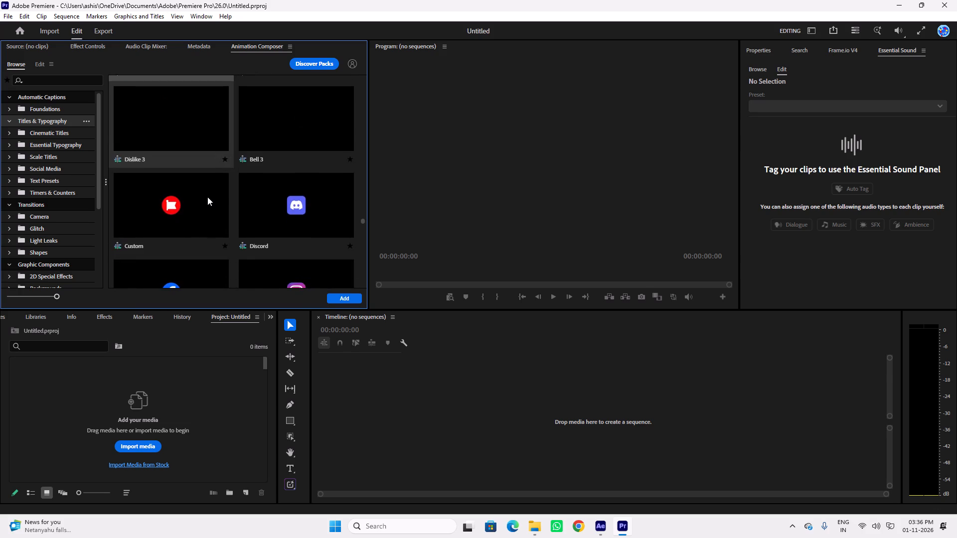
scroll(207, 197, down, 2)
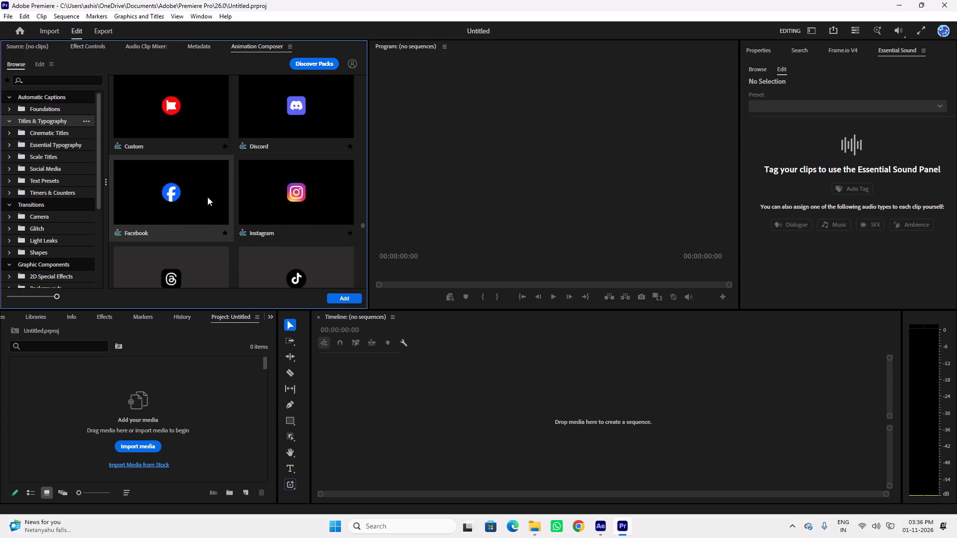
scroll(207, 197, down, 3)
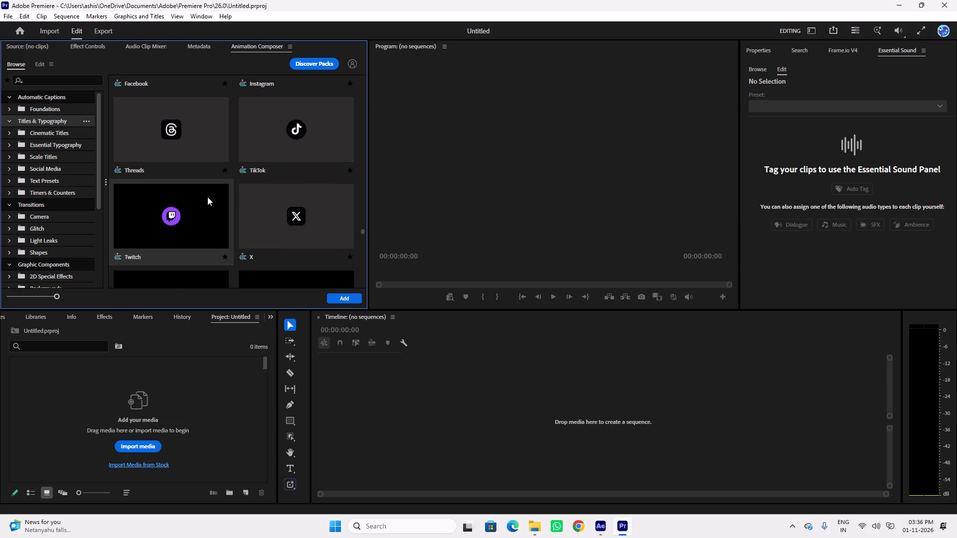
Examine the Ease and Overshoot text animation presets, from Ease Fade Slow through the Overshoot Position & Rotate variants.
scroll(207, 197, down, 8)
scroll(207, 198, up, 2)
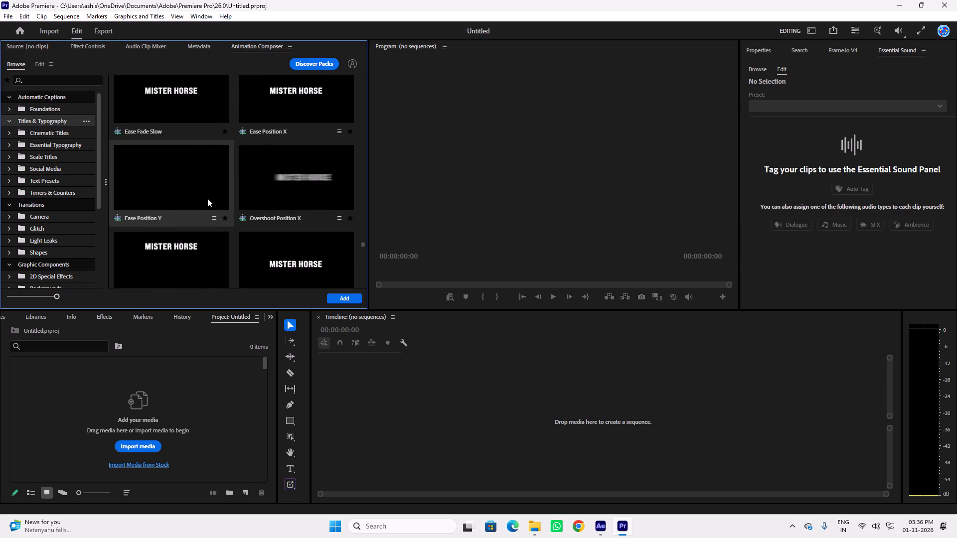
scroll(213, 197, up, 1)
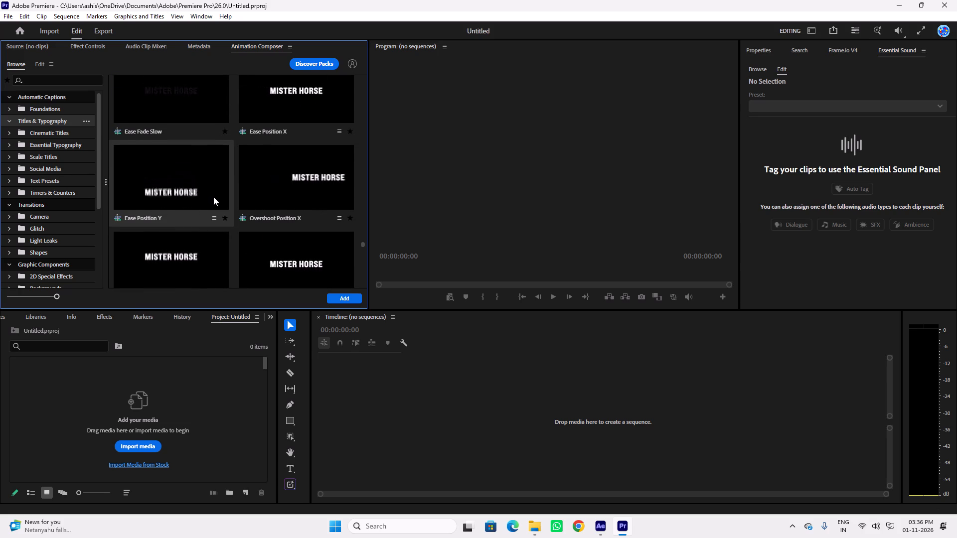
scroll(213, 197, down, 2)
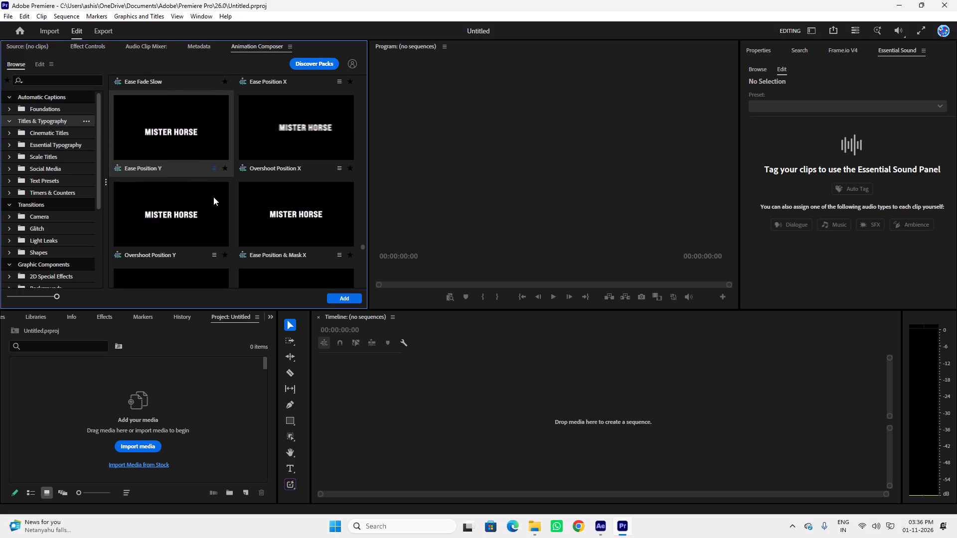
scroll(213, 197, down, 4)
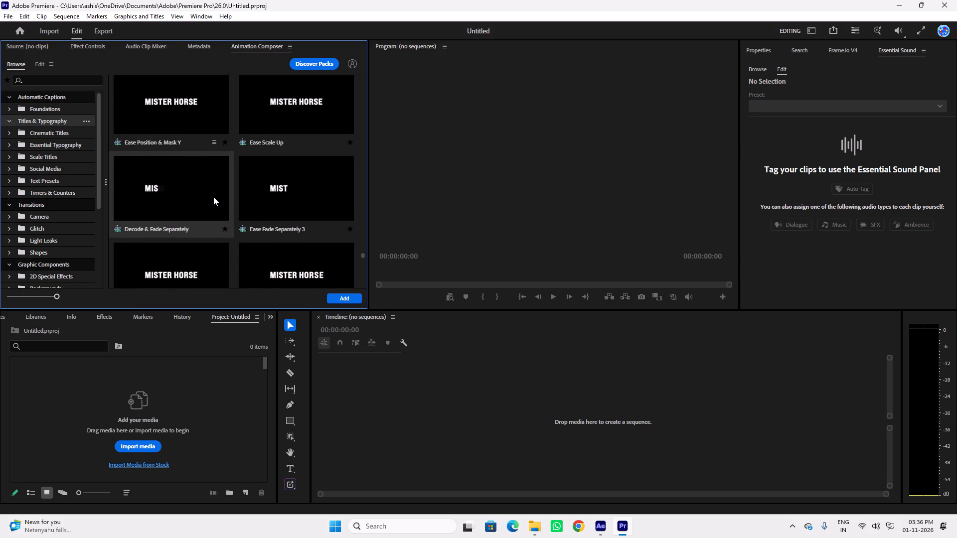
scroll(213, 197, down, 3)
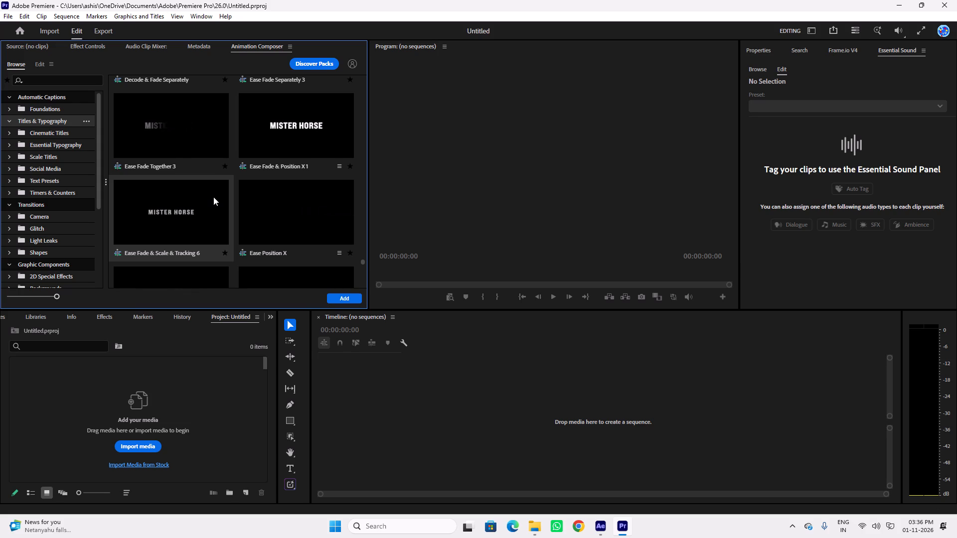
scroll(213, 197, down, 2)
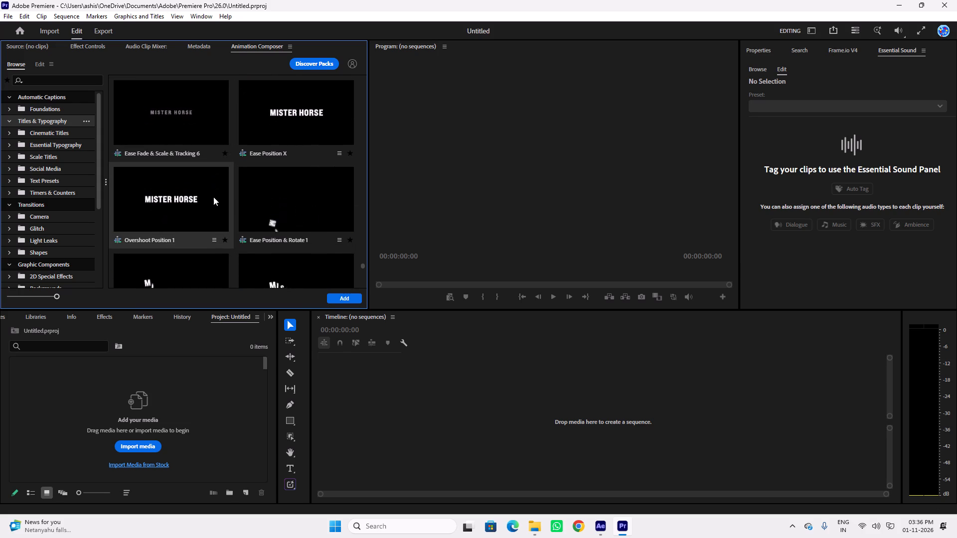
scroll(213, 197, down, 2)
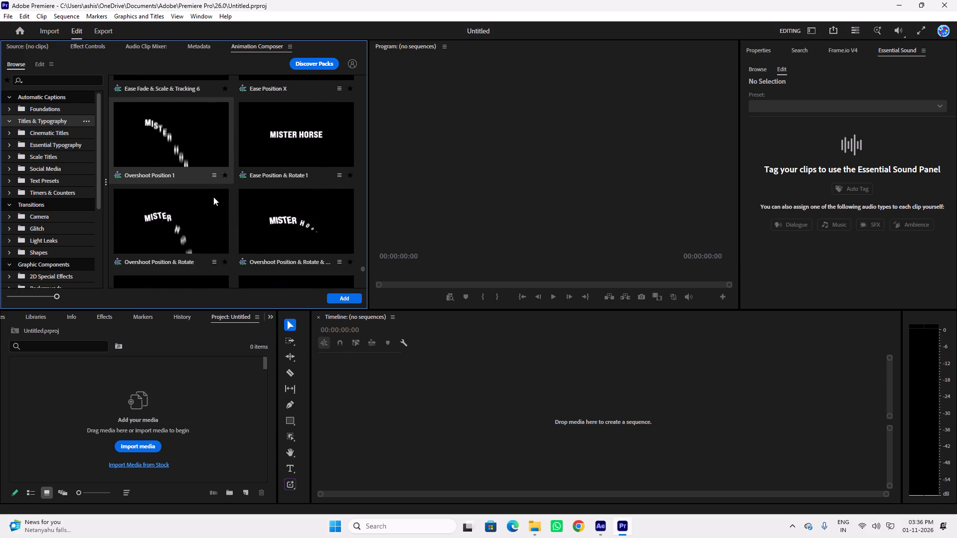
Look through the counter and timer presets, from Counter Basic 1 to Ad Timer at the end of the category.
scroll(216, 195, down, 3)
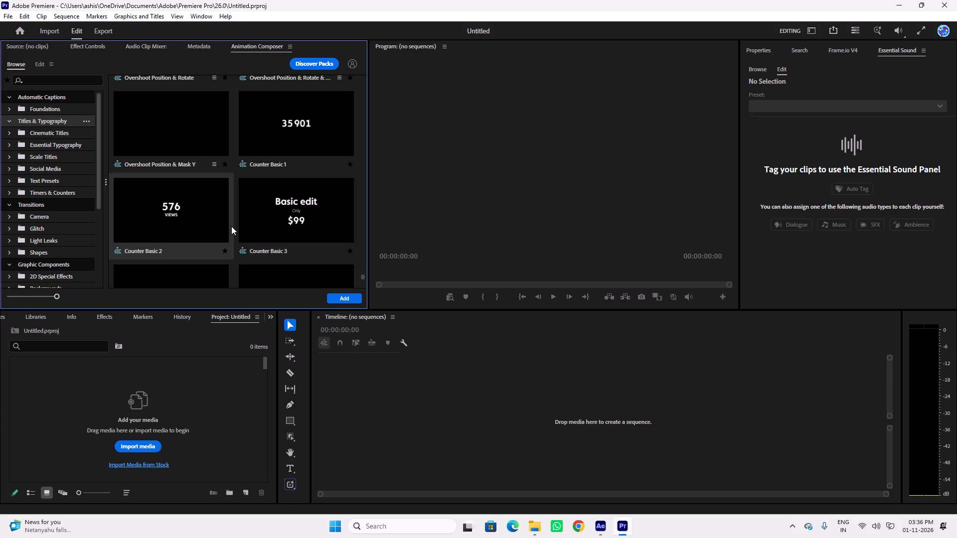
scroll(231, 228, down, 1)
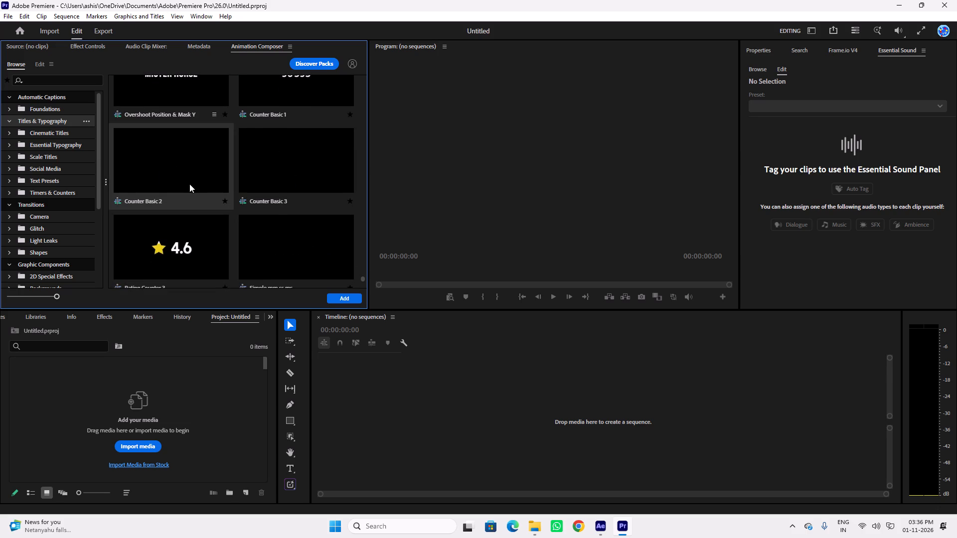
scroll(189, 184, down, 1)
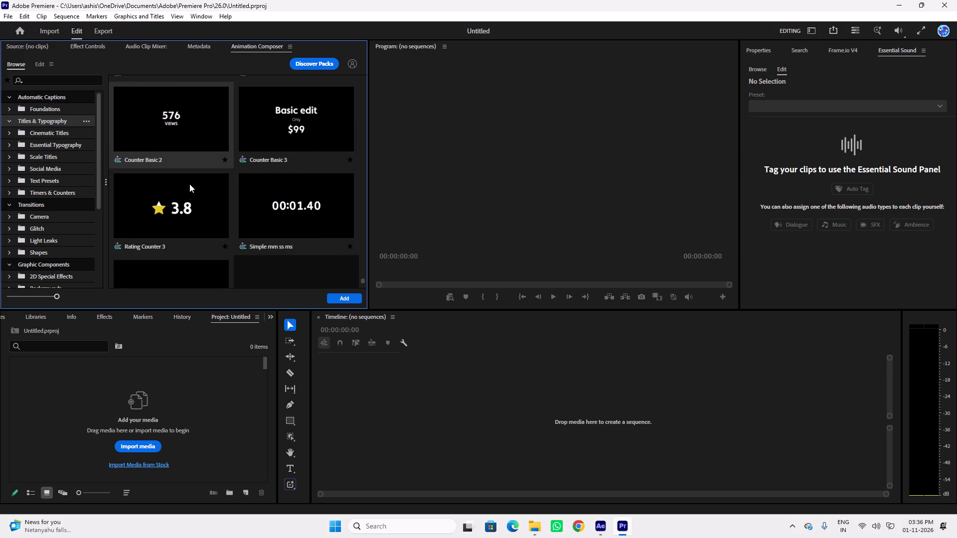
scroll(189, 184, down, 4)
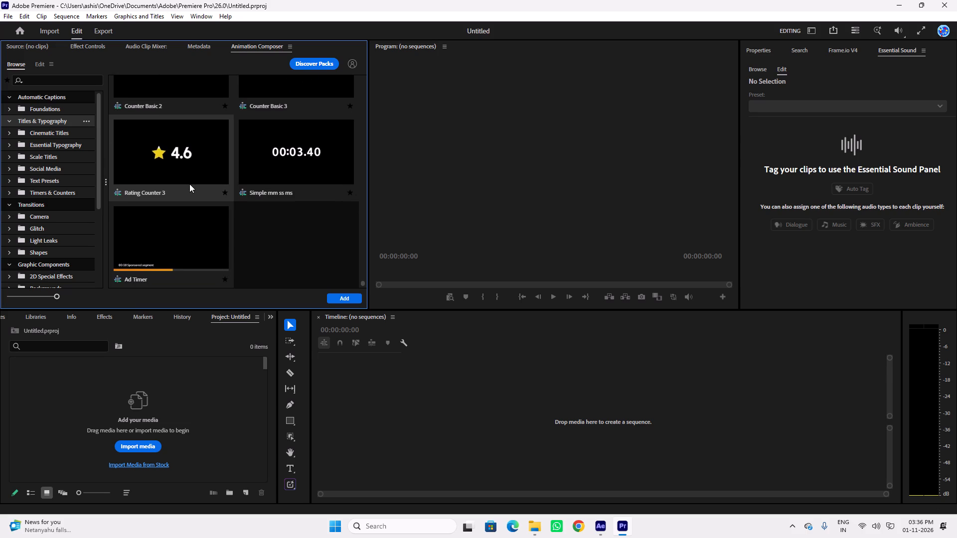
scroll(194, 236, down, 1)
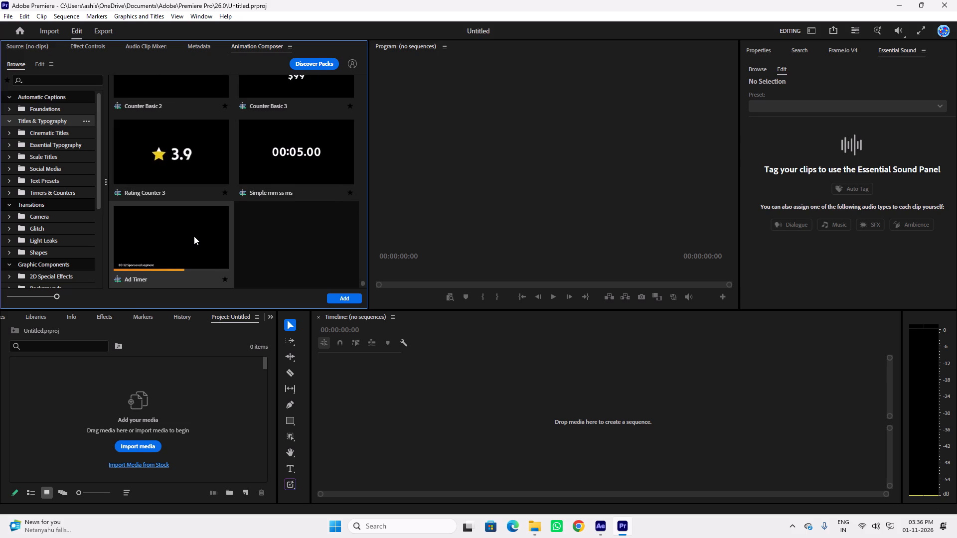
Preview Ad Timer and Rating Counter 3, and open the Social Media, Scale Titles and Essential Typography categories.
click(191, 240)
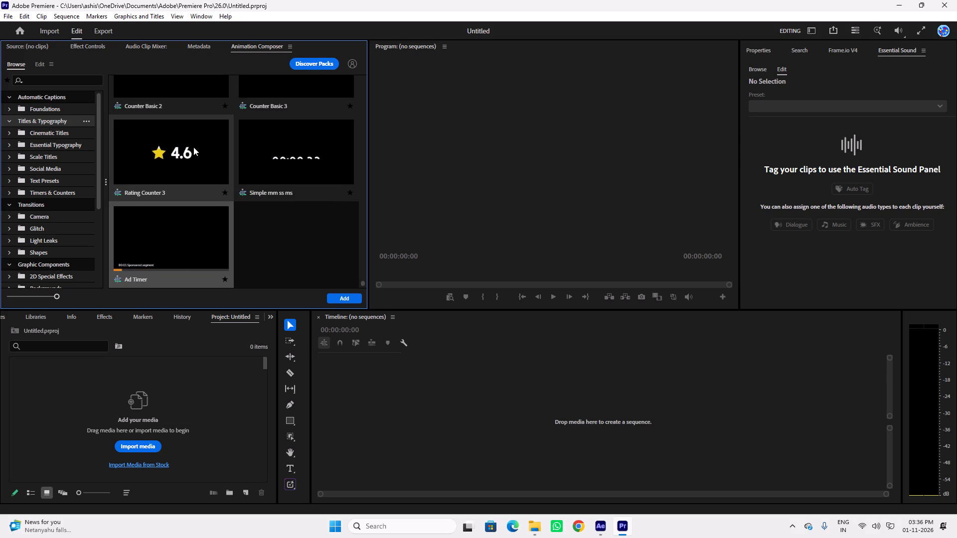
click(193, 147)
scroll(193, 193, up, 3)
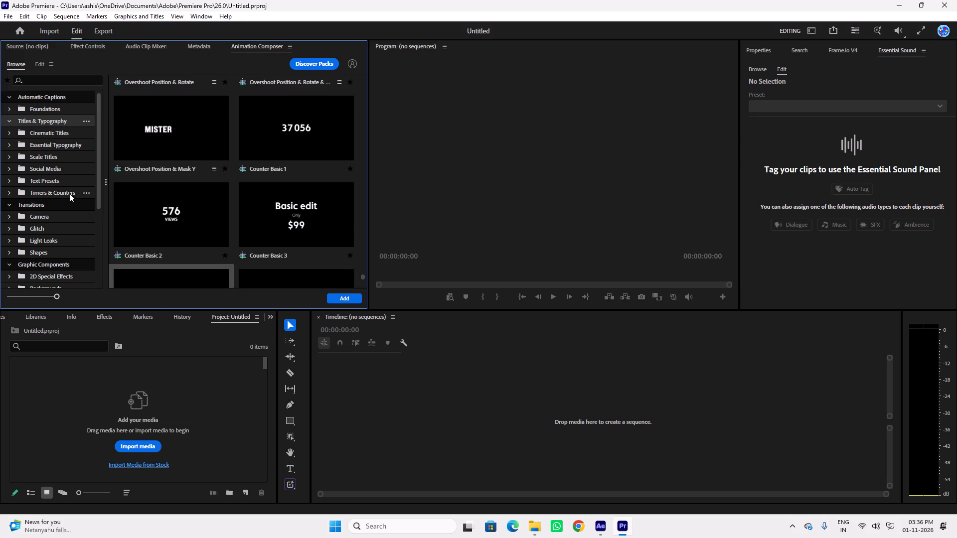
click(60, 171)
click(47, 157)
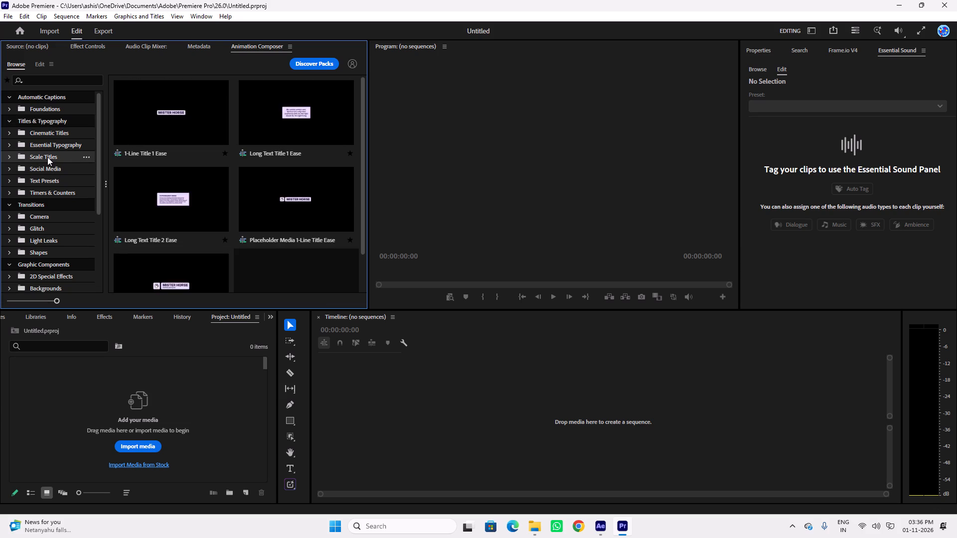
click(54, 146)
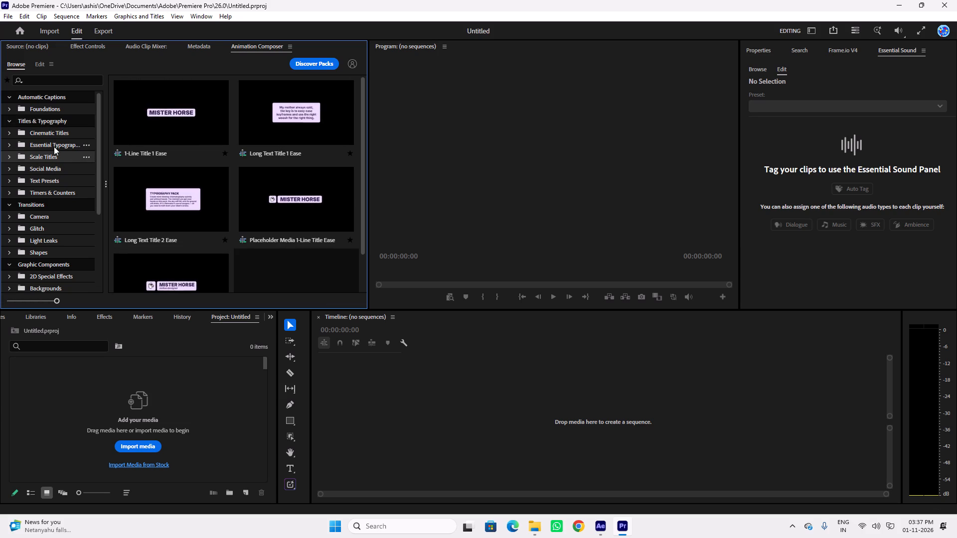
scroll(61, 164, up, 1)
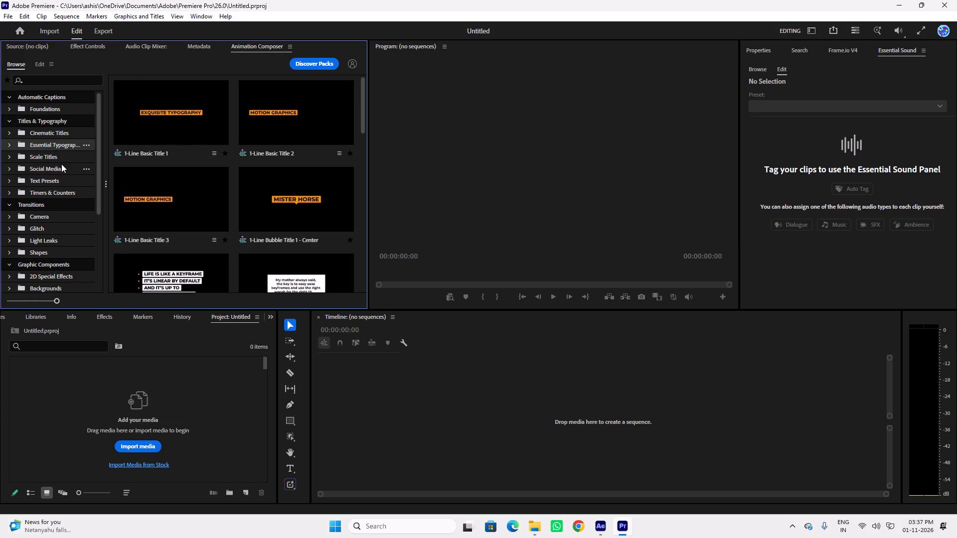
scroll(61, 164, up, 2)
Open the Film Impact Dashboard and look at its Generate, Keying, Noise & Grain and Perspective effects.
click(196, 14)
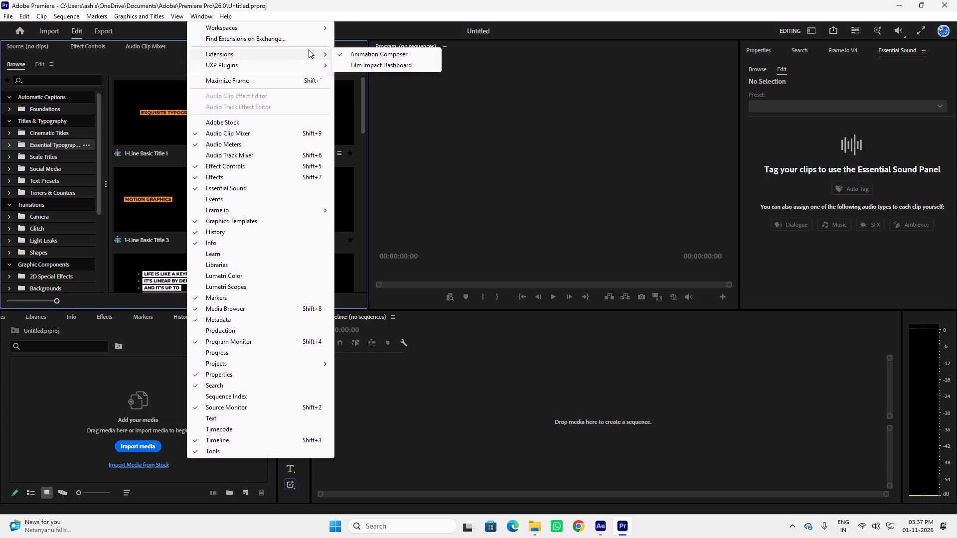
click(363, 69)
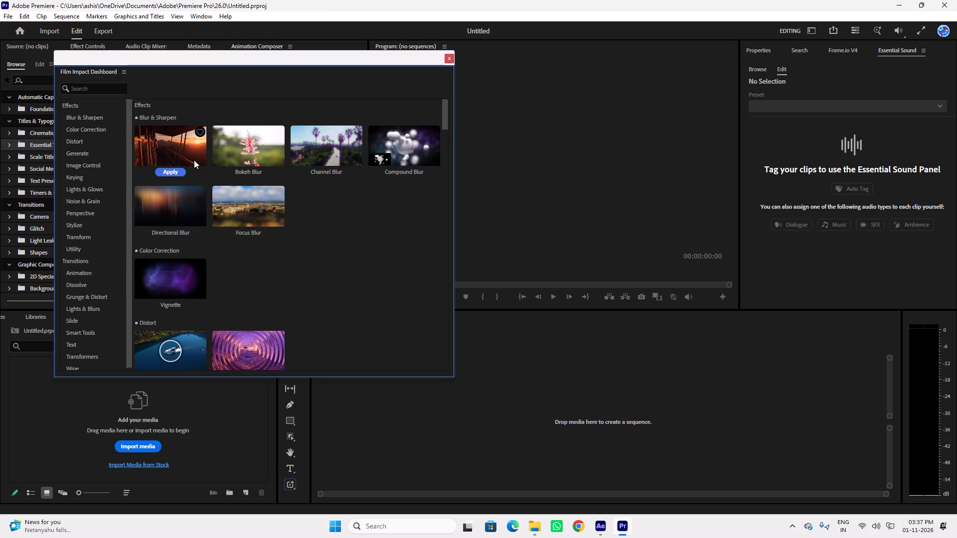
click(94, 154)
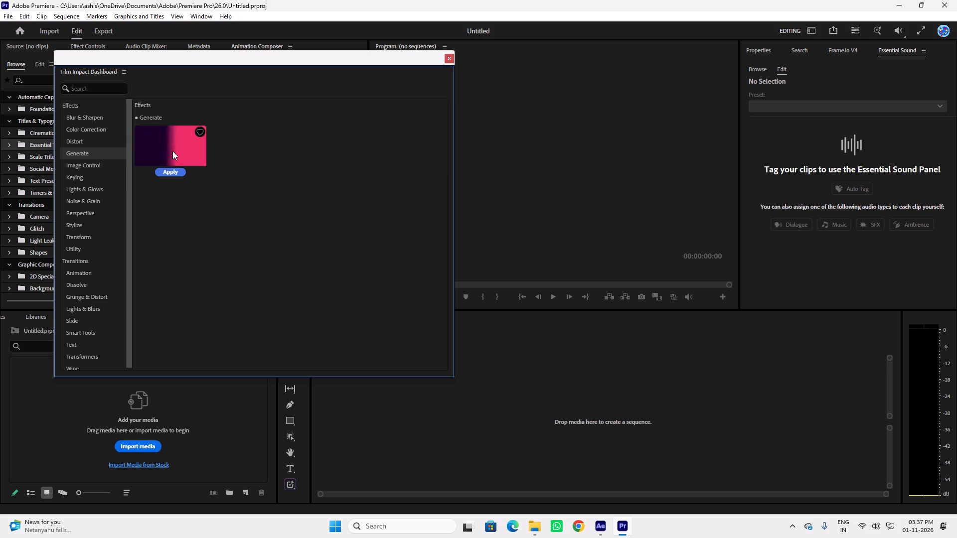
click(92, 172)
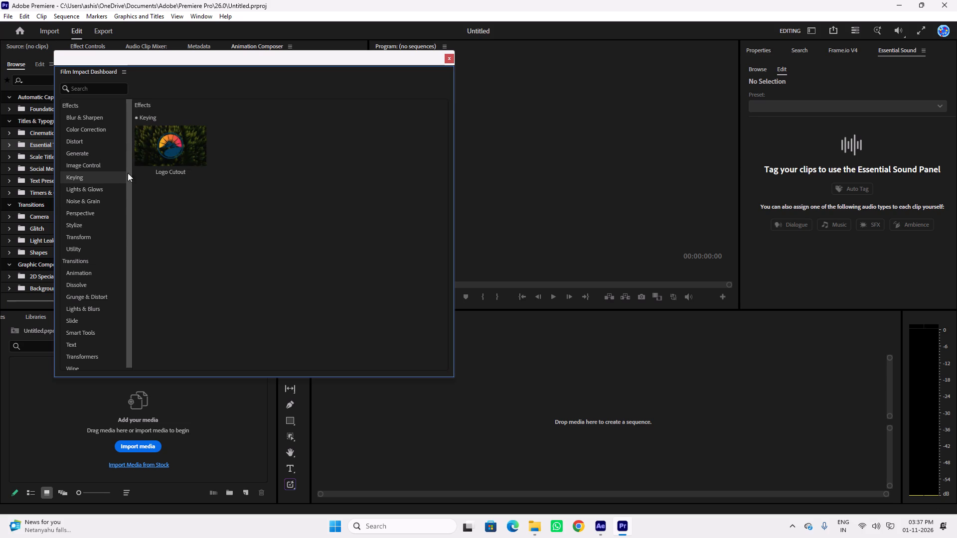
click(91, 207)
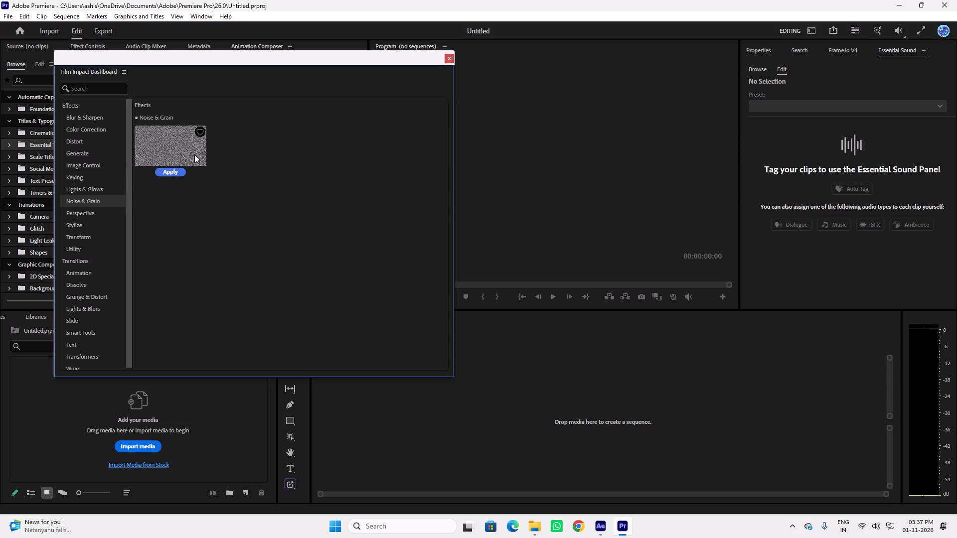
click(88, 215)
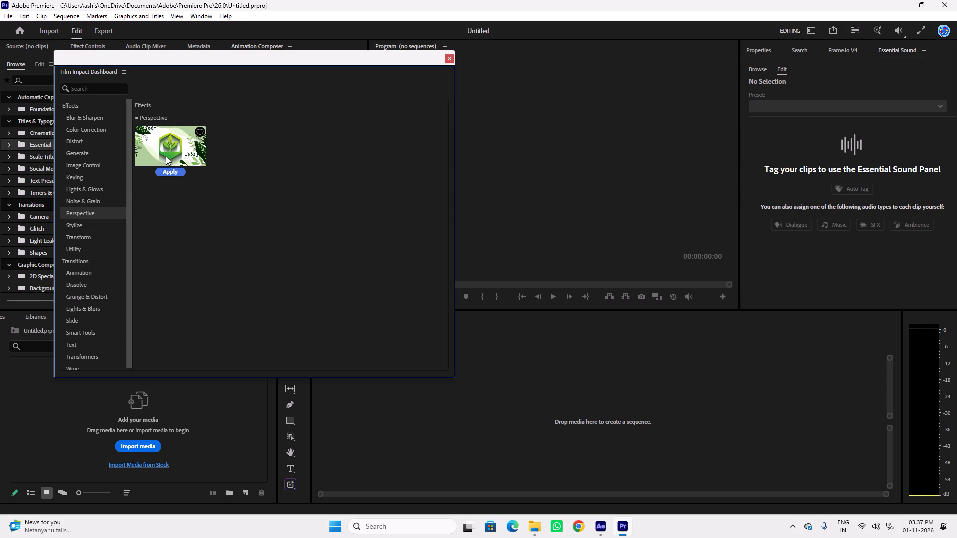
Browse the dashboard's transitions, covering Animation, Dissolve, Lights & Blurs, Text, Transformers and Wipe, and return to Text.
click(92, 271)
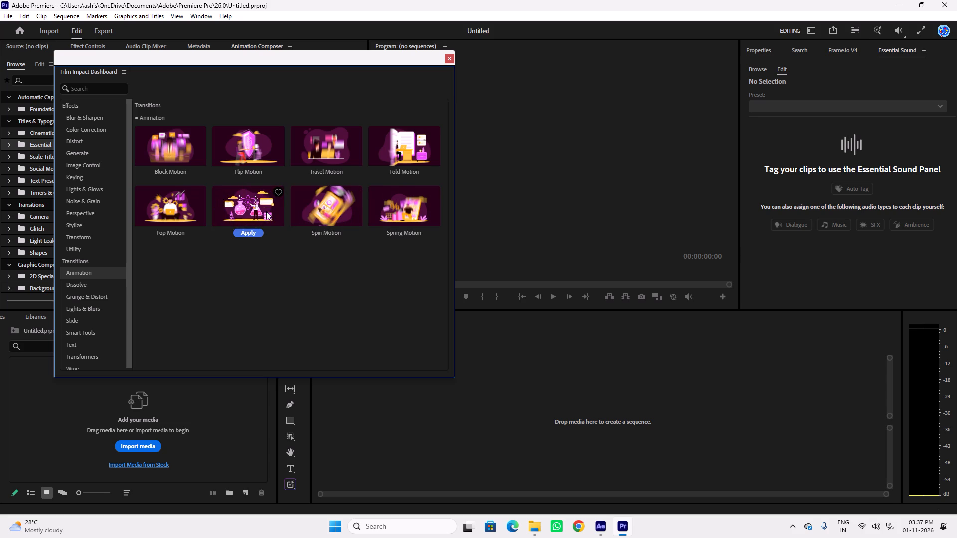
click(84, 282)
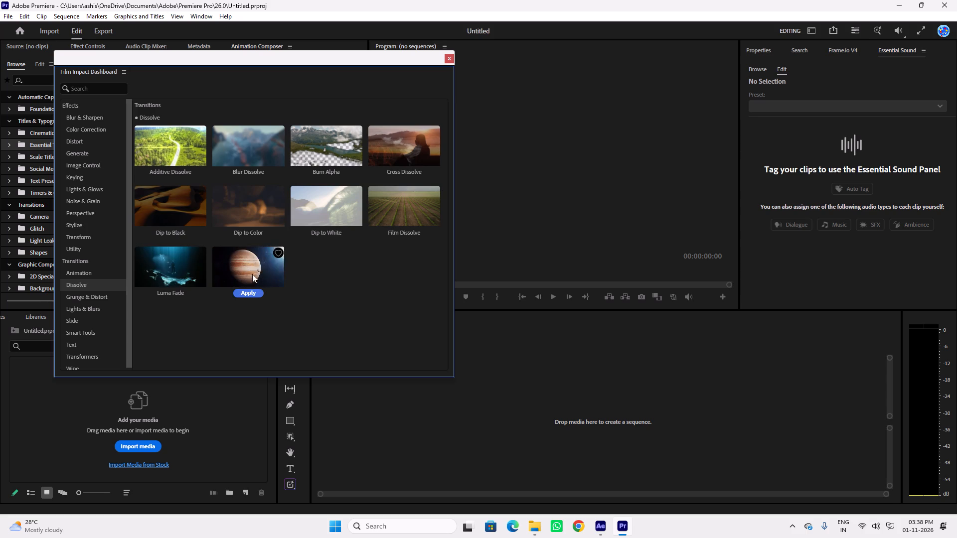
click(87, 309)
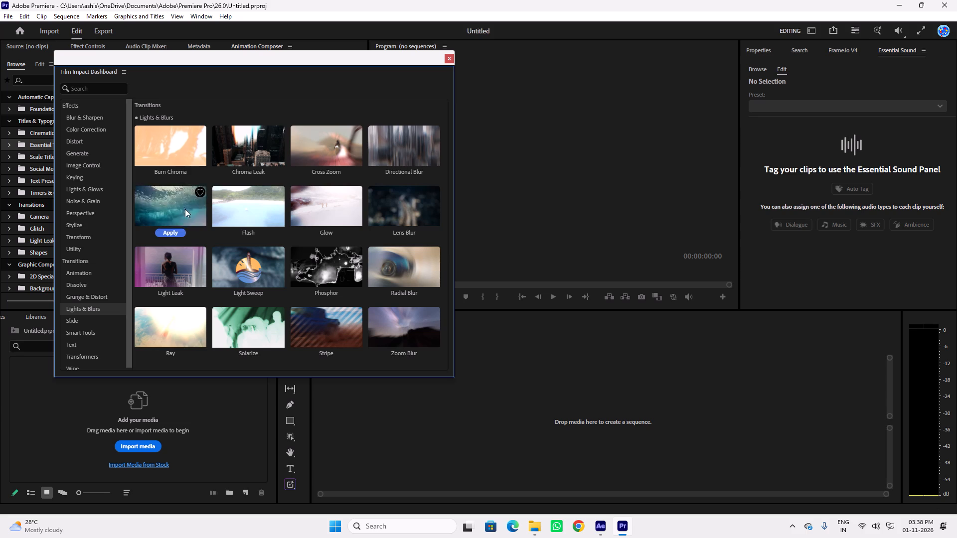
scroll(65, 265, down, 5)
click(79, 338)
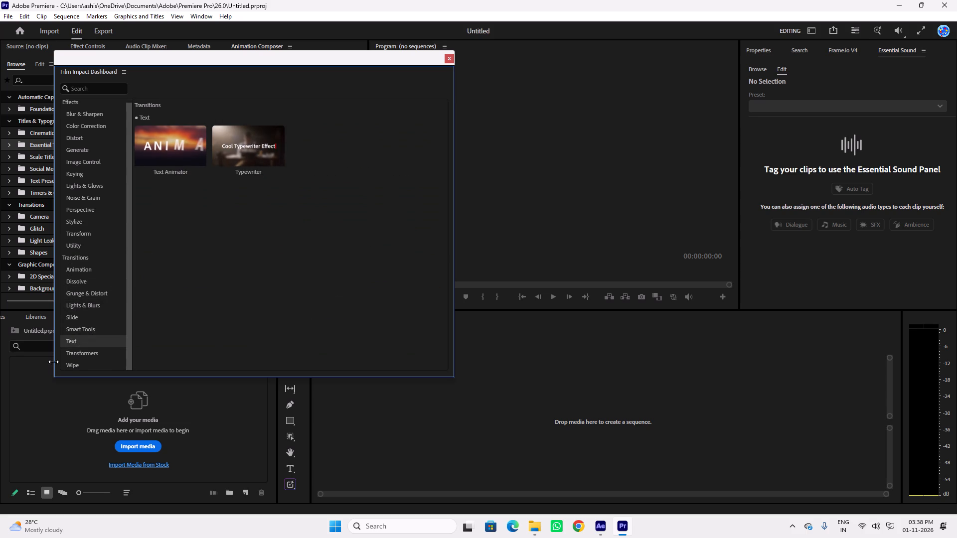
click(75, 358)
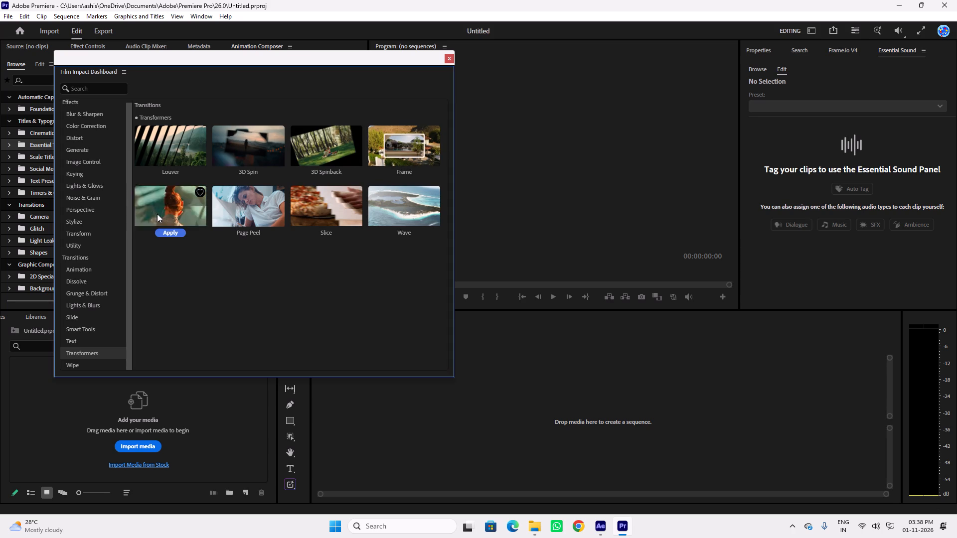
scroll(81, 355, down, 1)
click(83, 363)
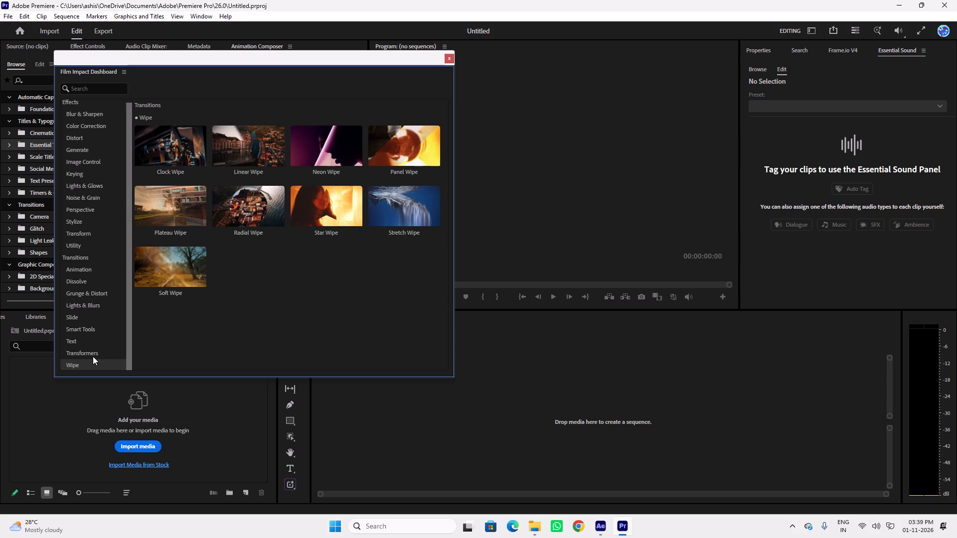
scroll(93, 356, down, 7)
click(87, 335)
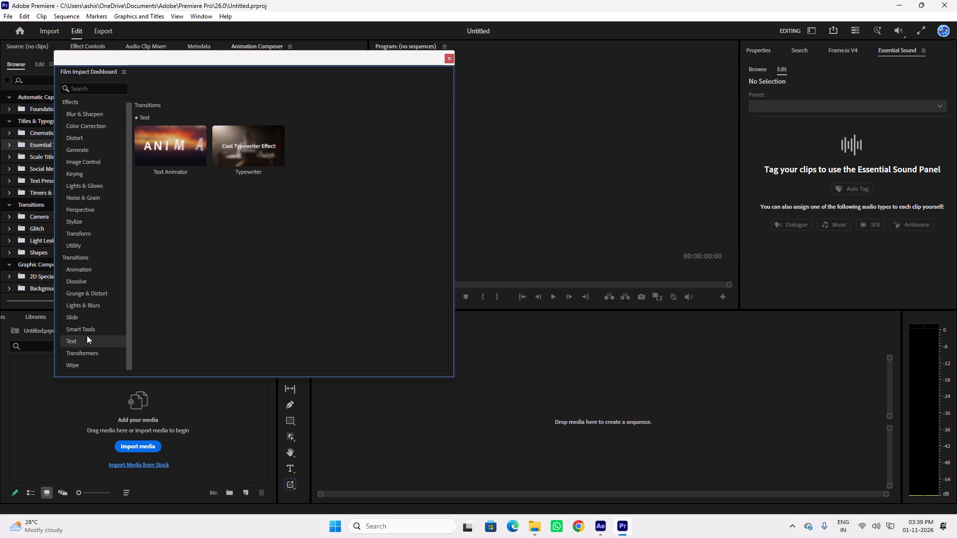
Look at the dashboard's Stylize, Perspective, Noise & Grain, Blur & Sharpen and Color Correction effects.
scroll(86, 309, up, 2)
click(79, 224)
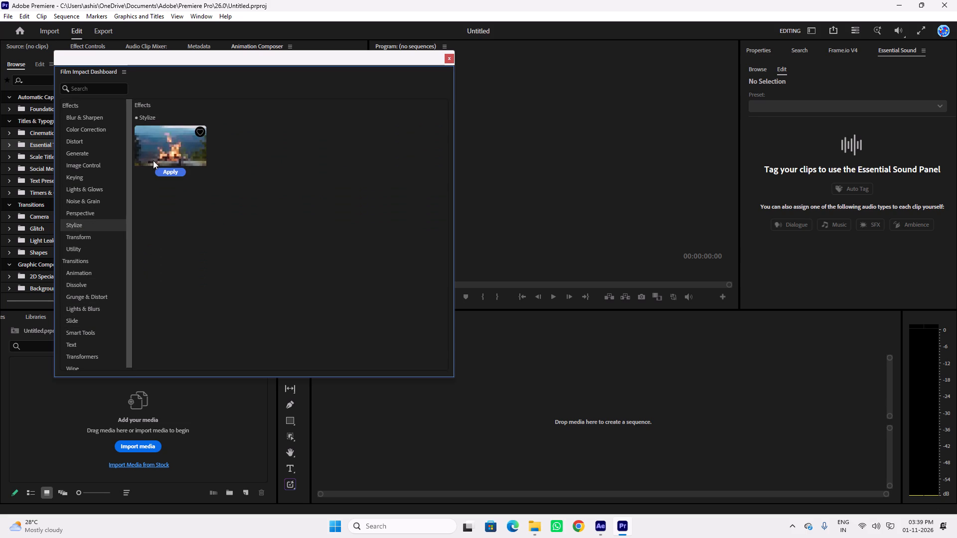
click(94, 213)
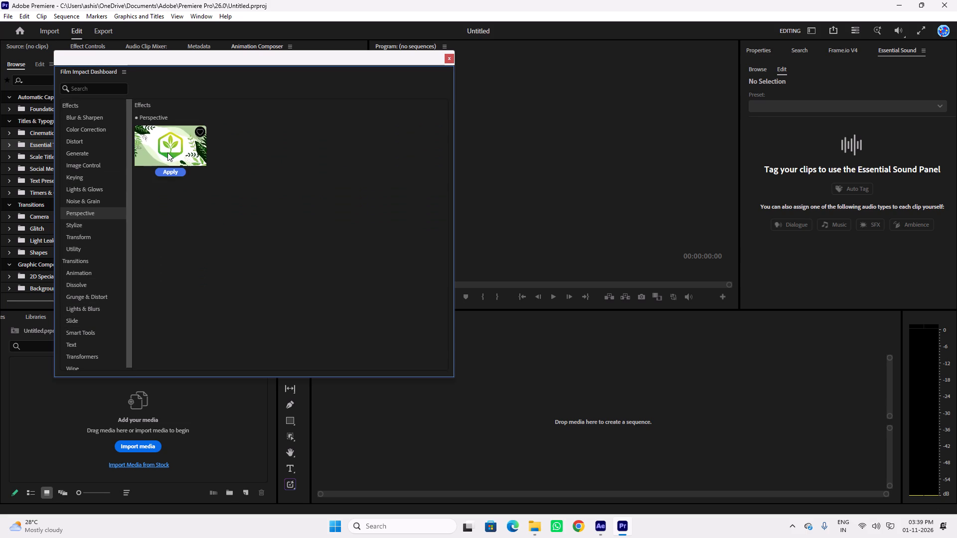
click(87, 201)
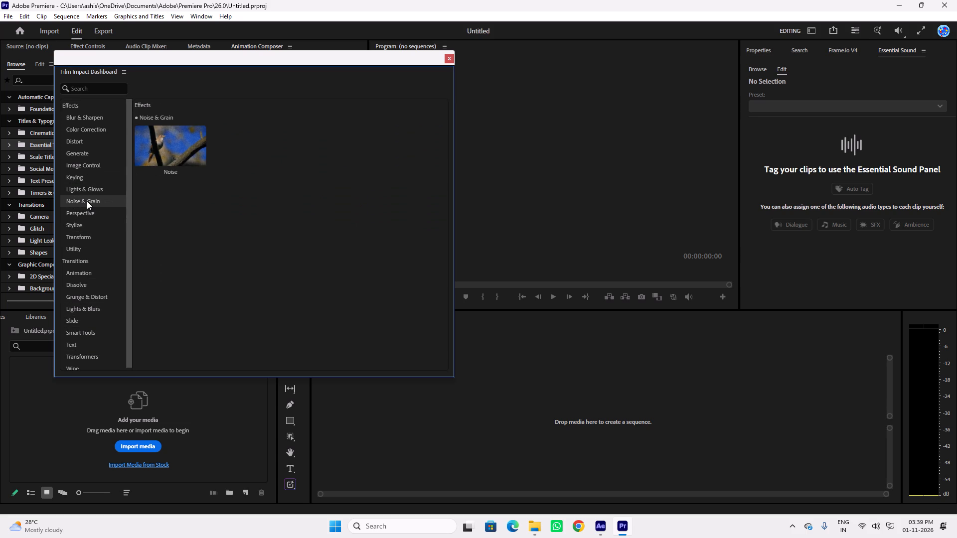
scroll(94, 179, up, 1)
click(92, 115)
click(91, 131)
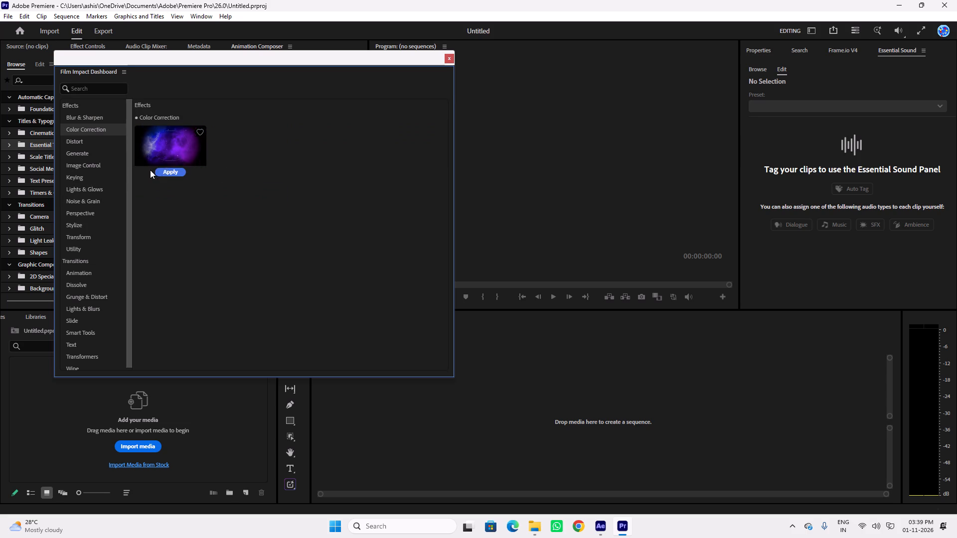
Look at the Distort, Generate, Image Control, Keying and Lights & Glows effects, and close the Film Impact Dashboard.
click(85, 141)
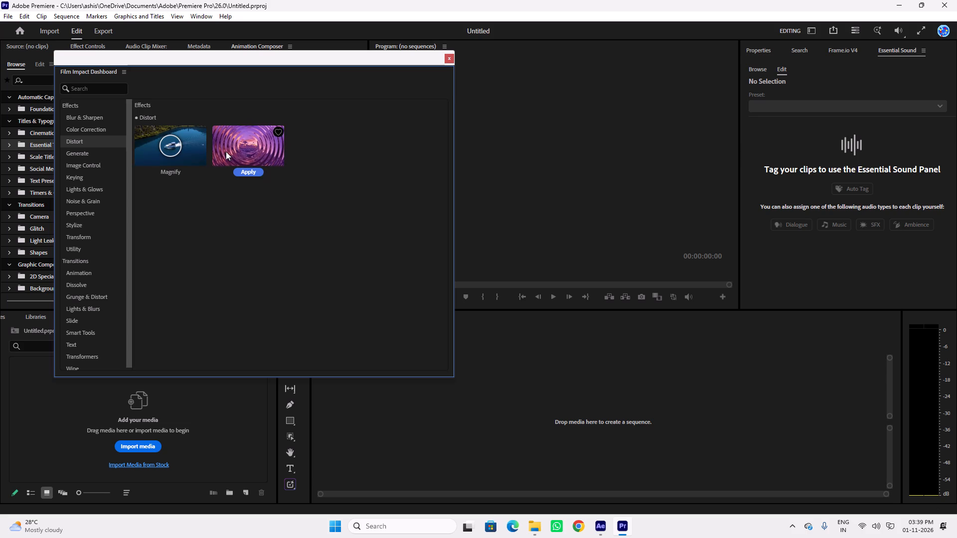
click(86, 158)
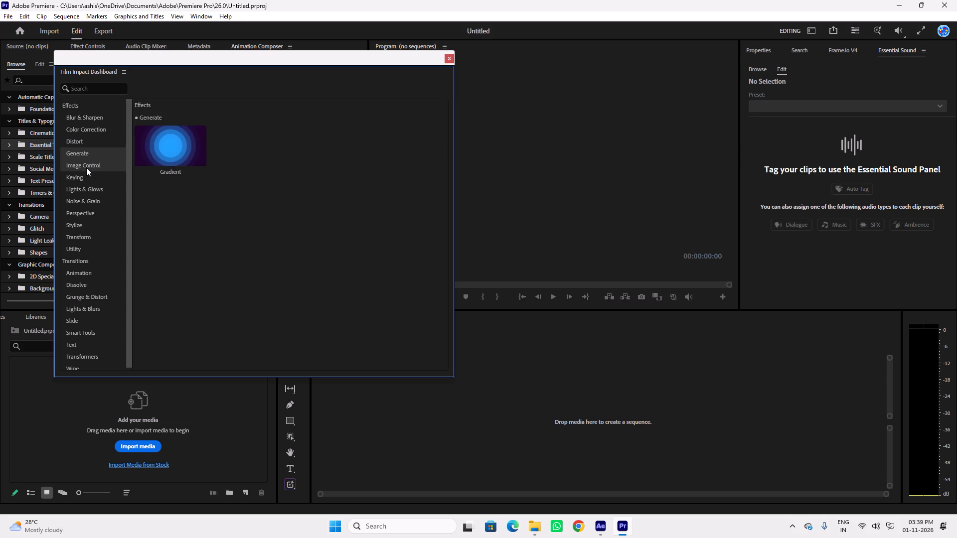
click(86, 167)
click(89, 182)
click(91, 192)
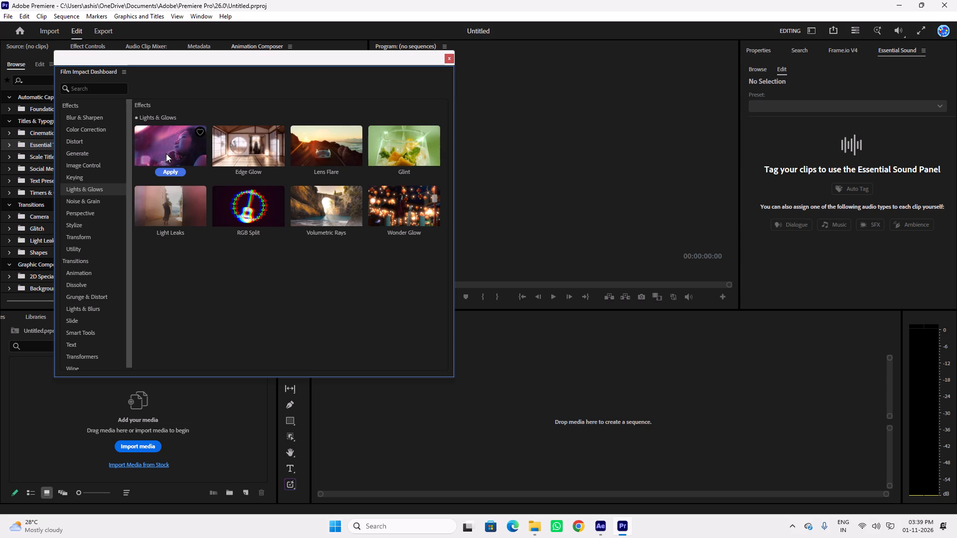
click(85, 179)
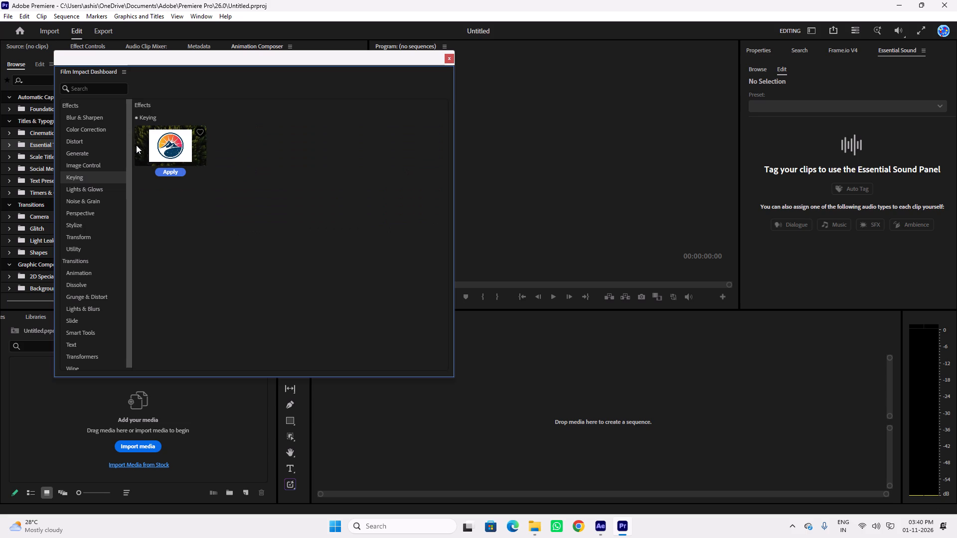
click(94, 169)
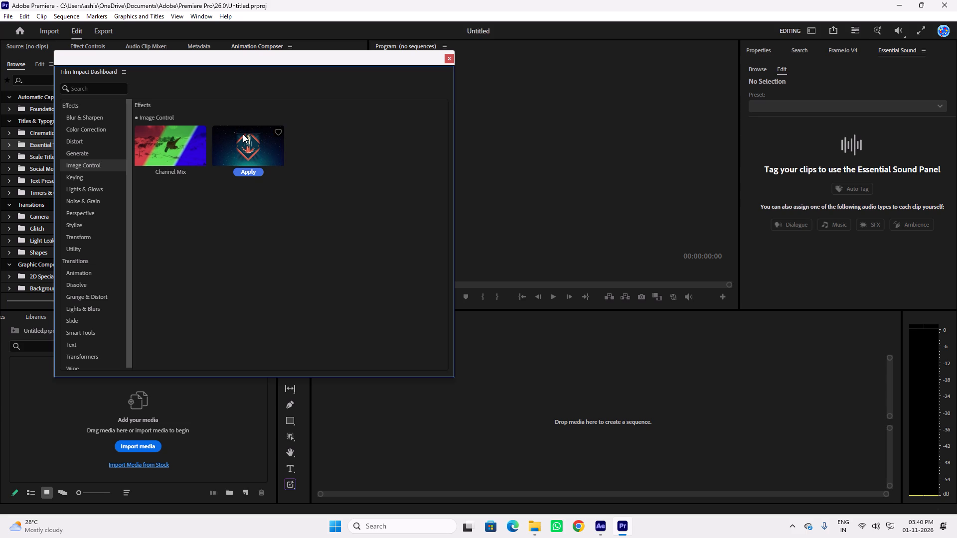
click(448, 58)
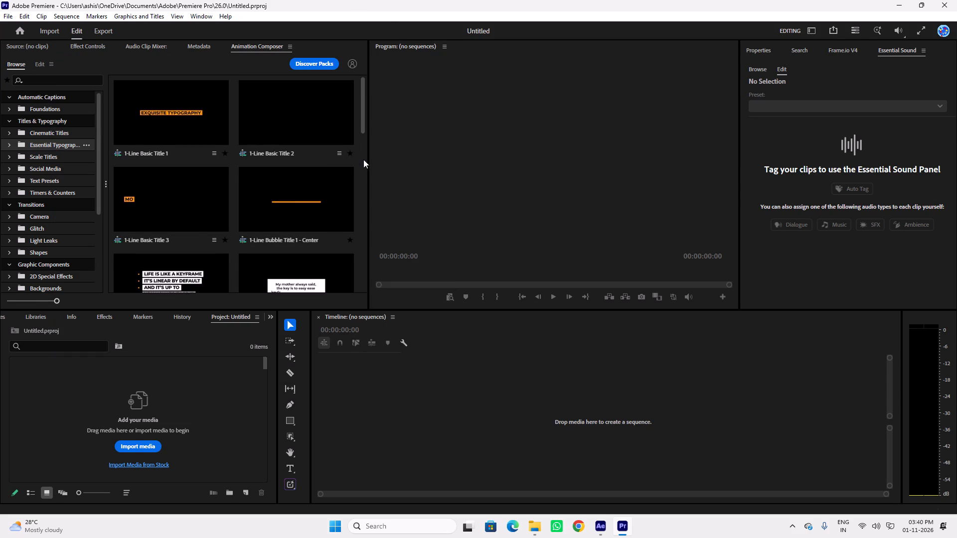
Narrow the Animation Composer panel so its presets are laid out in a single column of larger previews.
drag(368, 159, 336, 168)
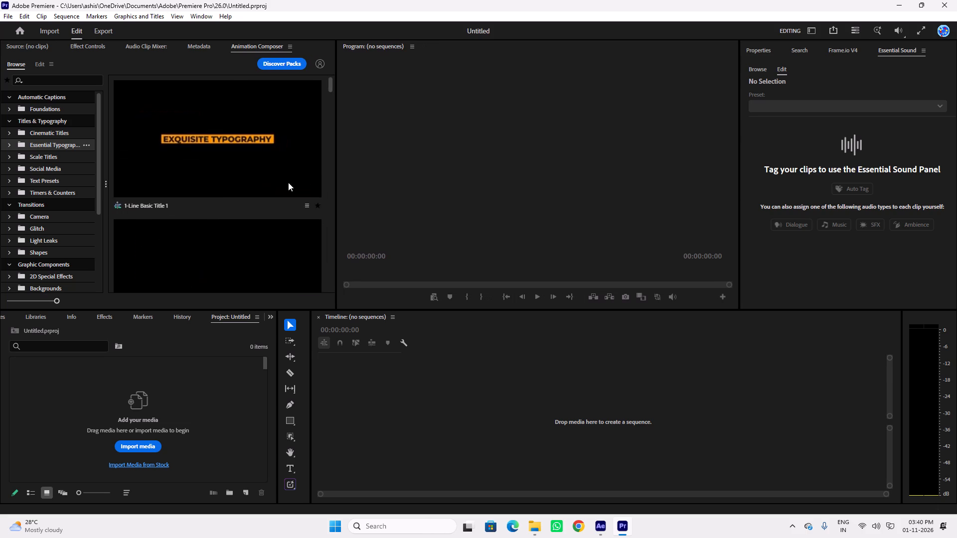
Look through Animation Composer's Shape Elements and Overlays presets, covering light leaks, grain, letterboxes, frames, viewfinders and vignettes.
scroll(36, 269, down, 7)
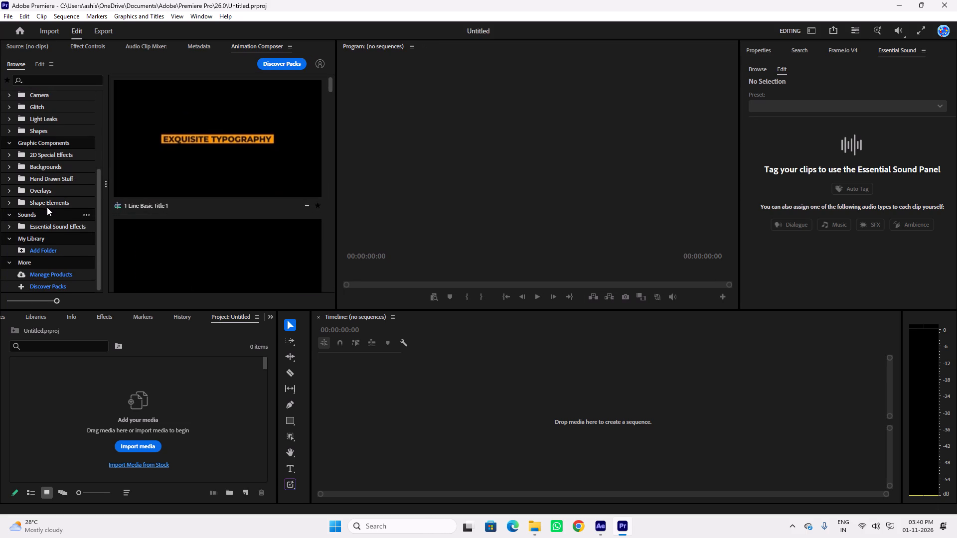
click(47, 206)
click(45, 192)
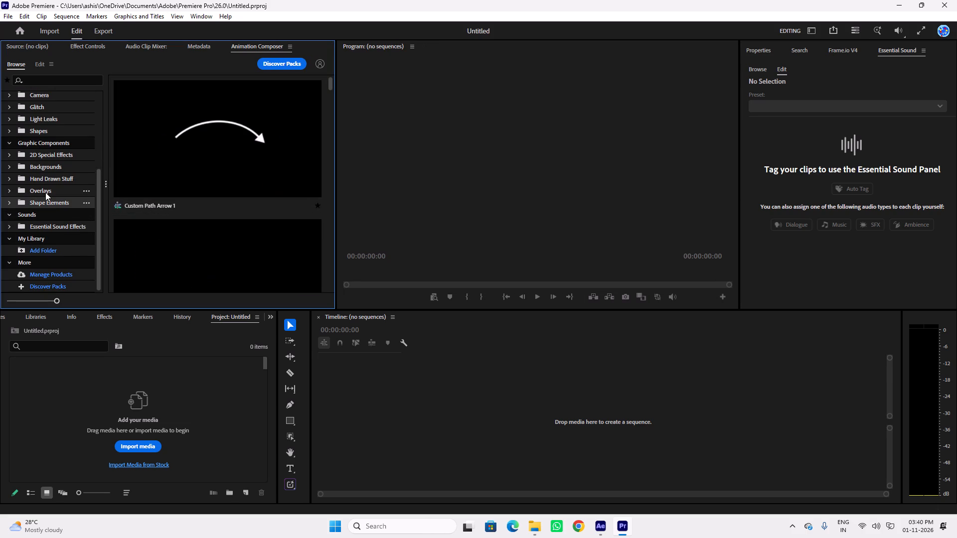
scroll(158, 221, down, 5)
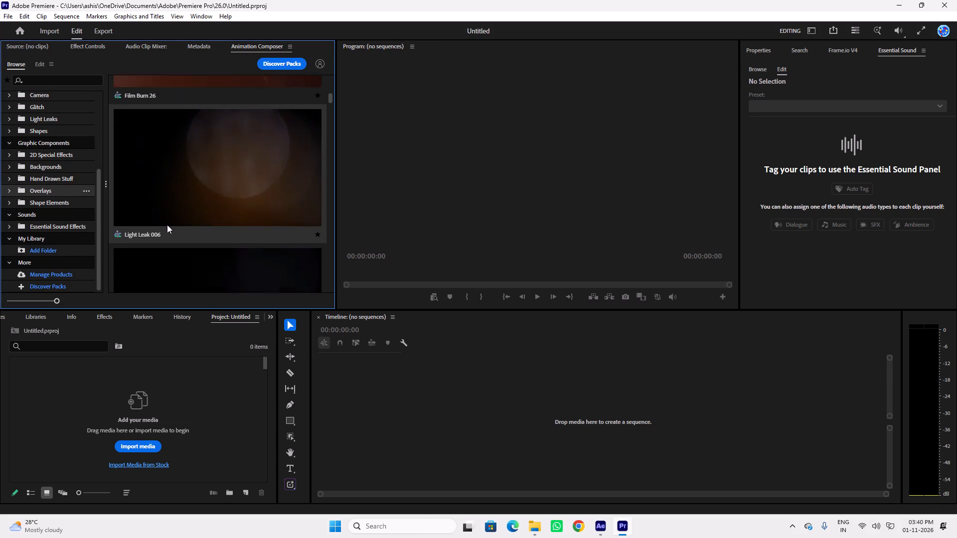
scroll(201, 232, down, 8)
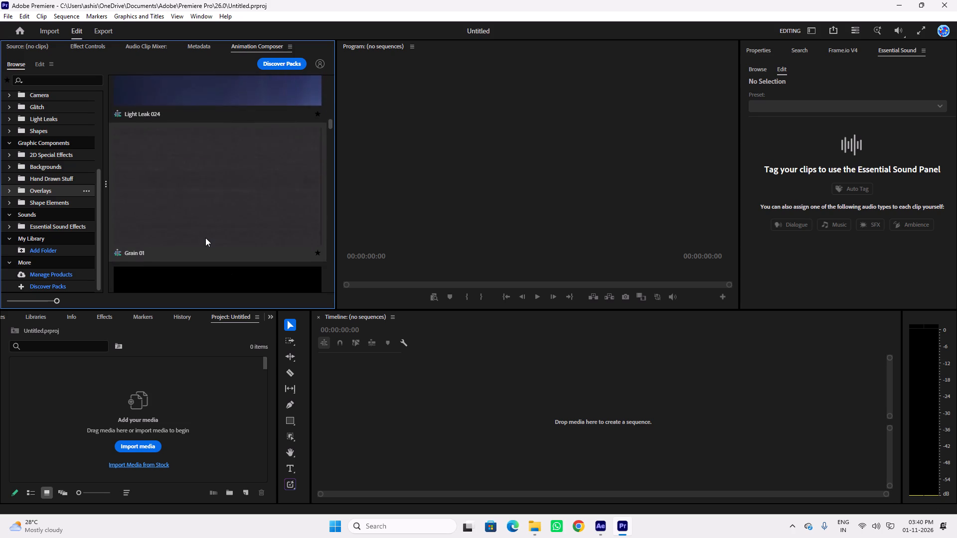
scroll(205, 238, down, 17)
scroll(206, 240, down, 12)
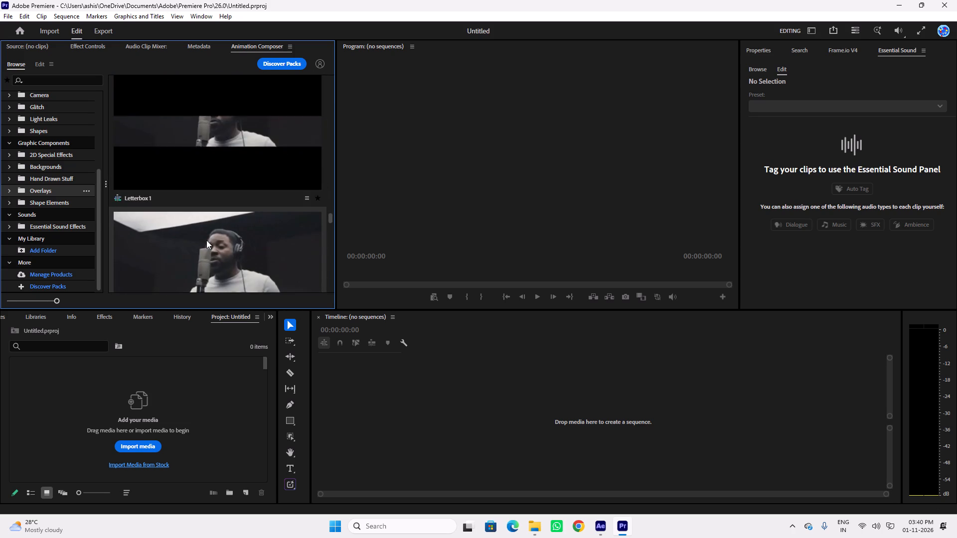
scroll(206, 240, down, 8)
scroll(206, 240, up, 3)
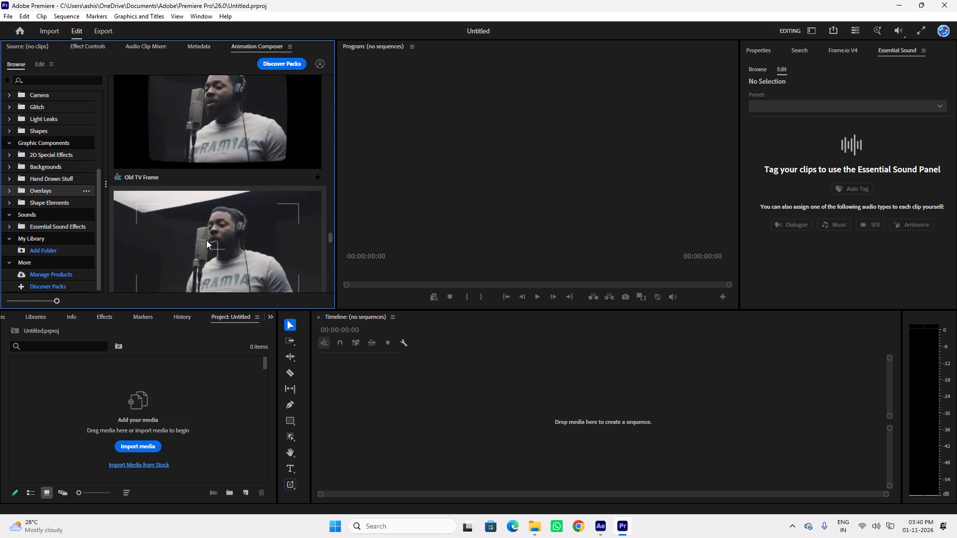
scroll(207, 241, down, 11)
scroll(207, 241, up, 4)
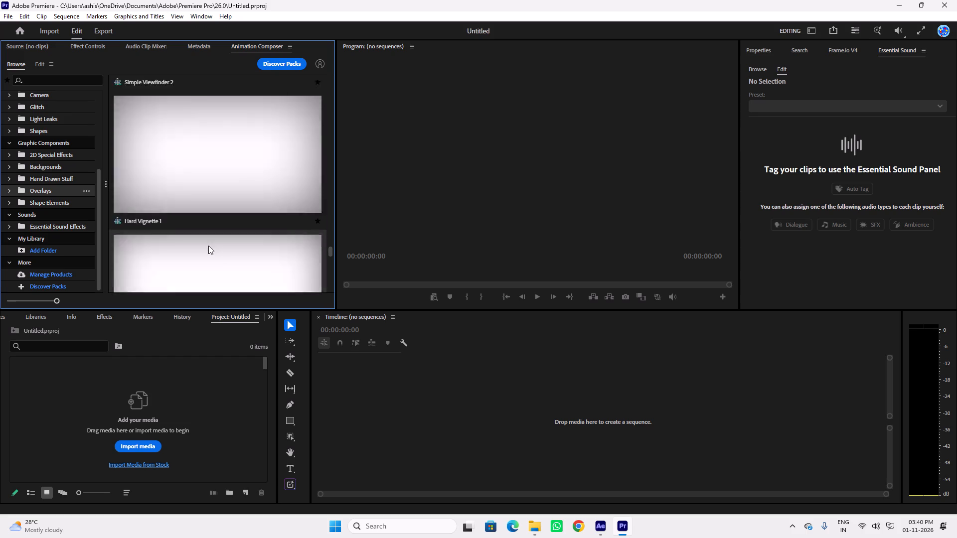
scroll(208, 246, up, 5)
scroll(208, 246, down, 16)
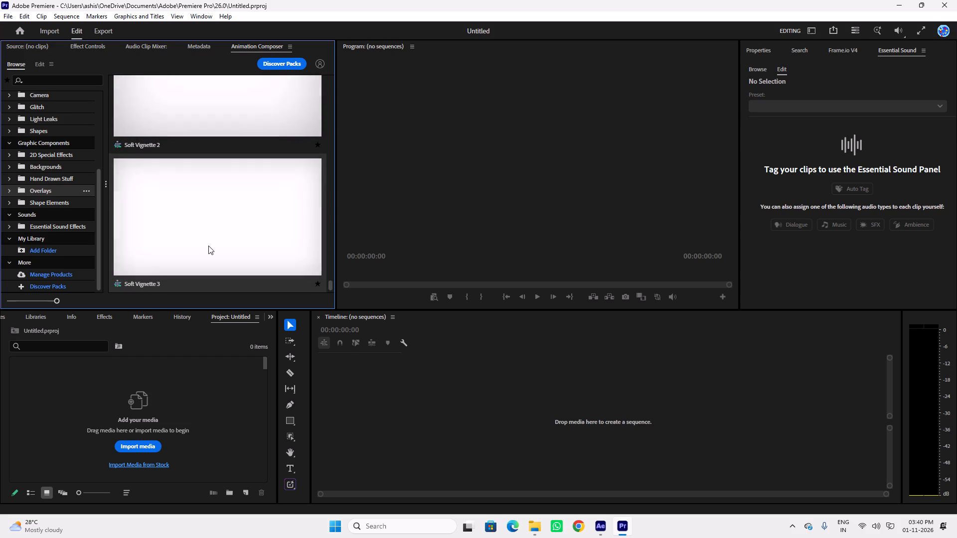
scroll(208, 246, down, 16)
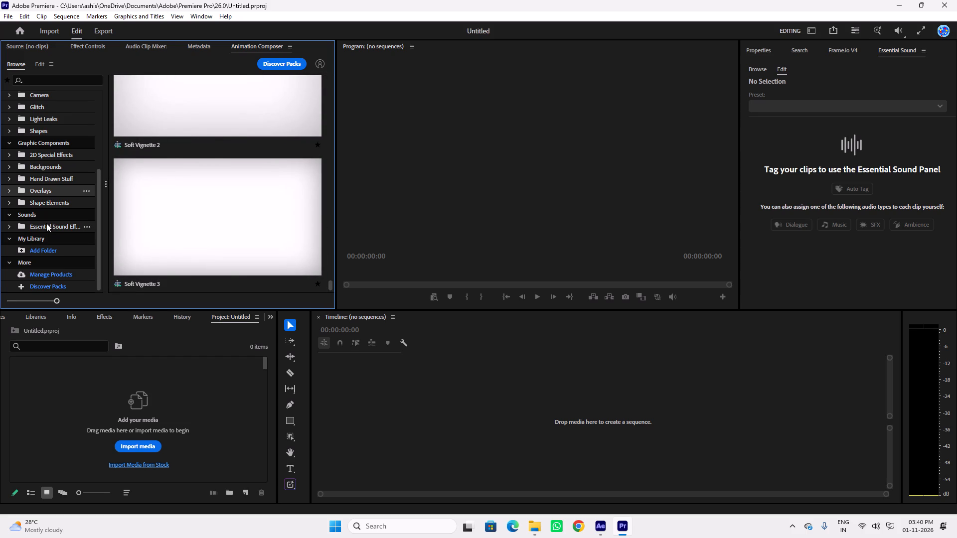
Browse Animation Composer's Essential Sound Effects and preview one of the first sounds.
click(46, 223)
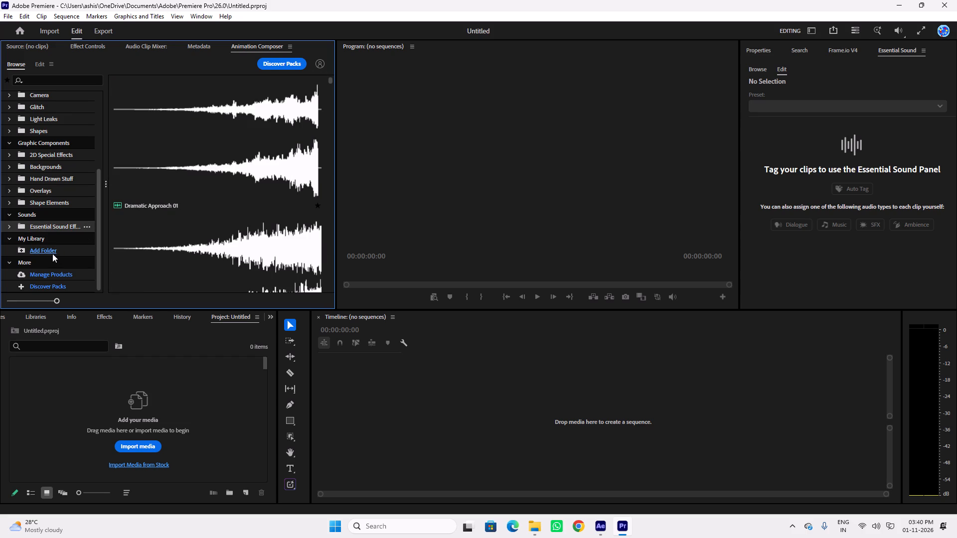
scroll(55, 256, down, 10)
click(192, 247)
Look over the After Effects products in the Mister Horse Product Manager, and close it.
click(59, 273)
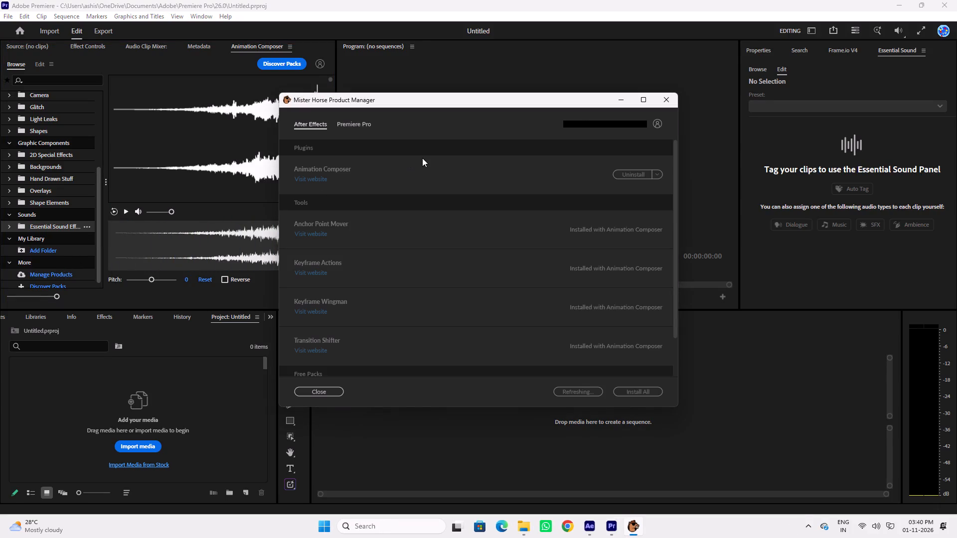
scroll(466, 194, up, 3)
scroll(397, 222, down, 3)
scroll(507, 283, down, 3)
click(664, 103)
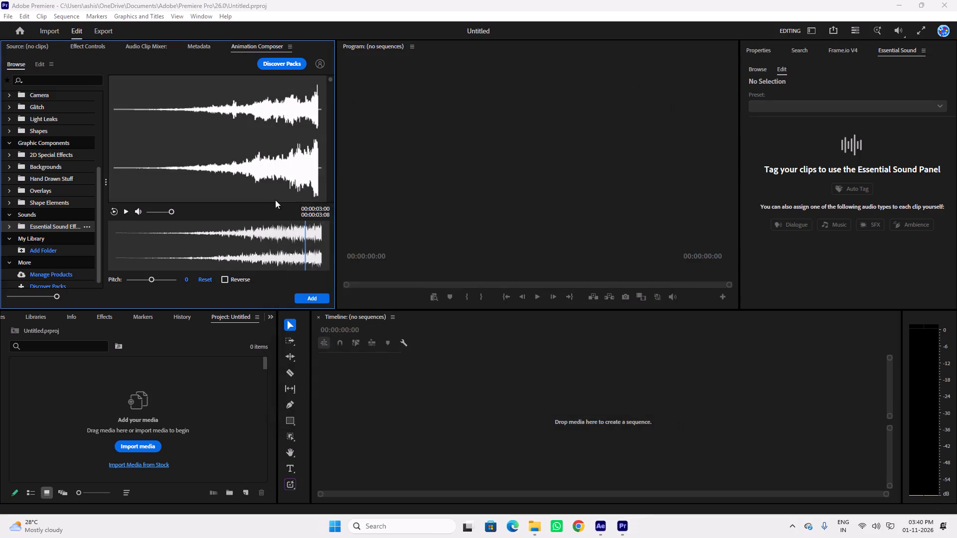
Close Premiere Pro and refresh the Windows desktop.
click(956, 0)
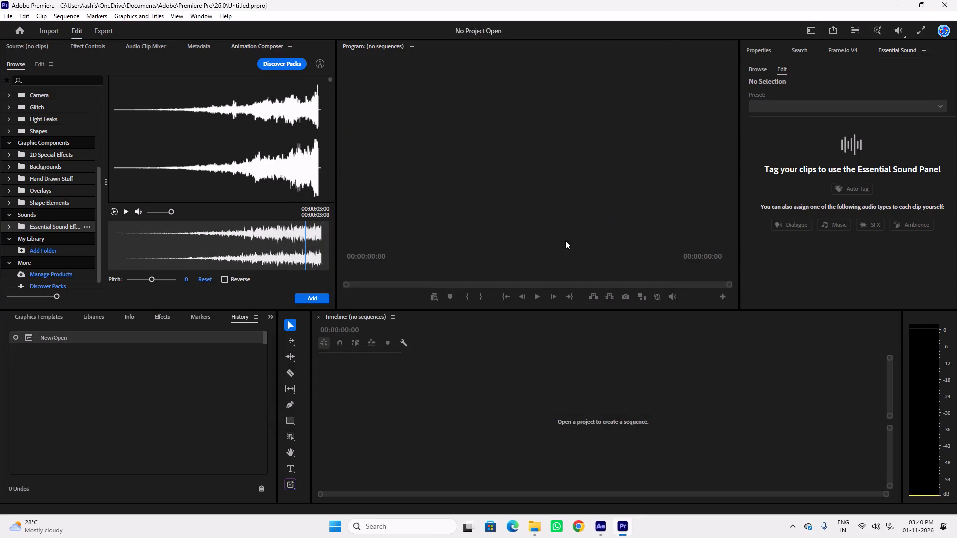
right_click(480, 238)
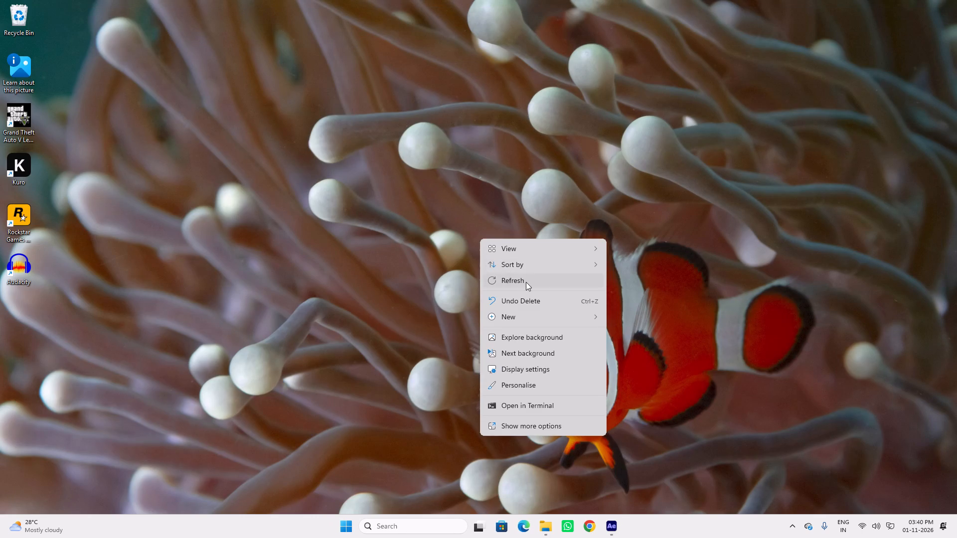
click(526, 282)
Switch to After Effects and listen to the scene 1 voice-over from its start several times, stopping at 0:00:01:21.
click(610, 526)
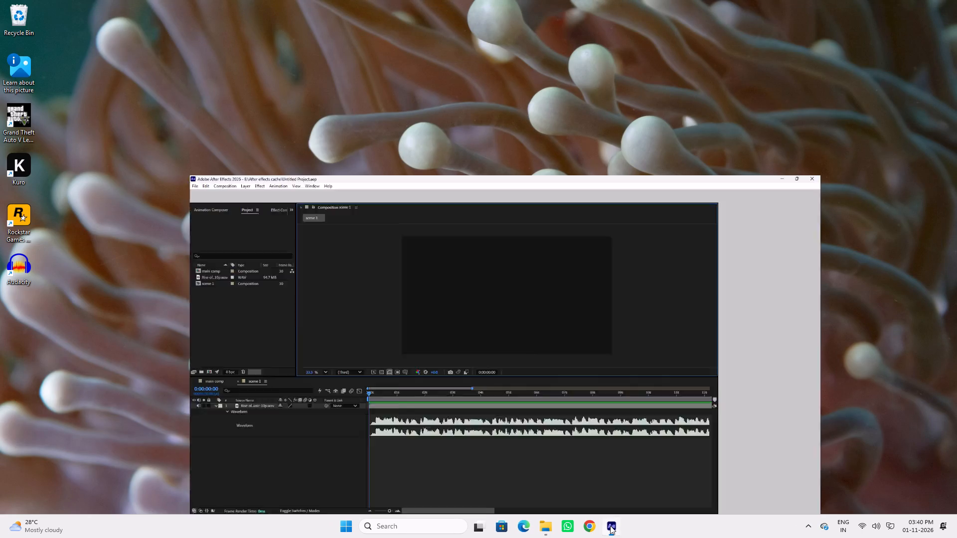
drag(284, 335, 253, 331)
key(space)
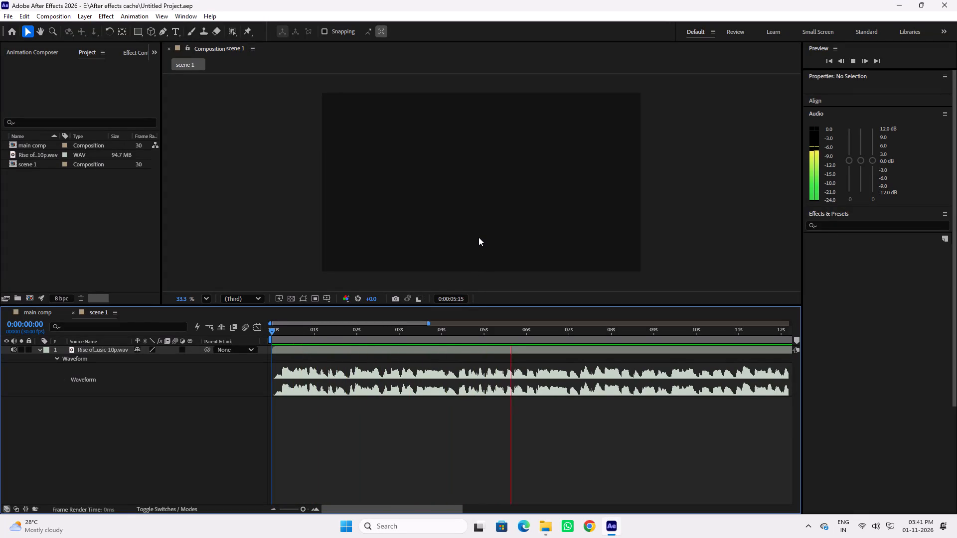
key(space)
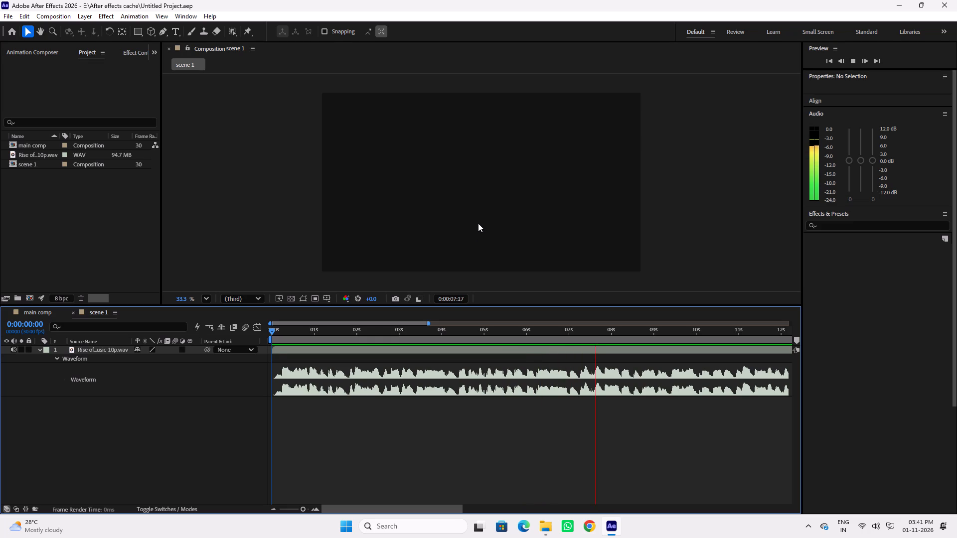
drag(319, 333, 271, 332)
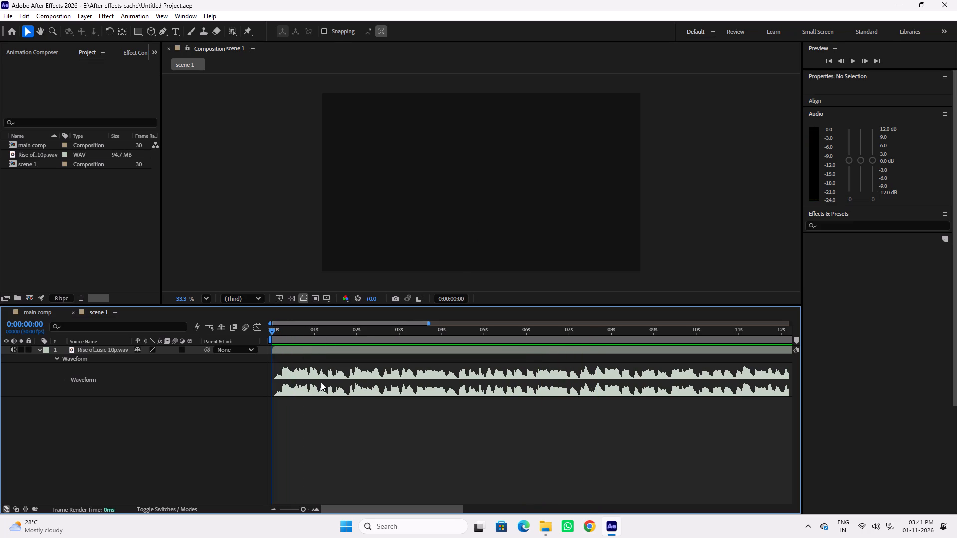
drag(305, 334, 258, 331)
key(space)
key(space)
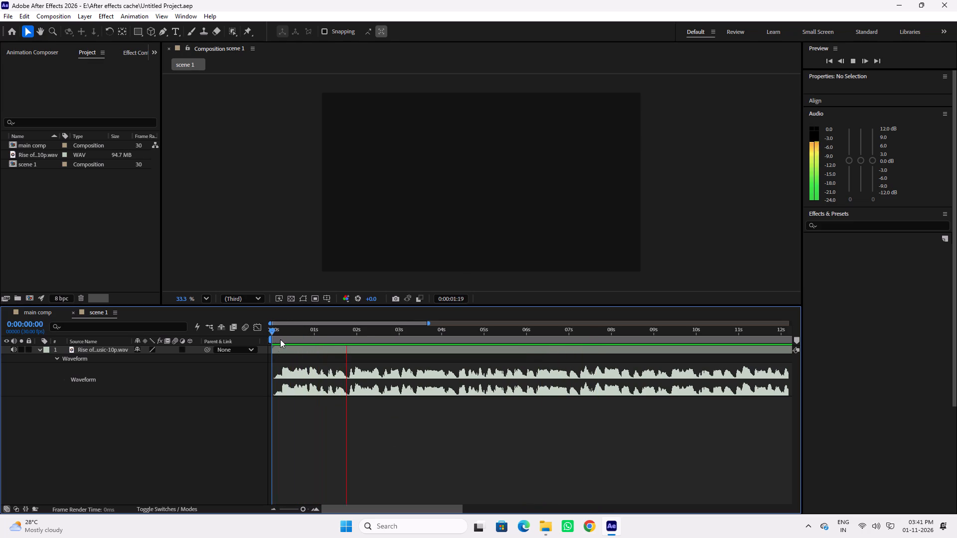
drag(291, 334, 259, 332)
key(space)
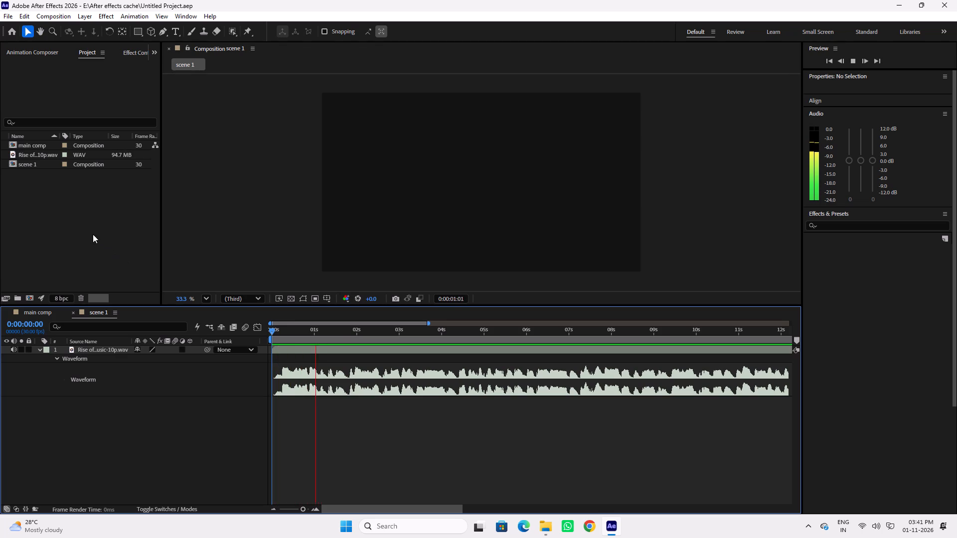
key(space)
Import cloud.mp4 from the visuals > Videos folder on the Workspace (D:) drive into the project.
double_click(46, 190)
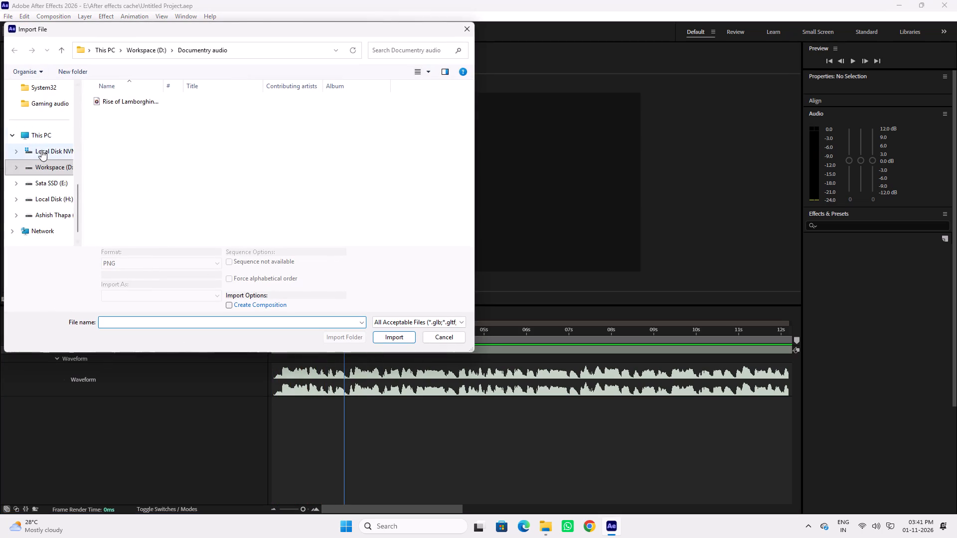
scroll(44, 187, up, 4)
scroll(44, 187, down, 4)
click(45, 170)
scroll(150, 182, down, 1)
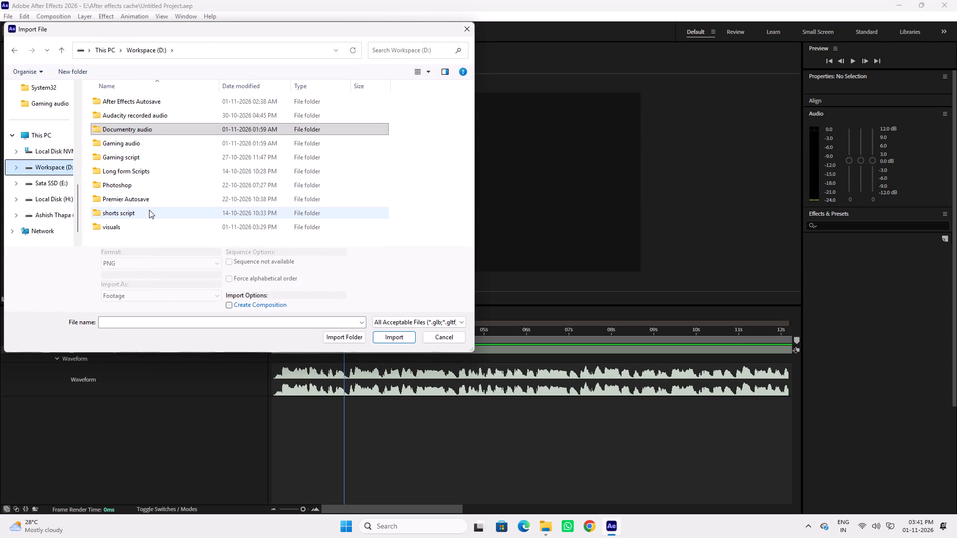
double_click(151, 222)
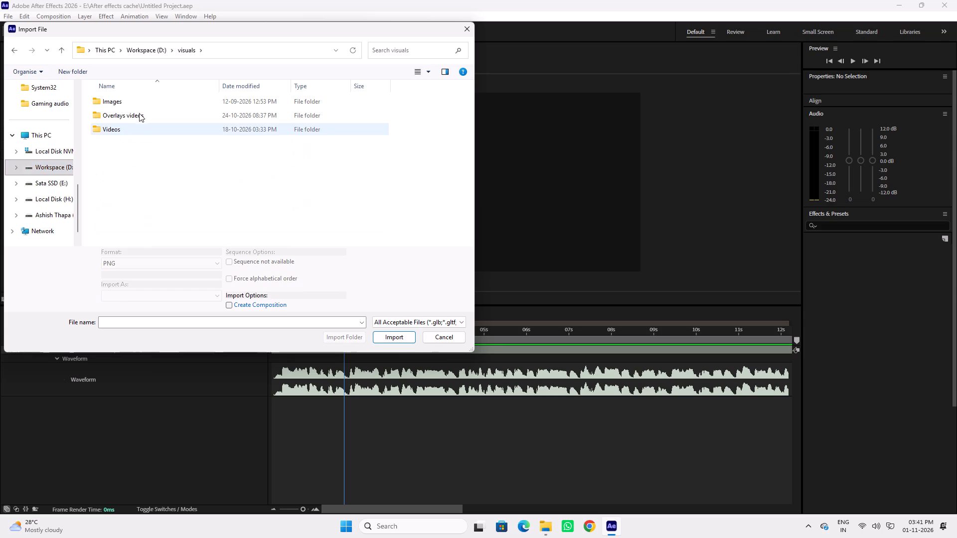
double_click(140, 125)
click(133, 118)
click(395, 336)
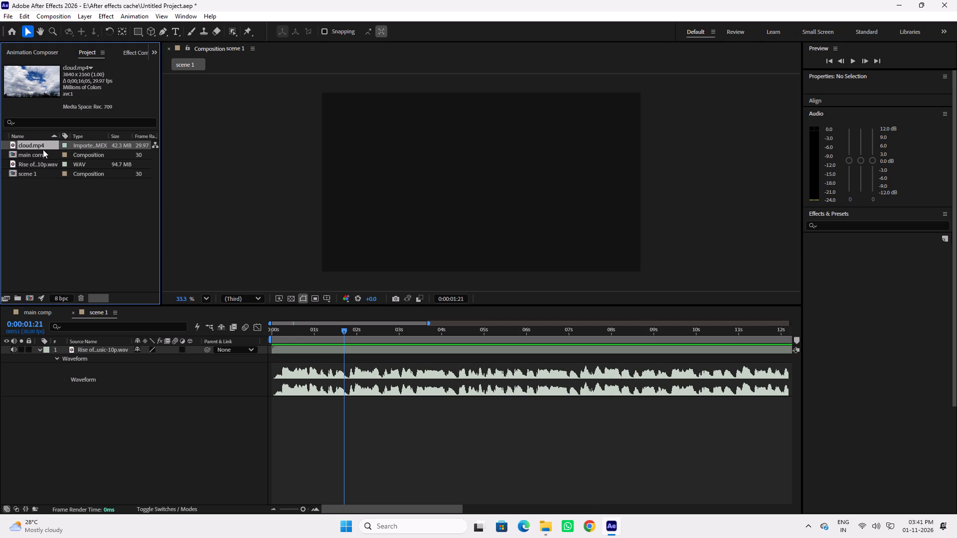
Import the Golden Hour Farmhouse Fields, Sunlit Tuscan Farmhouse Interior and Tender Farmhouse Family Portrait PNG images from the Downloads folder as footage.
click(79, 225)
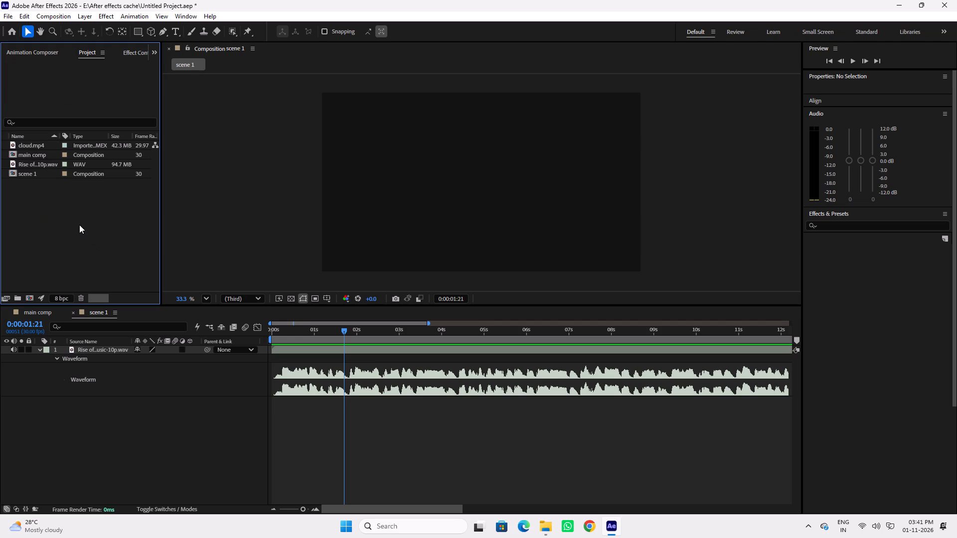
double_click(61, 217)
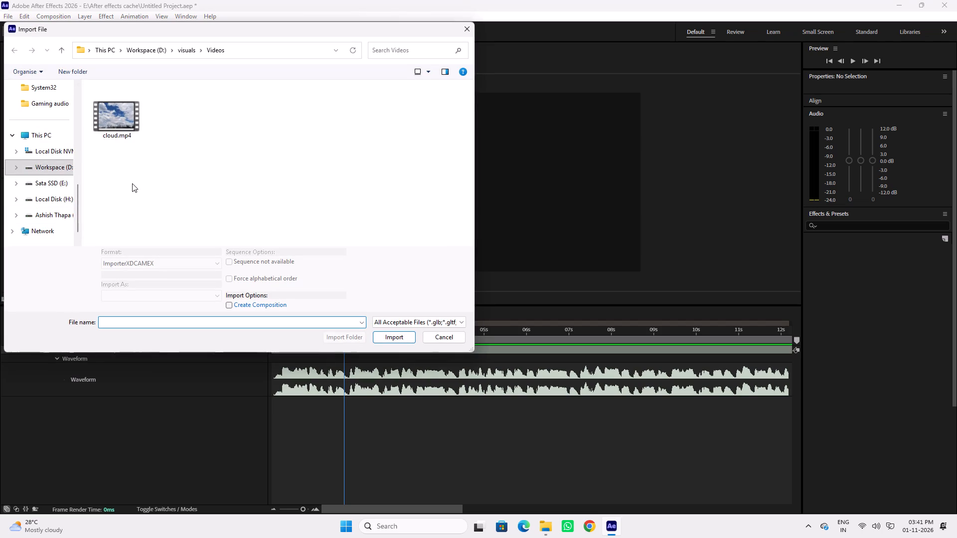
scroll(56, 189, down, 1)
scroll(56, 190, up, 4)
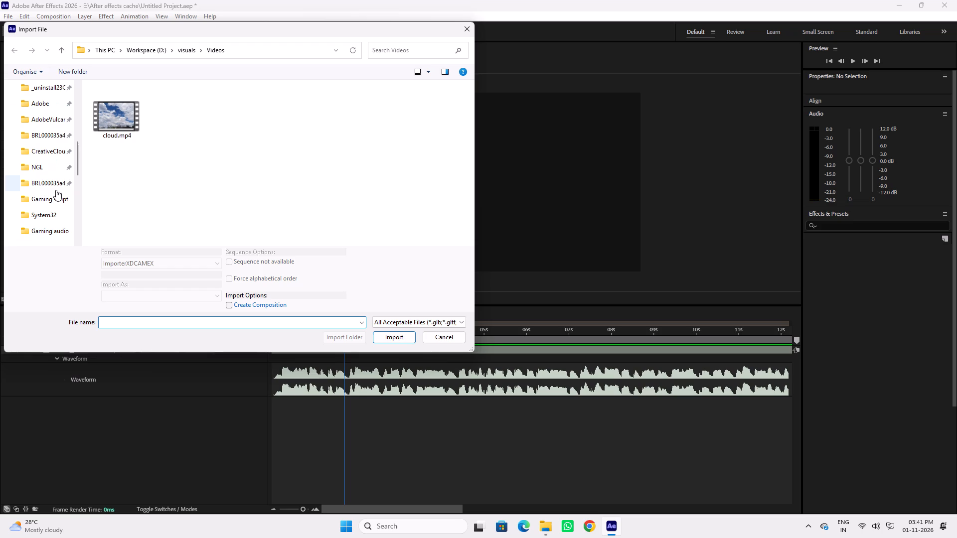
scroll(48, 163, up, 1)
click(38, 119)
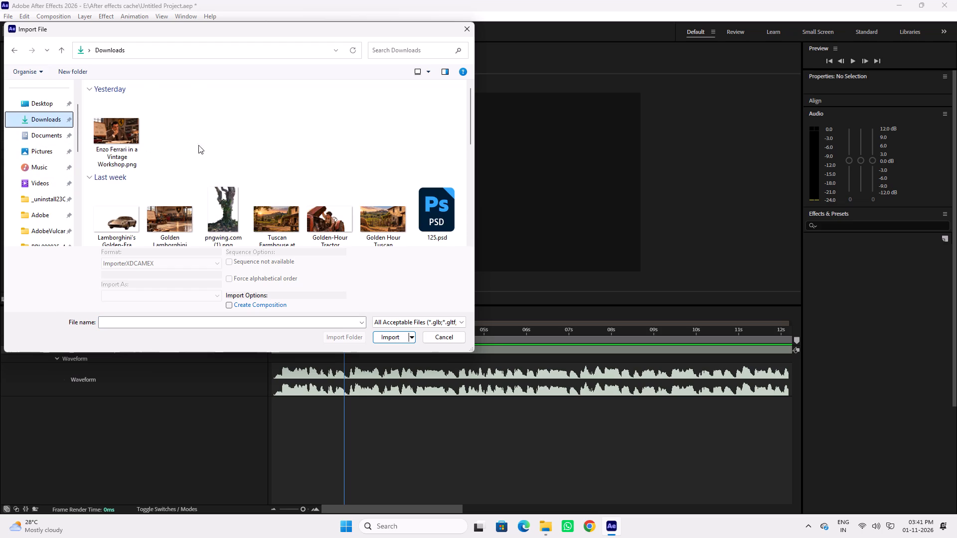
click(202, 142)
scroll(234, 186, down, 14)
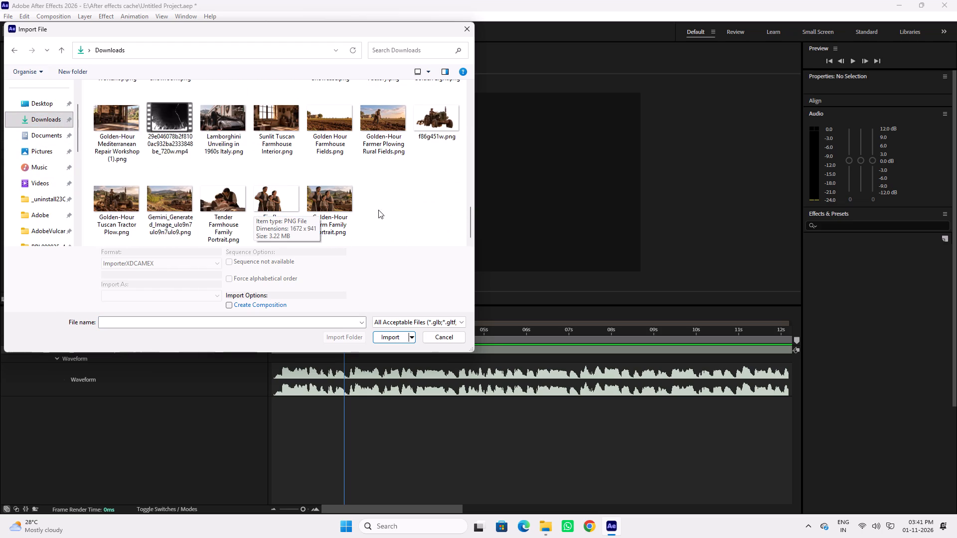
click(399, 209)
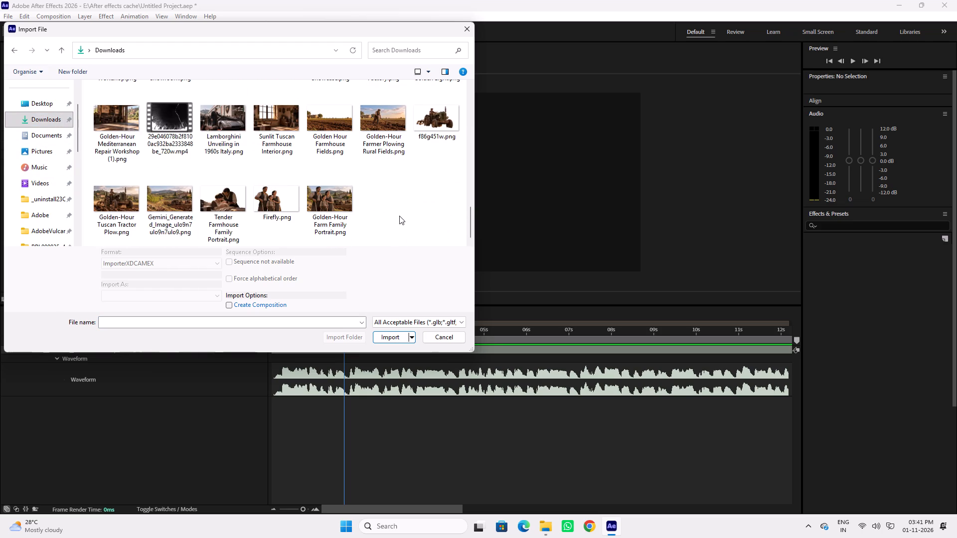
scroll(316, 196, up, 1)
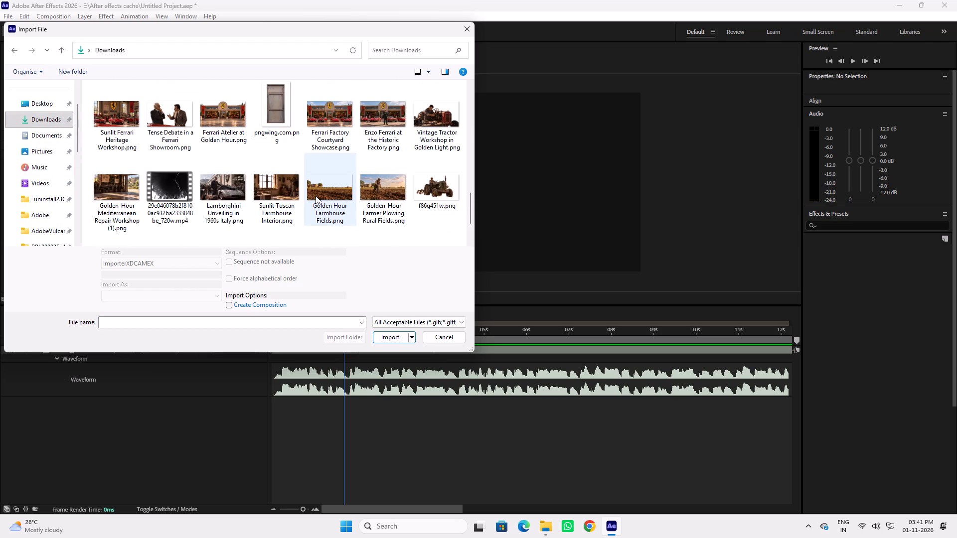
scroll(316, 196, down, 1)
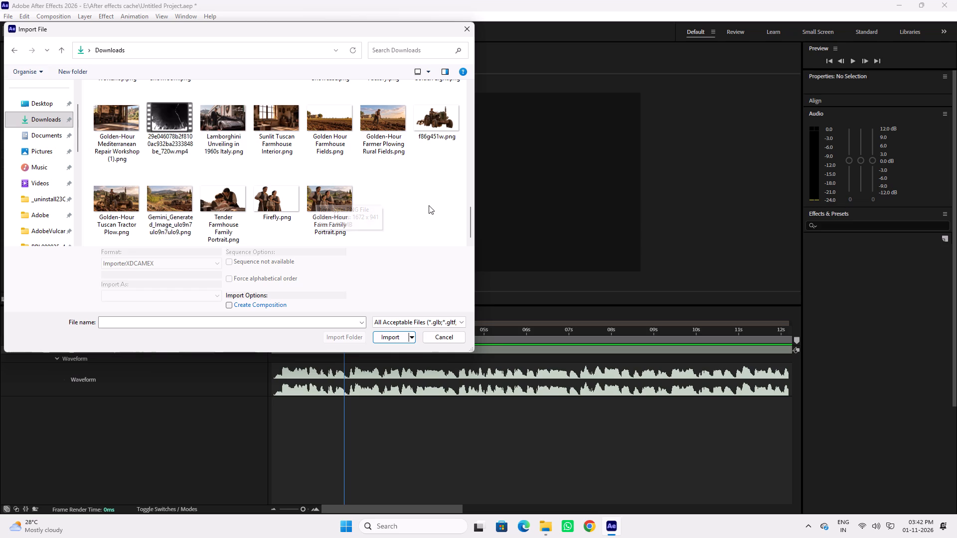
click(278, 191)
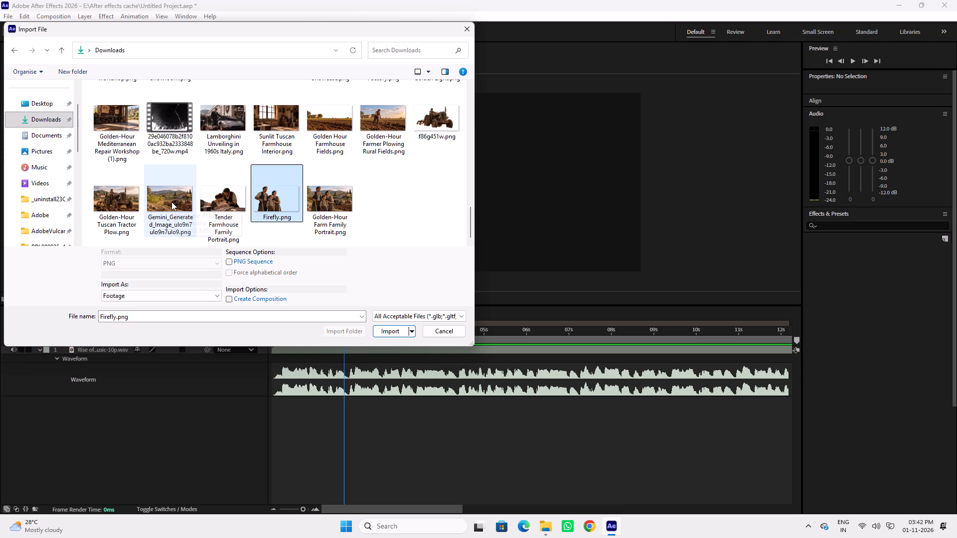
click(410, 217)
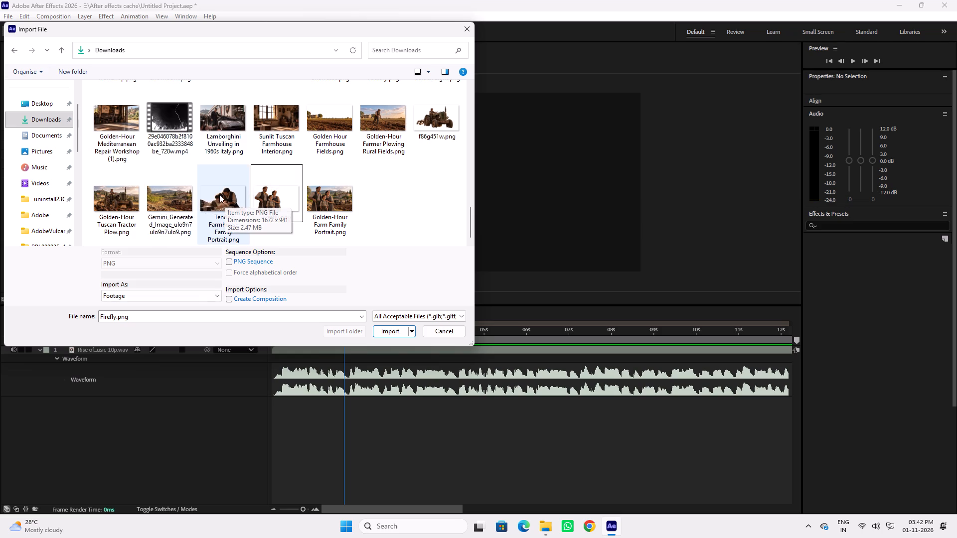
click(222, 202)
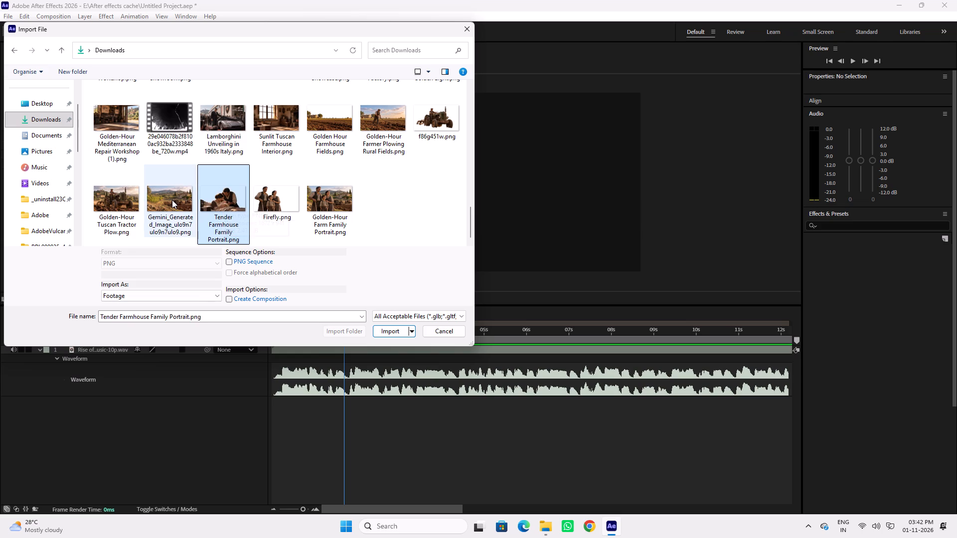
scroll(311, 208, up, 1)
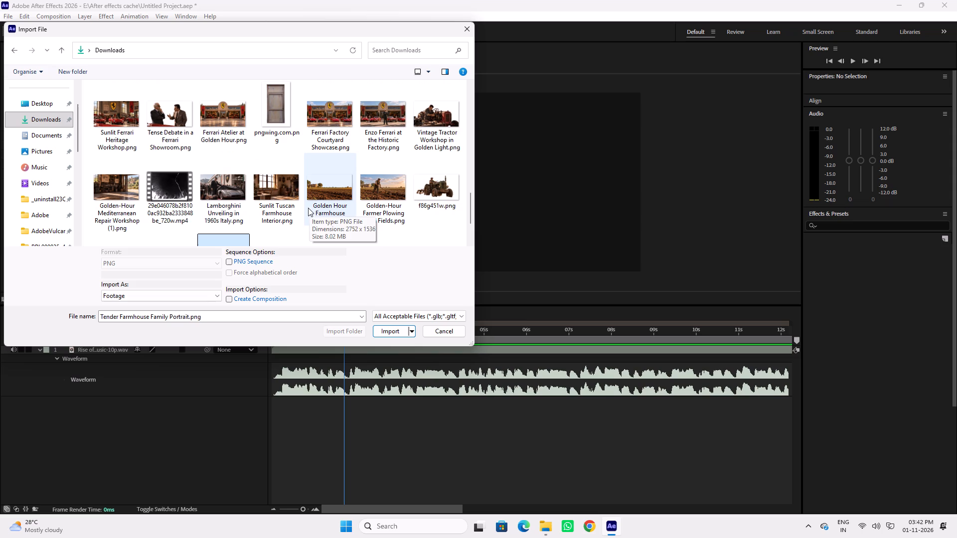
ctrl+click(278, 187)
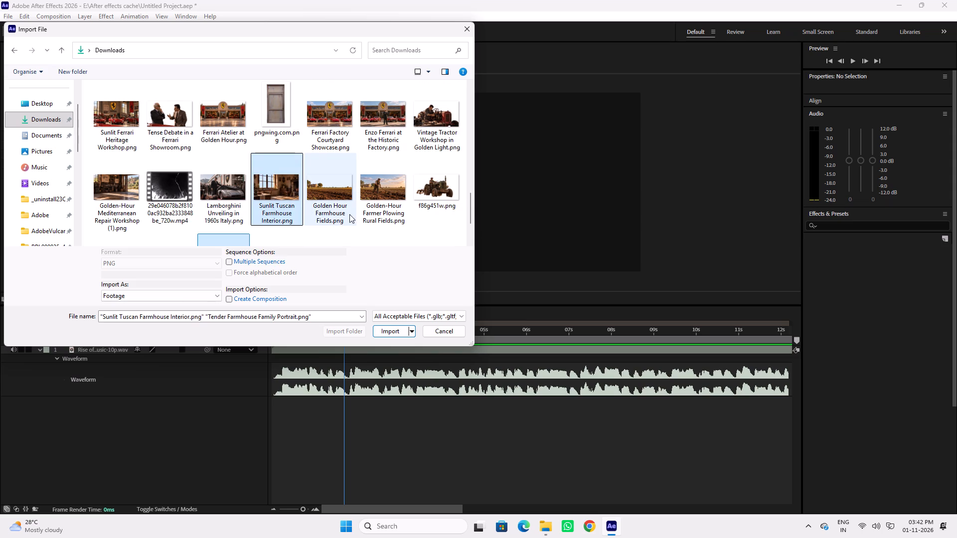
ctrl+click(325, 190)
scroll(291, 227, down, 2)
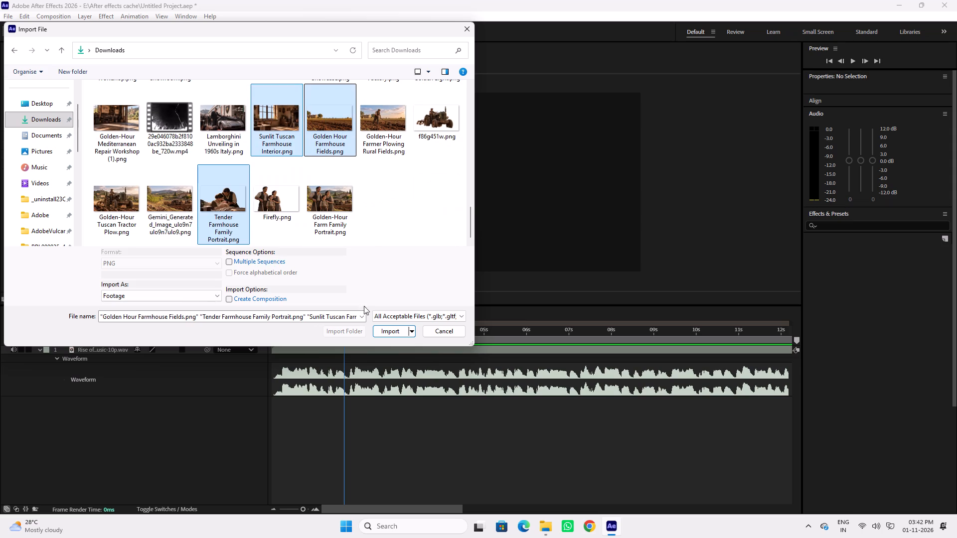
click(395, 332)
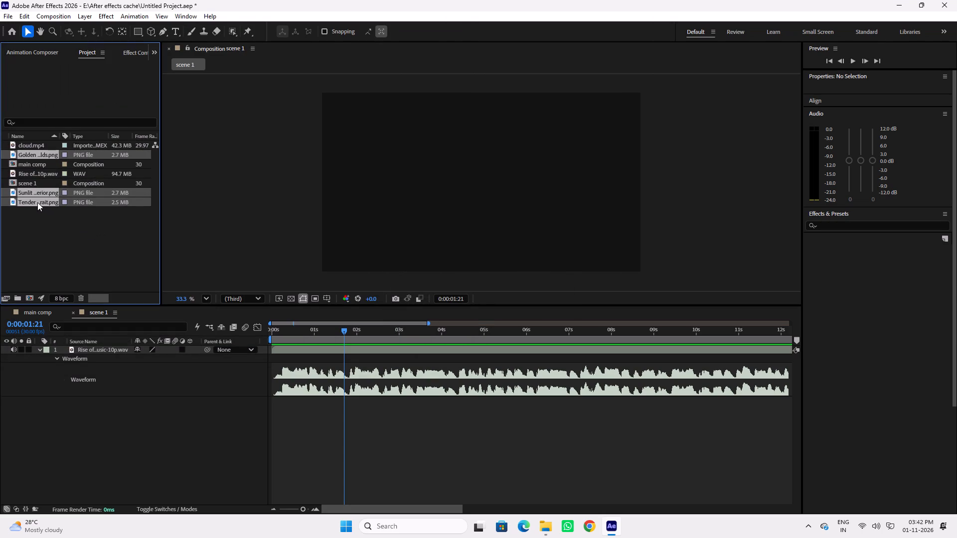
Create a project folder named visuals.
click(17, 298)
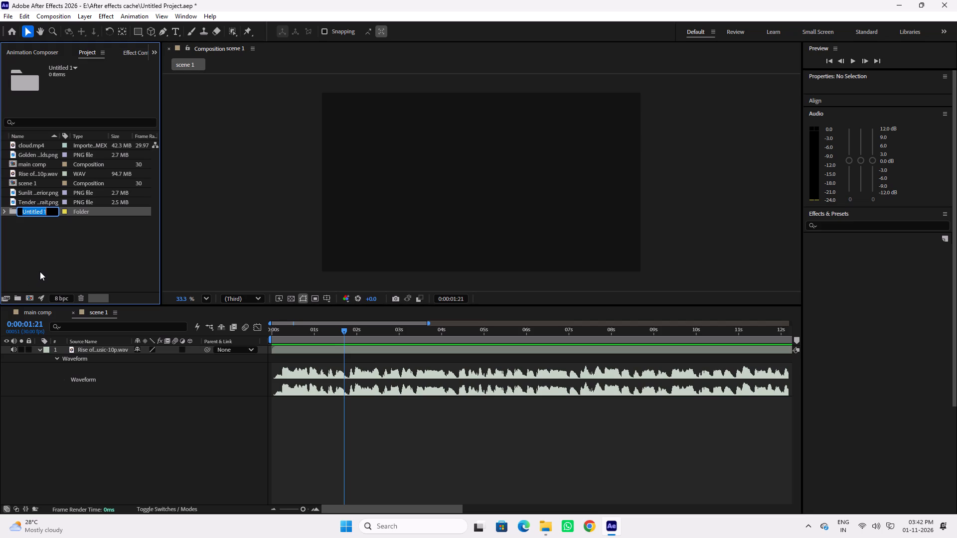
text(visuals)
key(Return)
Move cloud.mp4 and the three farmhouse PNG images into the visuals folder, and expand the folder.
click(30, 193)
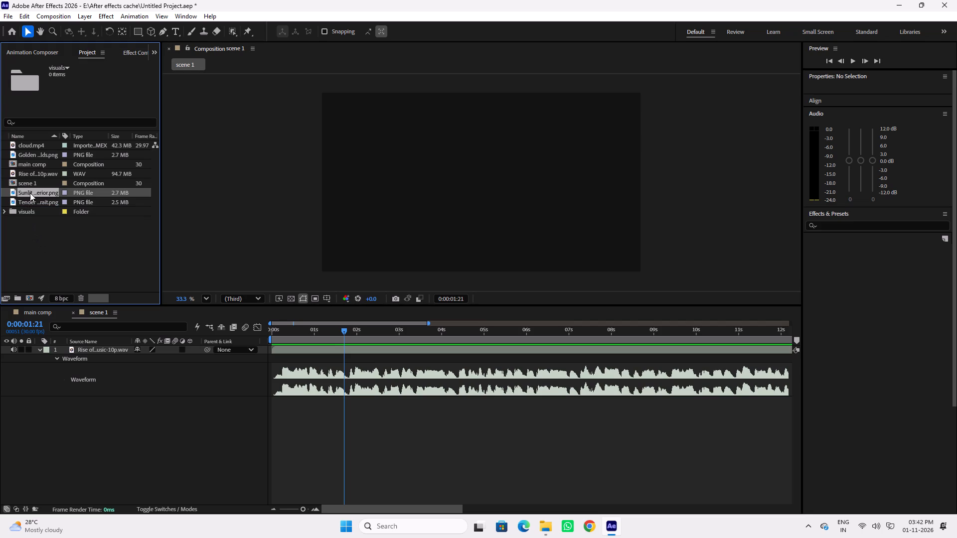
ctrl+click(29, 204)
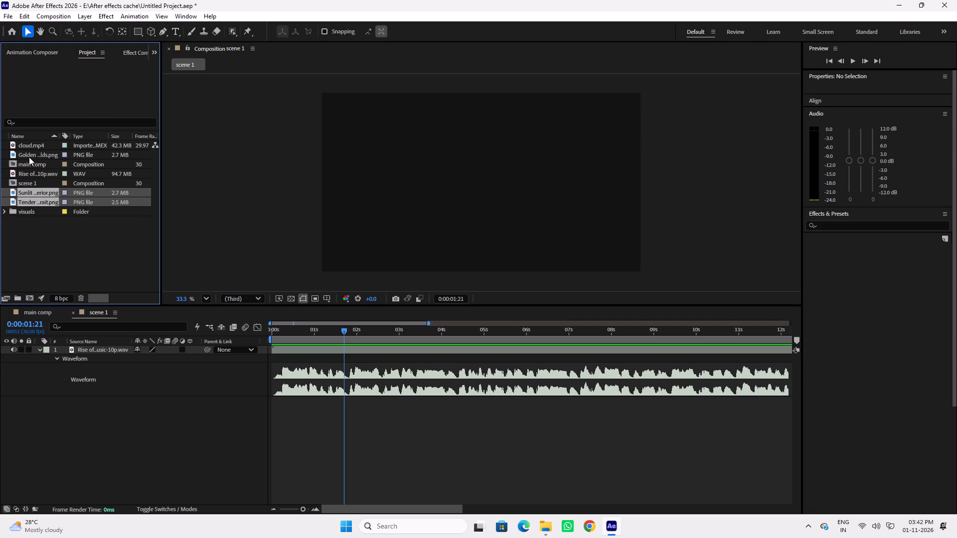
ctrl+click(29, 154)
ctrl+click(30, 147)
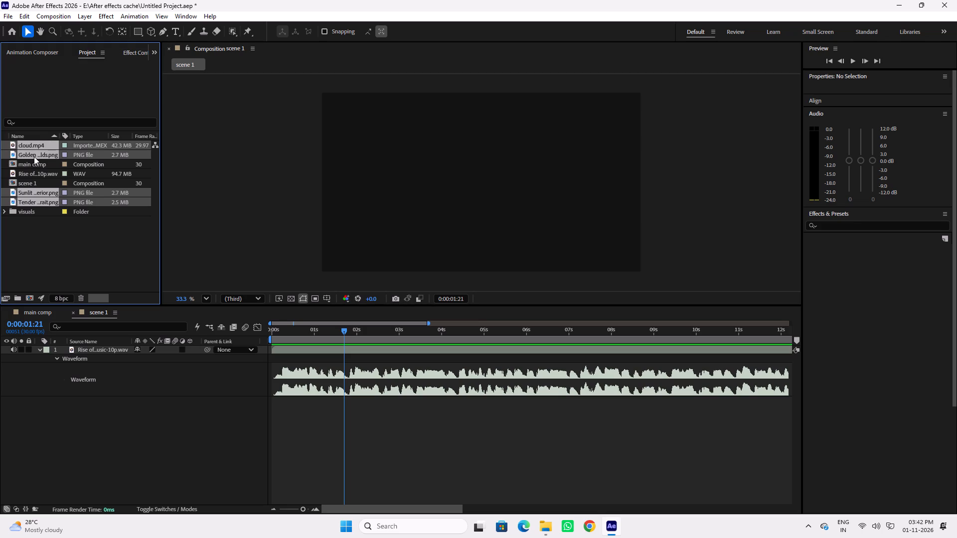
drag(35, 154, 33, 211)
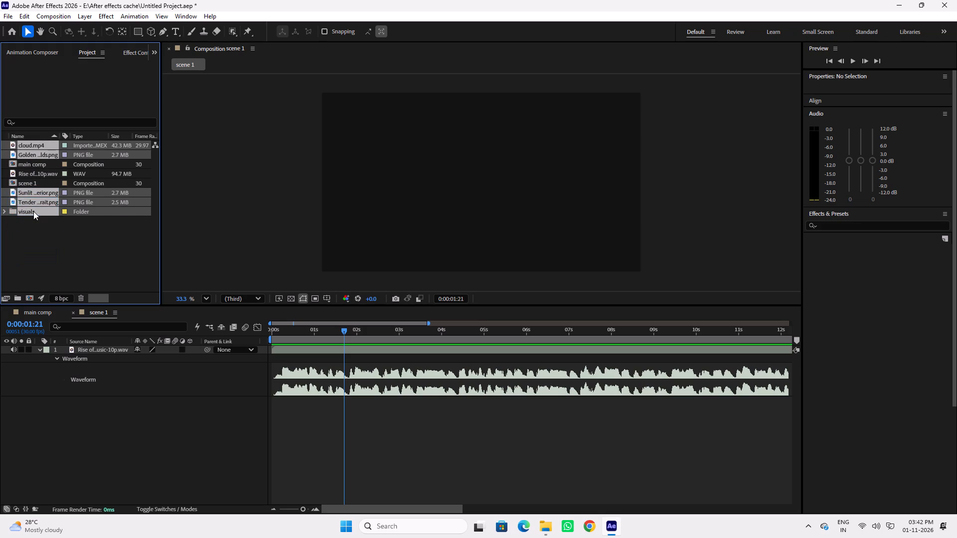
click(42, 196)
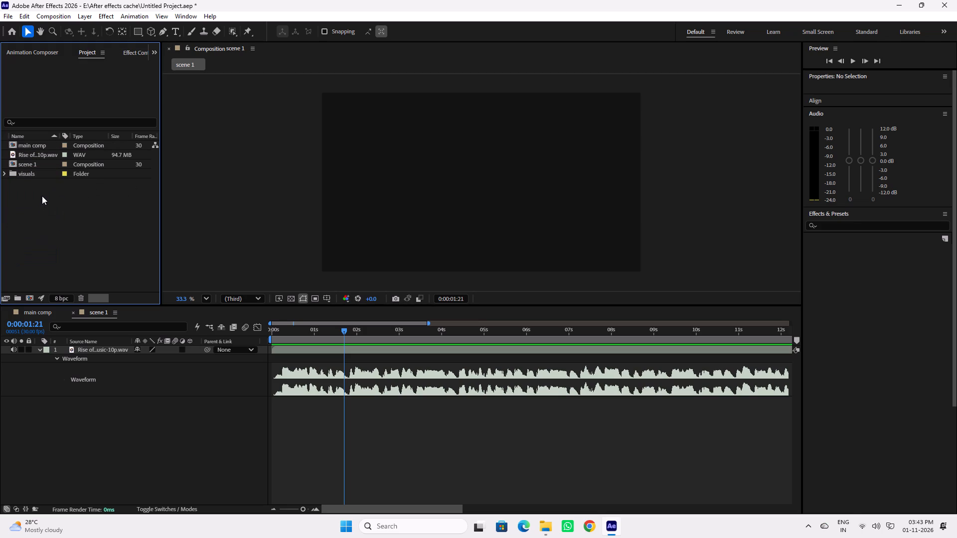
click(3, 171)
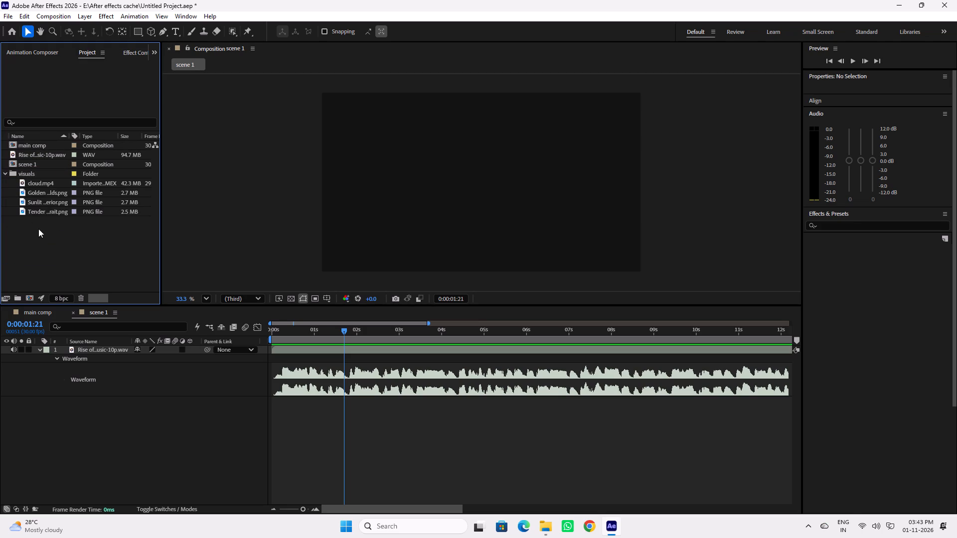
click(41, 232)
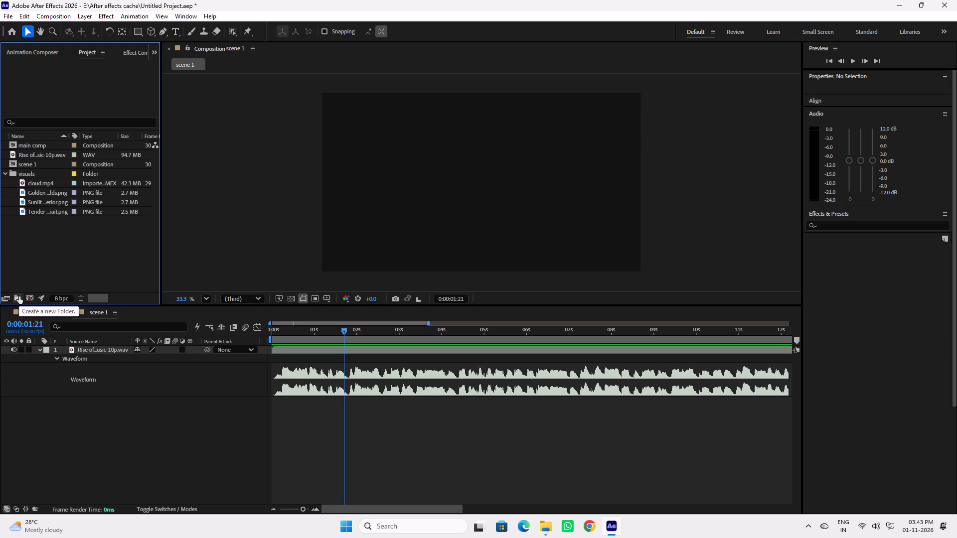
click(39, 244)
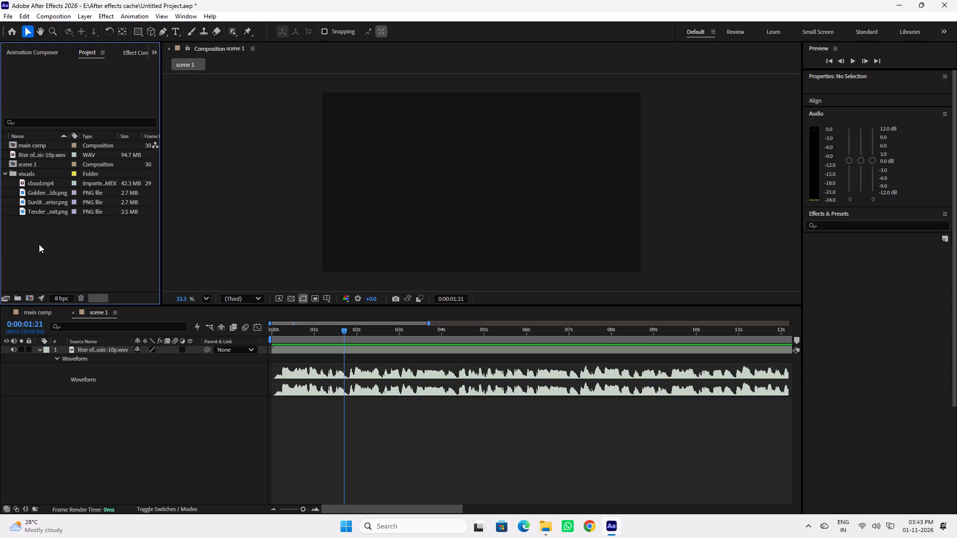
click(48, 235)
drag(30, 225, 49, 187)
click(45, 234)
Add cloud.mp4 from the visuals folder to the scene 1 timeline, above the voice-over layer.
click(41, 180)
drag(39, 182, 40, 183)
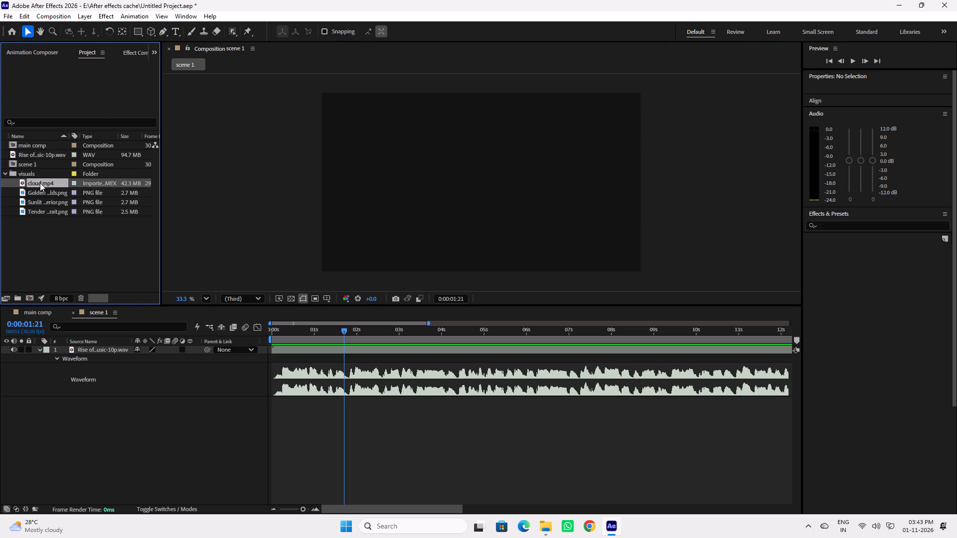
drag(40, 183, 175, 347)
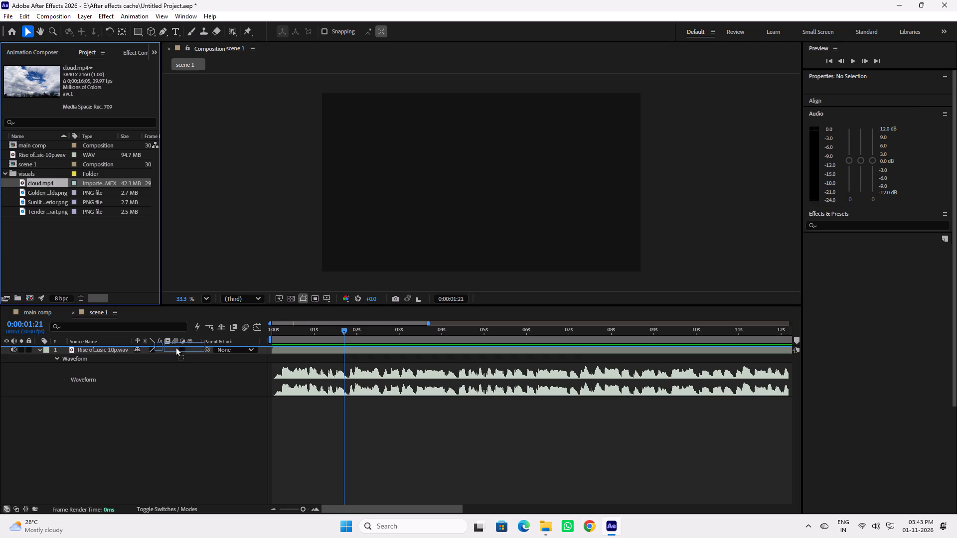
drag(175, 347, 175, 347)
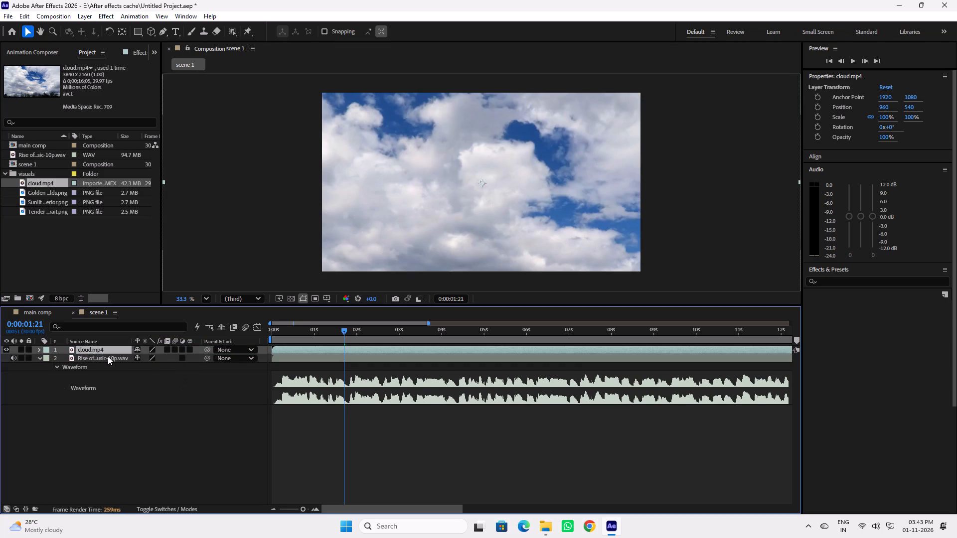
Collapse the voice-over layer's waveform in the scene 1 timeline.
click(40, 358)
click(188, 412)
scroll(185, 406, up, 2)
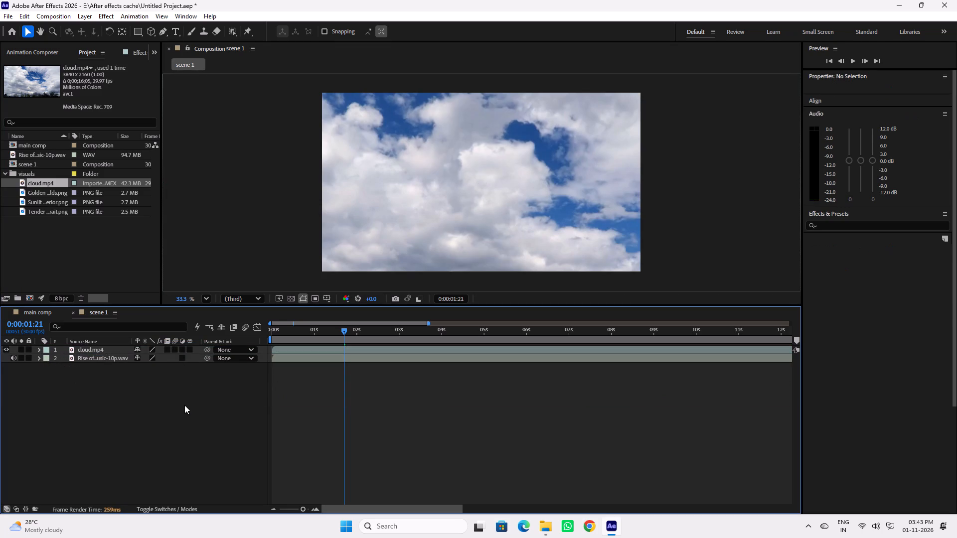
scroll(184, 405, up, 1)
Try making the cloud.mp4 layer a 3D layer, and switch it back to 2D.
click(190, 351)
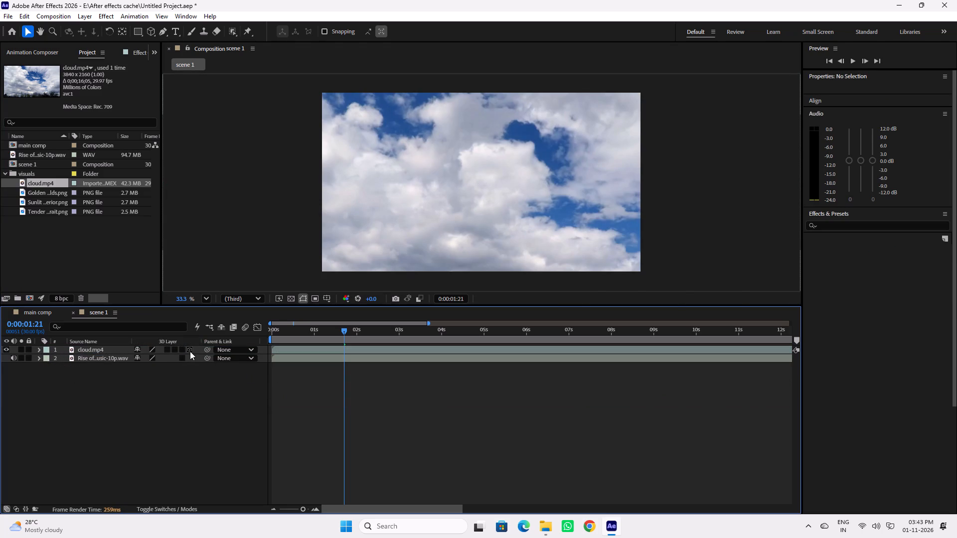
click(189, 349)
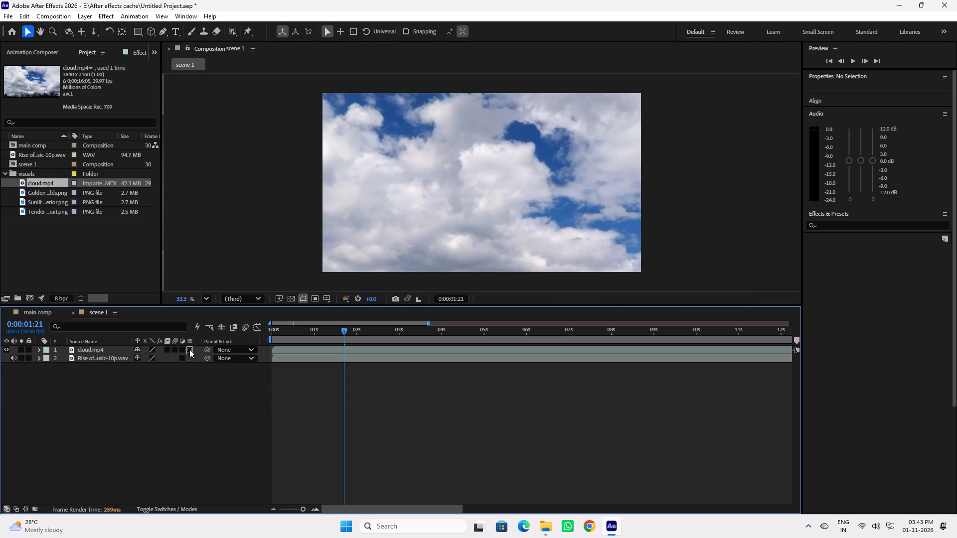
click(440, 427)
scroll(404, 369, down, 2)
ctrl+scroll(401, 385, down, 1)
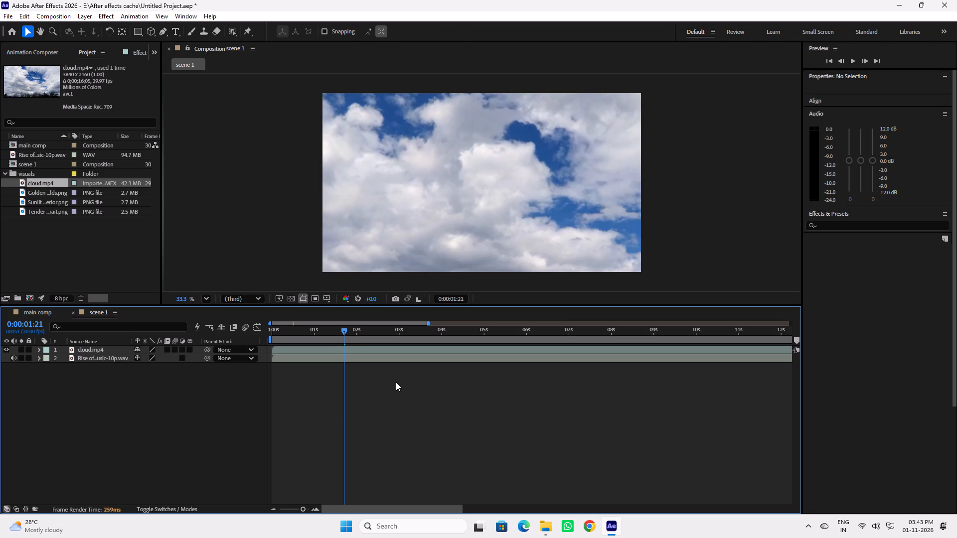
Fit the cloud.mp4 layer to the width of the scene 1 composition.
click(340, 347)
key(ctrl+alt+shift+h)
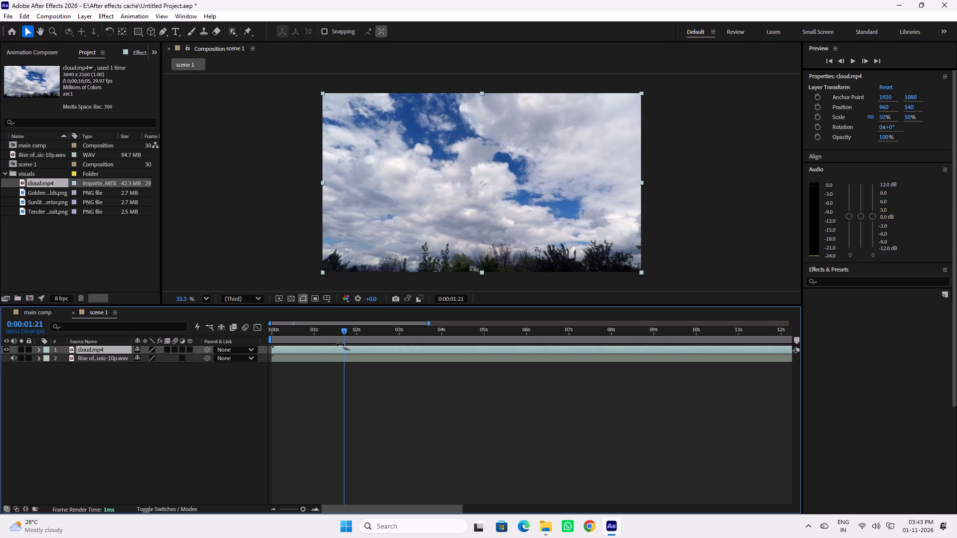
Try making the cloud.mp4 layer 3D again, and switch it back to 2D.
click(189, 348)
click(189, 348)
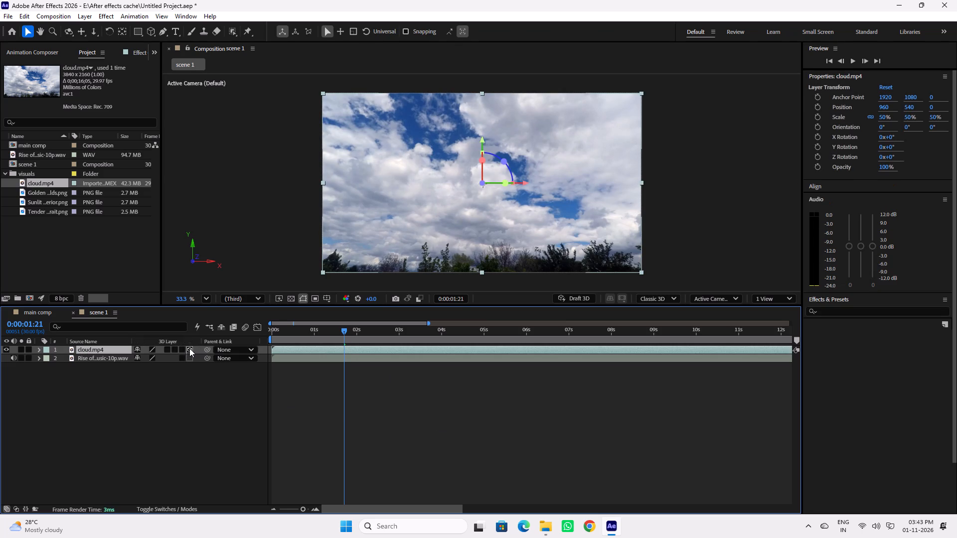
Deselect the cloud.mp4 layer and save the project.
click(201, 412)
key(ctrl+s)
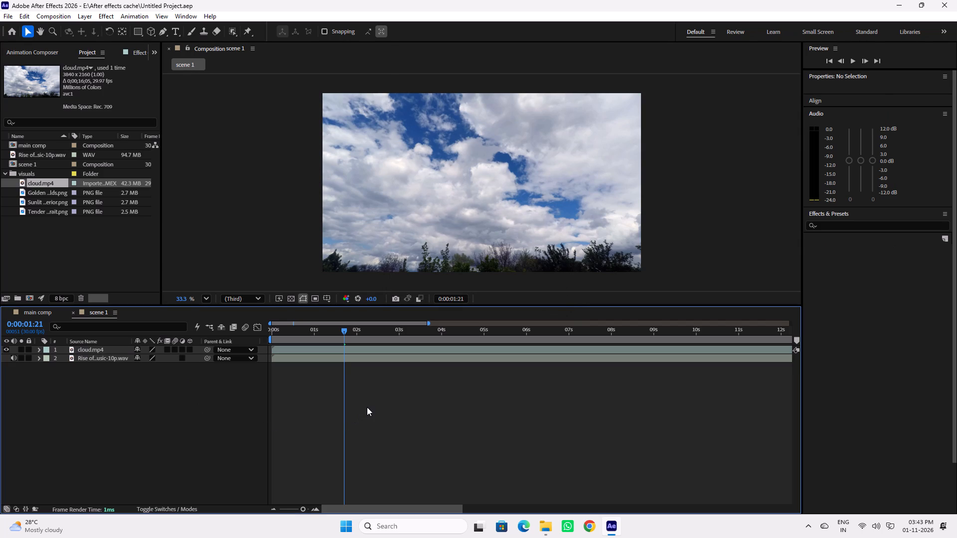
click(367, 407)
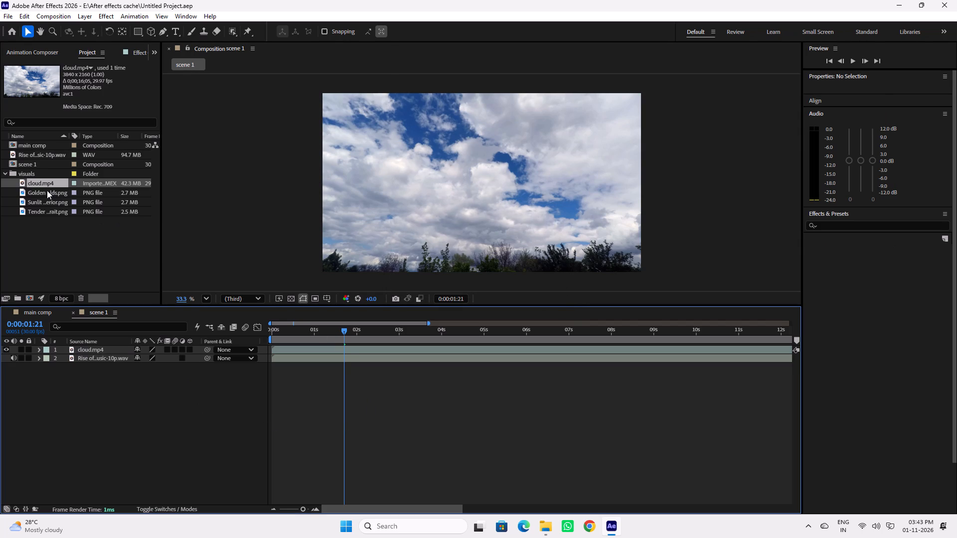
Add Golden Hour Farmhouse Fields.png to the scene 1 timeline and place it above the cloud.mp4 layer.
click(47, 190)
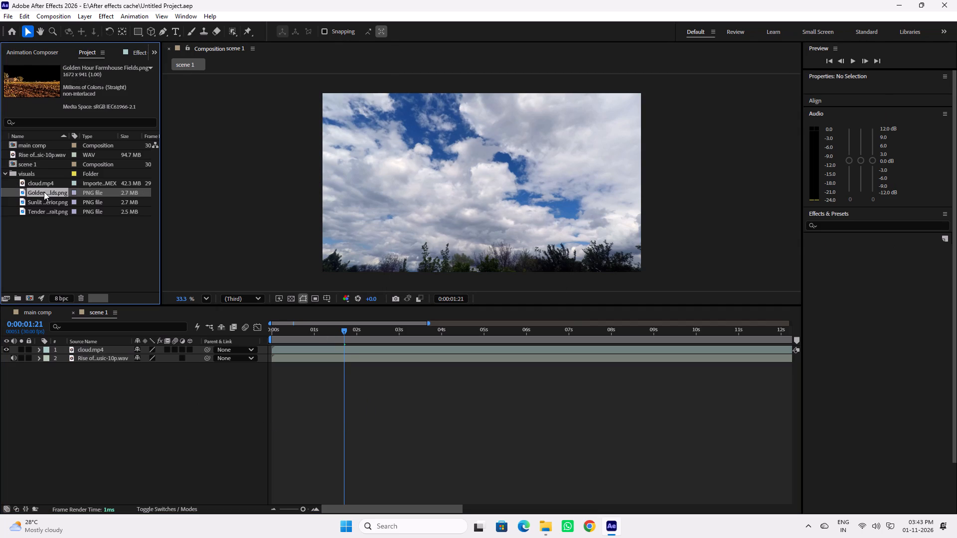
drag(43, 192, 75, 350)
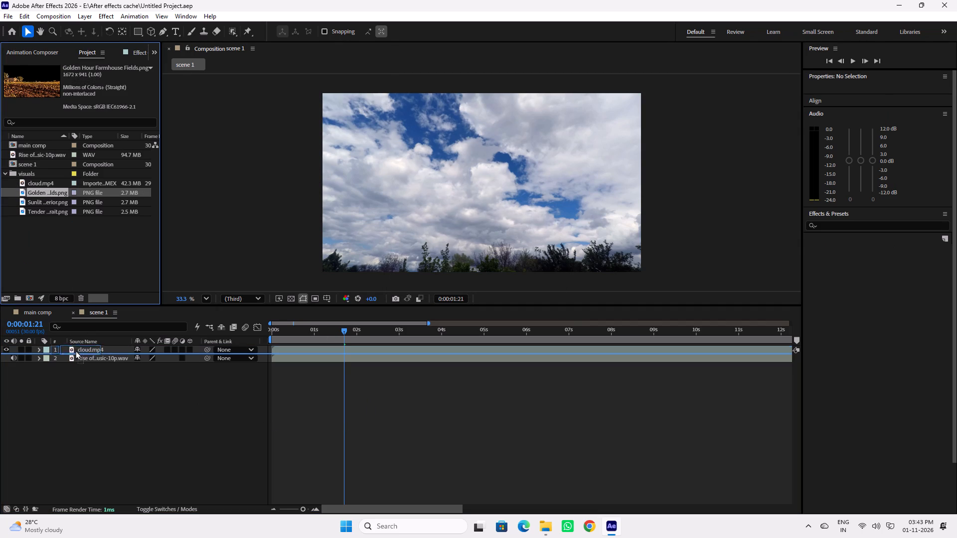
drag(75, 350, 79, 351)
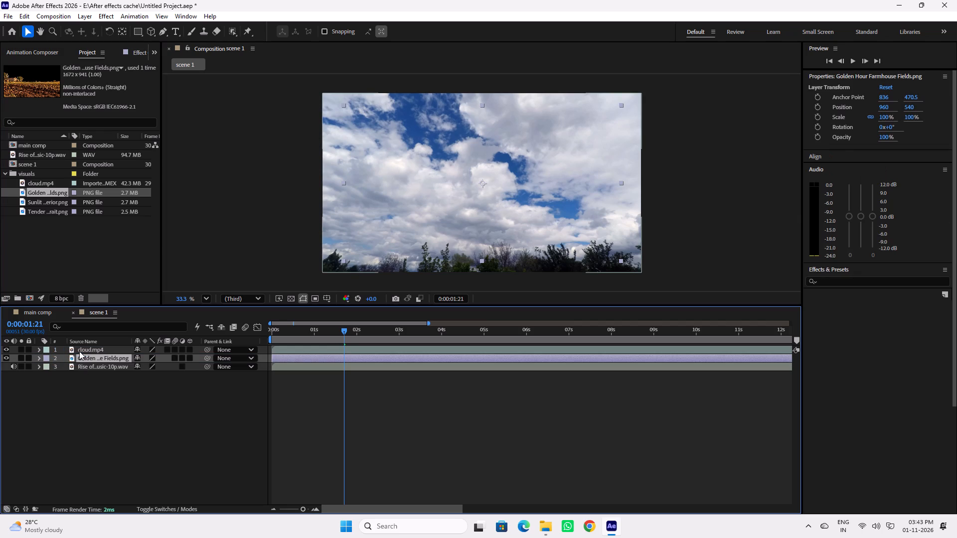
drag(84, 356, 86, 347)
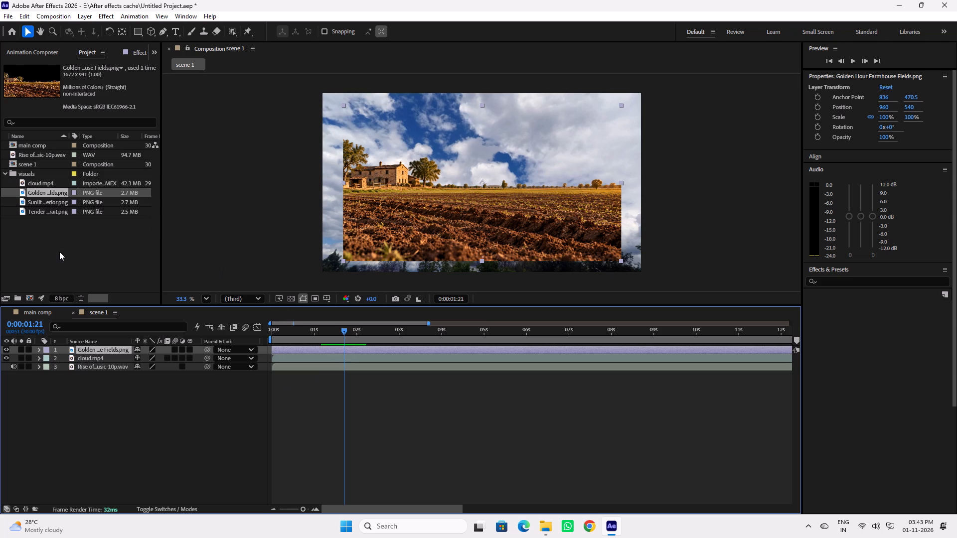
Add Sunlit Tuscan Farmhouse Interior.png to scene 1 above the Golden Hour Farmhouse Fields layer.
click(39, 202)
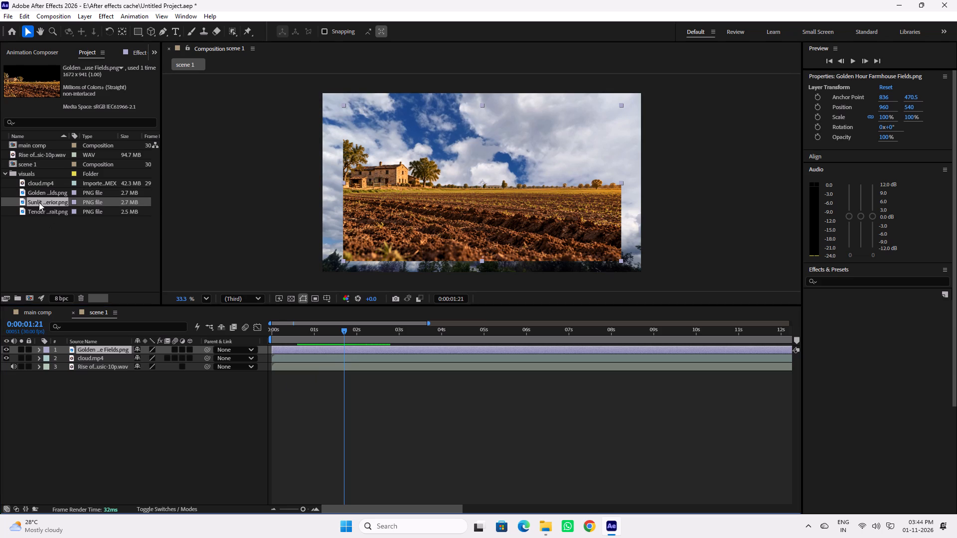
drag(36, 202, 163, 348)
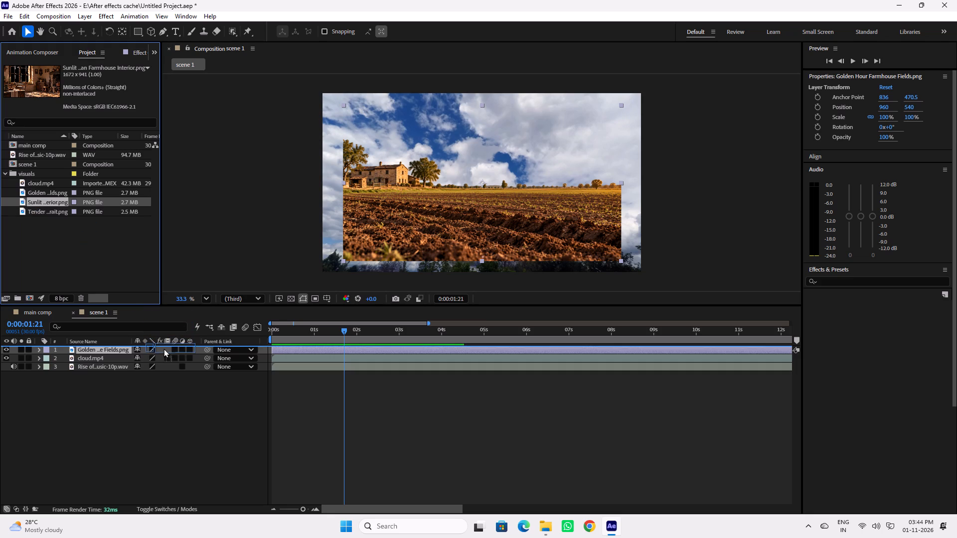
drag(163, 348, 163, 349)
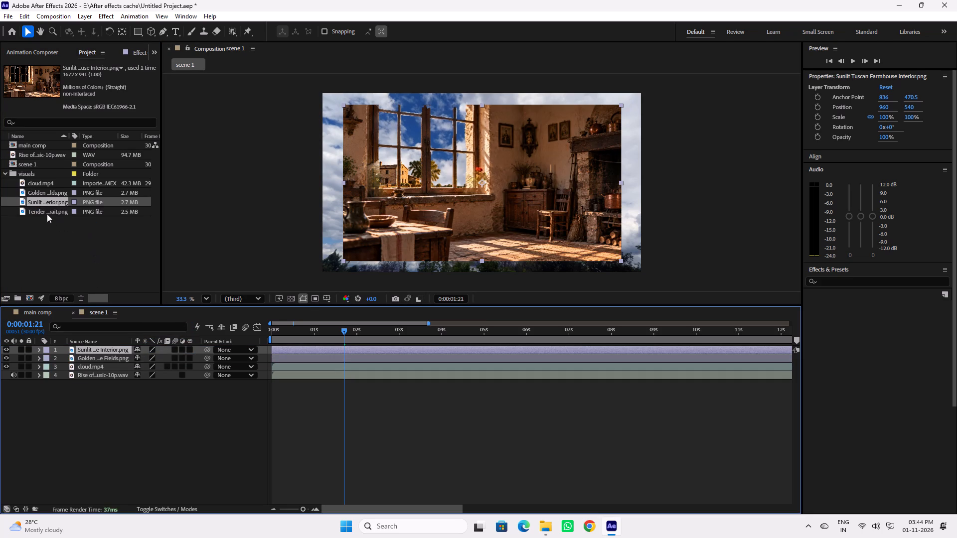
Add Tender Farmhouse Family Portrait.png to scene 1 as the topmost layer.
click(41, 211)
drag(34, 211, 124, 349)
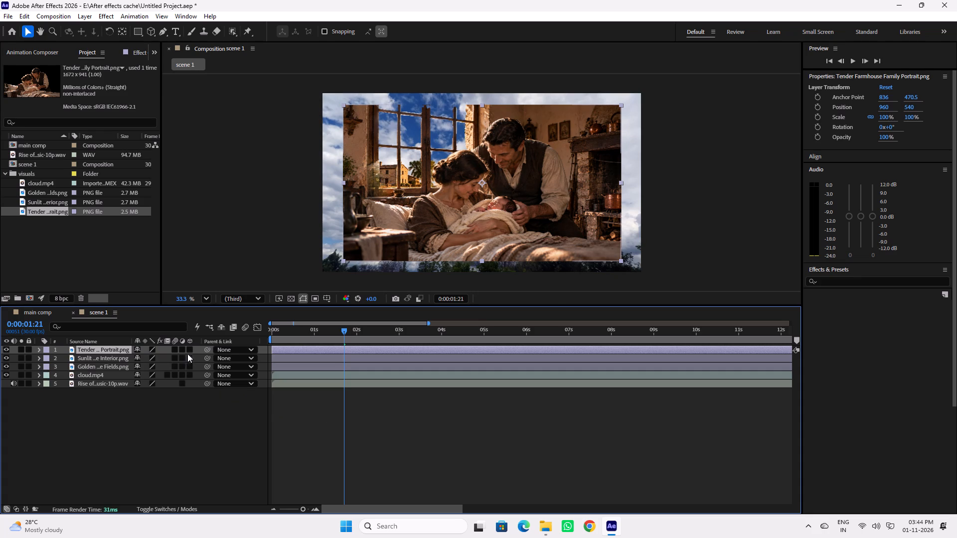
Make the three farmhouse image layers and the cloud.mp4 layer 3D layers.
drag(189, 349, 189, 376)
click(193, 402)
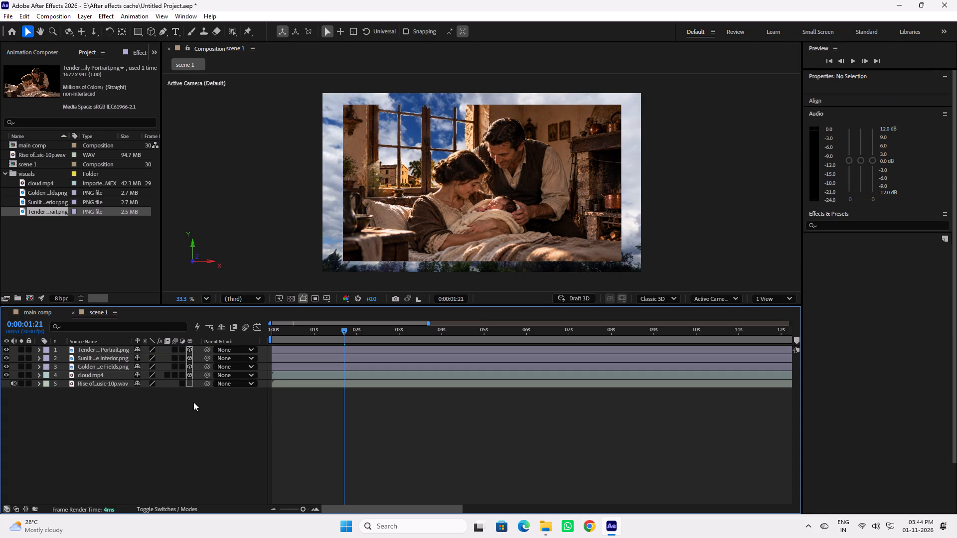
click(395, 442)
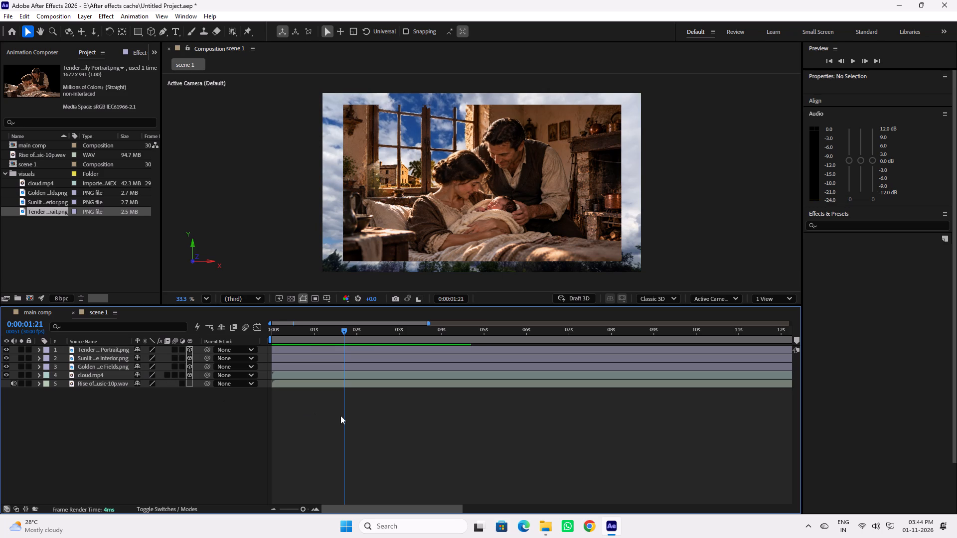
Set the composition viewer to 2 Views, with Custom View 1 shown beside the Active Camera view.
click(768, 303)
click(768, 298)
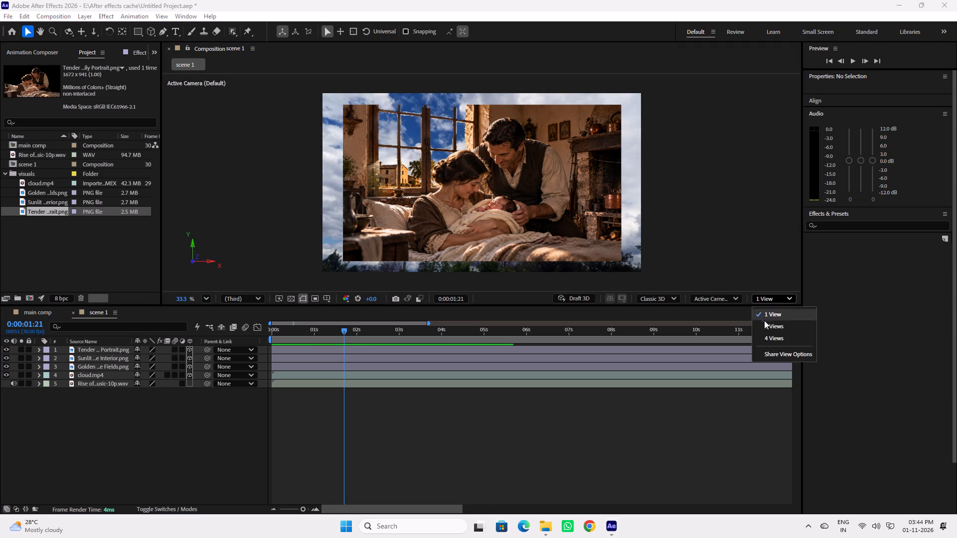
click(771, 324)
click(629, 217)
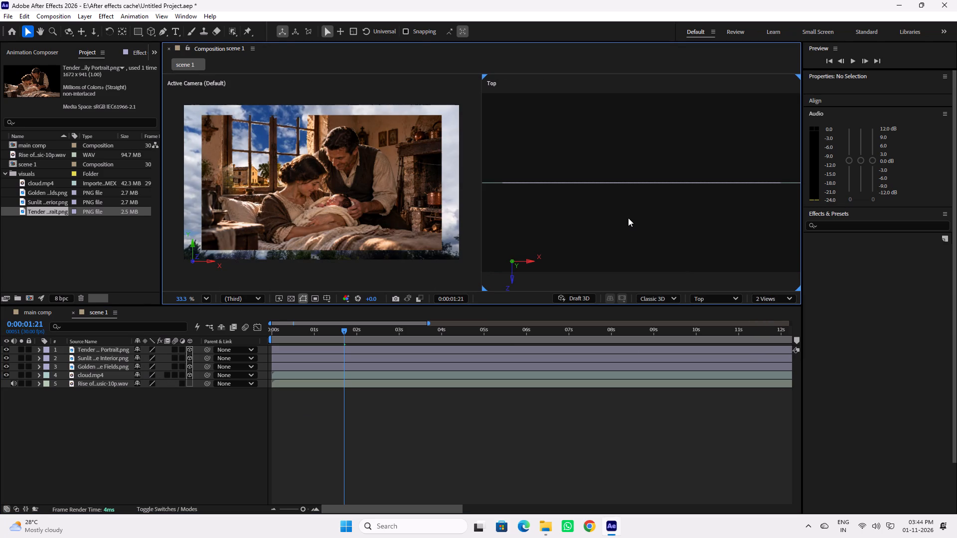
scroll(628, 218, down, 6)
click(711, 299)
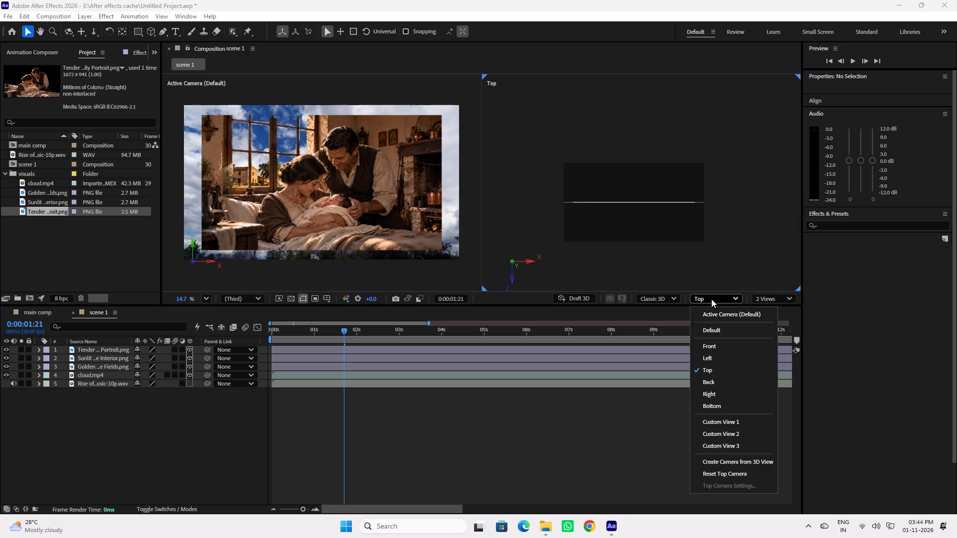
click(719, 423)
Examine the stack of 3D layers from a steep side angle in Custom View 1.
scroll(652, 212, up, 4)
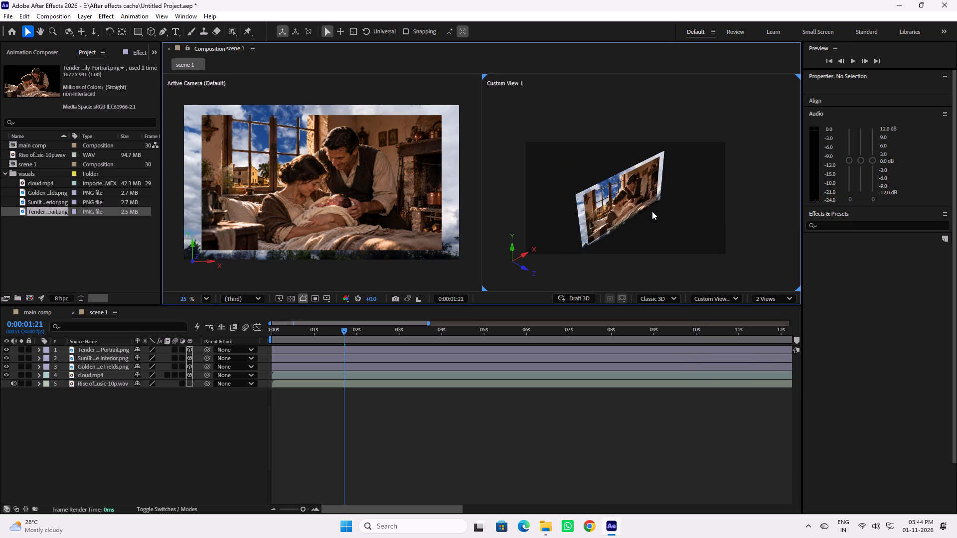
scroll(632, 189, up, 2)
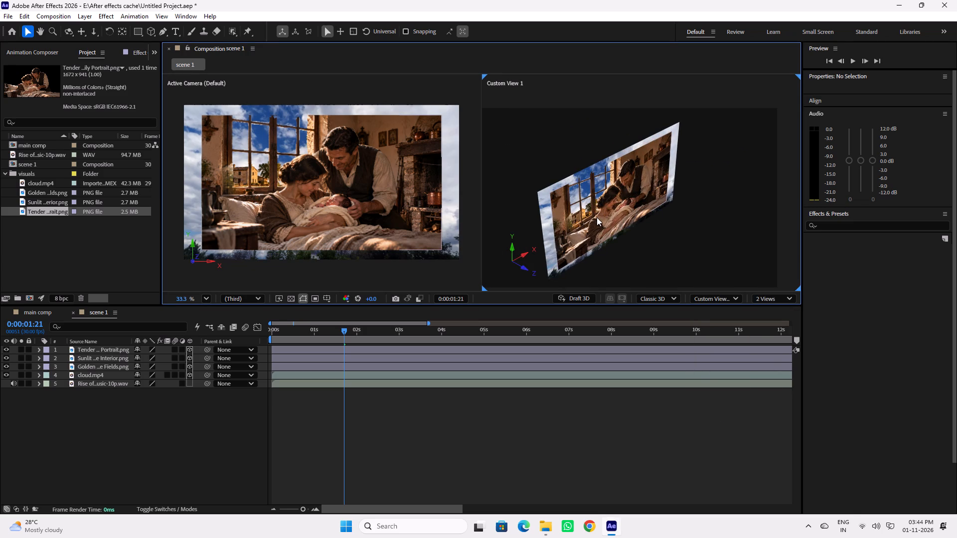
alt+drag(595, 215, 595, 214)
alt+drag(595, 214, 590, 192)
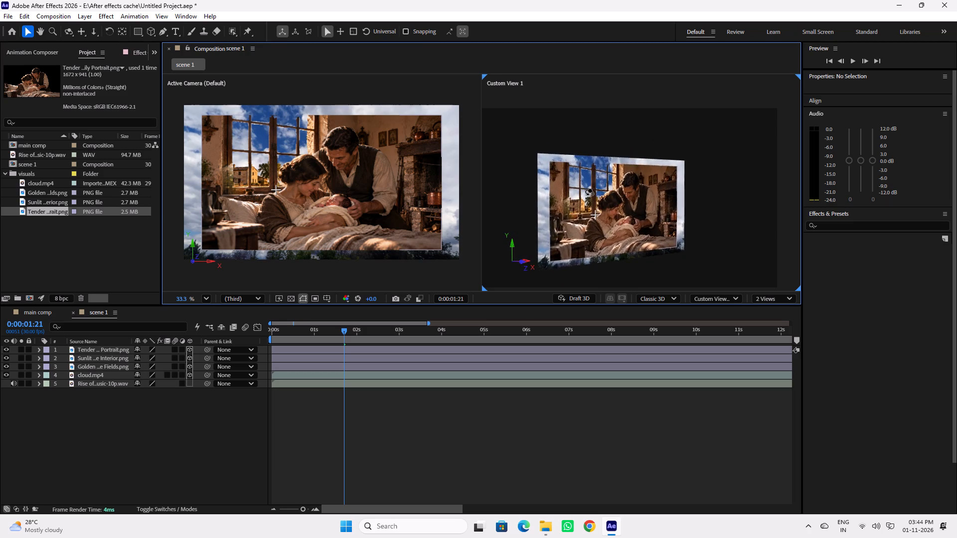
alt+drag(590, 192, 611, 198)
key(space)
key(space)
key(space)
key(space)
key(space)
key(space)
key(space)
key(space)
key(space)
key(space)
key(space)
key(space)
key(space)
key(space)
key(space)
key(space)
key(space)
key(space)
key(space)
key(space)
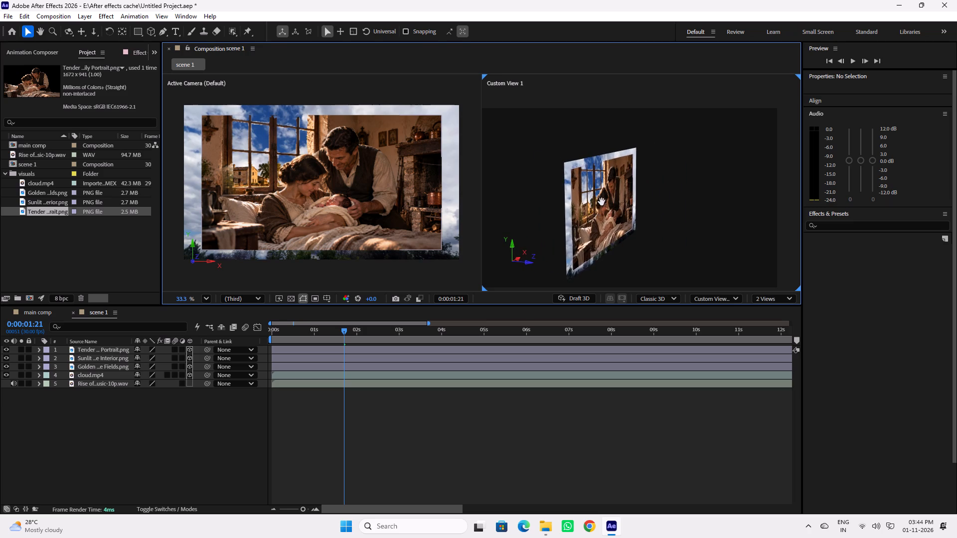
drag(599, 202, 608, 198)
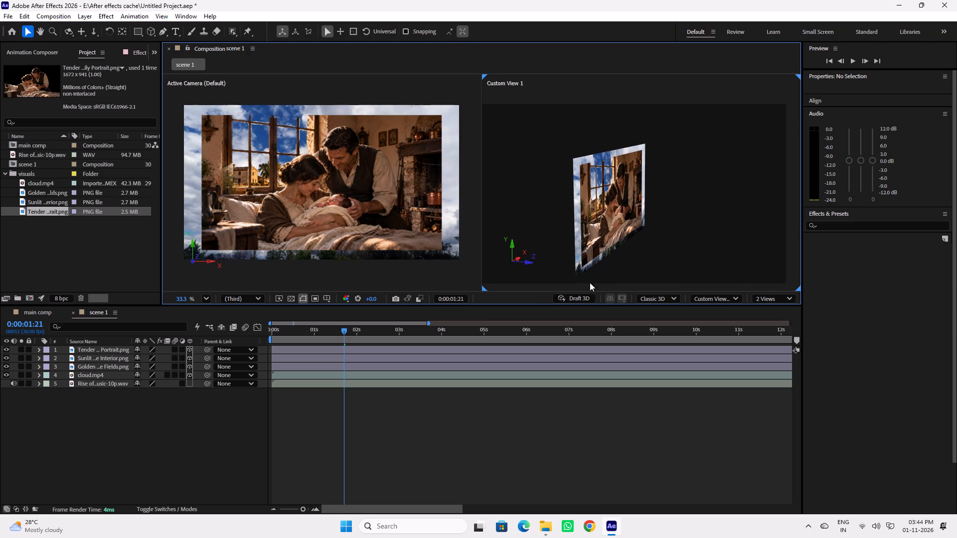
scroll(496, 275, down, 1)
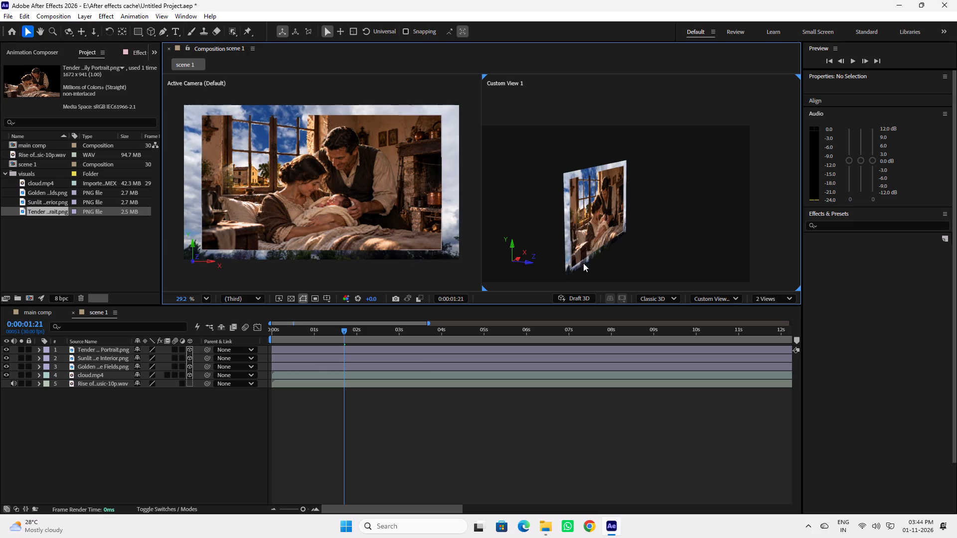
key(space)
key(space)
key(space)
key(space)
key(space)
key(space)
key(space)
key(space)
key(space)
key(space)
key(space)
key(space)
key(space)
key(space)
key(space)
key(space)
key(space)
key(space)
key(space)
key(space)
drag(574, 229, 597, 217)
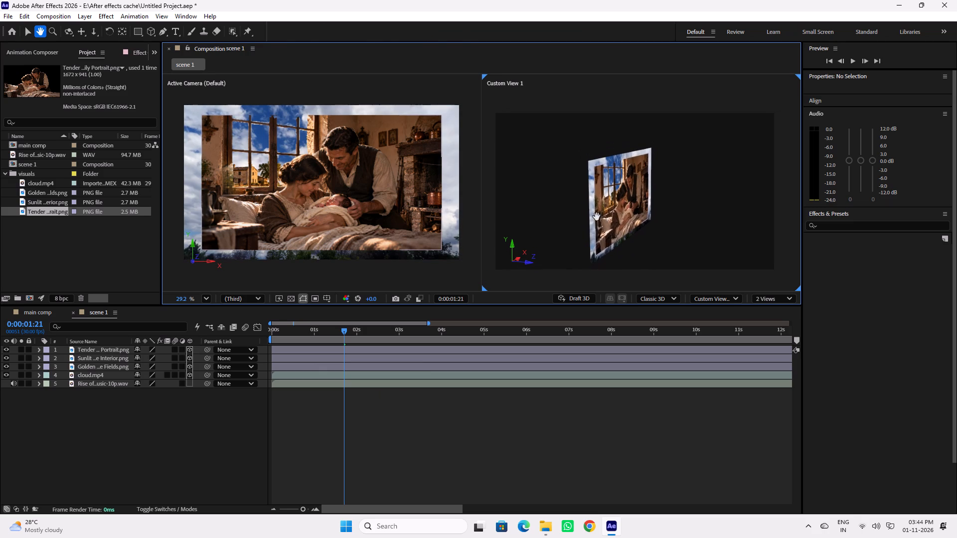
Save the project with the 3D layers and the two-view layout.
key(ctrl+s)
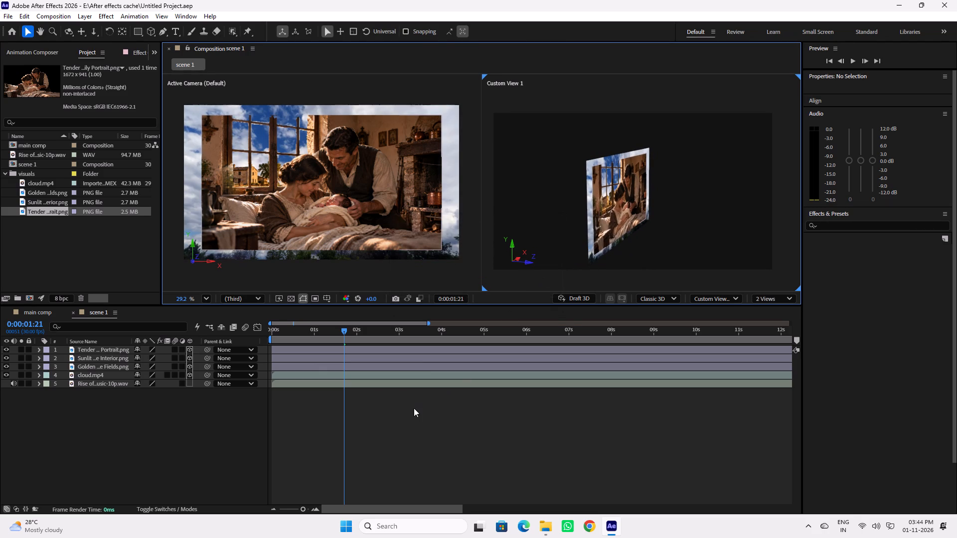
click(288, 407)
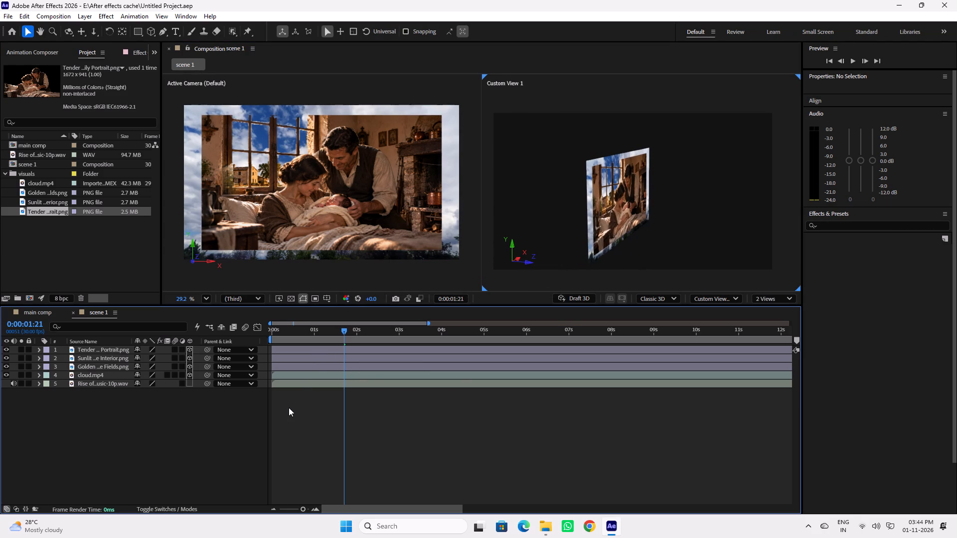
click(251, 412)
Move the playhead to 0:00:00:00 at the start of scene 1.
drag(303, 332, 289, 337)
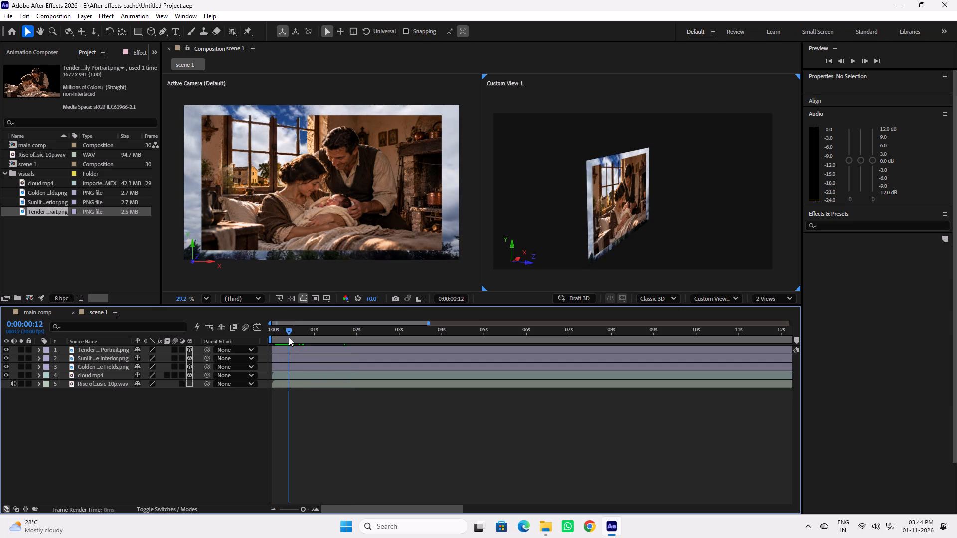
drag(289, 337, 278, 339)
click(243, 409)
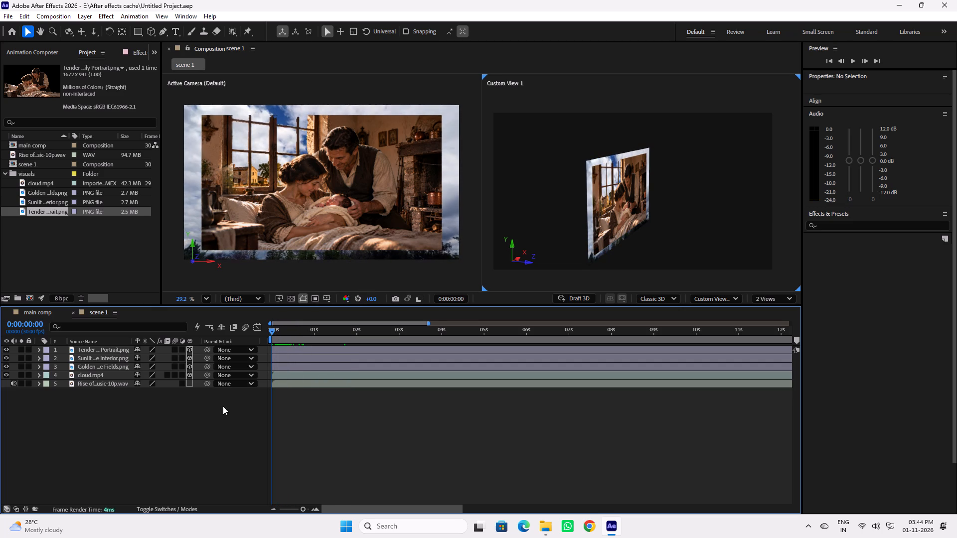
Reveal the Position properties of the Sunlit Interior, Golden Fields and cloud.mp4 layers together.
click(93, 350)
click(138, 433)
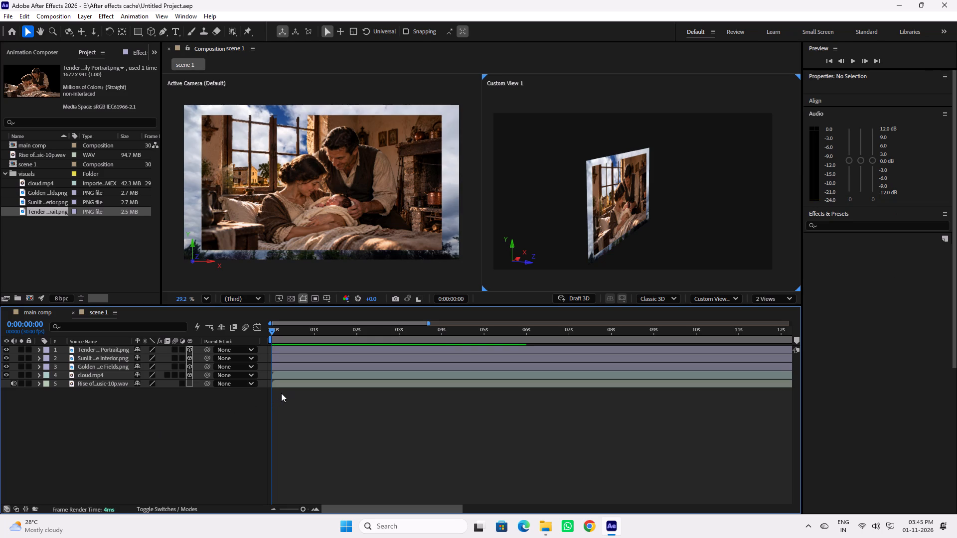
click(95, 357)
ctrl+click(95, 366)
ctrl+click(93, 373)
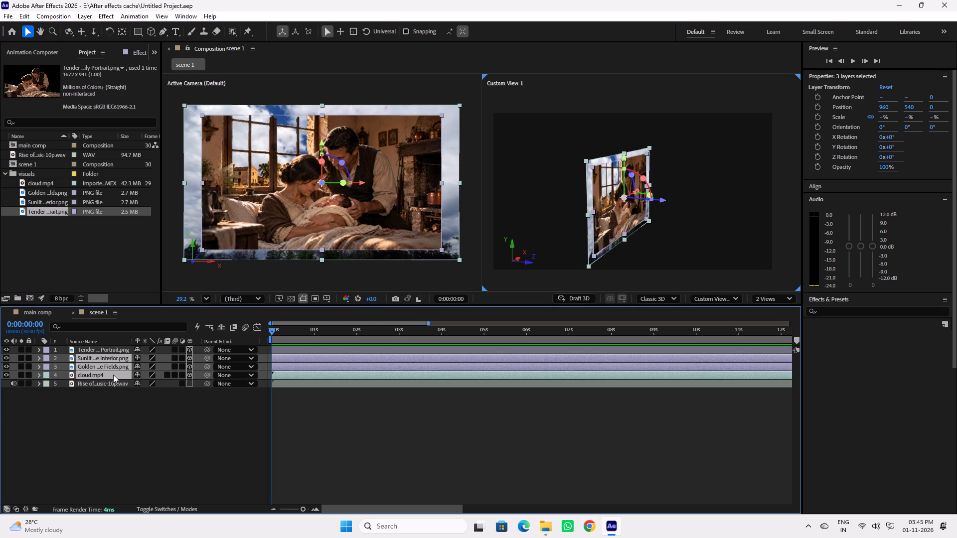
key(p)
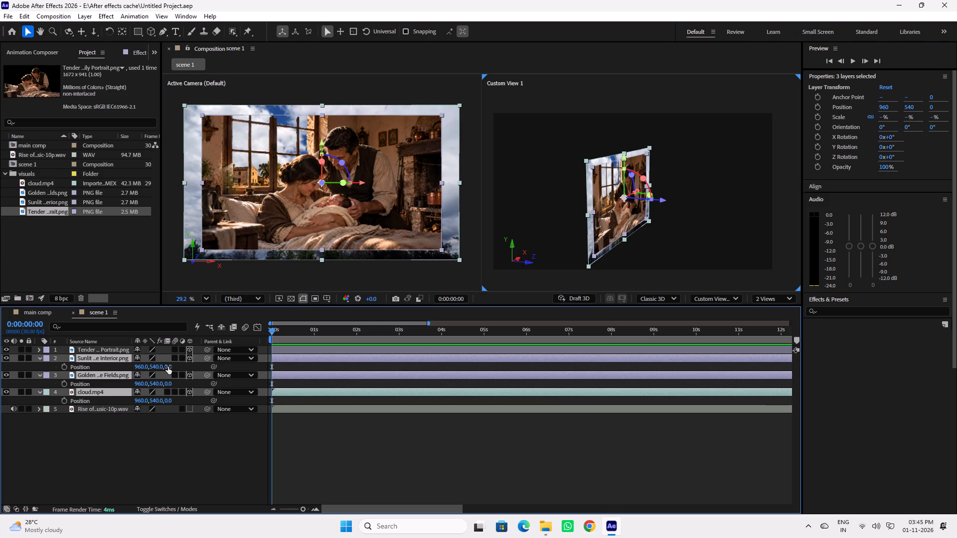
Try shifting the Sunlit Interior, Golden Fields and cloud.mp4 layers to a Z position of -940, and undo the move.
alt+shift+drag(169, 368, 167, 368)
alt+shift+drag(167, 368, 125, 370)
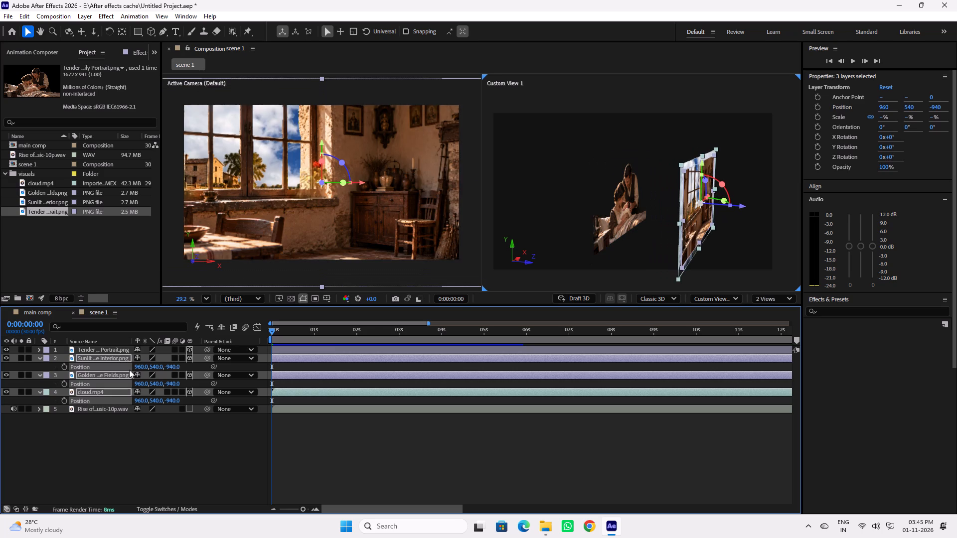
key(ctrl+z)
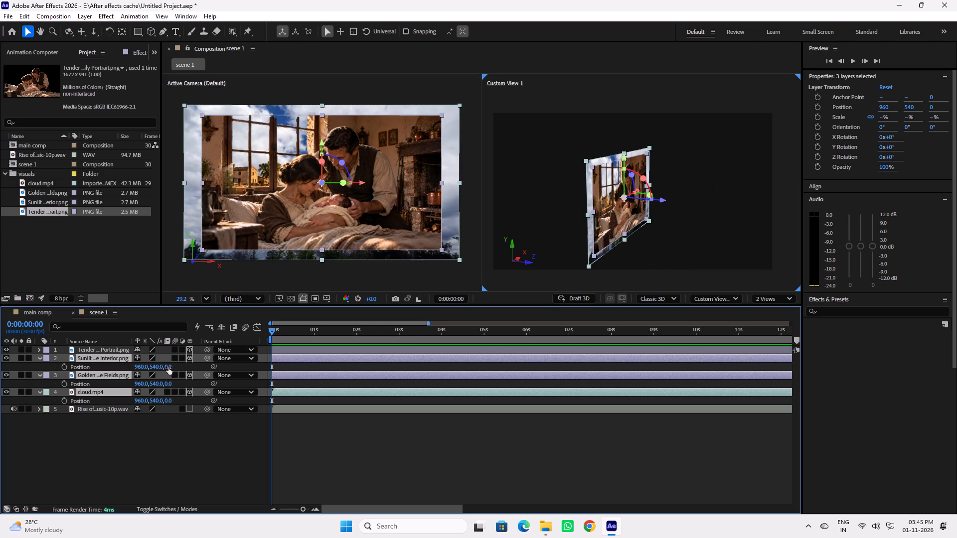
Spread the selected layers in depth, with Sunlit Interior at Z 0, Golden Fields at Z 780 and cloud.mp4 at Z 1560.
ctrl+alt+drag(168, 367, 419, 407)
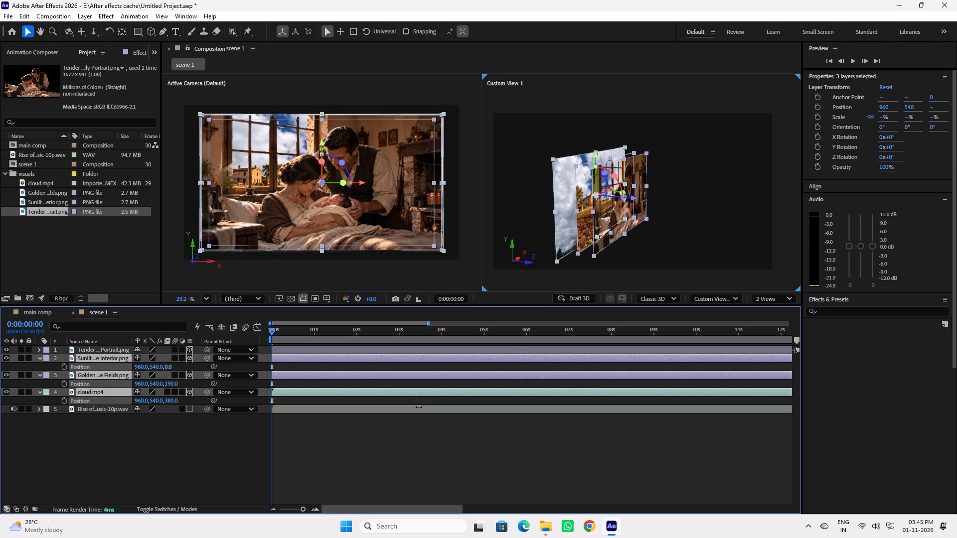
ctrl+alt+drag(419, 407, 865, 448)
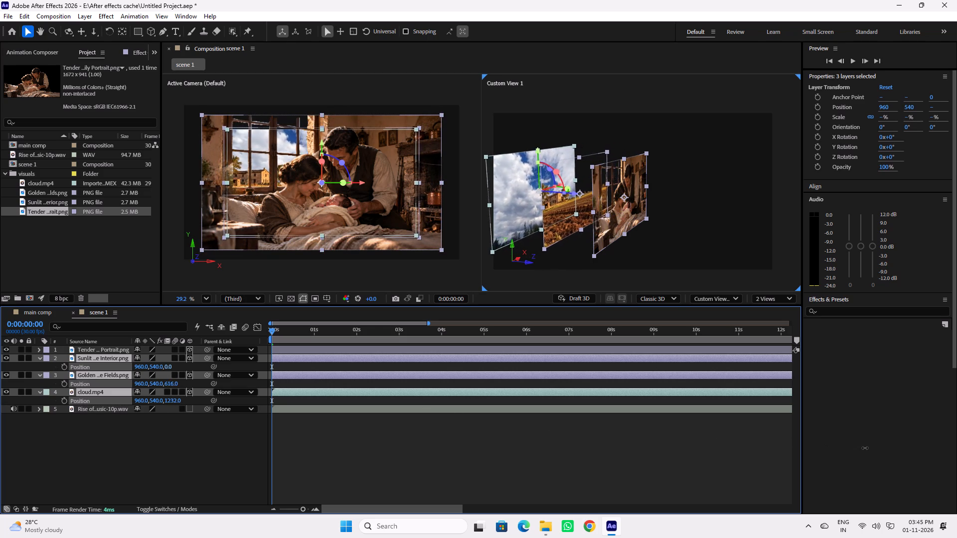
ctrl+alt+drag(865, 448, 892, 453)
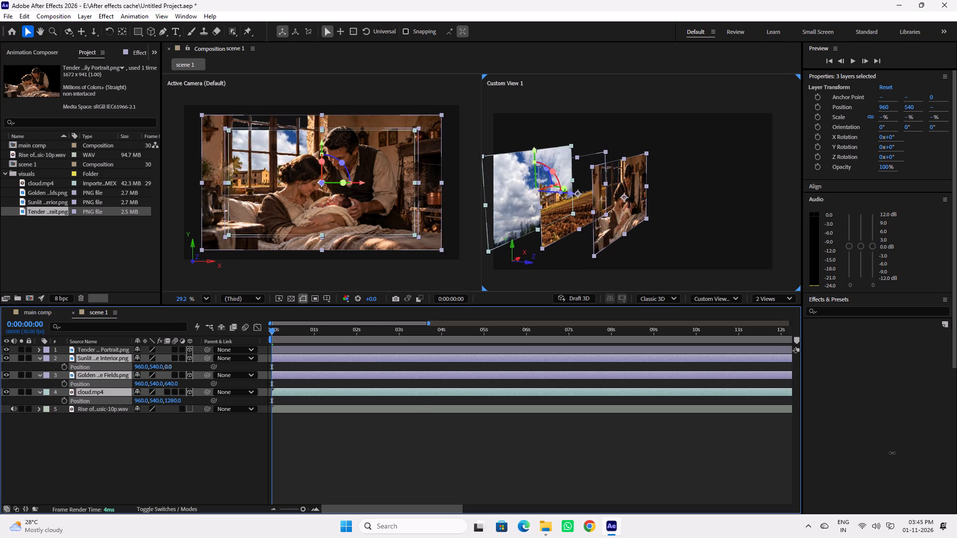
ctrl+alt+drag(892, 453, 902, 457)
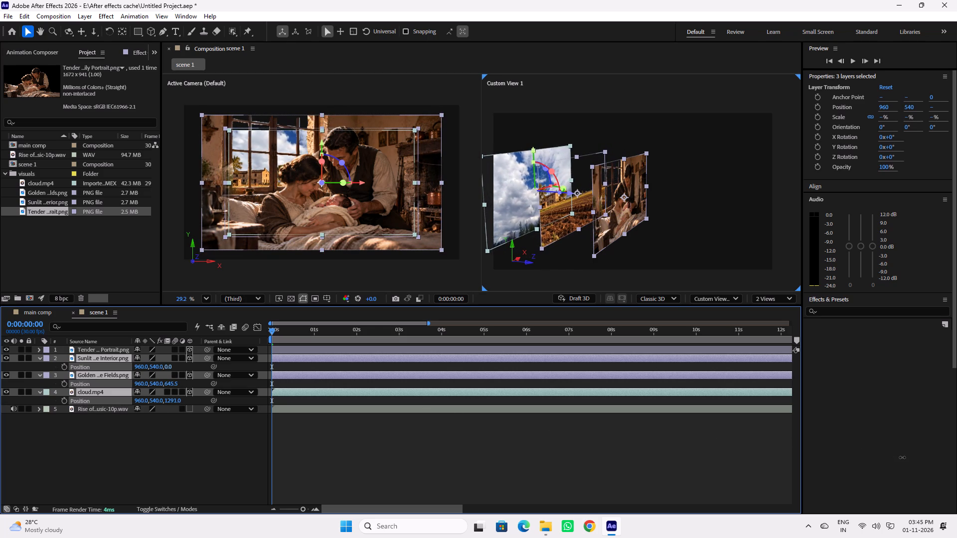
ctrl+alt+drag(902, 457, 907, 457)
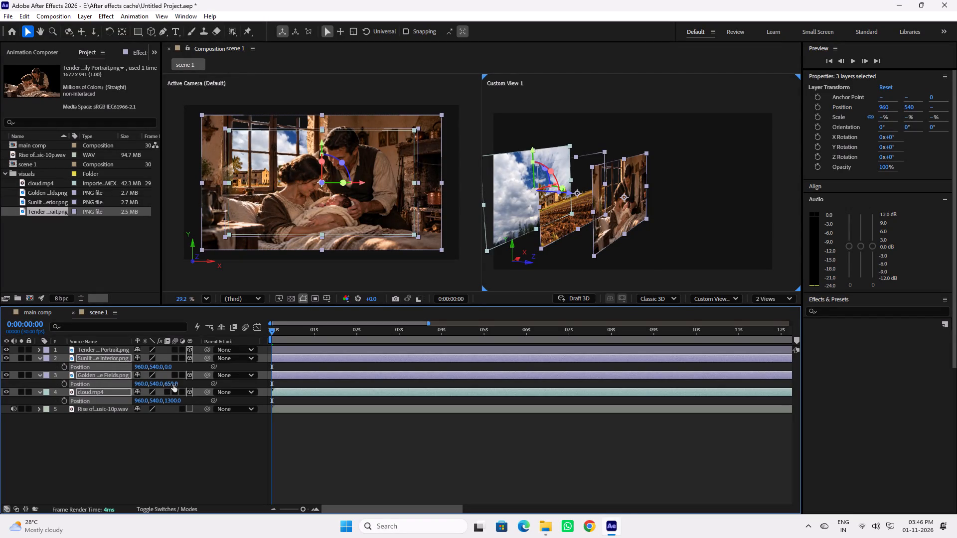
ctrl+alt+drag(173, 385, 197, 386)
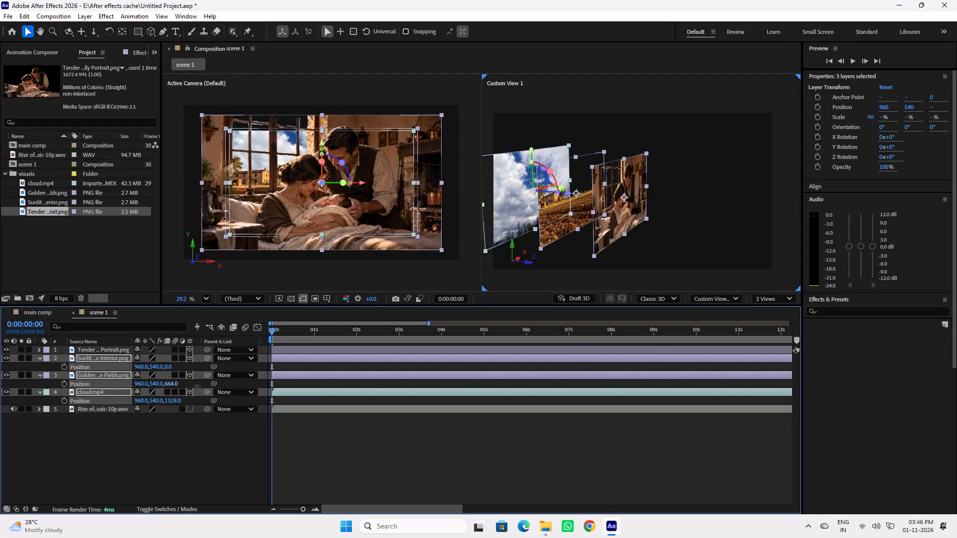
ctrl+alt+drag(197, 386, 324, 405)
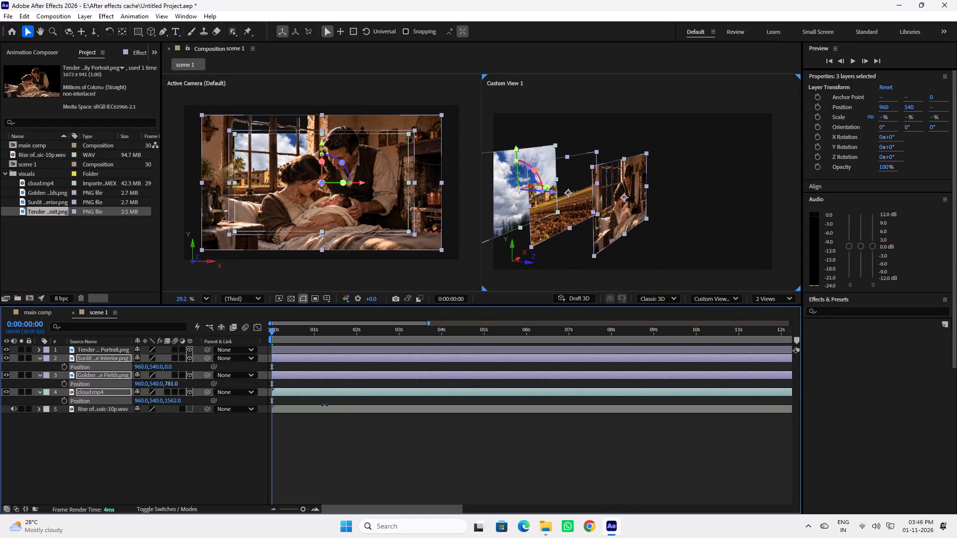
ctrl+alt+drag(324, 405, 335, 408)
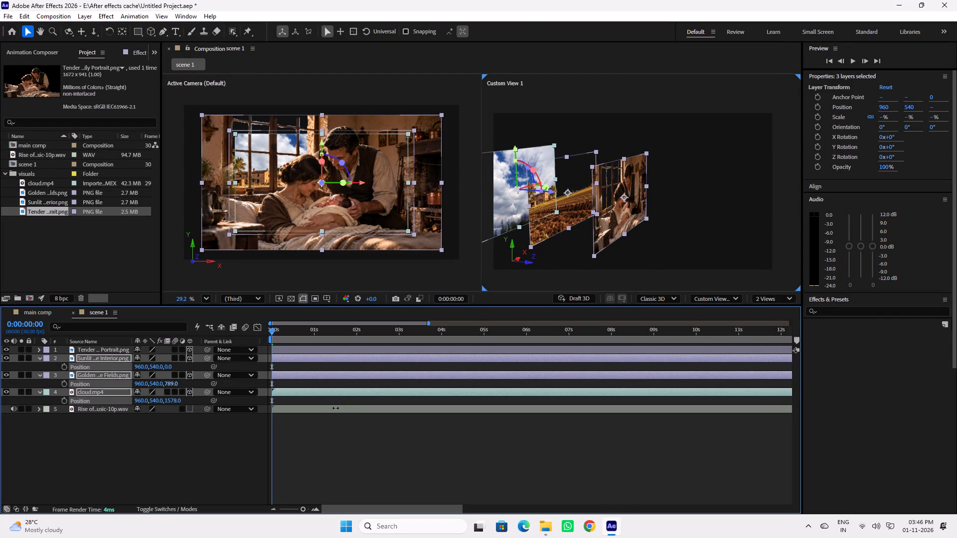
ctrl+alt+drag(335, 408, 330, 410)
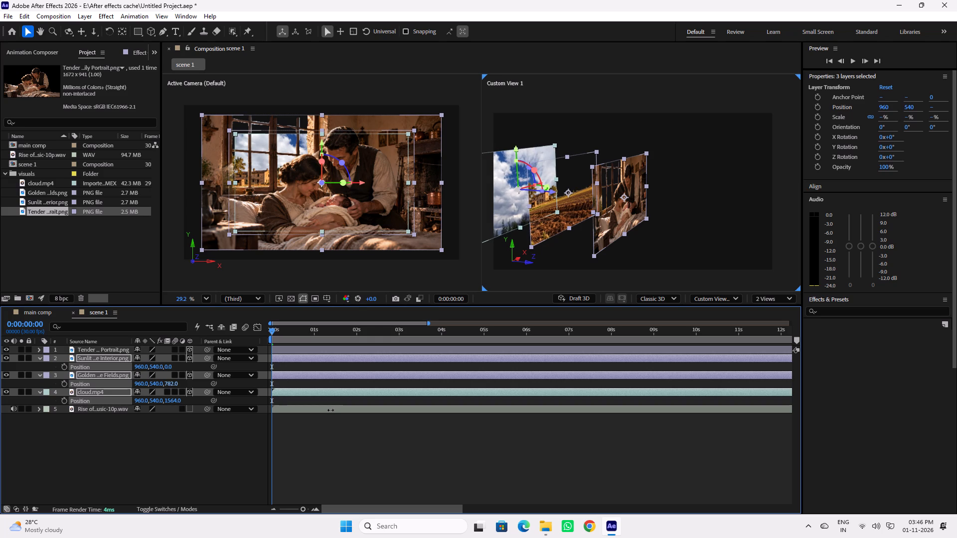
ctrl+alt+drag(330, 410, 321, 413)
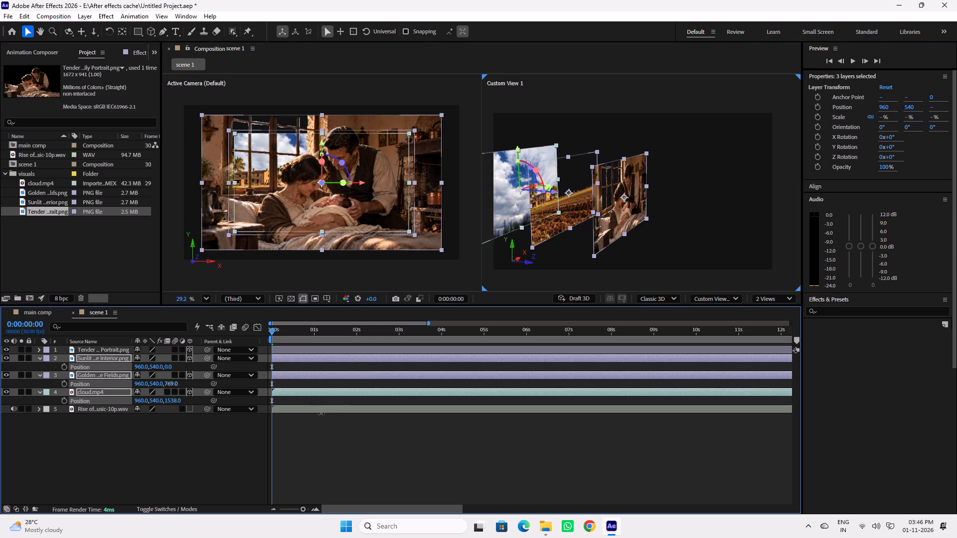
ctrl+alt+drag(321, 413, 330, 413)
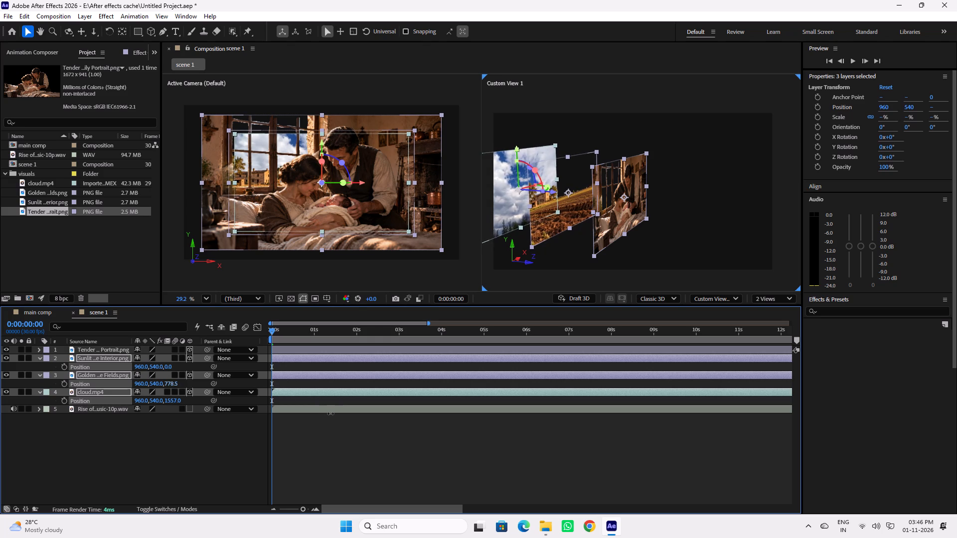
ctrl+alt+drag(330, 413, 332, 413)
click(307, 429)
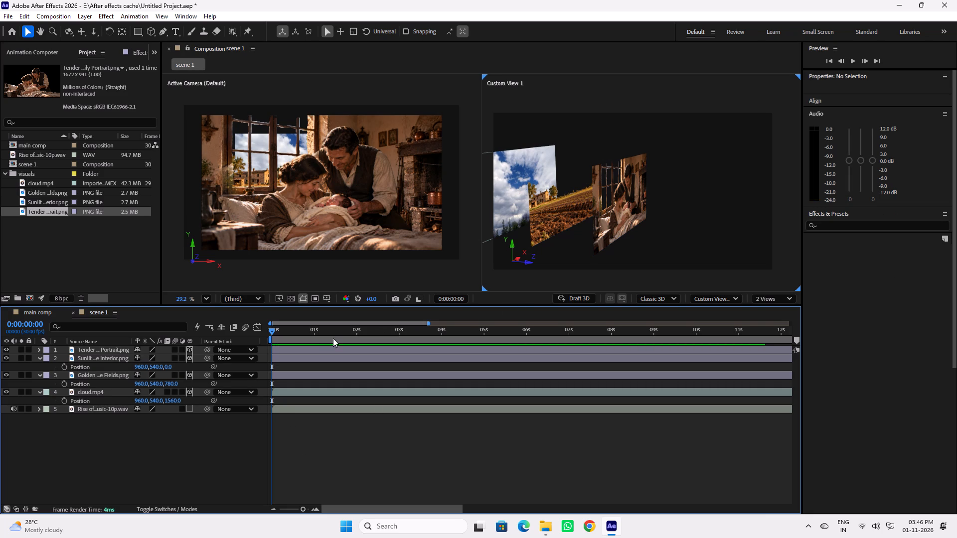
Inspect the depth spacing between the family portrait, farmhouse, fields and cloud layers from several angles in Custom View 1.
alt+drag(570, 219, 583, 212)
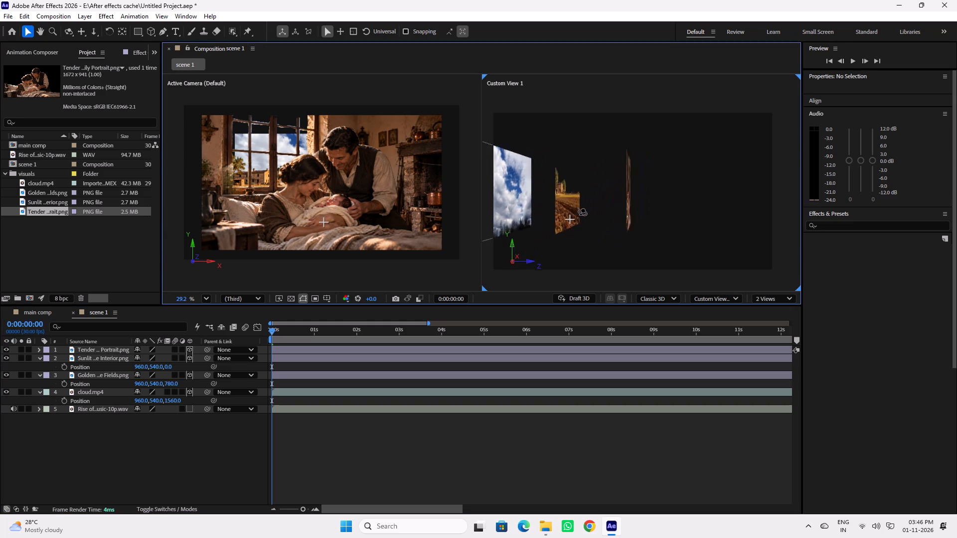
alt+drag(583, 212, 567, 217)
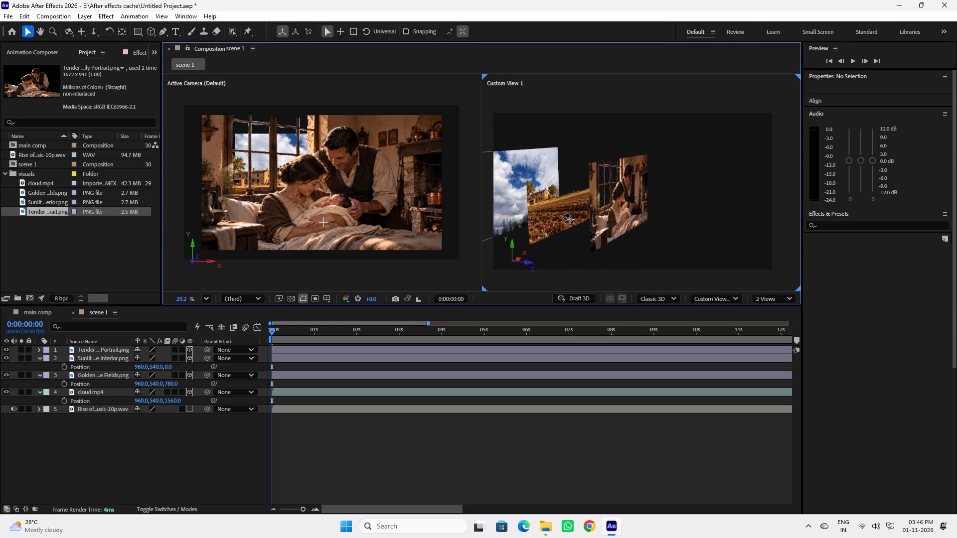
alt+drag(567, 217, 569, 223)
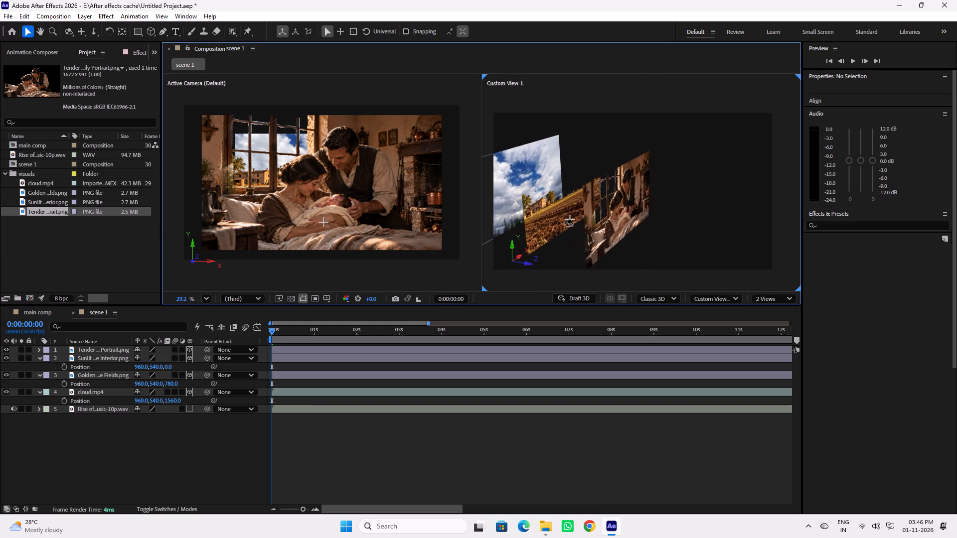
alt+drag(569, 223, 539, 221)
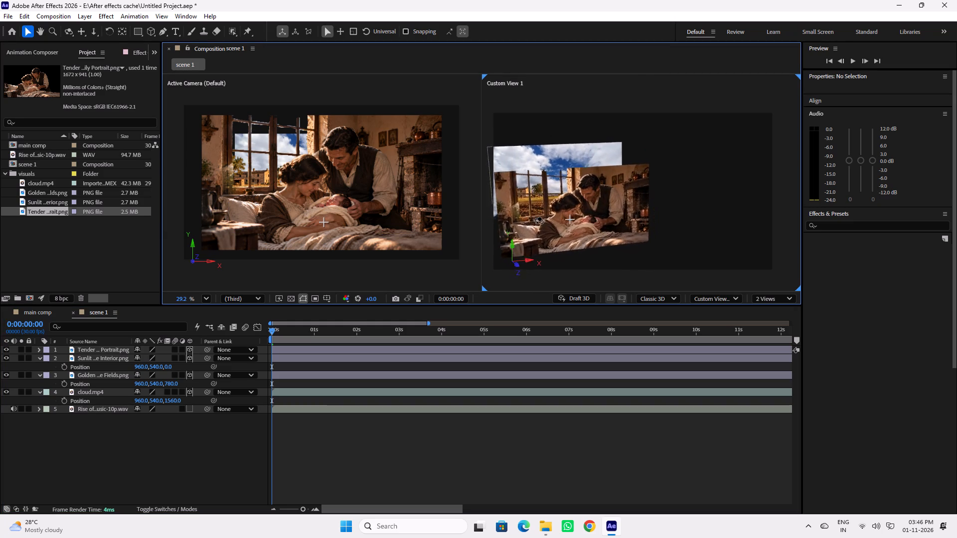
alt+drag(539, 221, 565, 224)
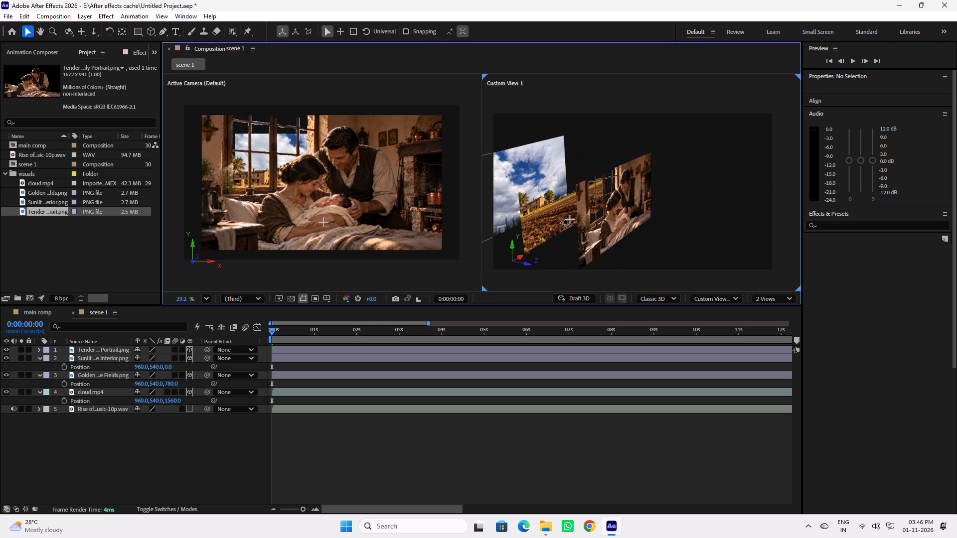
alt+drag(565, 224, 546, 217)
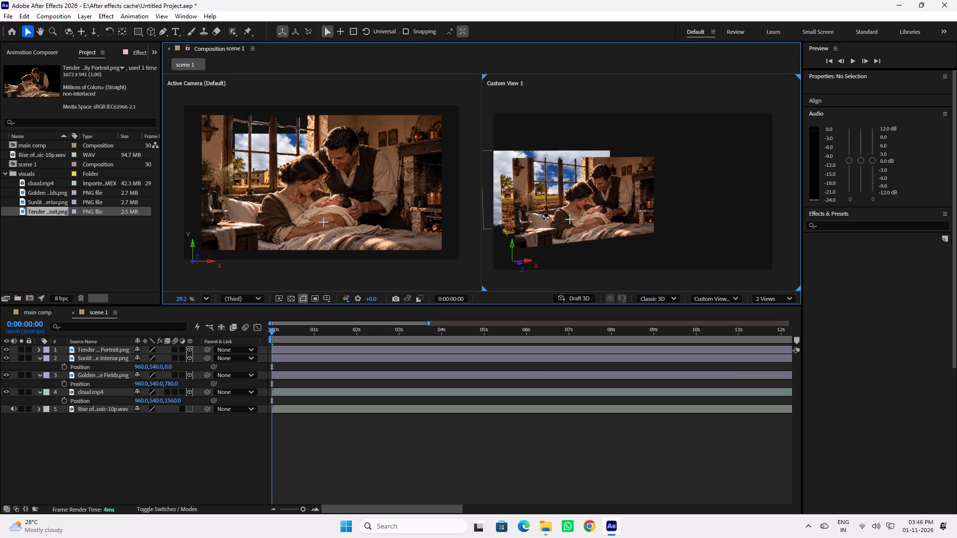
alt+drag(546, 217, 538, 217)
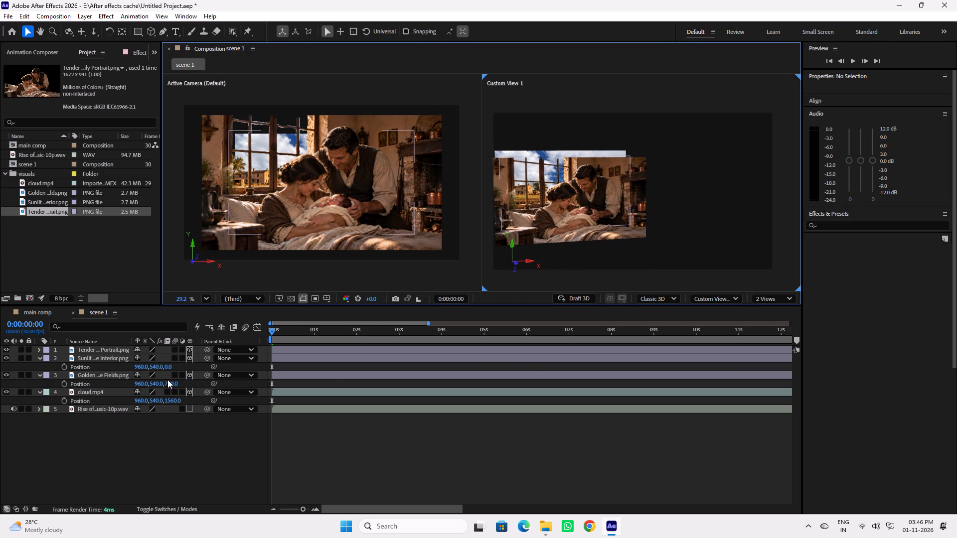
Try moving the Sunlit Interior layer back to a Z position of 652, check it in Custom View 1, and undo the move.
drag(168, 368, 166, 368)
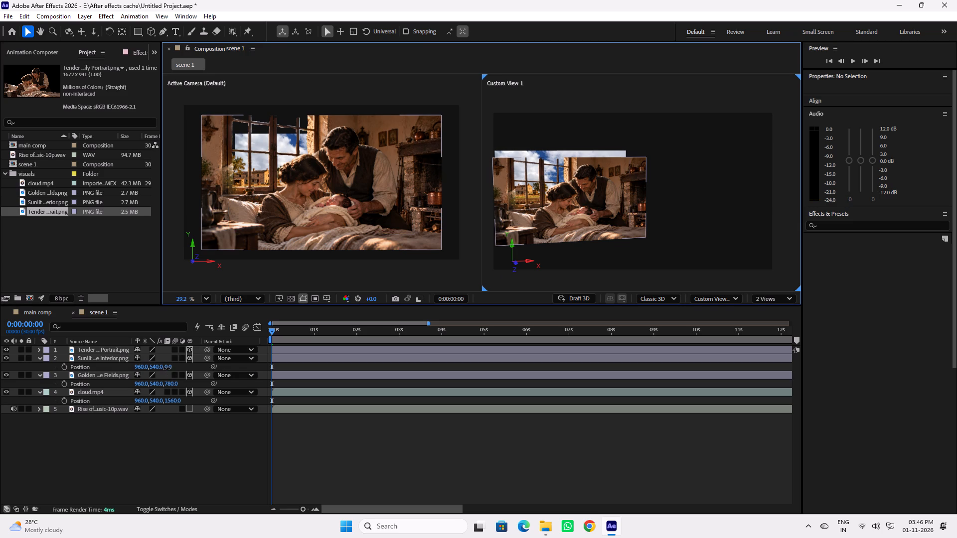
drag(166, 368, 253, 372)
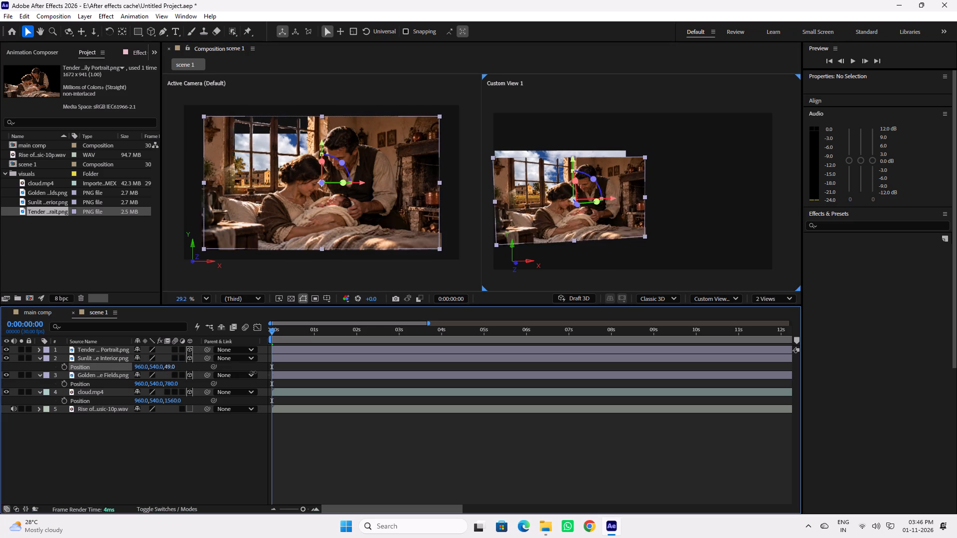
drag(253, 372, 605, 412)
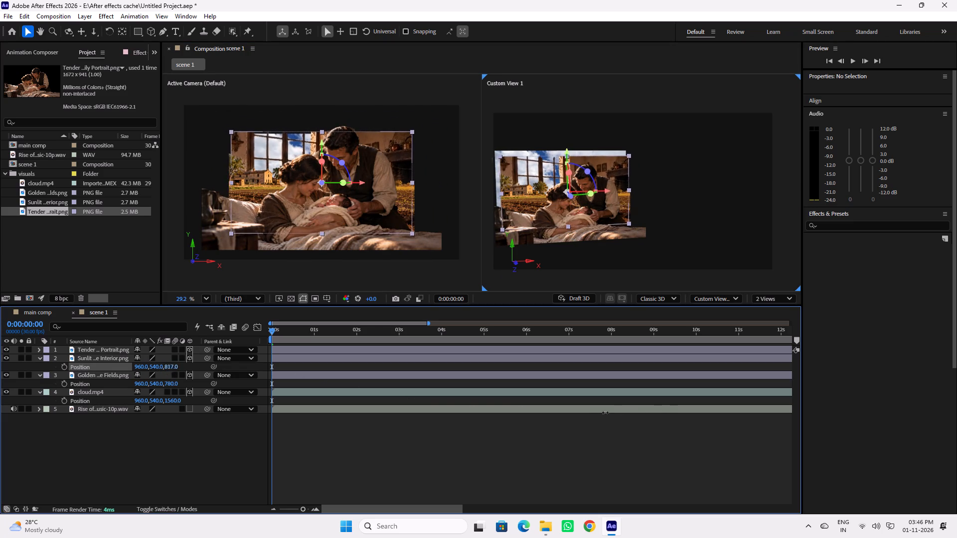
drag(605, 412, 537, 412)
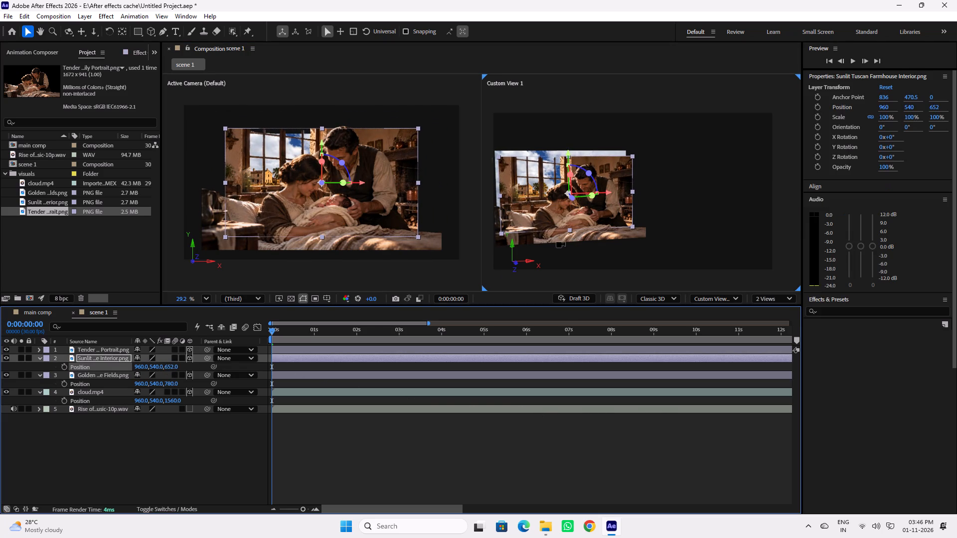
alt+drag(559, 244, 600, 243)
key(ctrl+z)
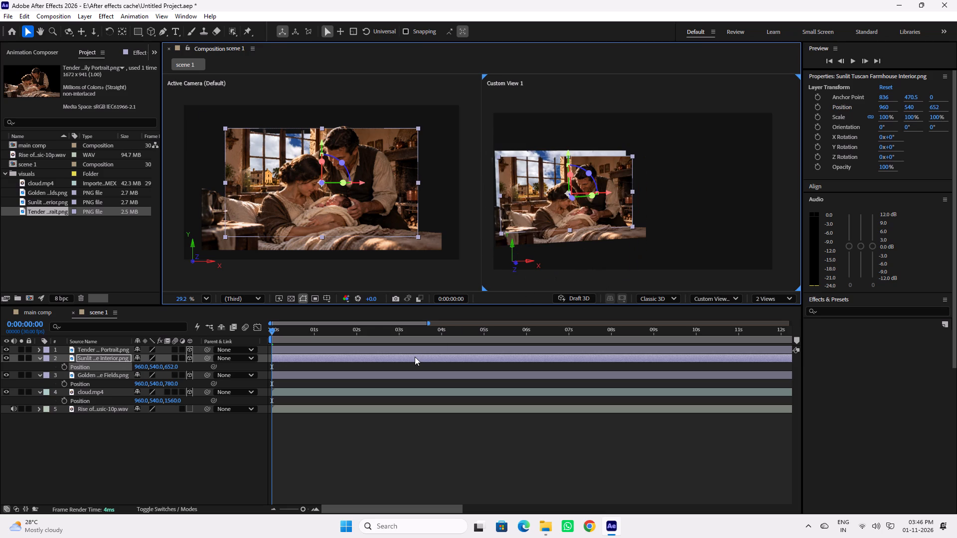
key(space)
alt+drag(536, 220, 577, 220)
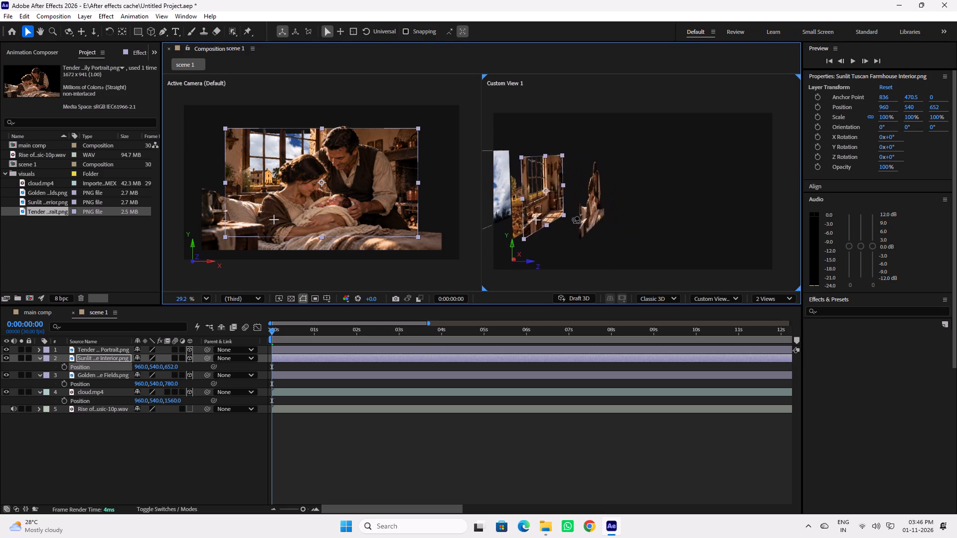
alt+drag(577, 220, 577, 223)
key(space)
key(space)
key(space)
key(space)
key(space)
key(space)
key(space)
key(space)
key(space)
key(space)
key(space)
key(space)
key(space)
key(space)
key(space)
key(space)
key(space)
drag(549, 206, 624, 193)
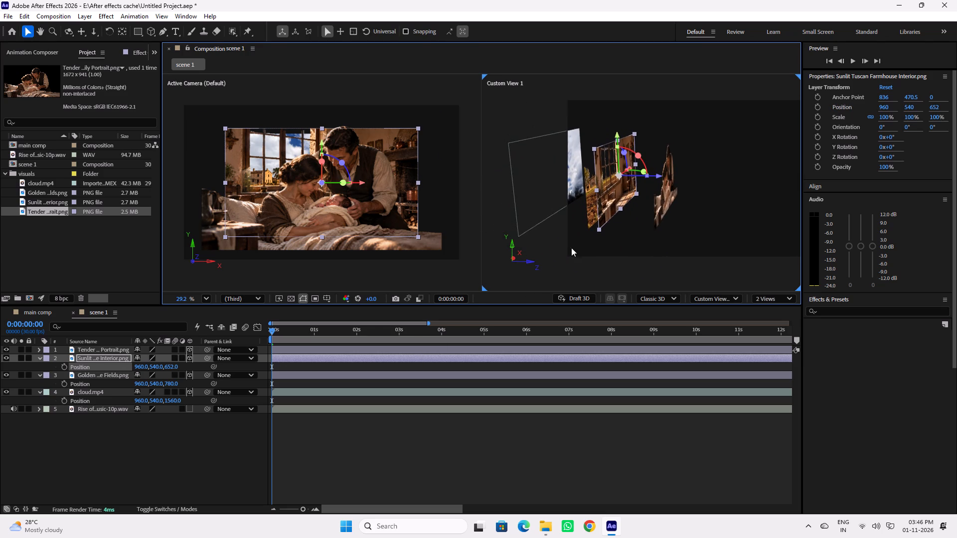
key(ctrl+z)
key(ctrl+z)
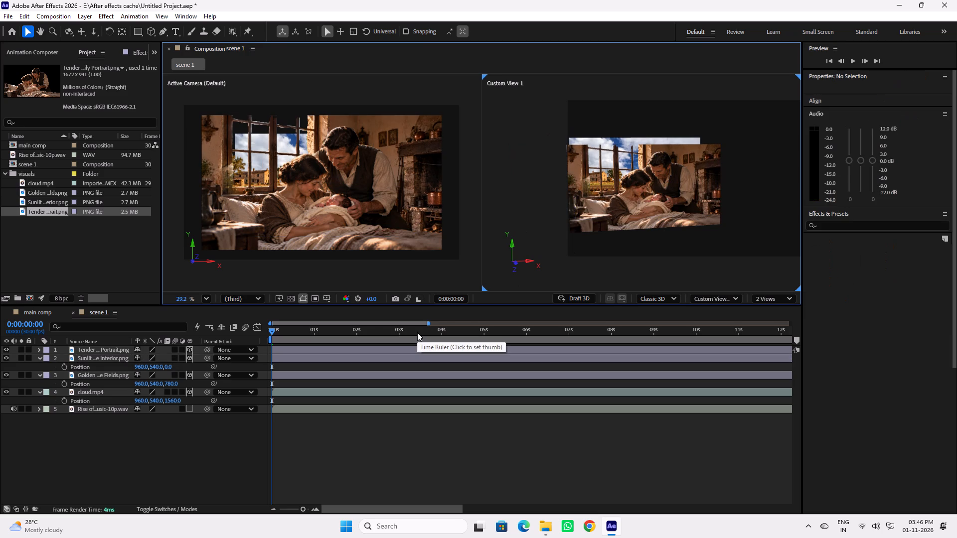
Examine the layers' depth arrangement in Custom View 1, orbiting round to see the portrait, fields and clouds separated from the other side.
alt+drag(600, 210, 642, 217)
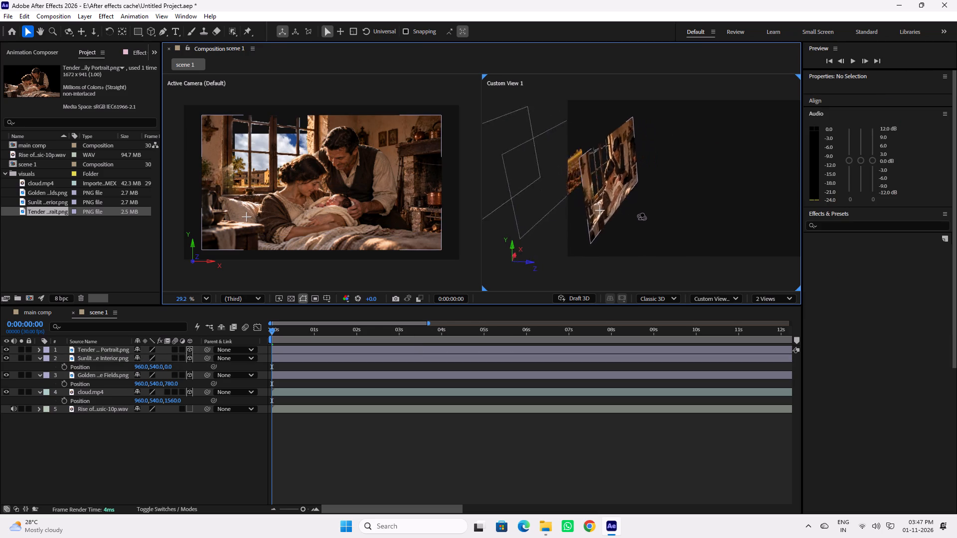
alt+drag(642, 217, 643, 202)
key(space)
key(space)
key(space)
key(space)
key(space)
key(space)
key(space)
key(space)
key(space)
key(space)
key(space)
key(space)
key(space)
key(space)
key(space)
key(space)
key(space)
key(space)
key(space)
key(space)
drag(575, 201, 550, 201)
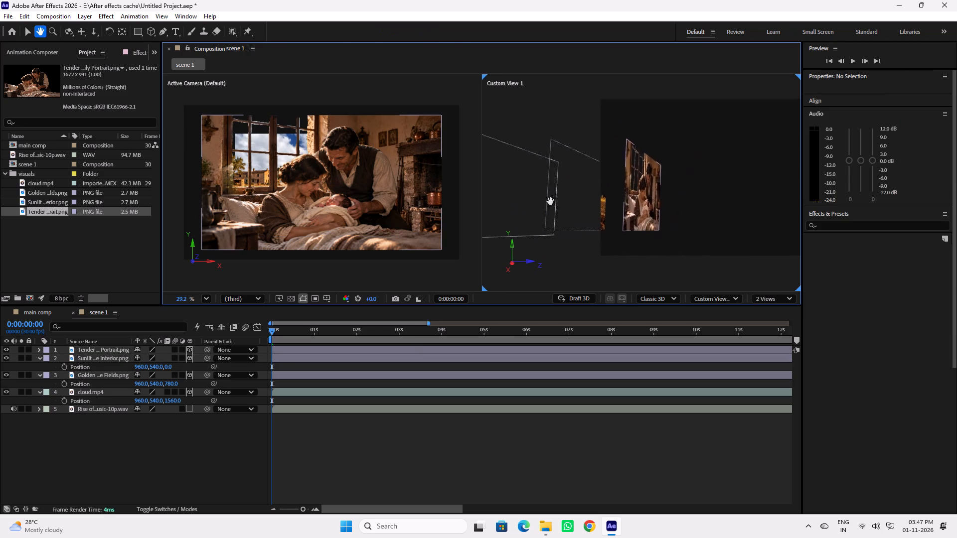
drag(550, 201, 490, 213)
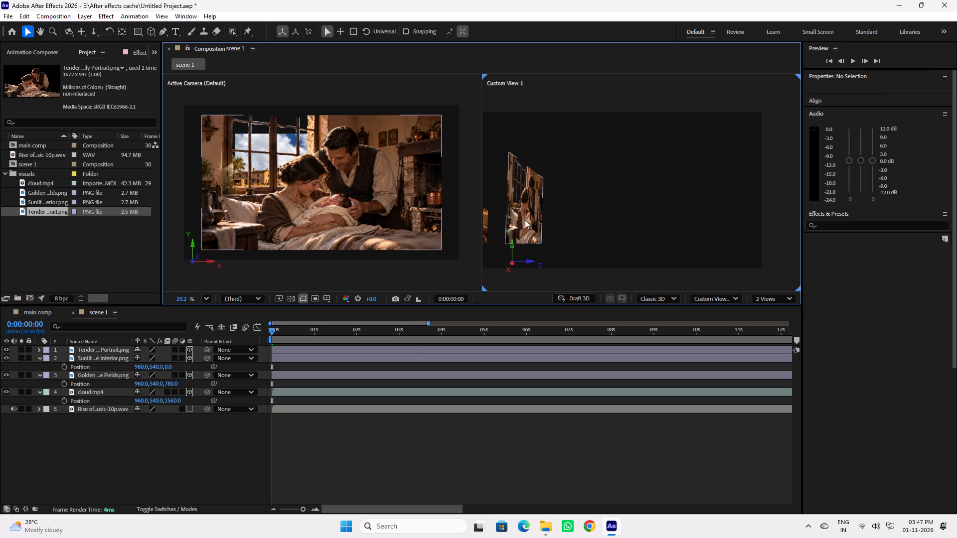
alt+drag(519, 215, 512, 216)
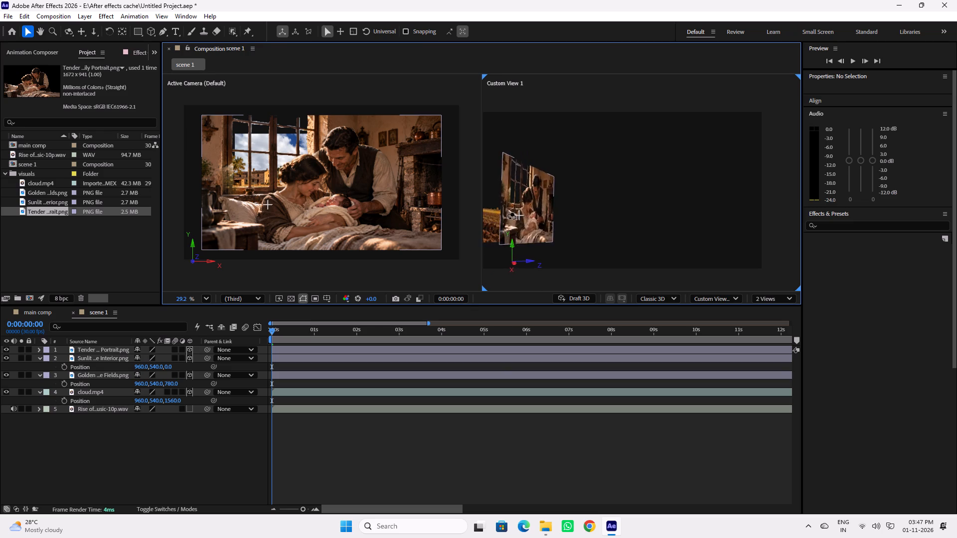
alt+drag(512, 216, 448, 214)
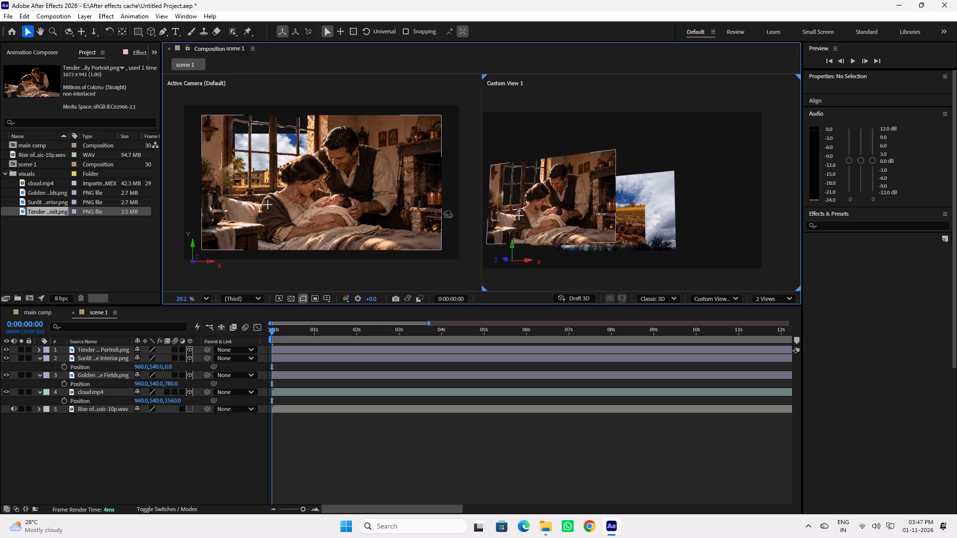
alt+drag(448, 214, 433, 220)
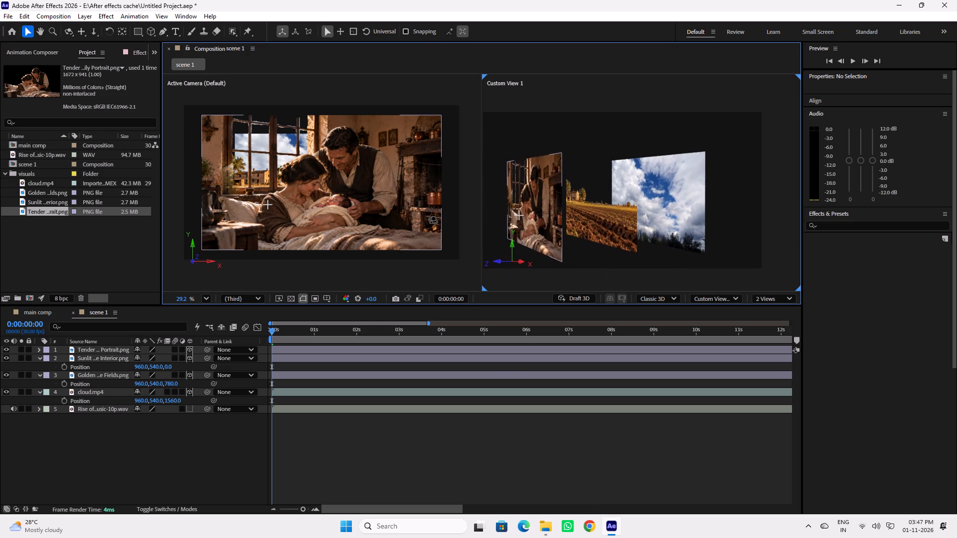
alt+drag(433, 220, 433, 221)
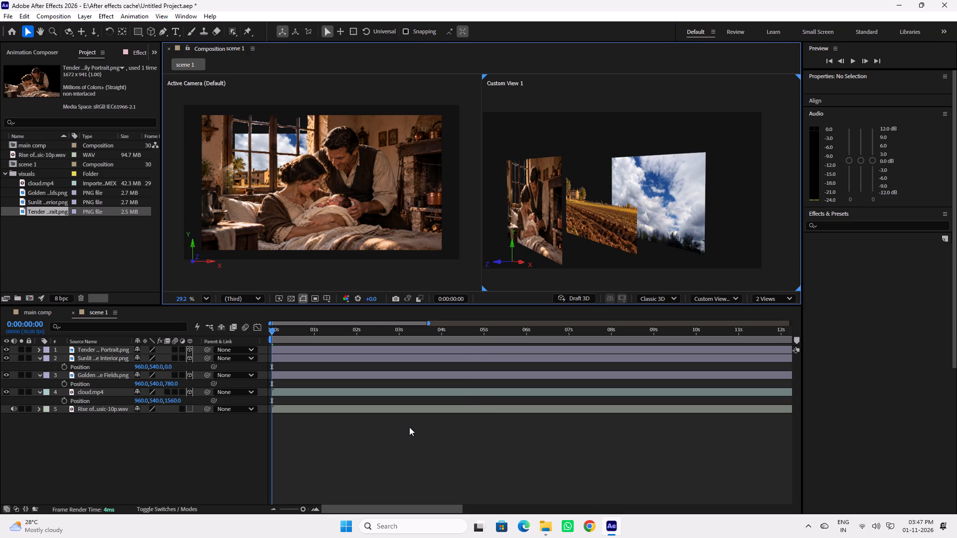
Save the project with the new depth spacing of the scene 1 layers.
key(ctrl+s)
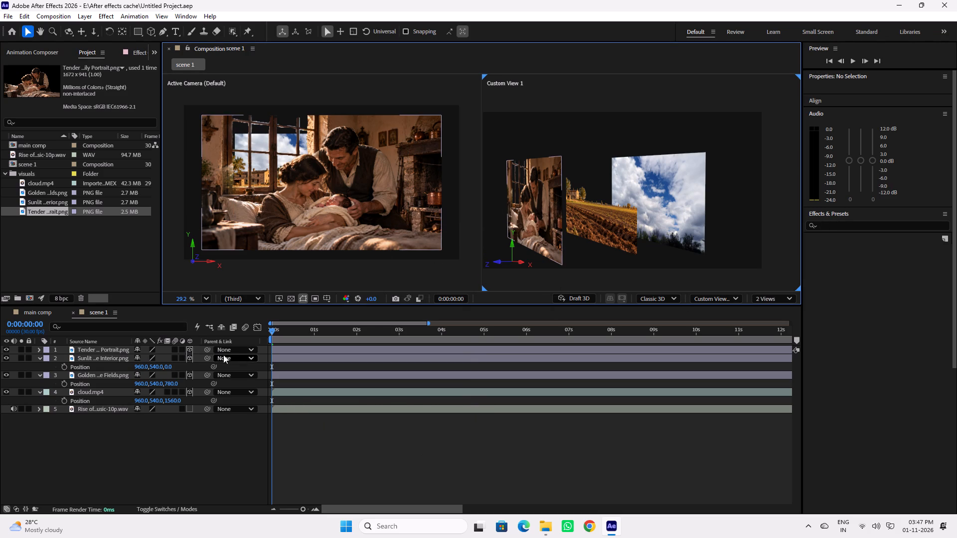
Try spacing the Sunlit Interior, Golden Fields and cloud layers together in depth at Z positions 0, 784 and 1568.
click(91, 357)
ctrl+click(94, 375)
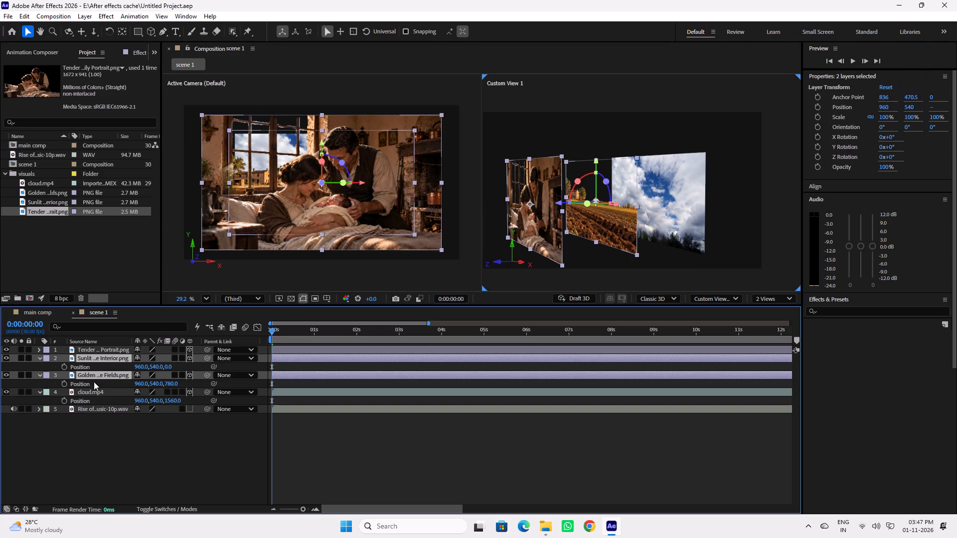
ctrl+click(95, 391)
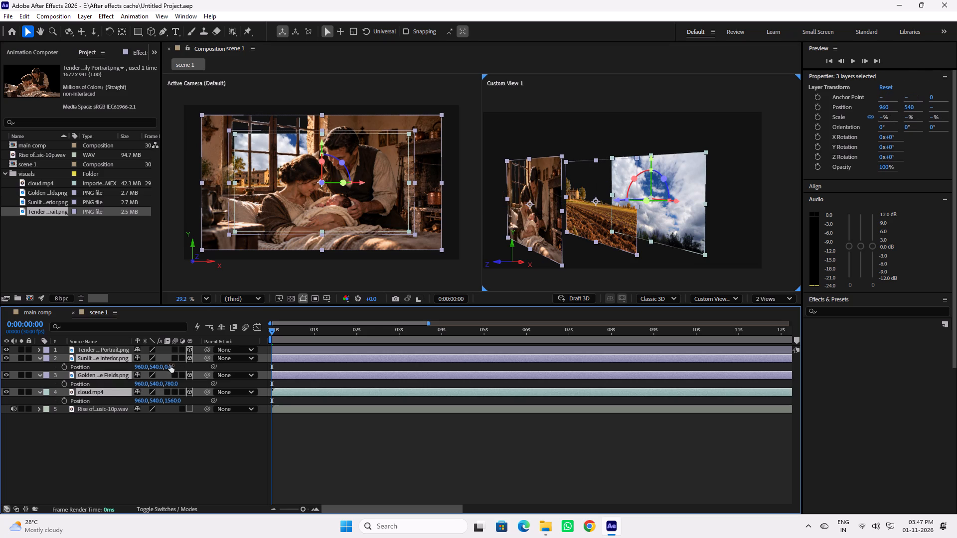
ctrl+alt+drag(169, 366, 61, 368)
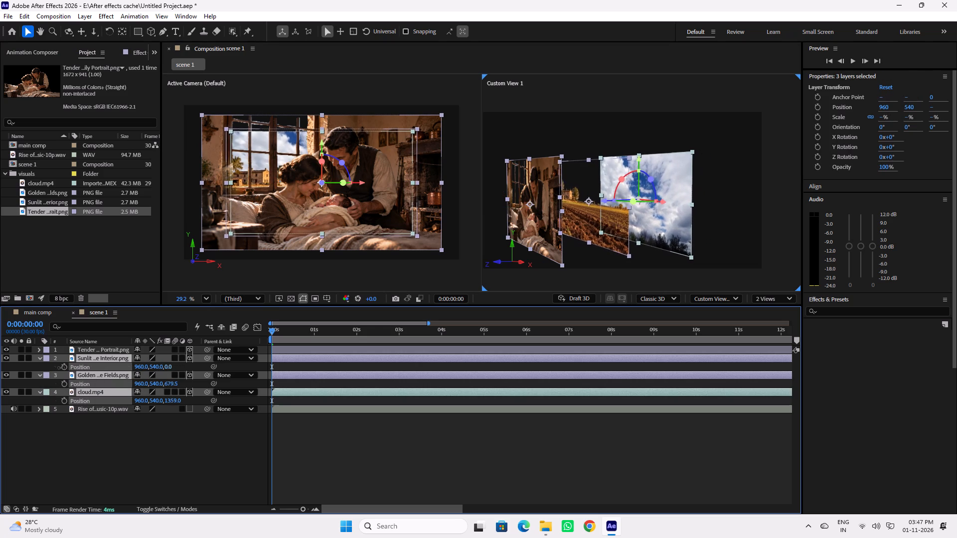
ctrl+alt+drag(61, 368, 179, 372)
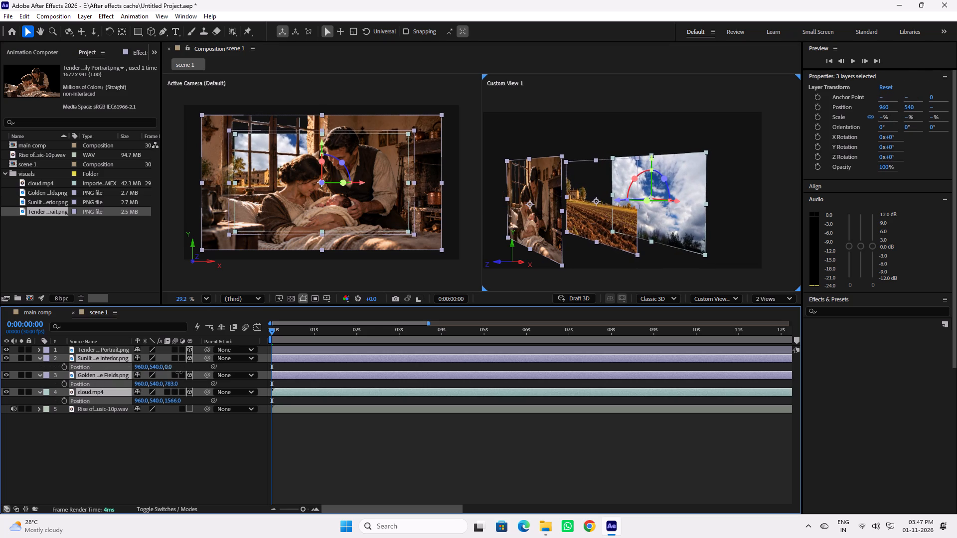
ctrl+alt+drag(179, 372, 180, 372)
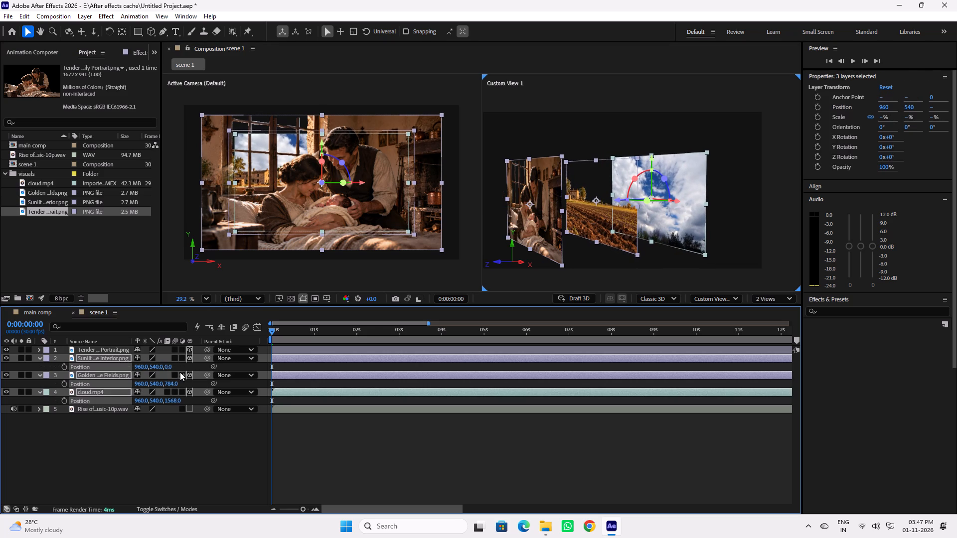
Reveal the Position property of the portrait, interior, fields and cloud layers together.
click(108, 349)
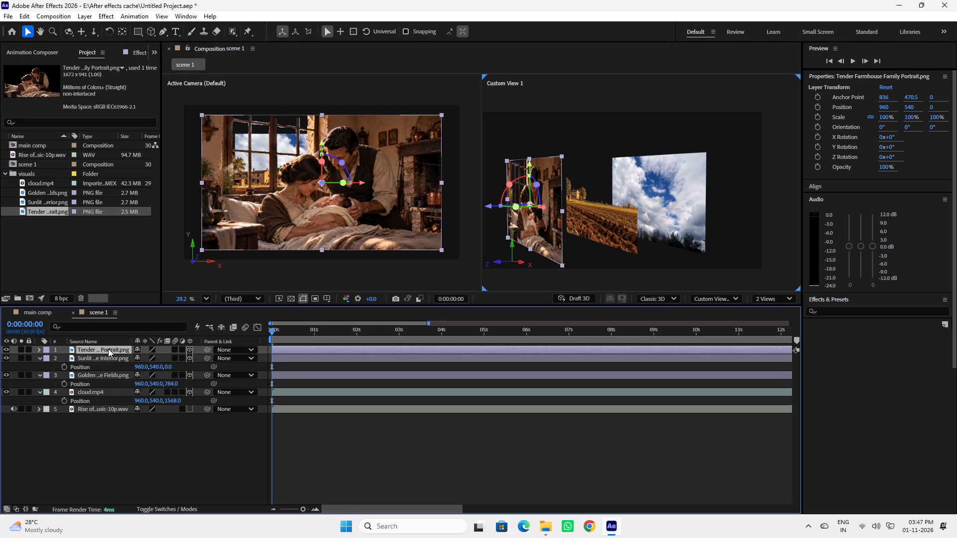
drag(62, 348, 94, 386)
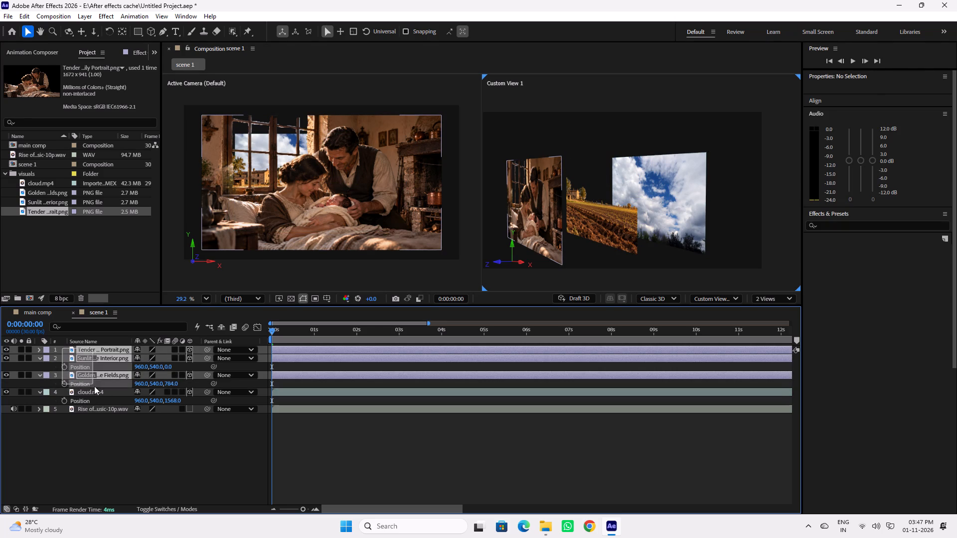
drag(94, 386, 100, 396)
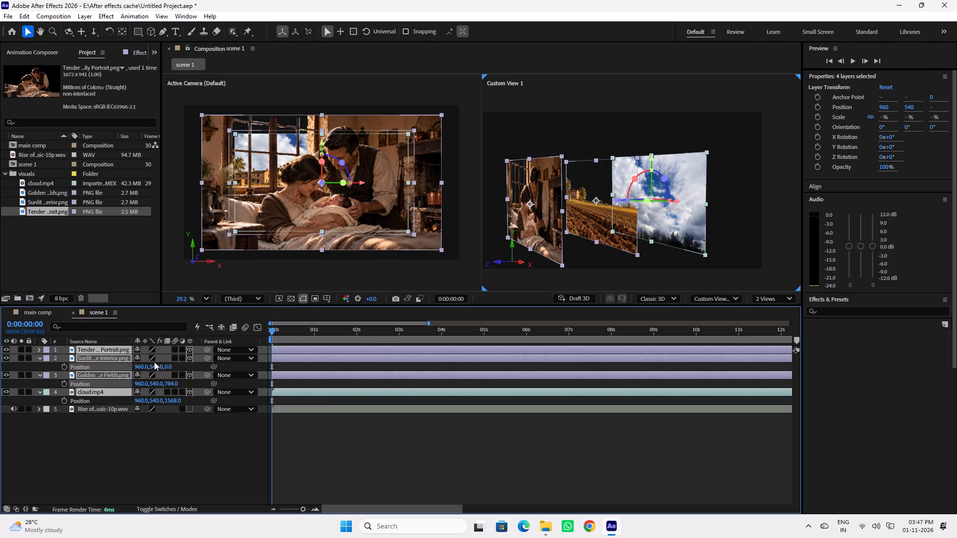
key(p)
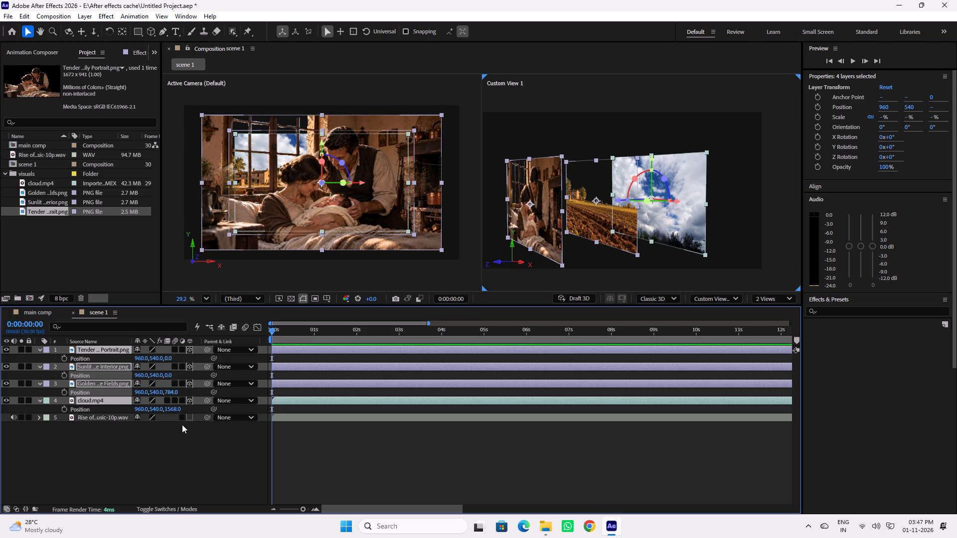
Undo the earlier depth spacing back to where all four visual layers sit at Z position 0.
key(ctrl+z)
key(ctrl+z)
key(ctrl+z)
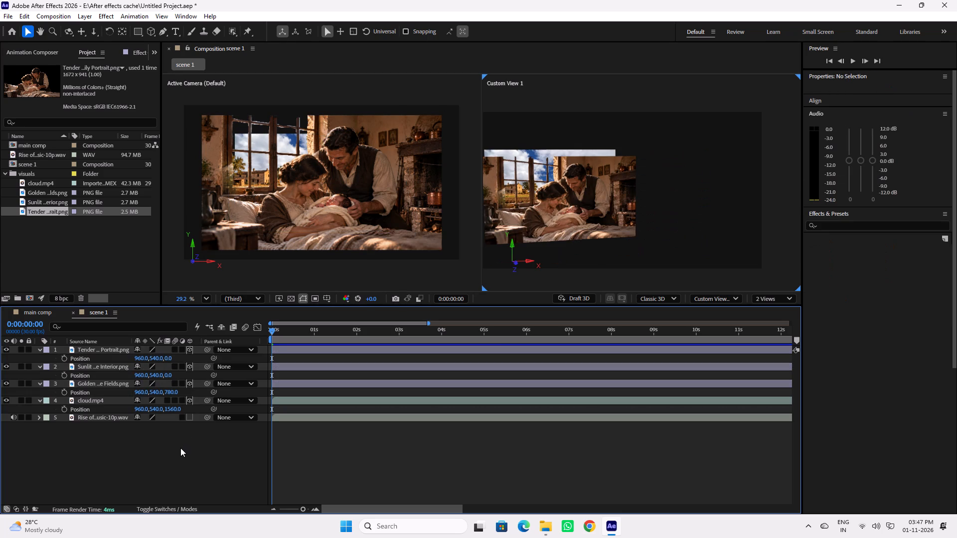
key(ctrl+z)
key(ctrl+z)
key(ctrl+z)
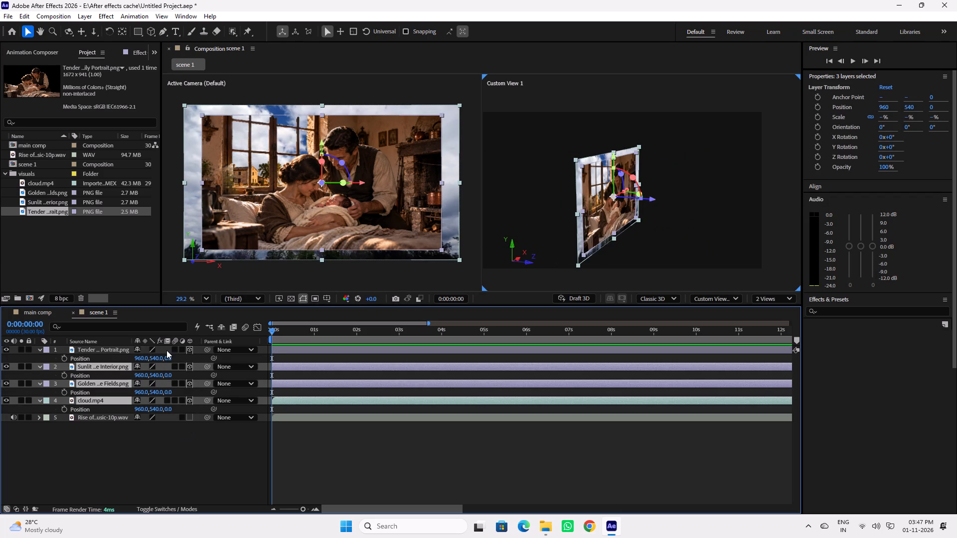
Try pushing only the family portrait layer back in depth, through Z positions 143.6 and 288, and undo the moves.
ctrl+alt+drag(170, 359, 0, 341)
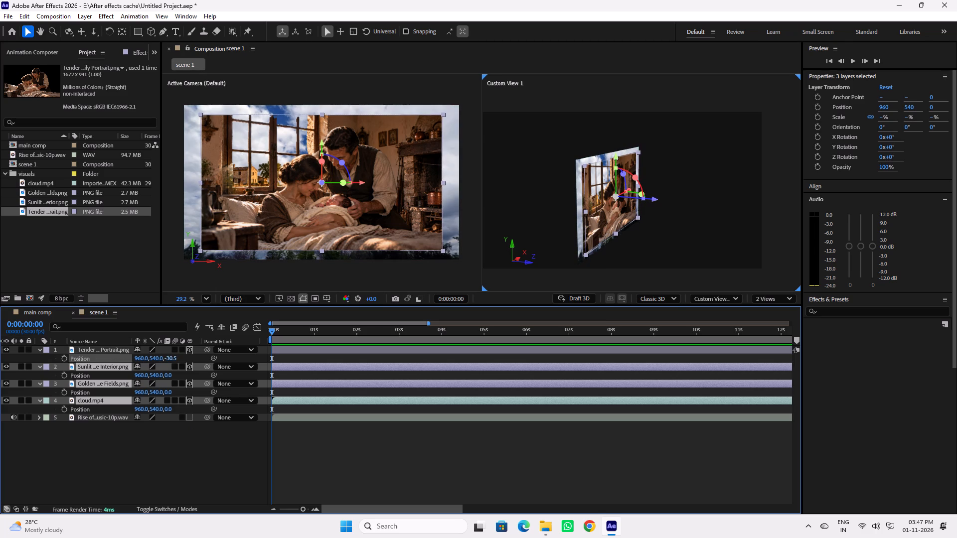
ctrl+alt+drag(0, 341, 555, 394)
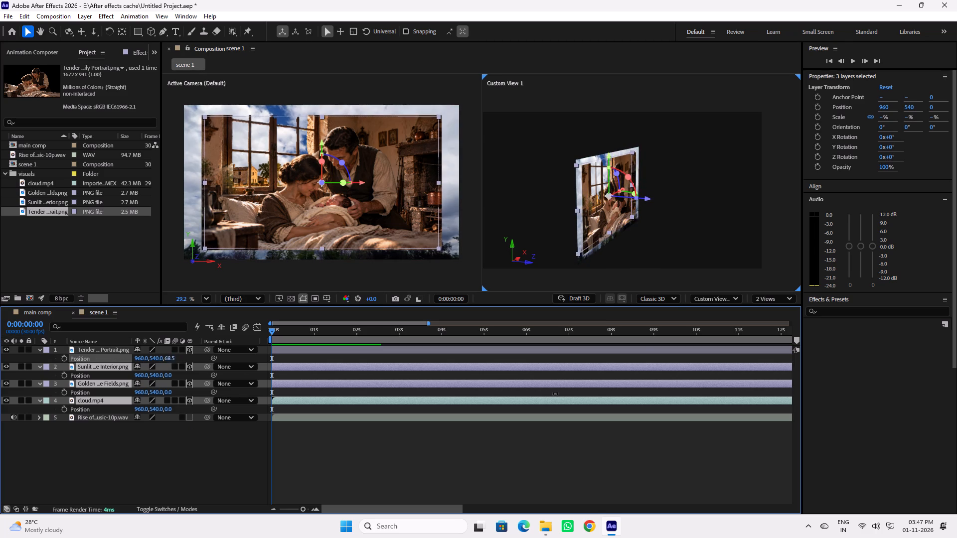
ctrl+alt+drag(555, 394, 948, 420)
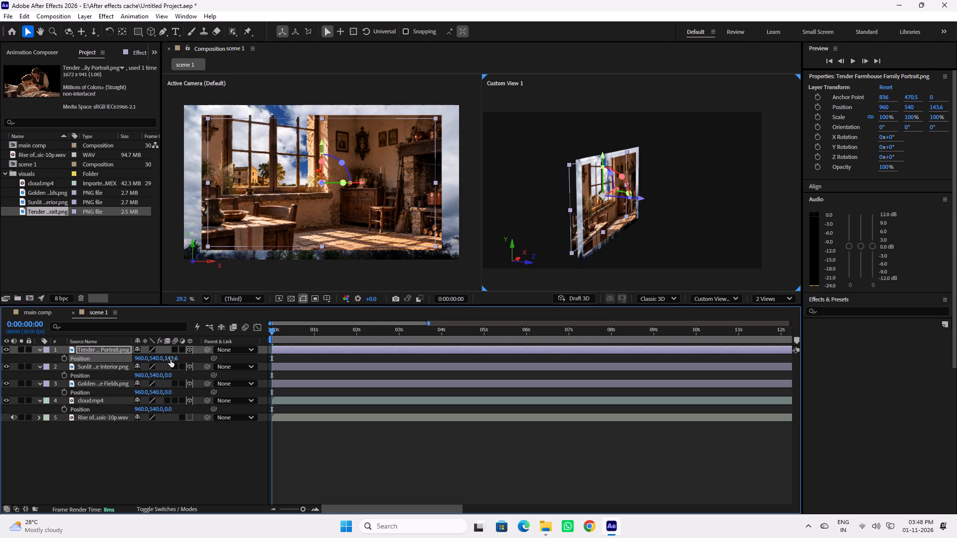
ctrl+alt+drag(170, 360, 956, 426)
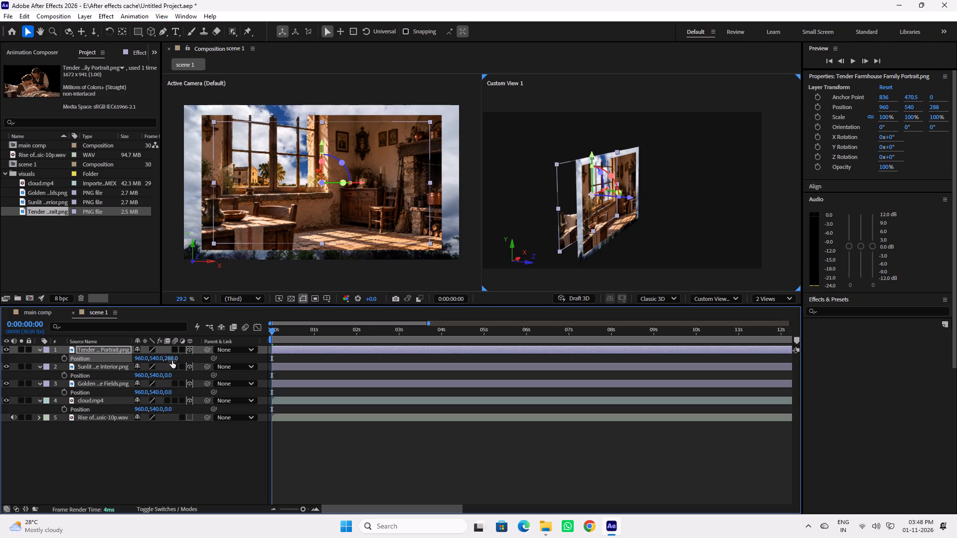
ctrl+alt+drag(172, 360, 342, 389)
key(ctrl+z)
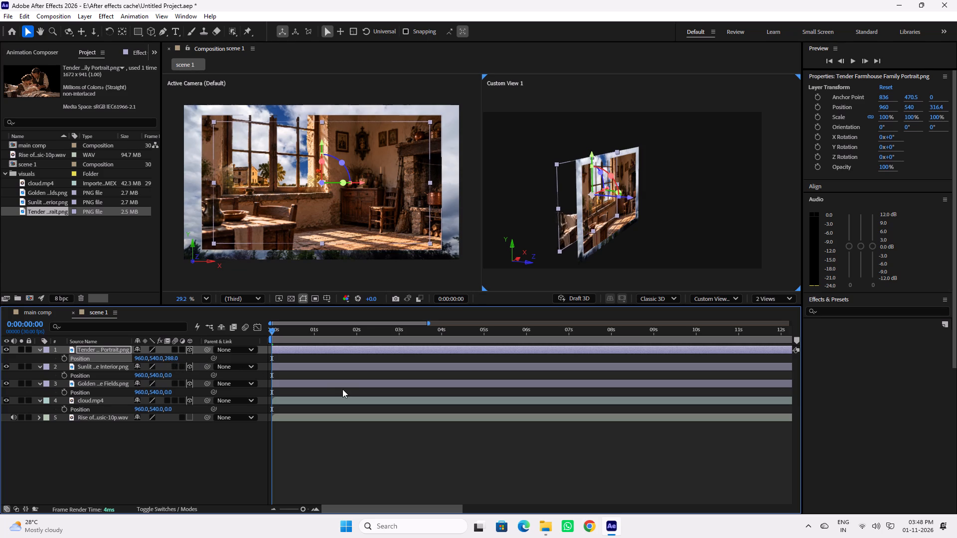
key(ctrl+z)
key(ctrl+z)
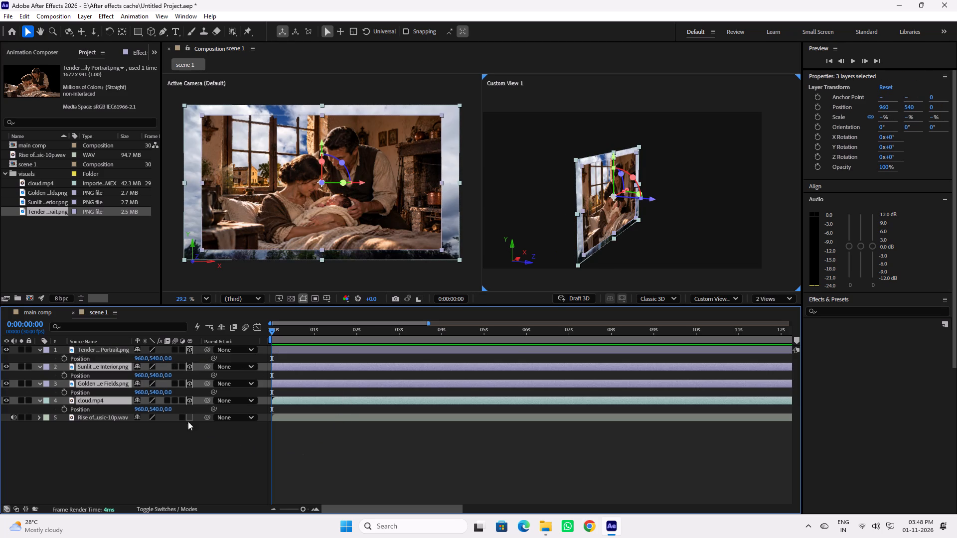
Distribute the four visual layers evenly in depth: portrait at Z 0, interior at 502.3, fields at 1004.7 and cloud at 1507.
click(102, 352)
ctrl+click(99, 365)
ctrl+click(98, 383)
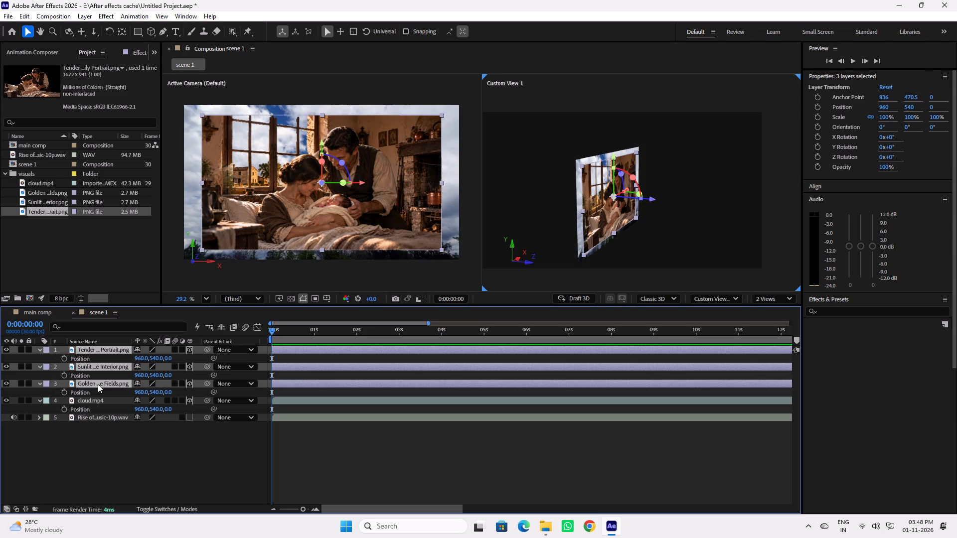
ctrl+click(97, 402)
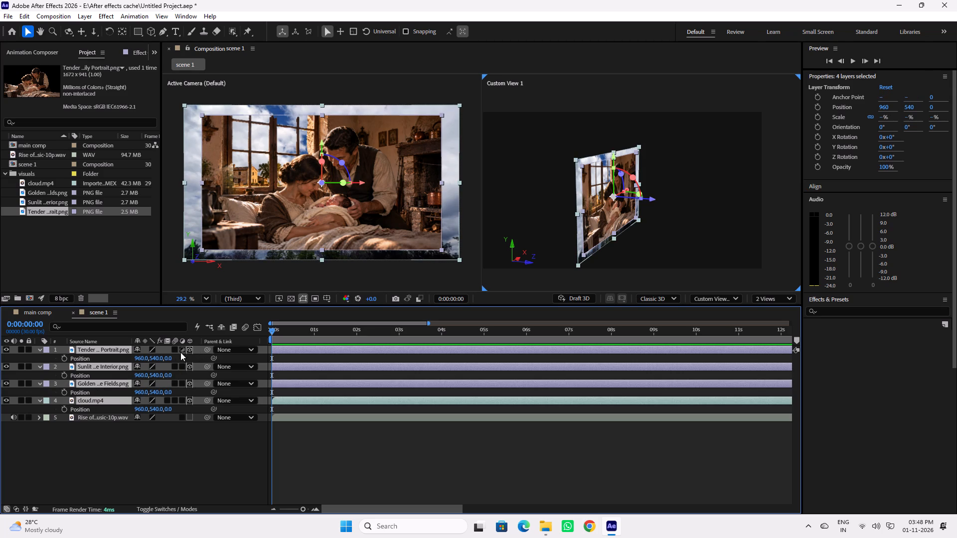
ctrl+alt+drag(170, 355, 167, 371)
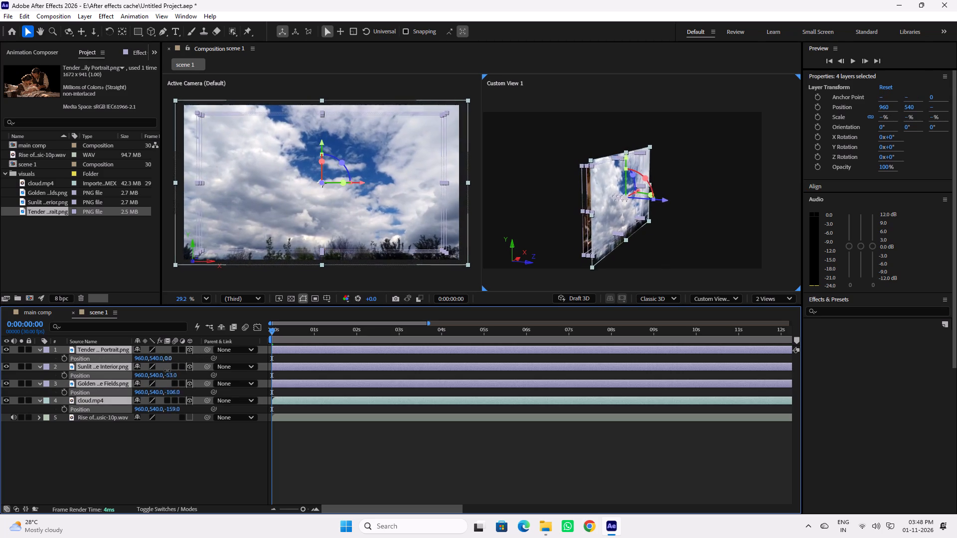
ctrl+alt+drag(167, 371, 950, 463)
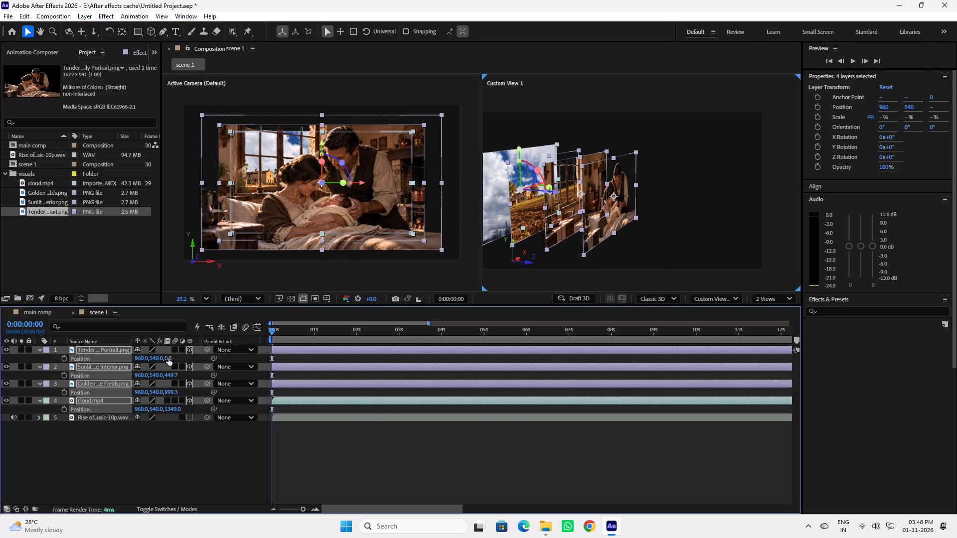
ctrl+alt+drag(172, 357, 187, 358)
ctrl+alt+drag(170, 359, 179, 360)
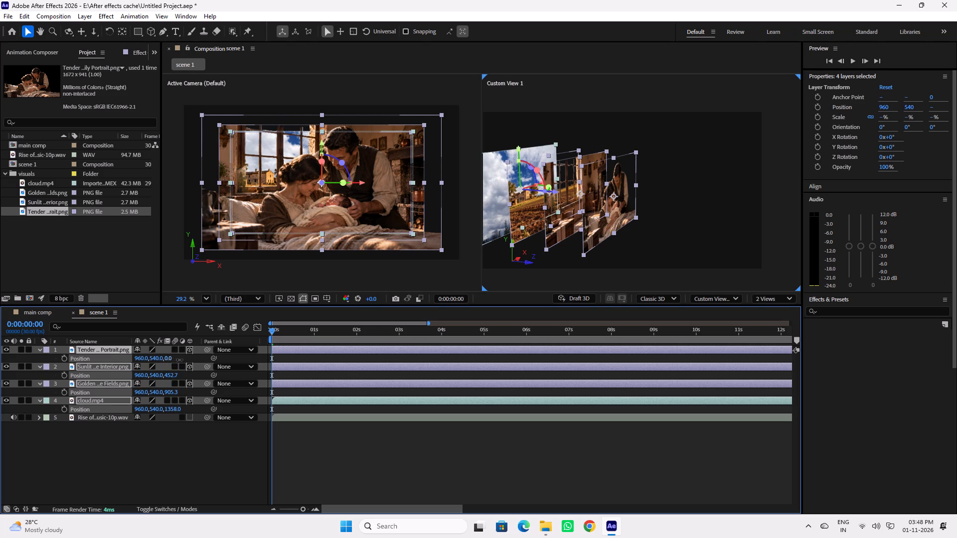
ctrl+alt+drag(179, 360, 211, 363)
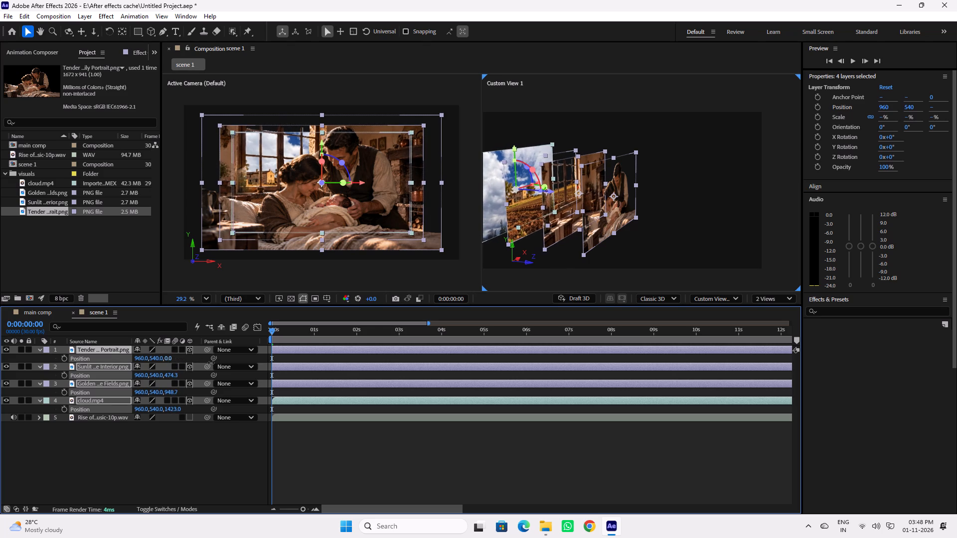
ctrl+alt+drag(211, 363, 250, 365)
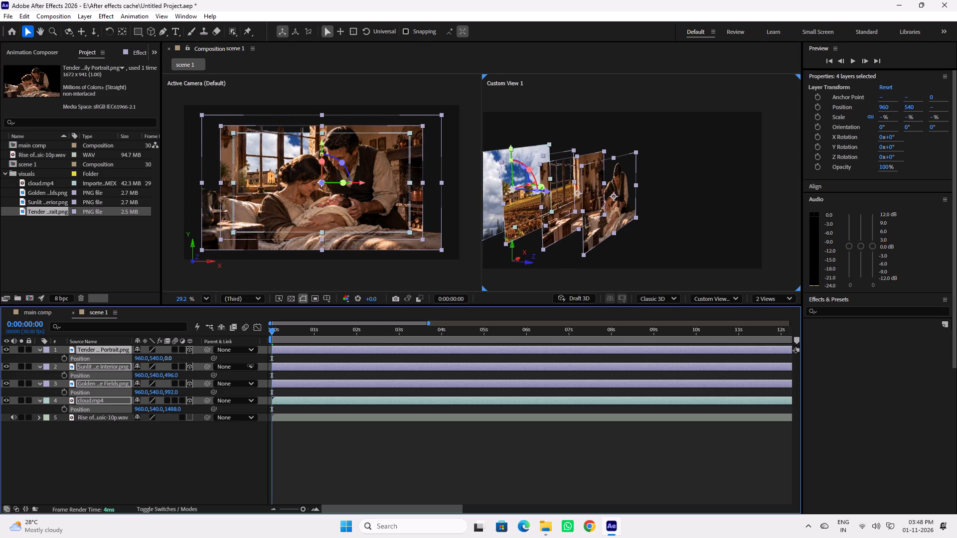
ctrl+alt+drag(250, 365, 257, 369)
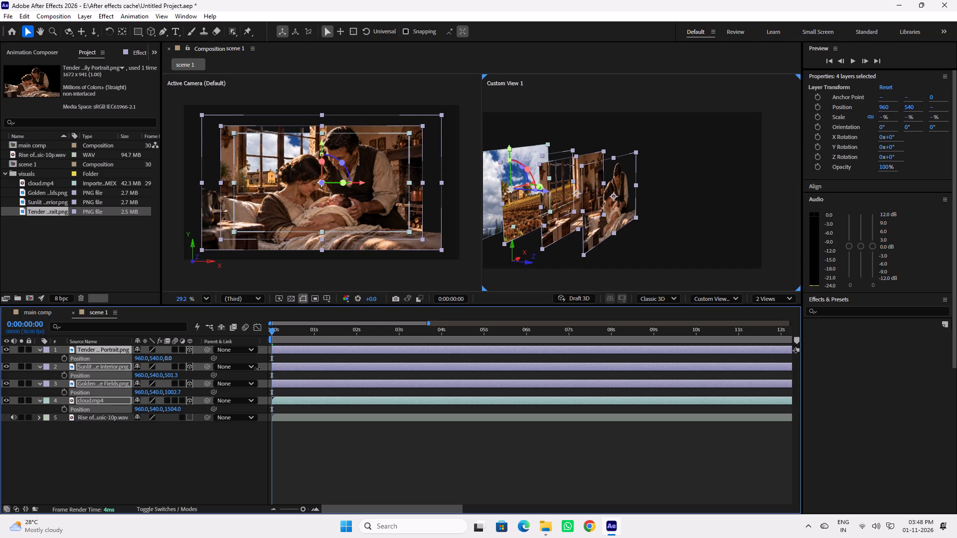
ctrl+alt+drag(257, 369, 257, 369)
ctrl+alt+drag(257, 369, 248, 367)
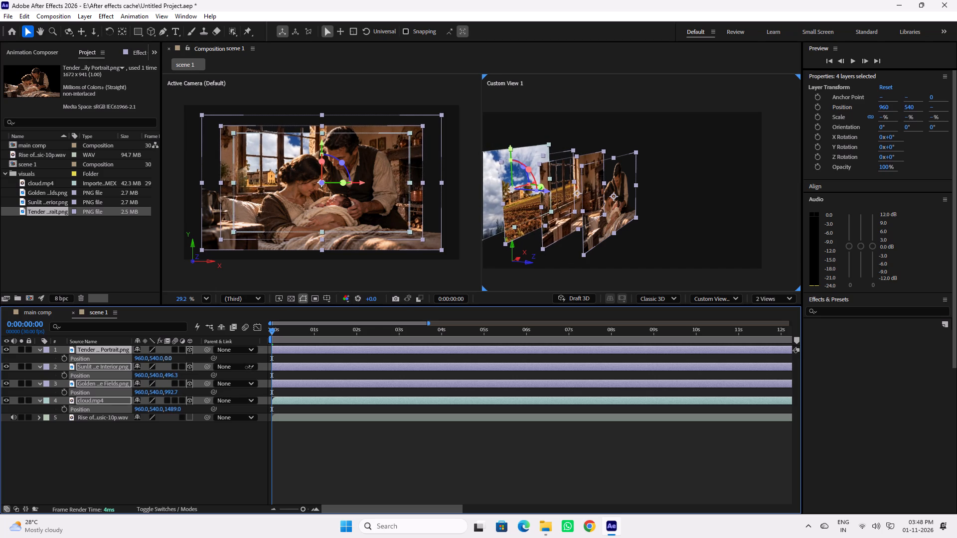
ctrl+alt+drag(248, 367, 258, 366)
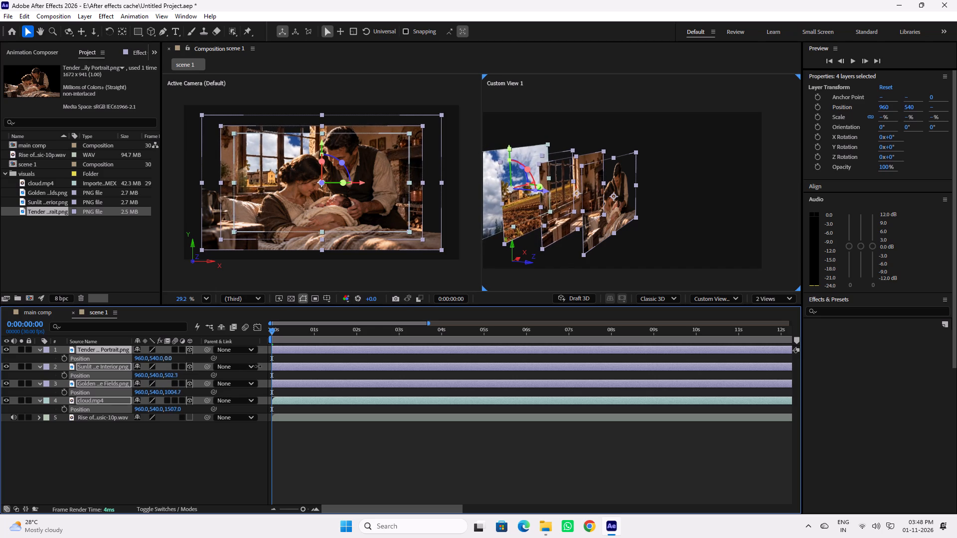
ctrl+alt+drag(258, 366, 256, 366)
click(425, 430)
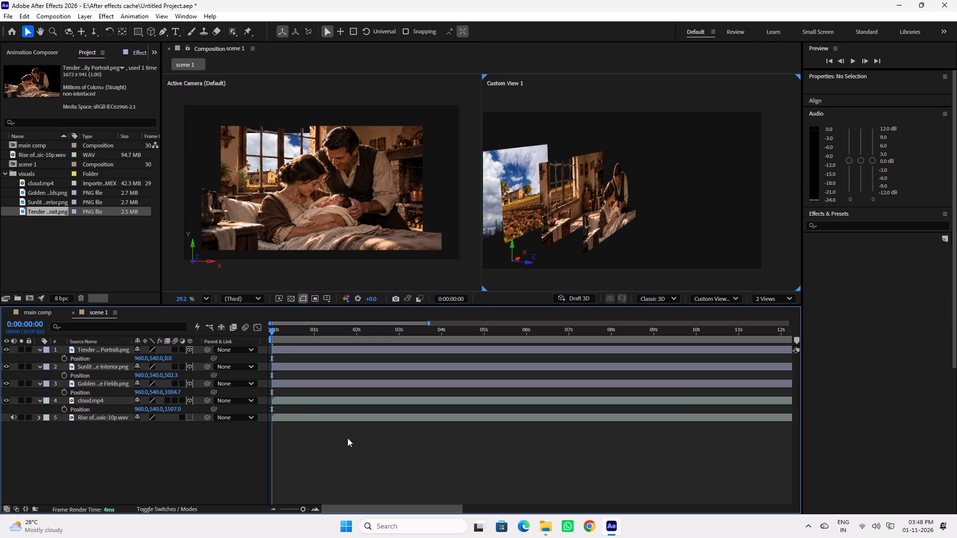
Examine the evenly spaced portrait, interior, fields and cloud layers in Custom View 1.
key(space)
key(space)
key(space)
key(space)
key(space)
key(space)
key(space)
key(space)
key(space)
key(space)
key(space)
key(space)
key(space)
key(space)
key(space)
key(space)
key(space)
key(space)
key(space)
key(space)
drag(584, 233, 577, 228)
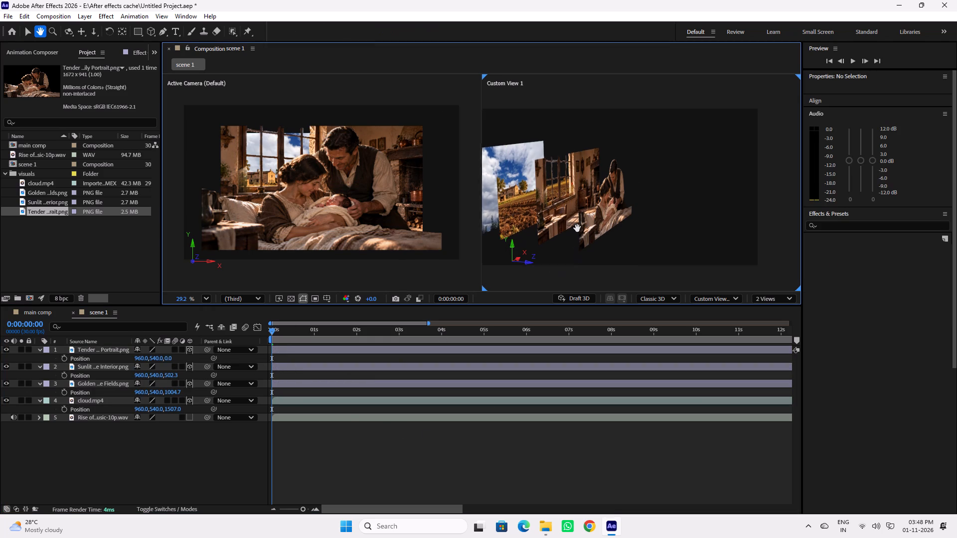
drag(577, 228, 618, 228)
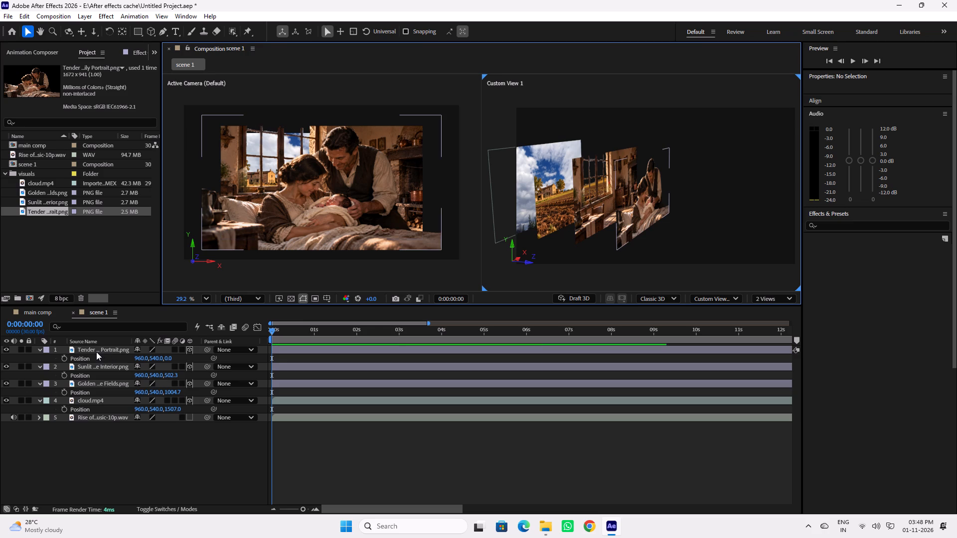
Rename the Golden Hour Farmhouse Fields layer as field.
click(98, 404)
click(100, 384)
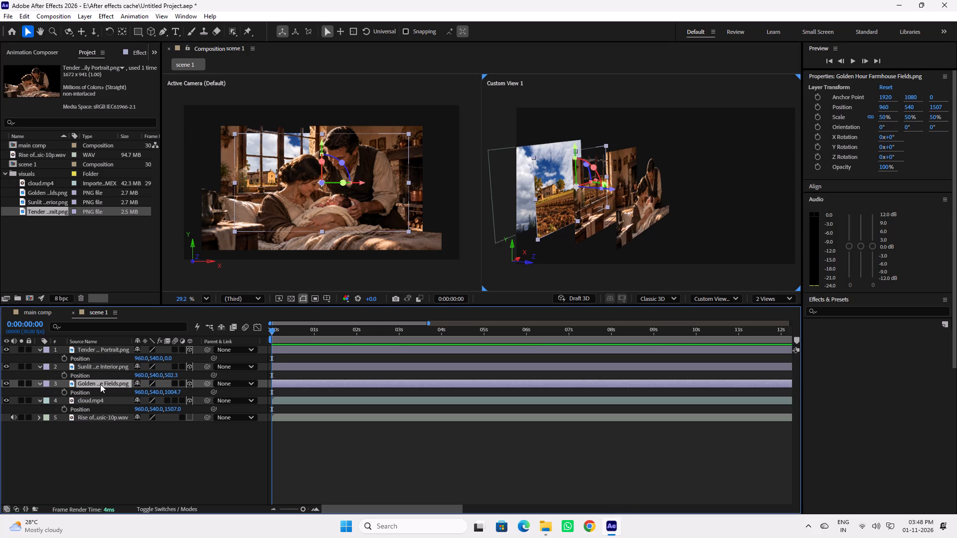
key(Return)
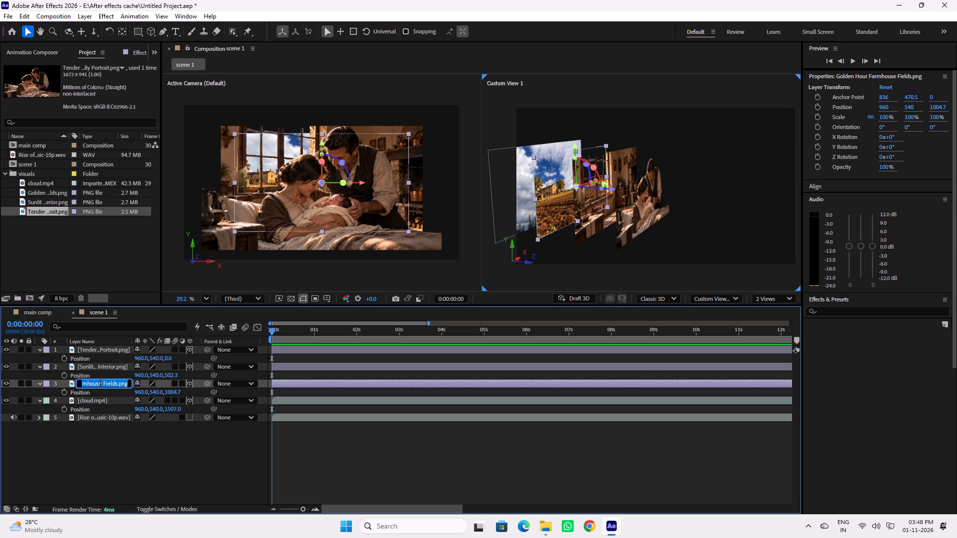
text(fi)
text(eld)
key(Return)
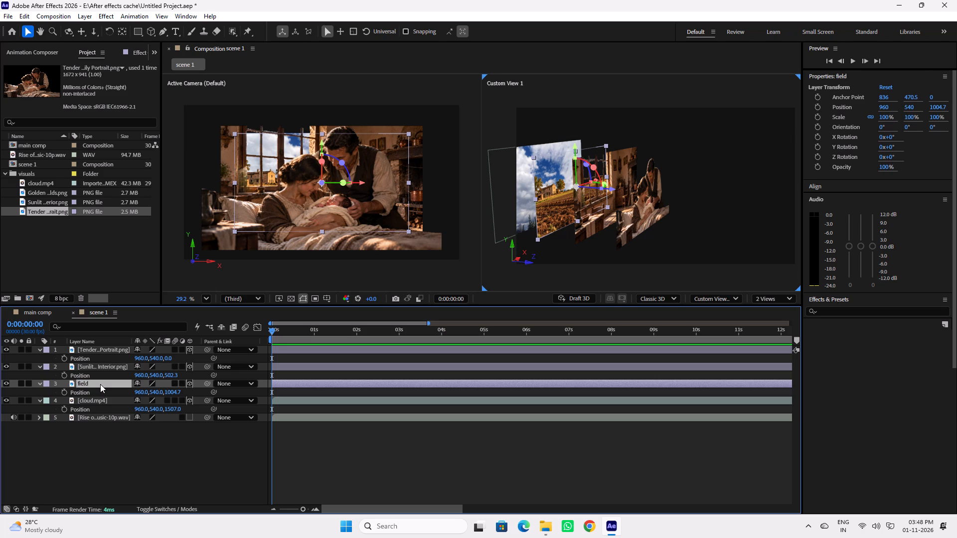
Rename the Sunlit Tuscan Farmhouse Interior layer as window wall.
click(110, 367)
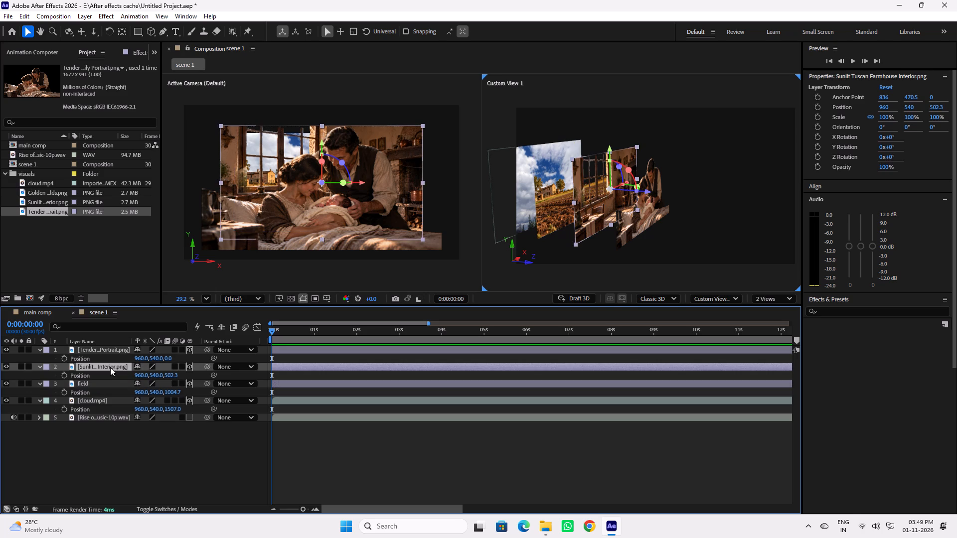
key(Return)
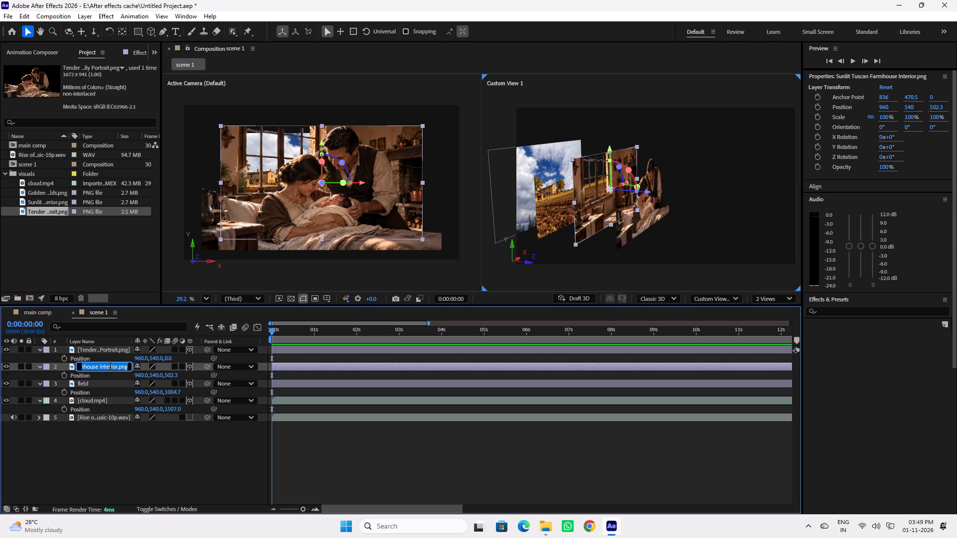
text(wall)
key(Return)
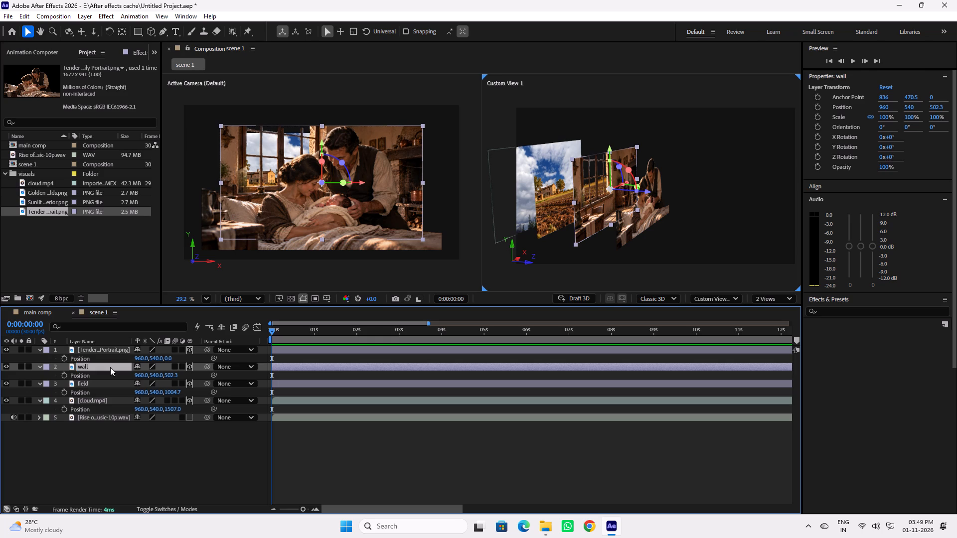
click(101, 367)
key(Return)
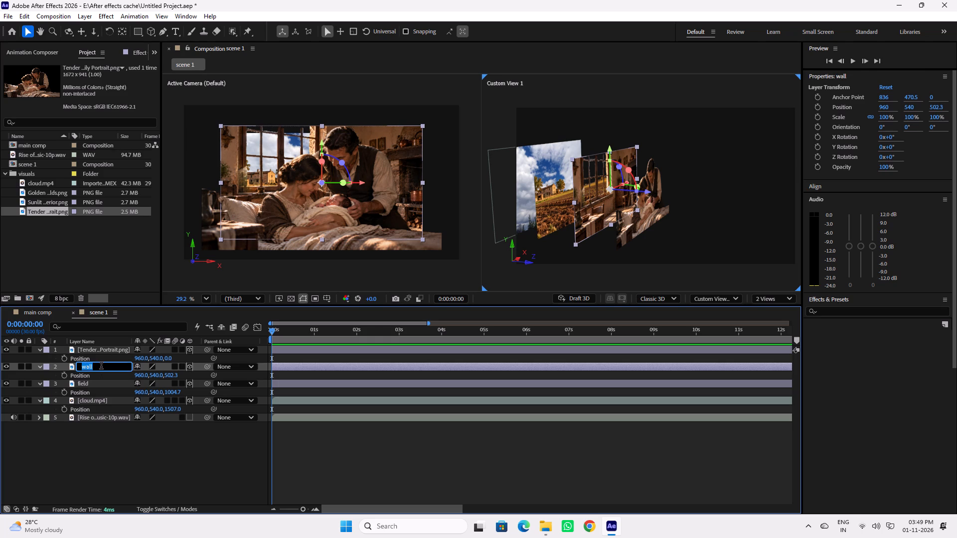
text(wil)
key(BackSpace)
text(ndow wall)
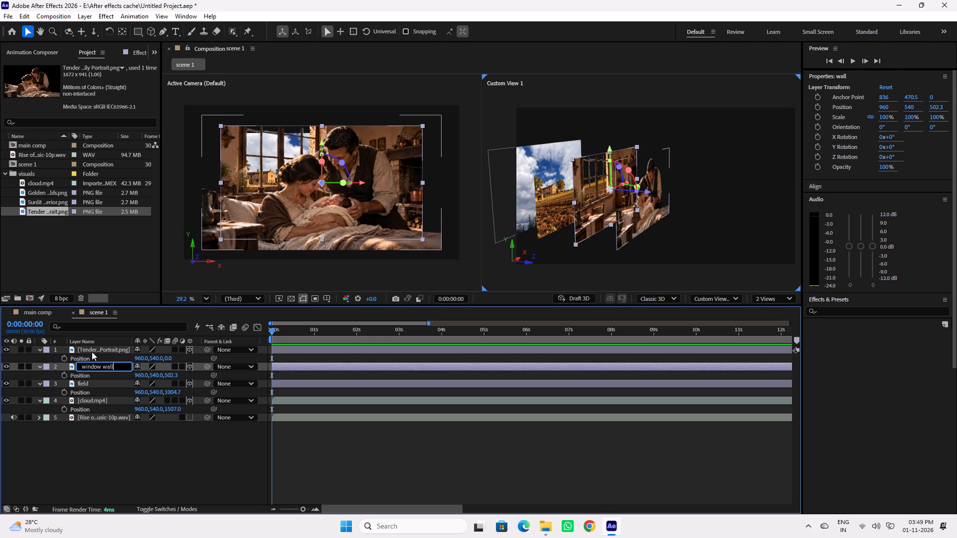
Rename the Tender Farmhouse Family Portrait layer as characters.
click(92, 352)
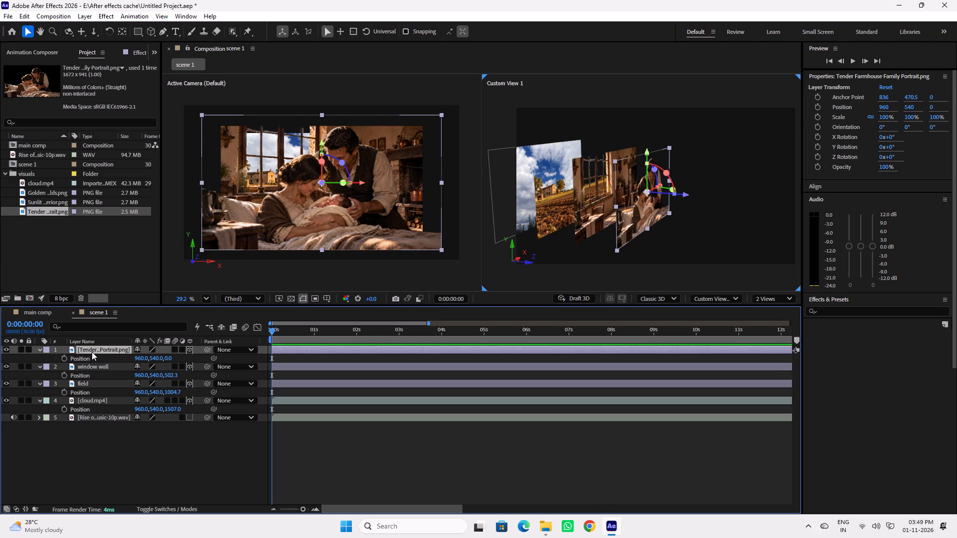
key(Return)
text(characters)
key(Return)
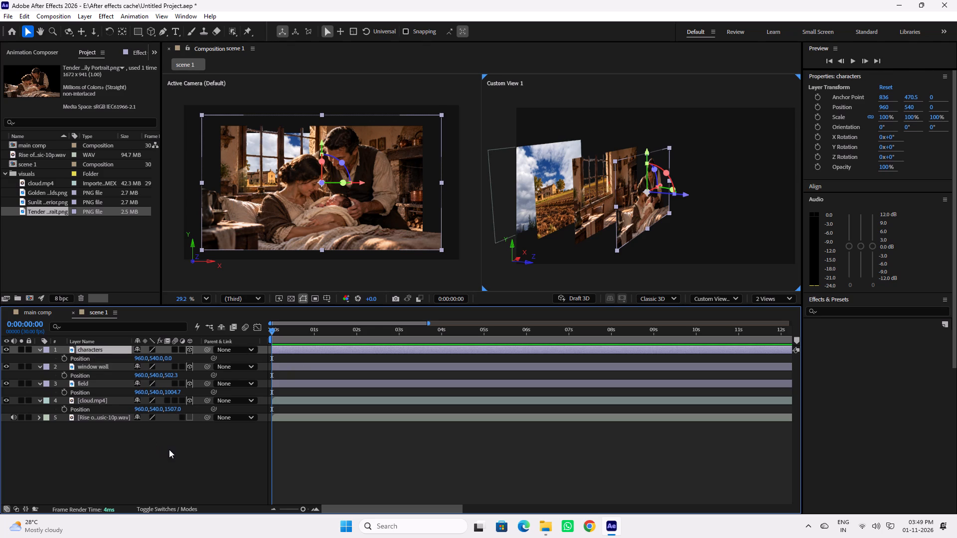
Save the project and clear the layer selection.
key(ctrl+s)
click(433, 463)
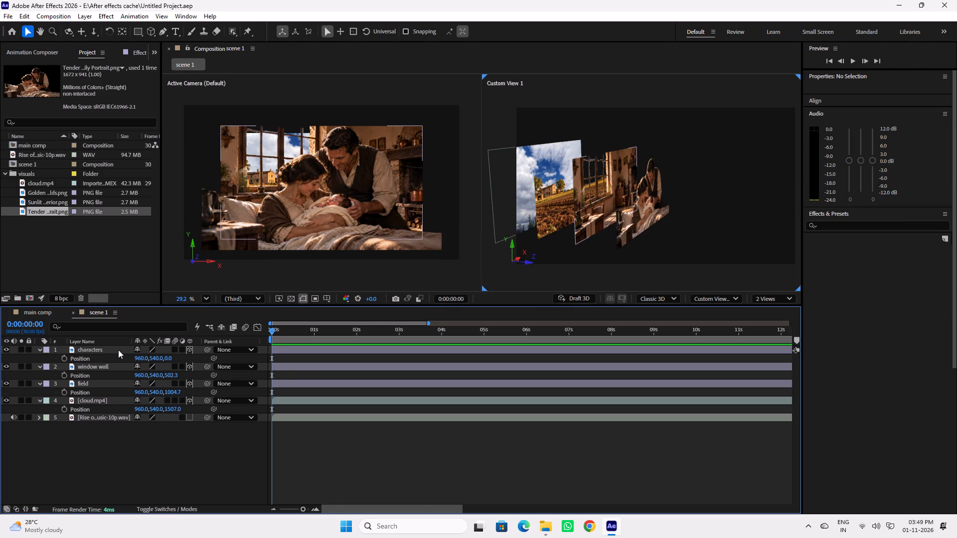
click(222, 446)
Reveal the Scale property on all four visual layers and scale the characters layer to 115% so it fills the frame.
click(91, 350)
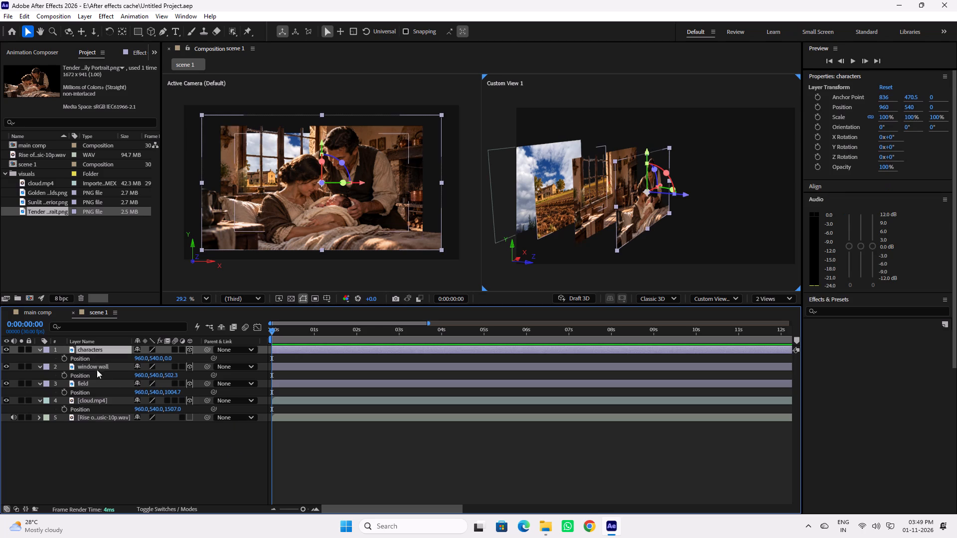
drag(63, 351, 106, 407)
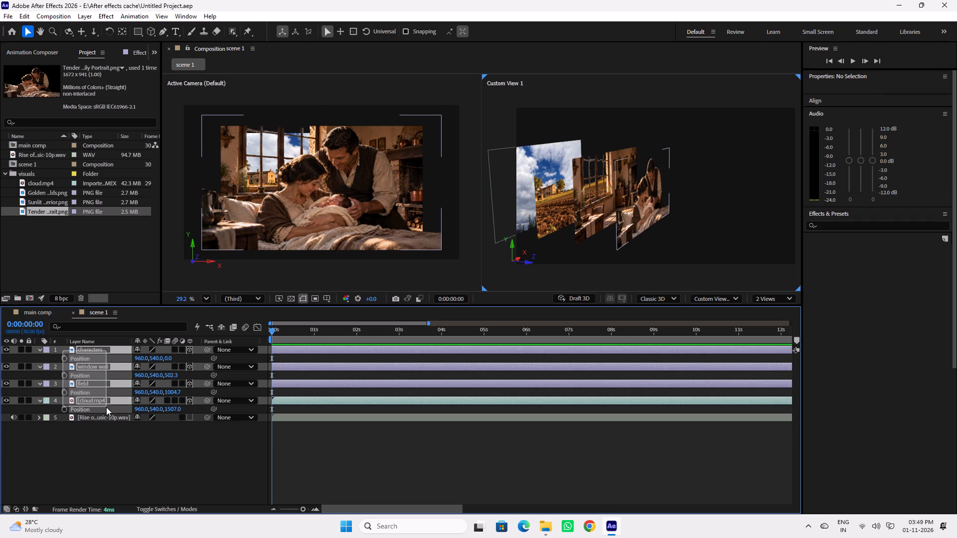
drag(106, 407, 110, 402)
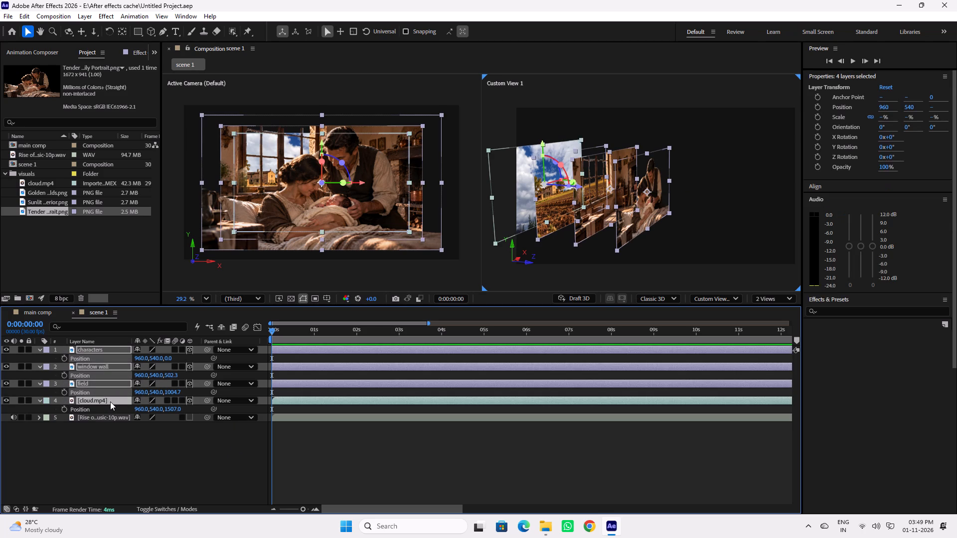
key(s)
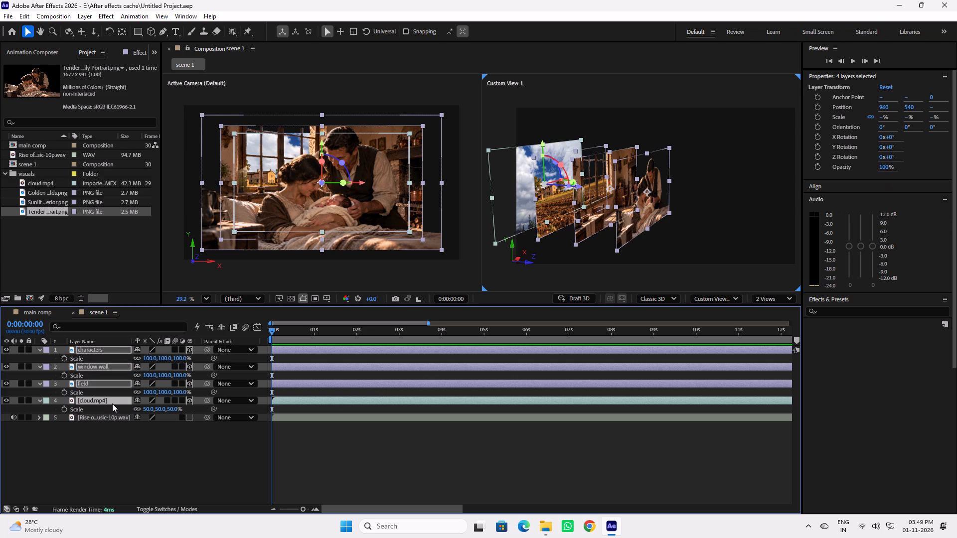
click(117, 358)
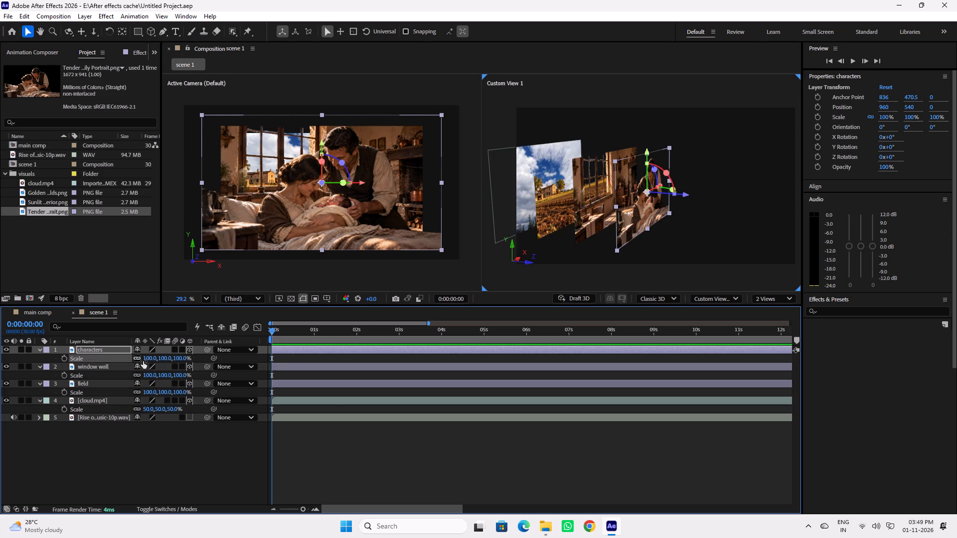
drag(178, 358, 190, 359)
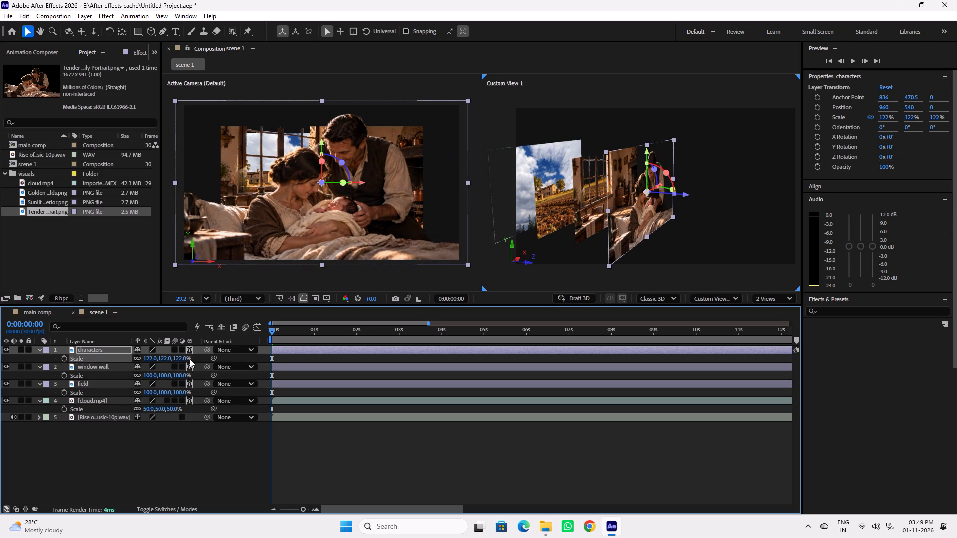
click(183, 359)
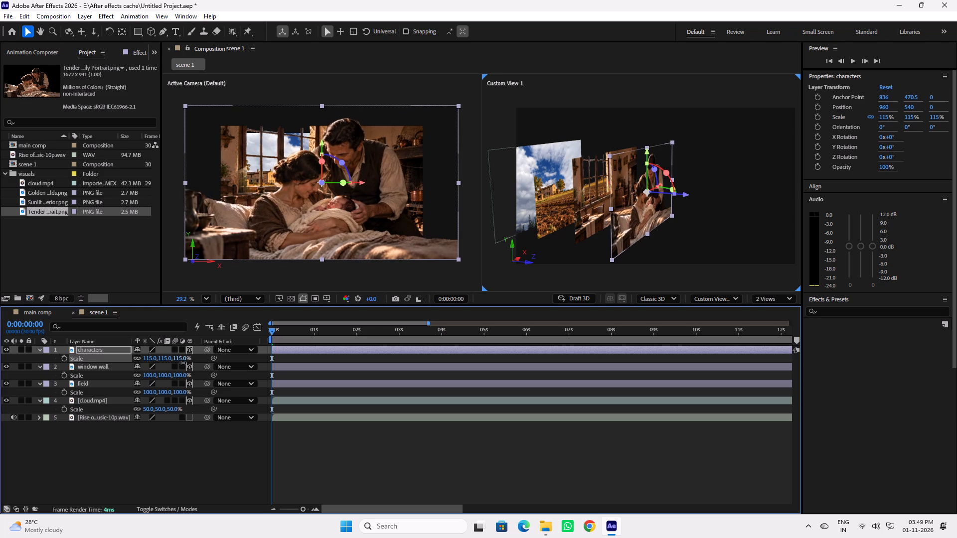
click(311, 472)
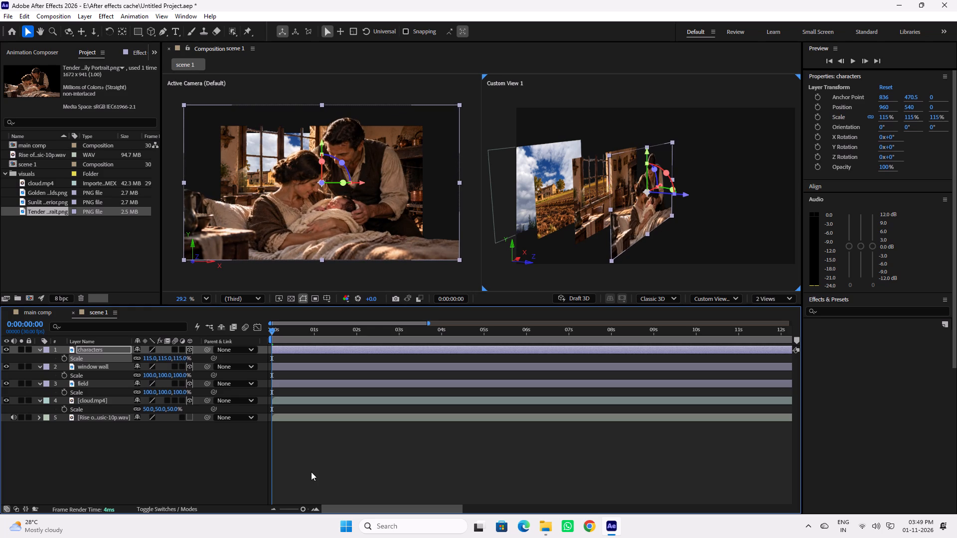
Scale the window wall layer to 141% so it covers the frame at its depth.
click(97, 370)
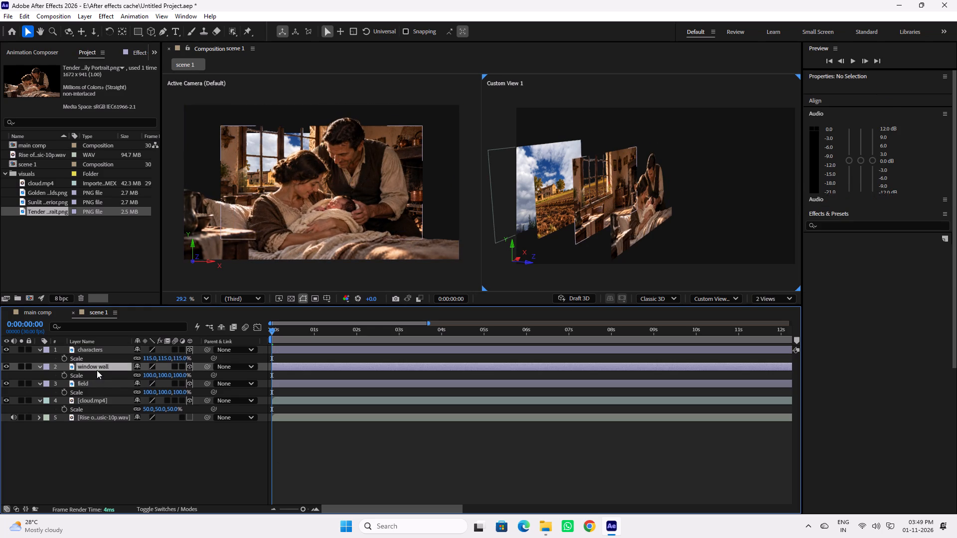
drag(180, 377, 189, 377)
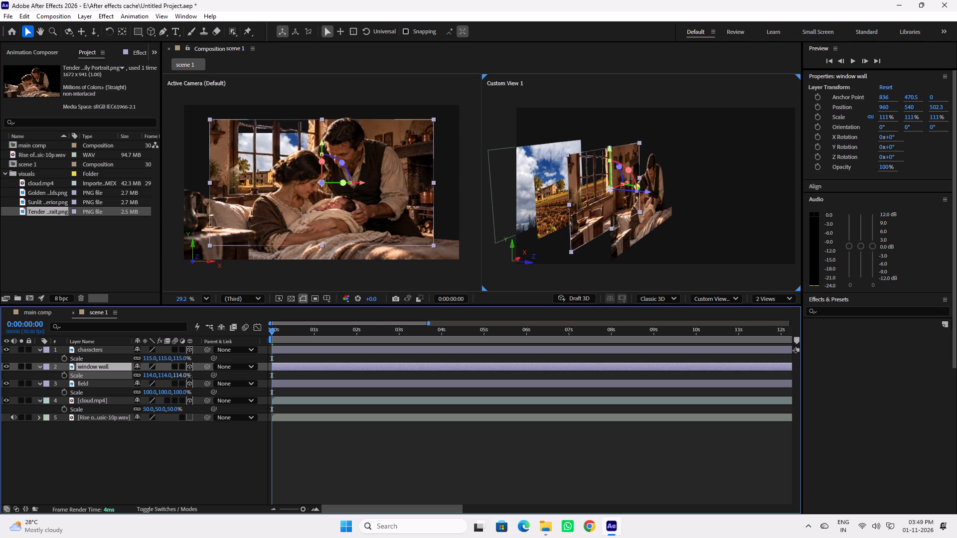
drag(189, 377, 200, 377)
Scale the field layer to 161% so it covers the frame at its depth.
click(90, 388)
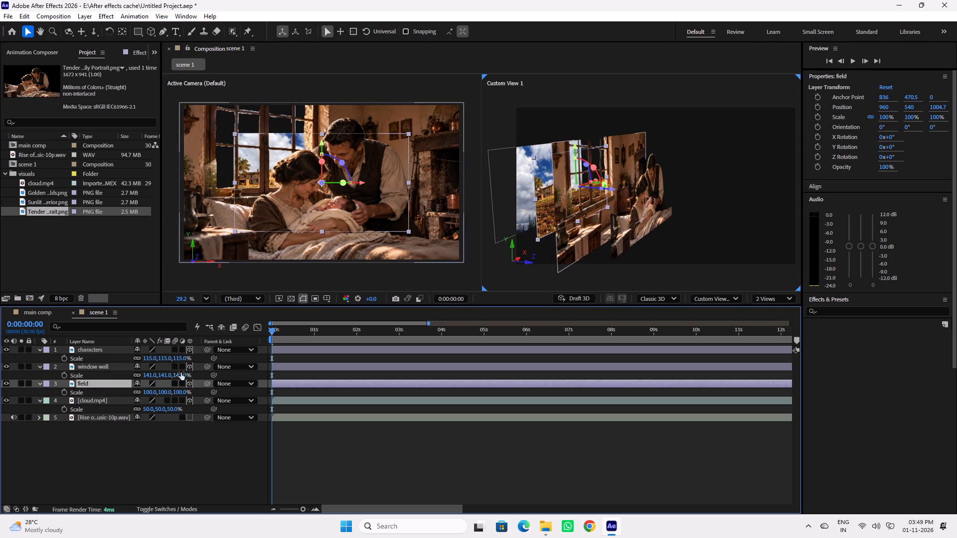
drag(179, 393, 196, 394)
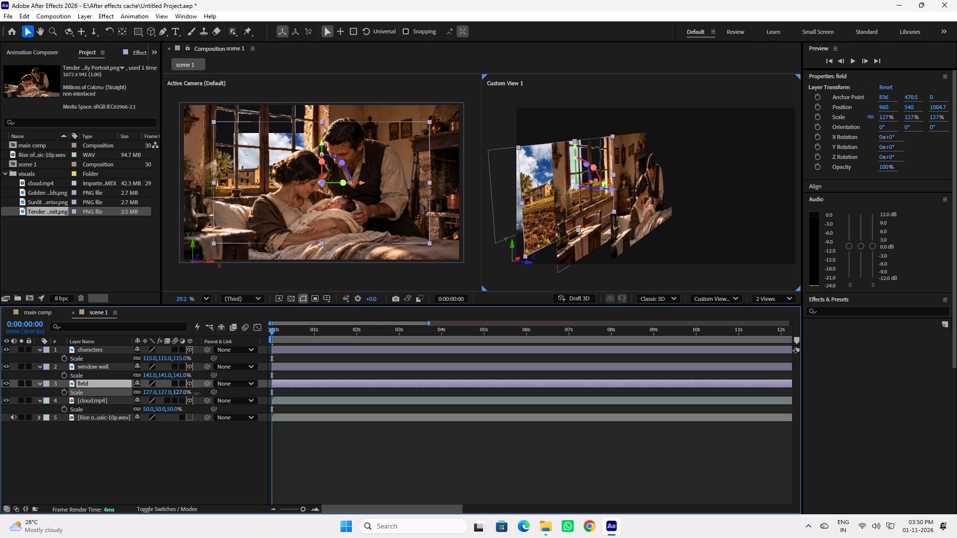
drag(196, 394, 214, 395)
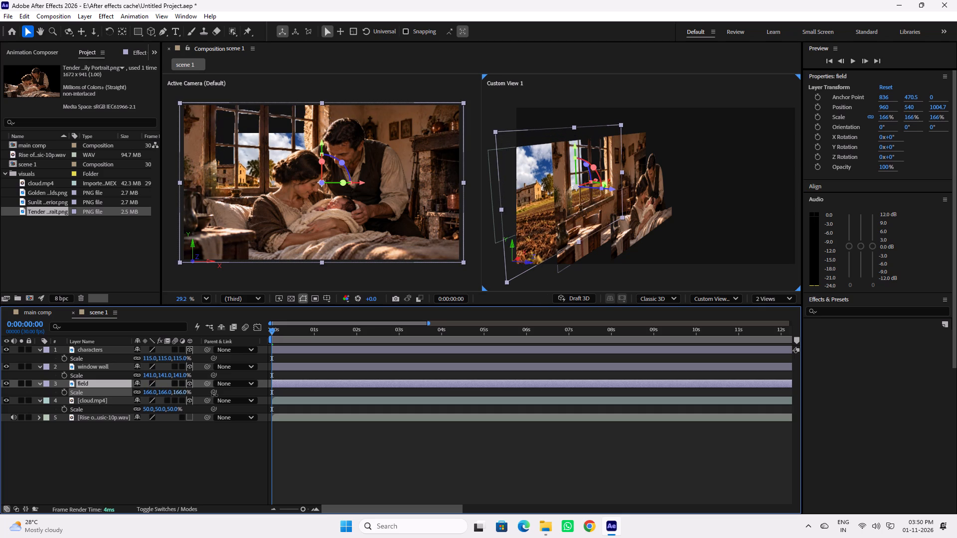
drag(214, 395, 212, 396)
click(345, 461)
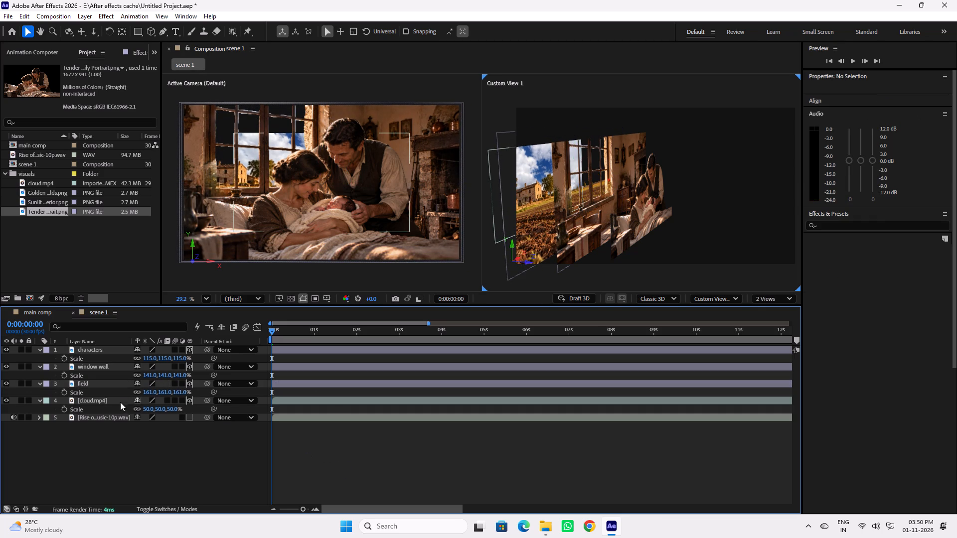
Scale the cloud.mp4 layer to 85% so it covers the whole frame behind the field.
click(110, 402)
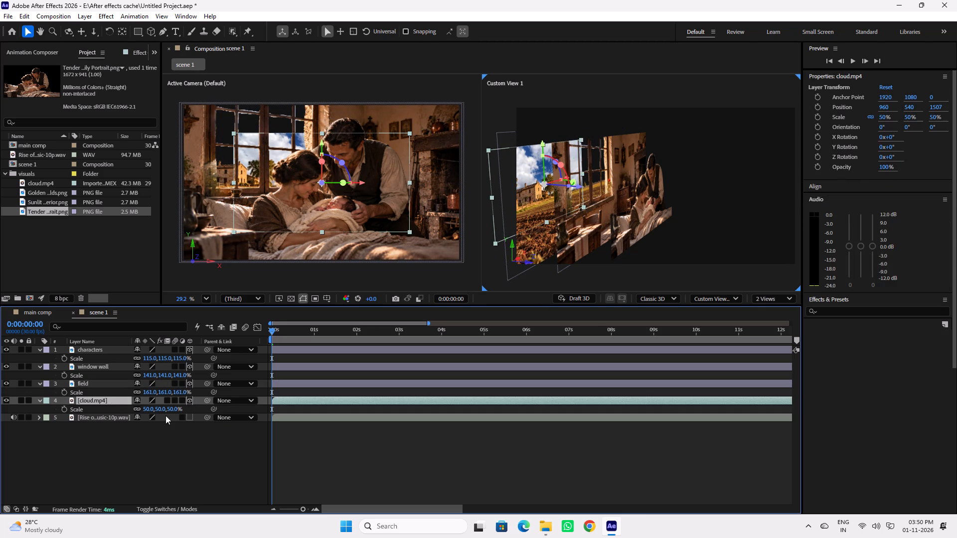
drag(175, 409, 185, 410)
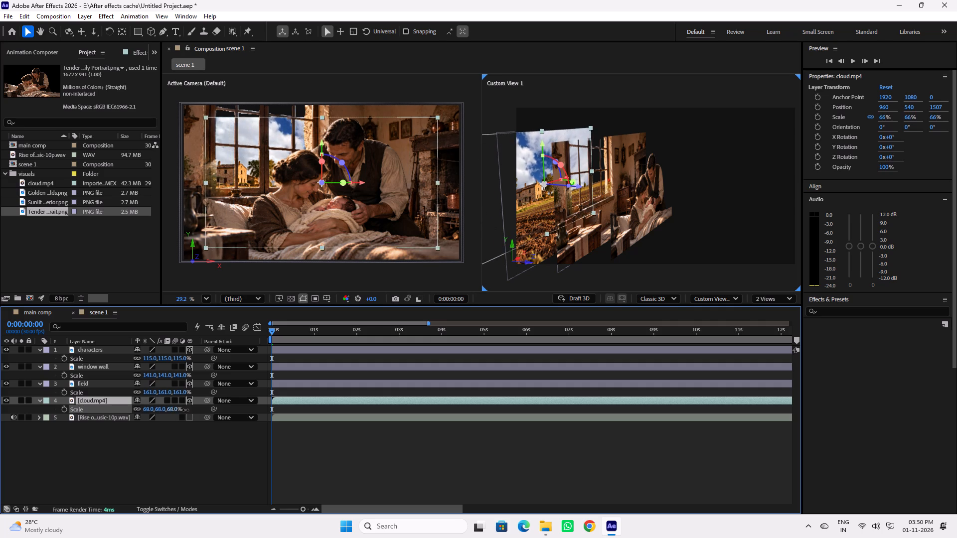
drag(185, 410, 195, 412)
click(367, 441)
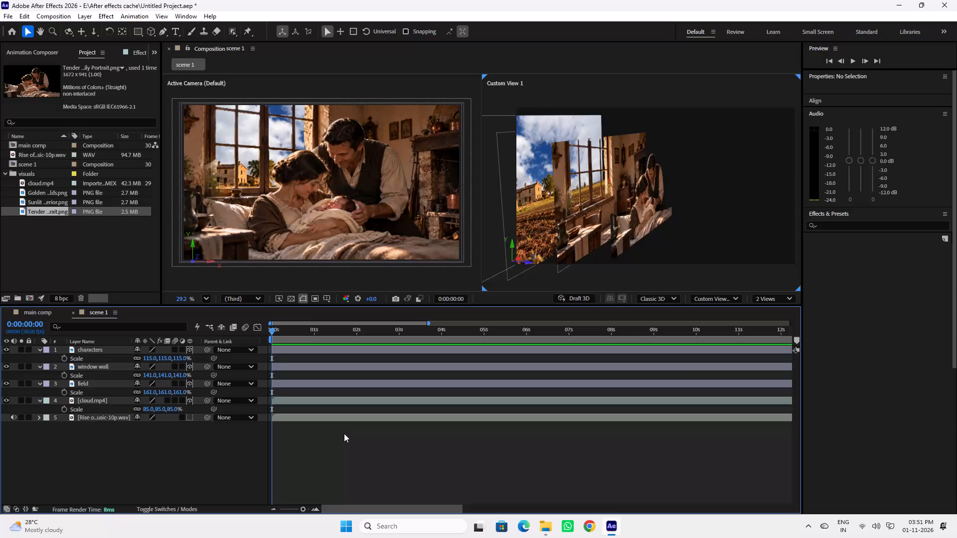
Delete the characters and window wall layers from scene 1.
click(95, 352)
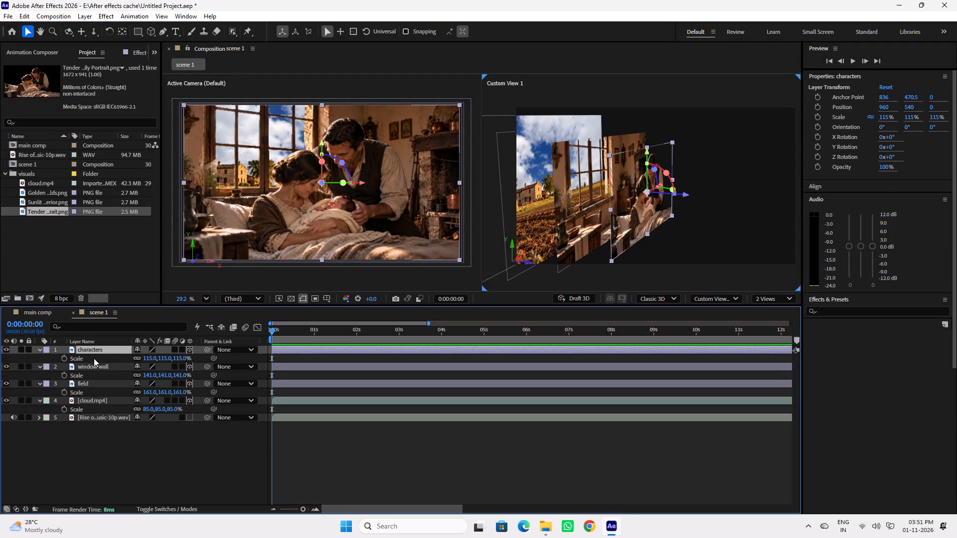
ctrl+click(94, 366)
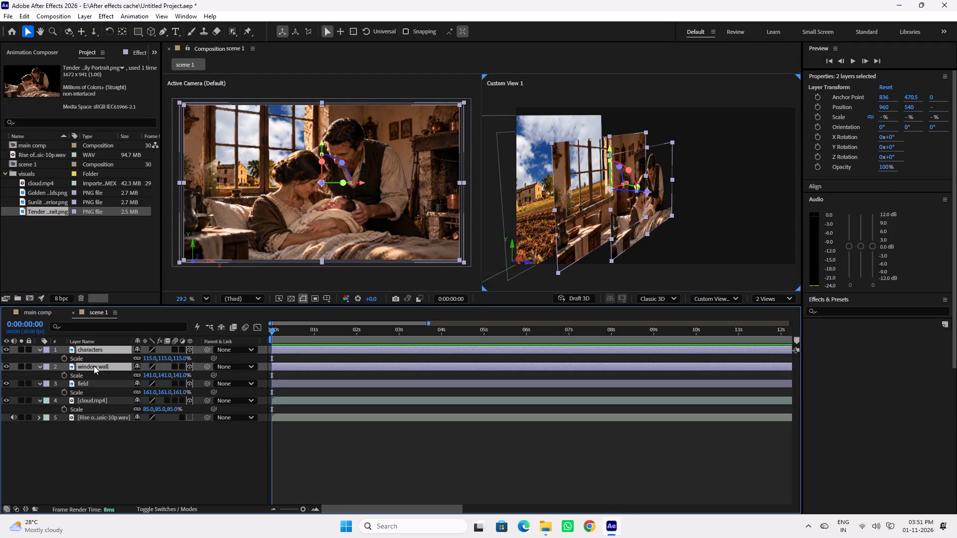
key(Delete)
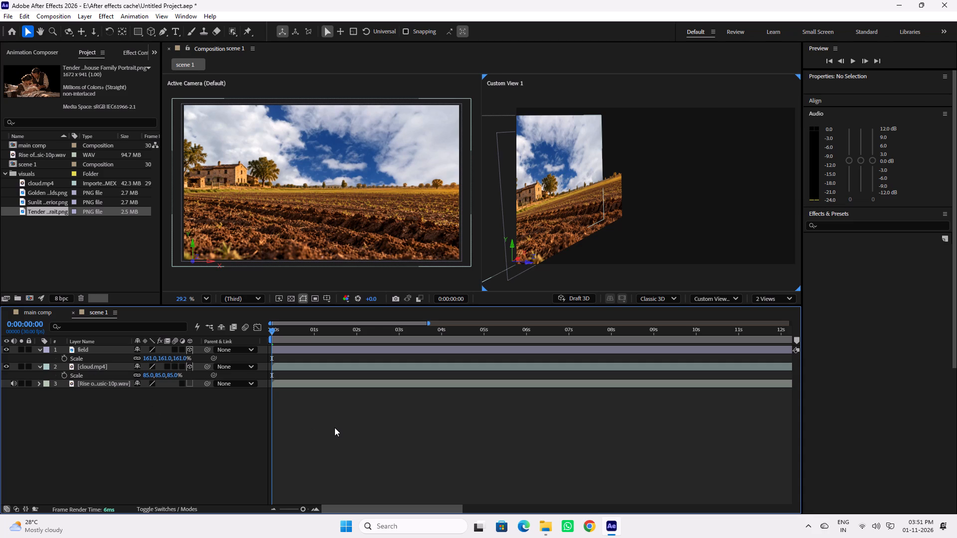
click(361, 430)
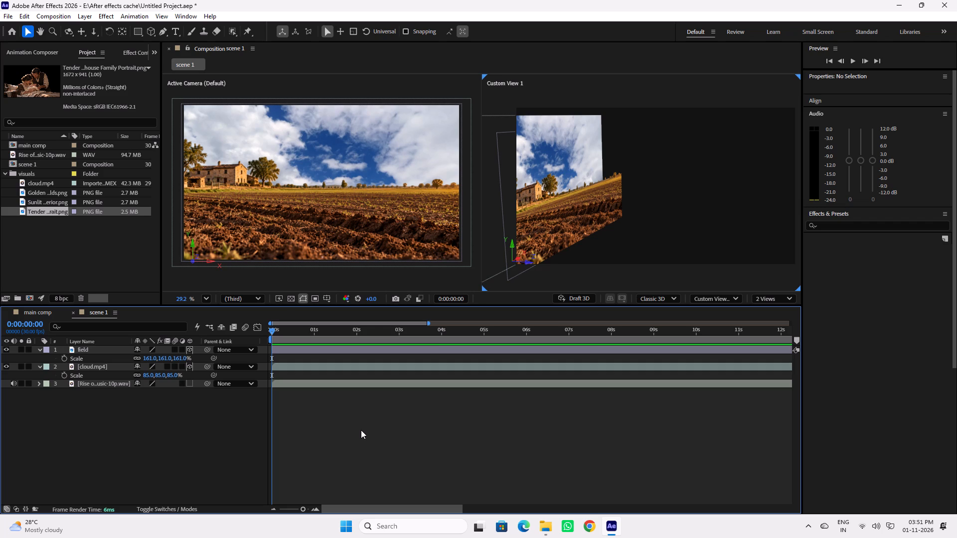
click(204, 424)
Add a two-node camera named Camera 1 with the 28mm preset to scene 1.
right_click(329, 422)
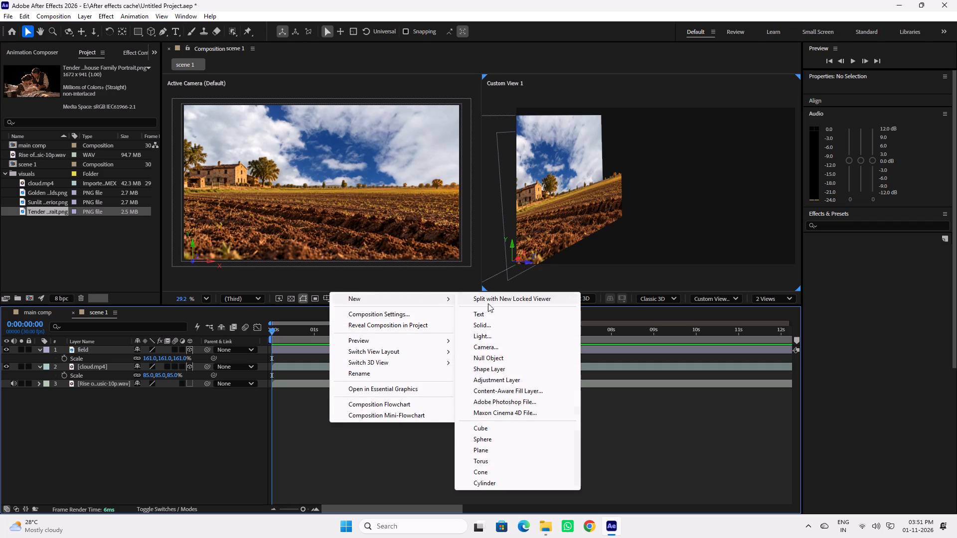
click(504, 346)
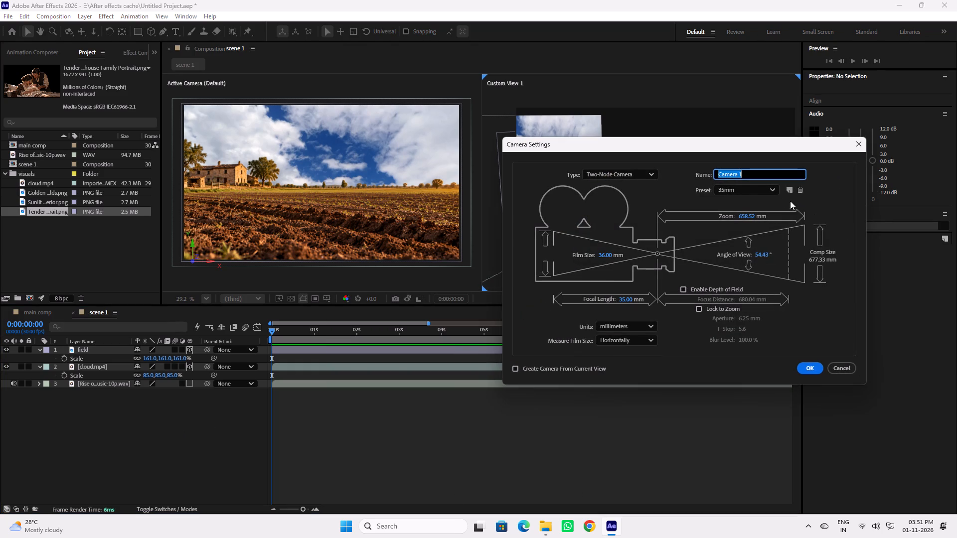
click(743, 187)
click(741, 259)
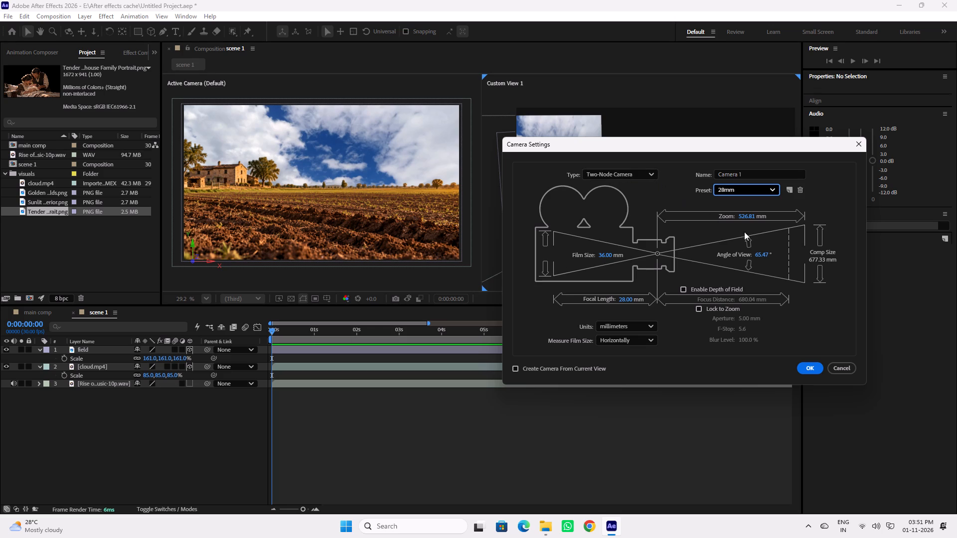
click(751, 177)
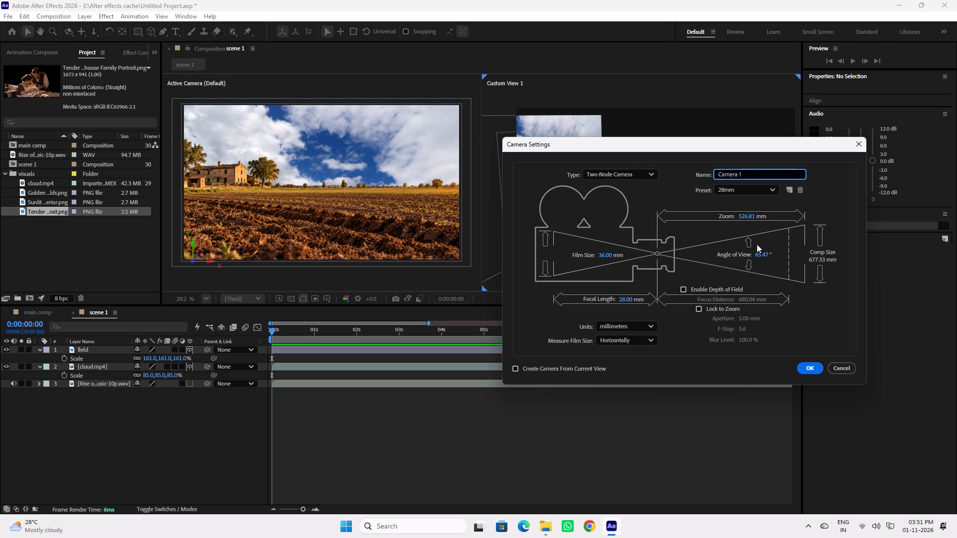
click(809, 367)
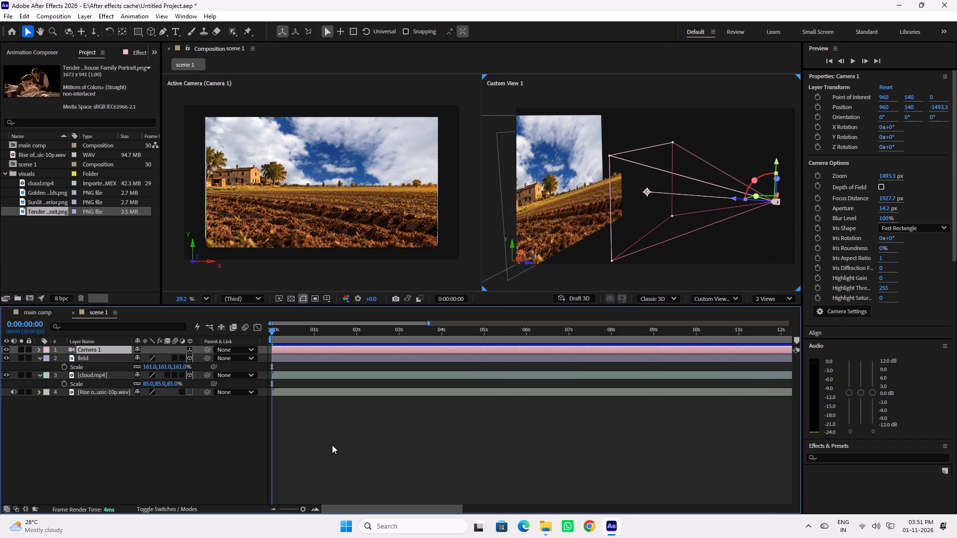
click(335, 437)
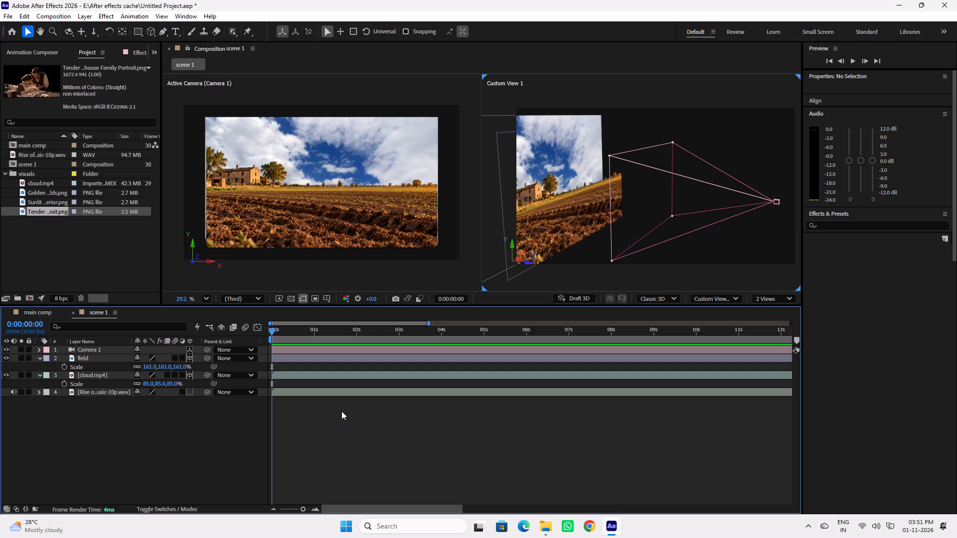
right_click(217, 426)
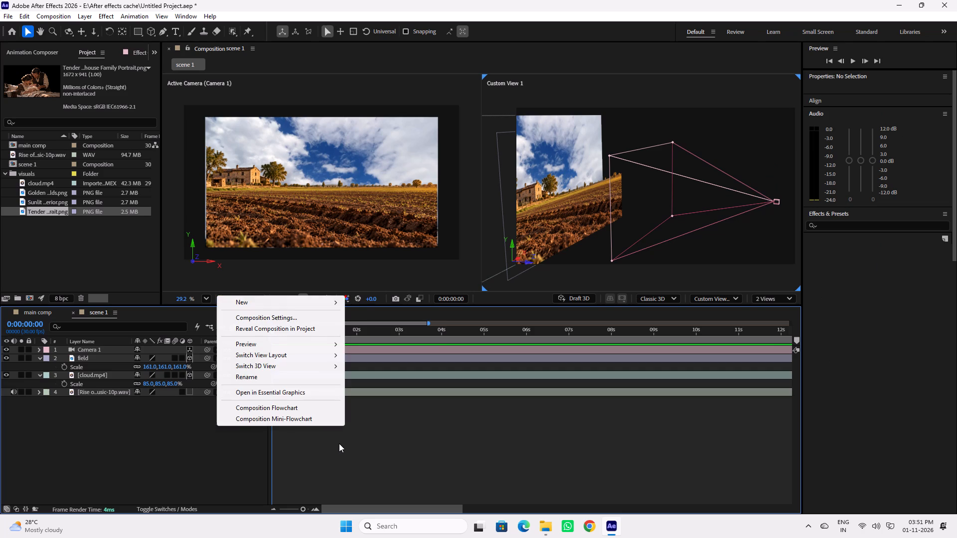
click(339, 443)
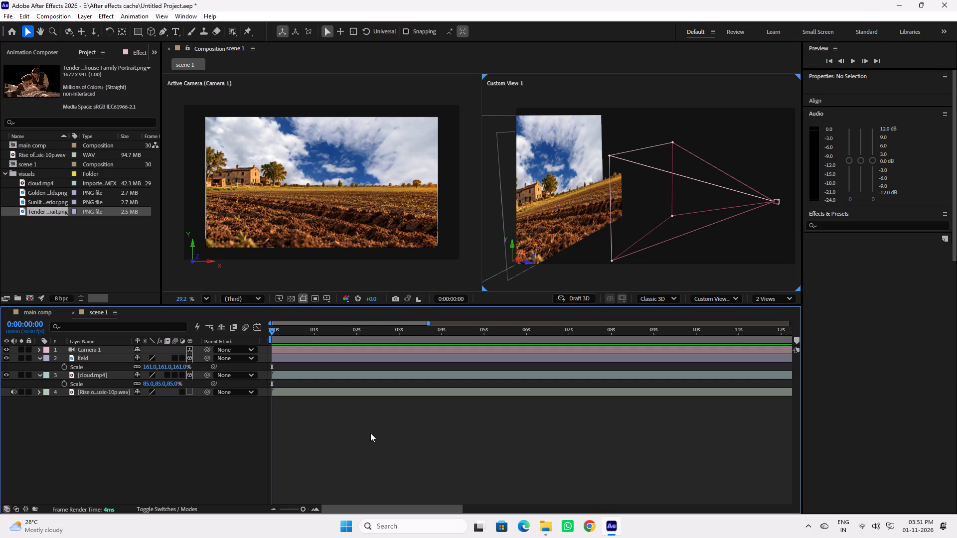
Switch to Google Chrome, choose a browser profile and open the YouTube home page.
click(590, 523)
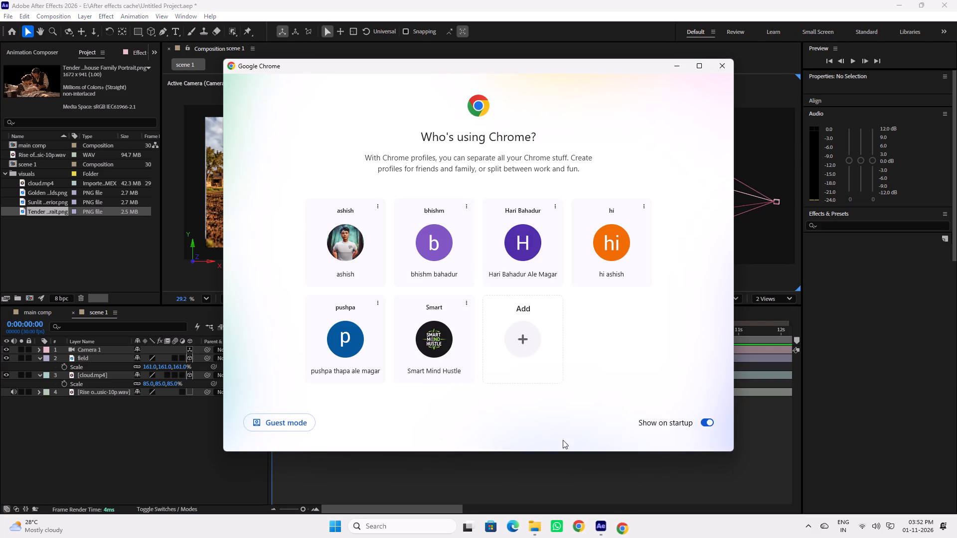
click(445, 245)
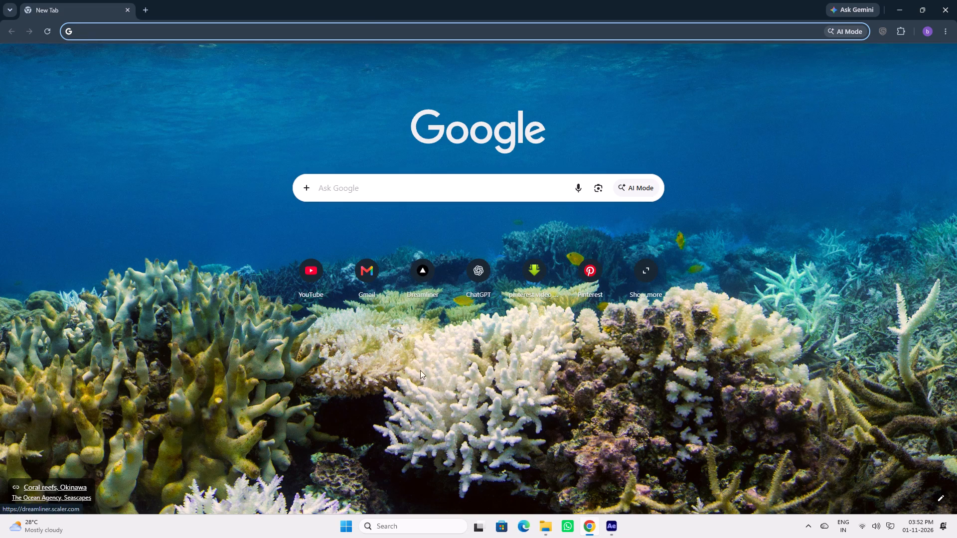
click(310, 269)
click(455, 362)
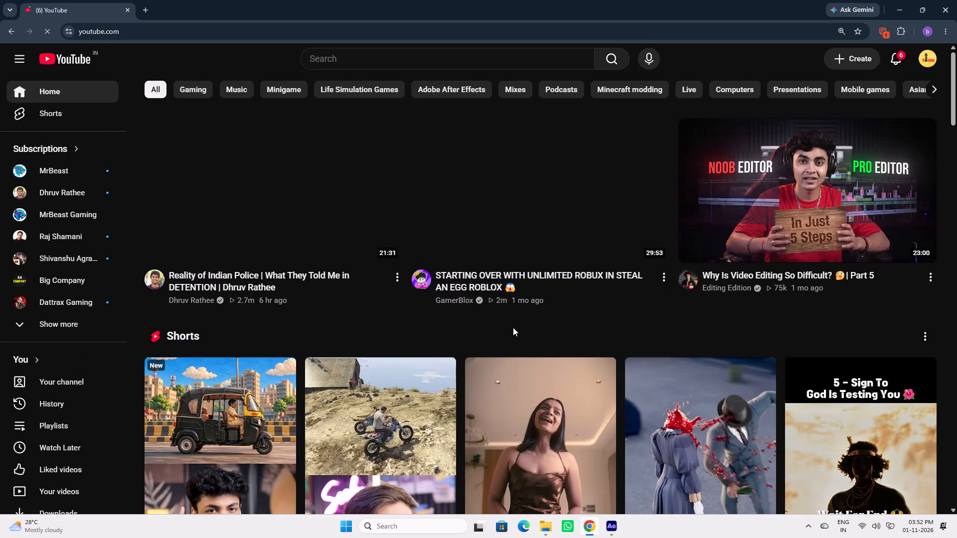
scroll(513, 327, up, 1)
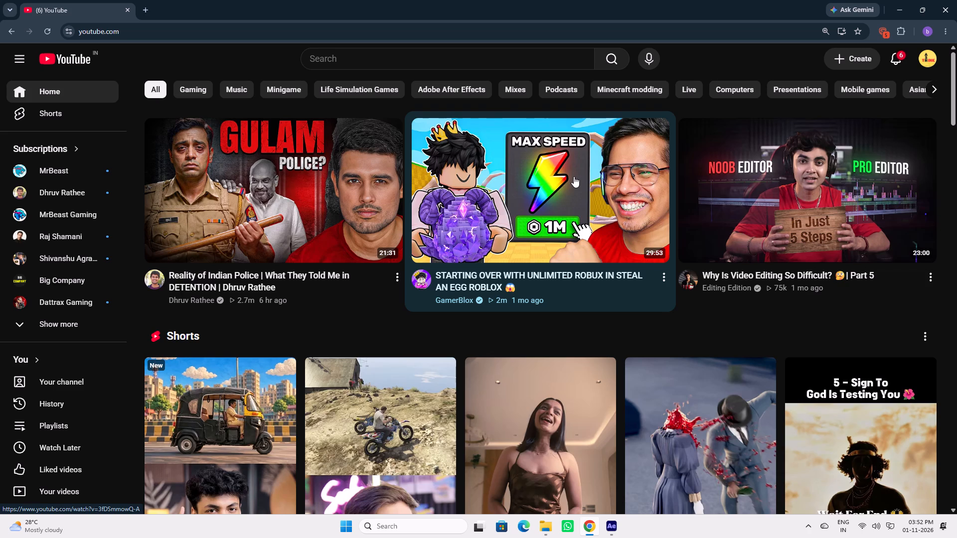
Browse the latest videos on the GamerBlox channel and return to the YouTube home page.
click(446, 298)
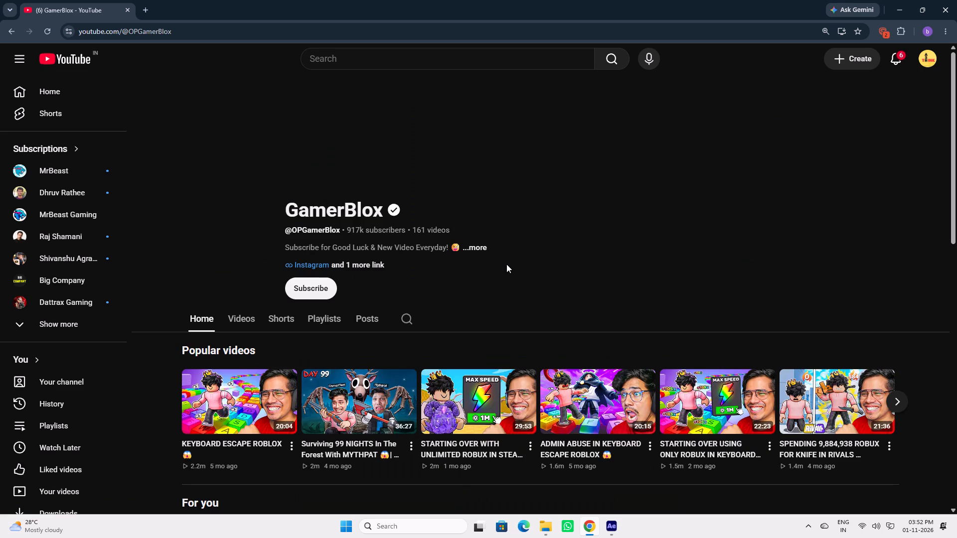
scroll(506, 264, down, 2)
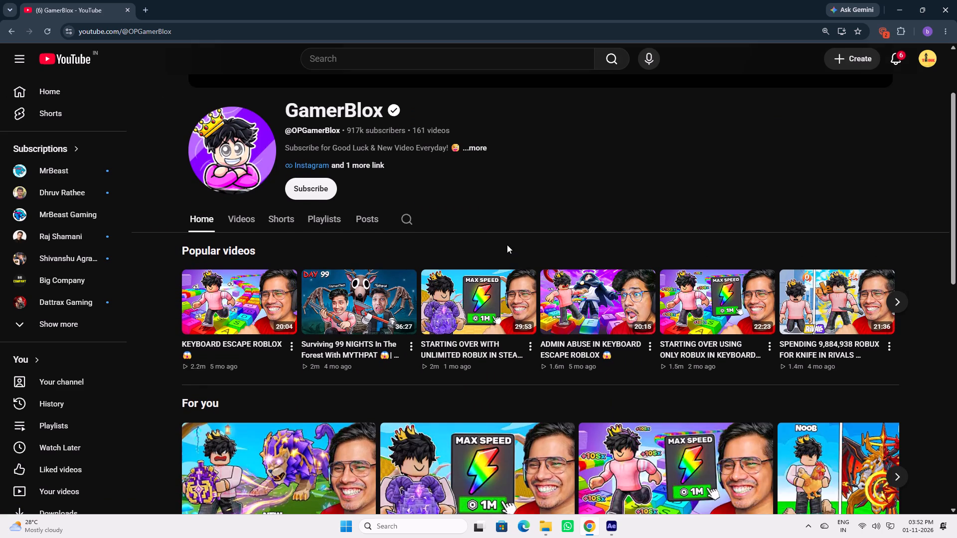
scroll(484, 249, up, 1)
click(242, 261)
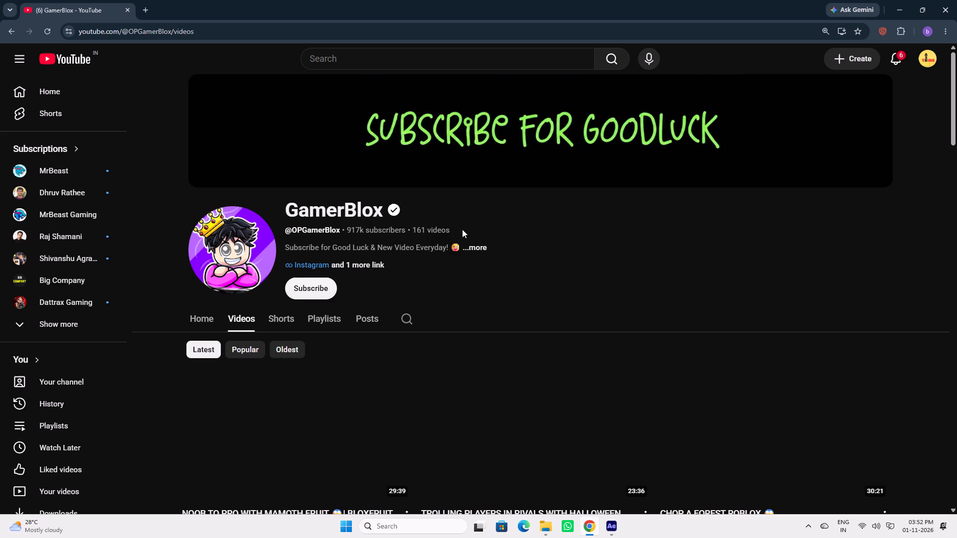
scroll(462, 231, down, 2)
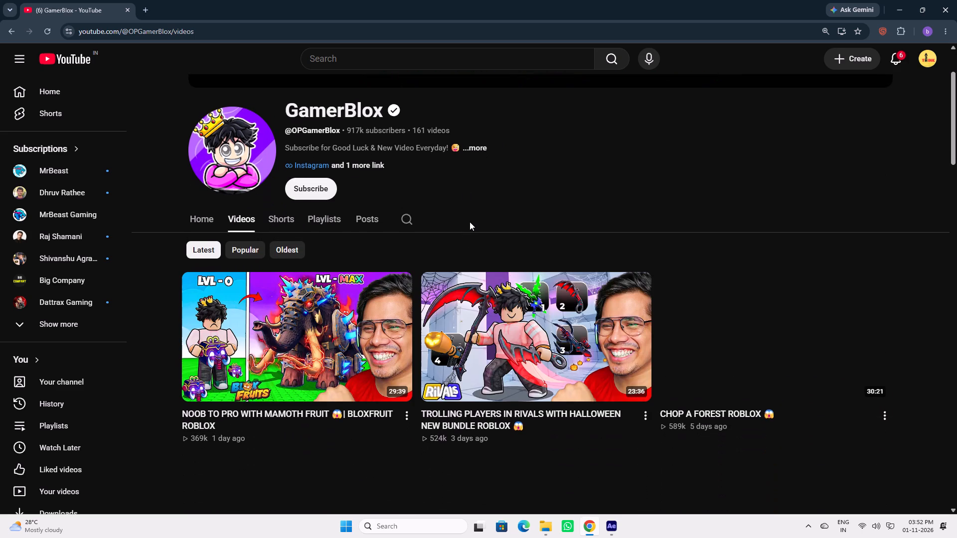
scroll(470, 222, down, 2)
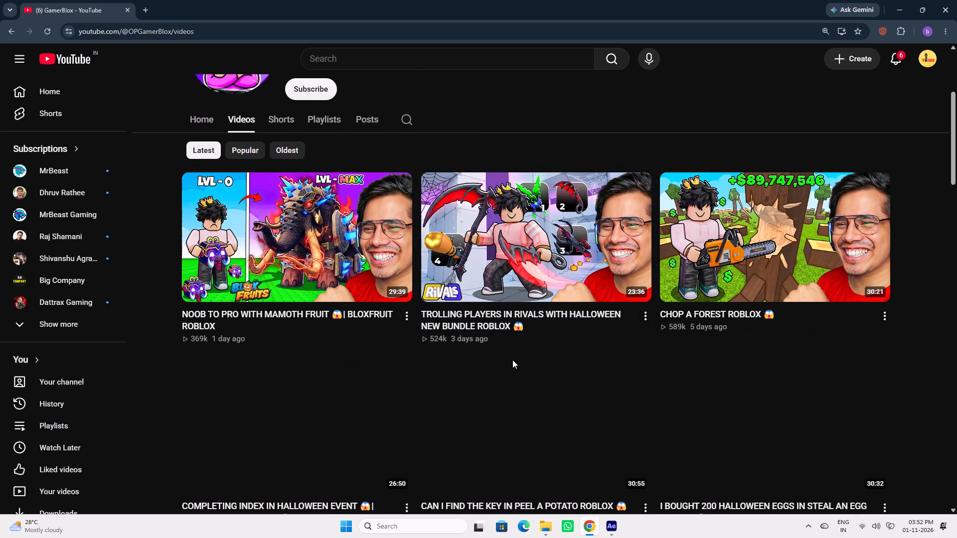
scroll(514, 356, down, 5)
scroll(616, 369, up, 1)
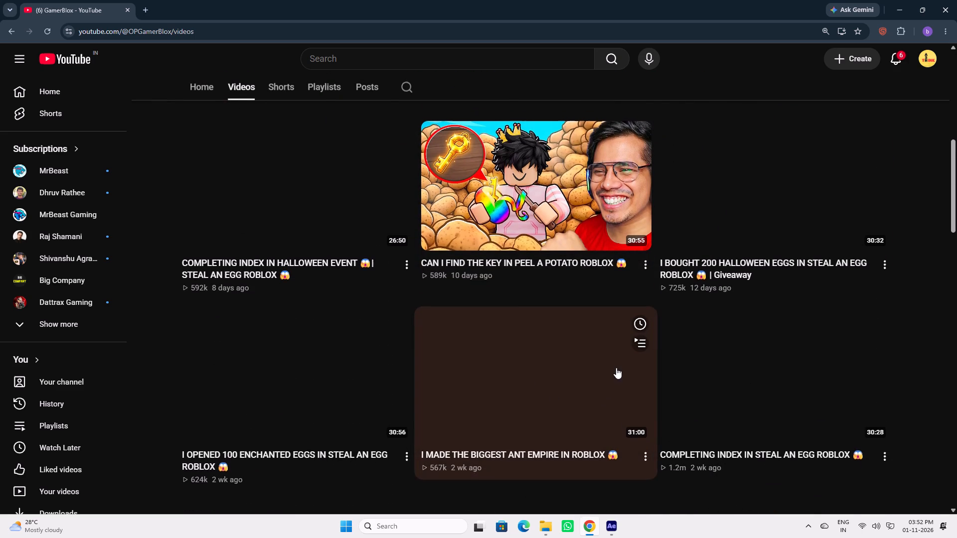
scroll(626, 338, up, 4)
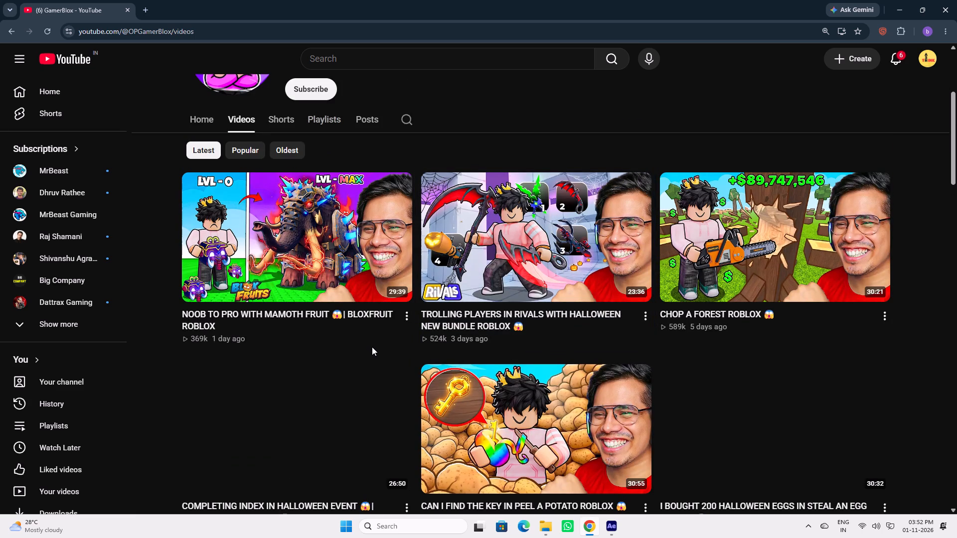
scroll(372, 347, down, 3)
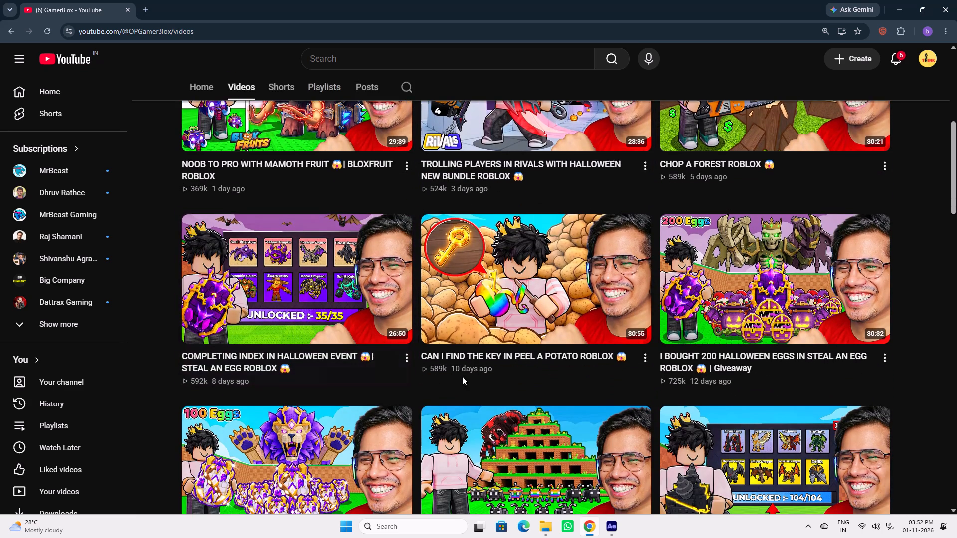
scroll(463, 376, down, 2)
scroll(501, 358, down, 6)
scroll(504, 359, up, 3)
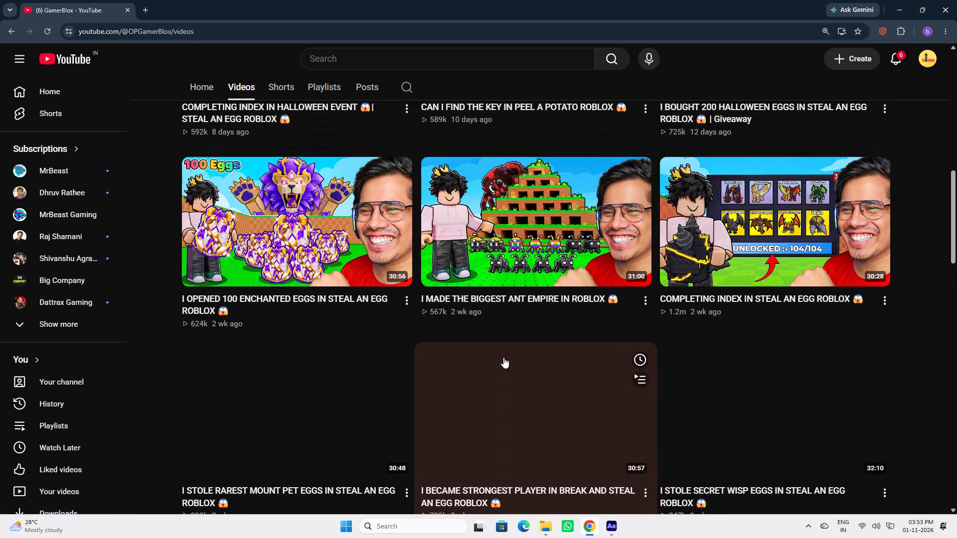
scroll(516, 338, down, 3)
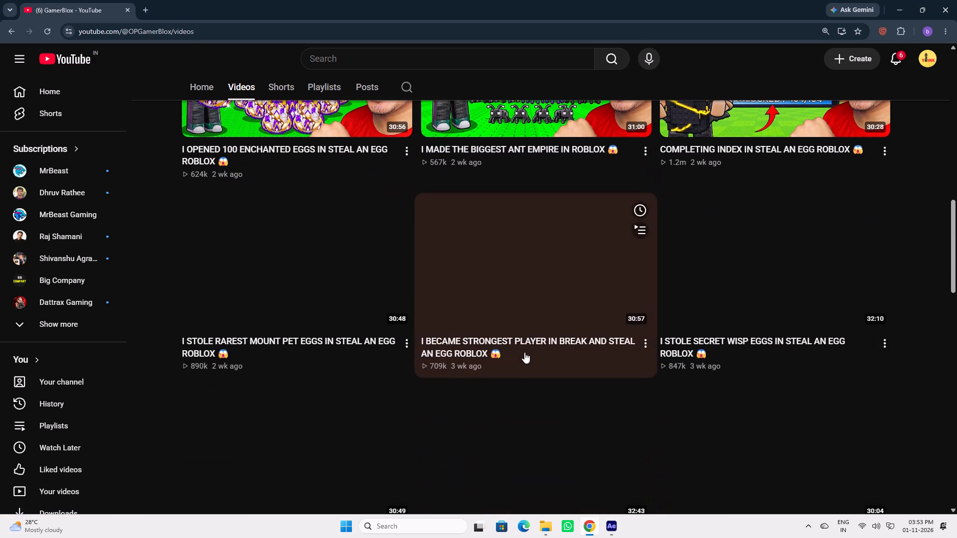
scroll(600, 391, up, 2)
scroll(510, 314, up, 7)
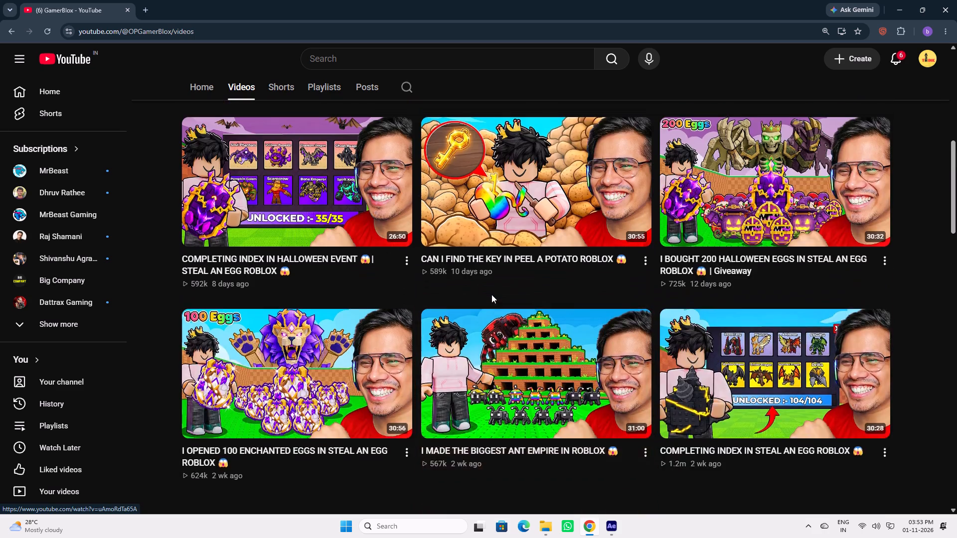
scroll(491, 294, up, 13)
click(10, 29)
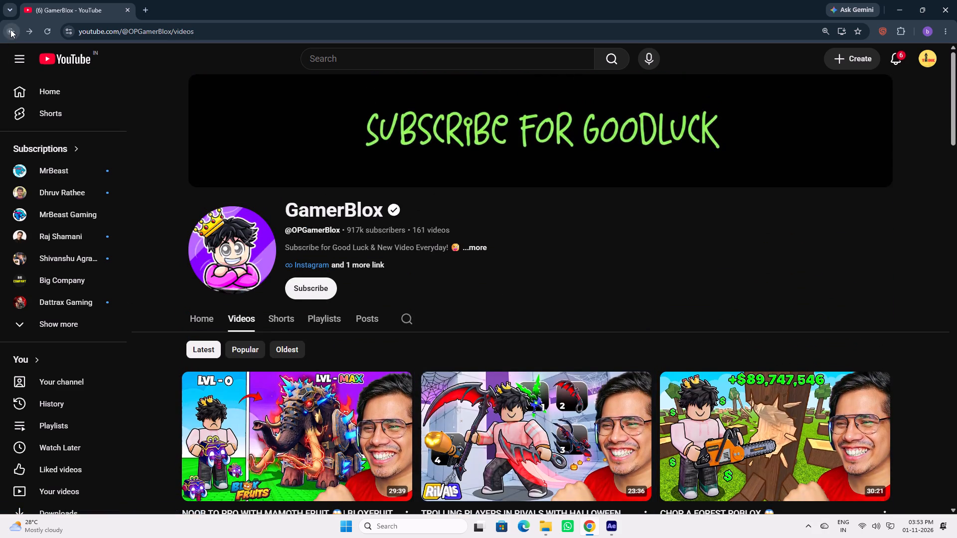
click(5, 33)
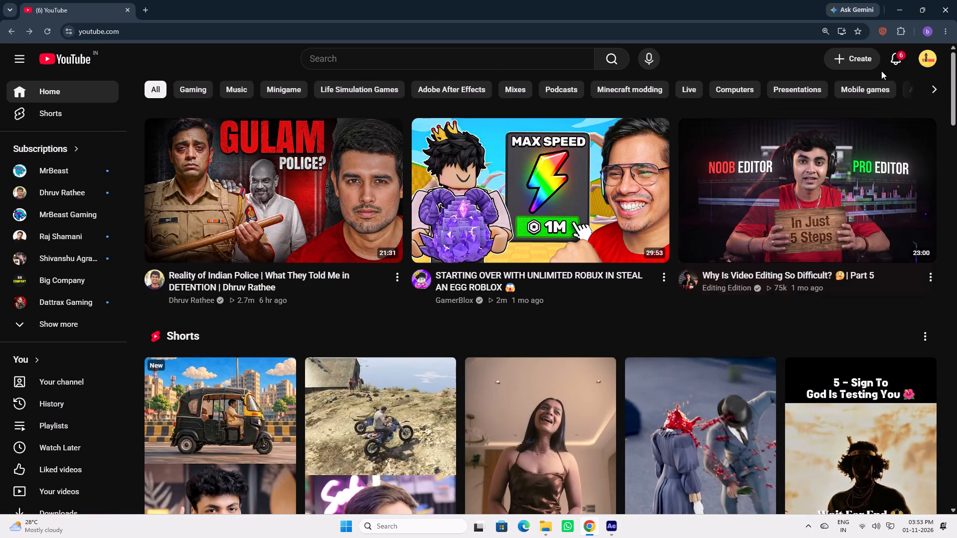
Look through the YouTube notifications and the recommended videos in the home feed.
click(889, 57)
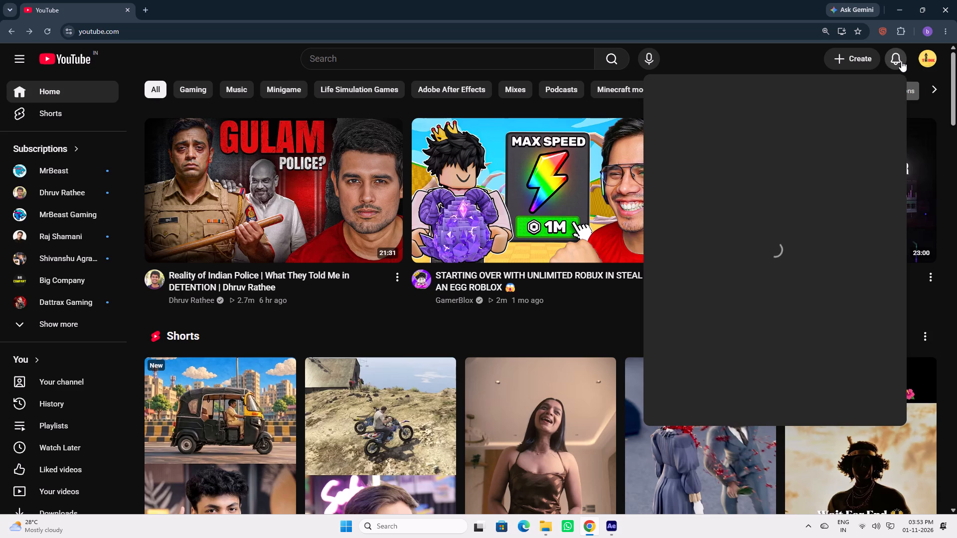
click(948, 166)
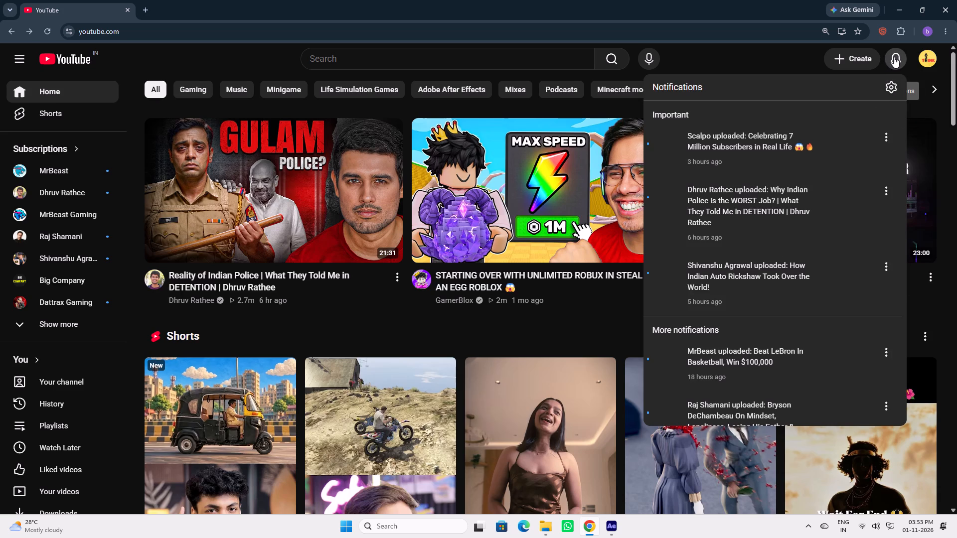
click(894, 57)
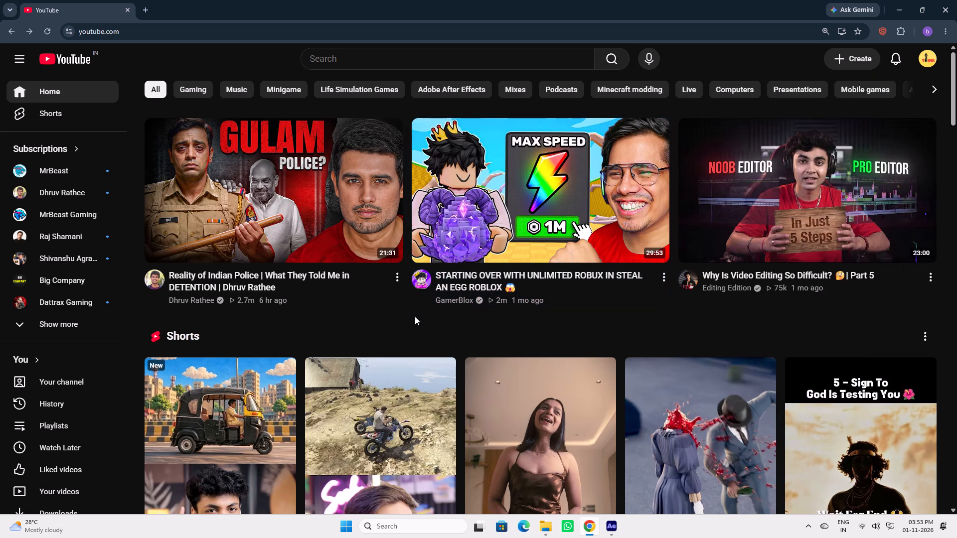
scroll(415, 315, down, 1)
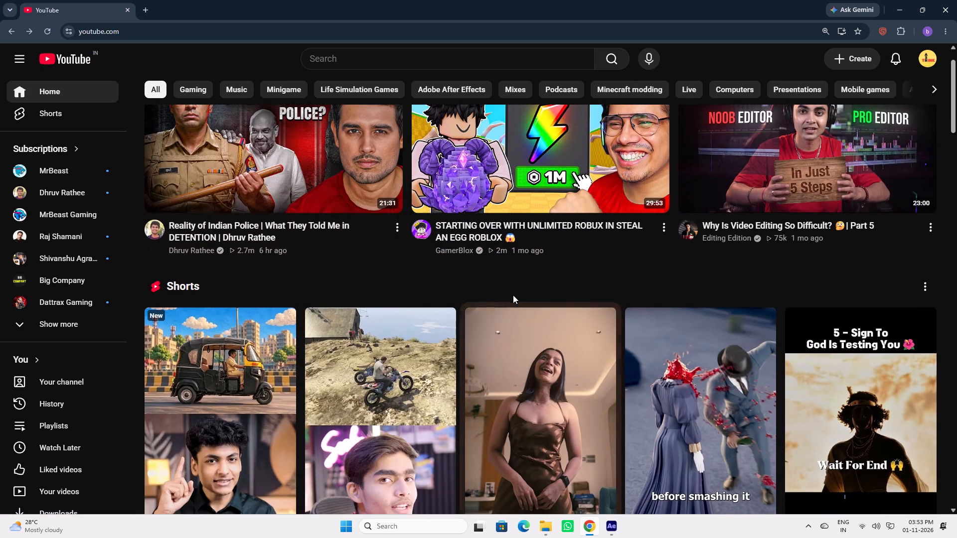
scroll(524, 267, down, 3)
scroll(542, 344, down, 7)
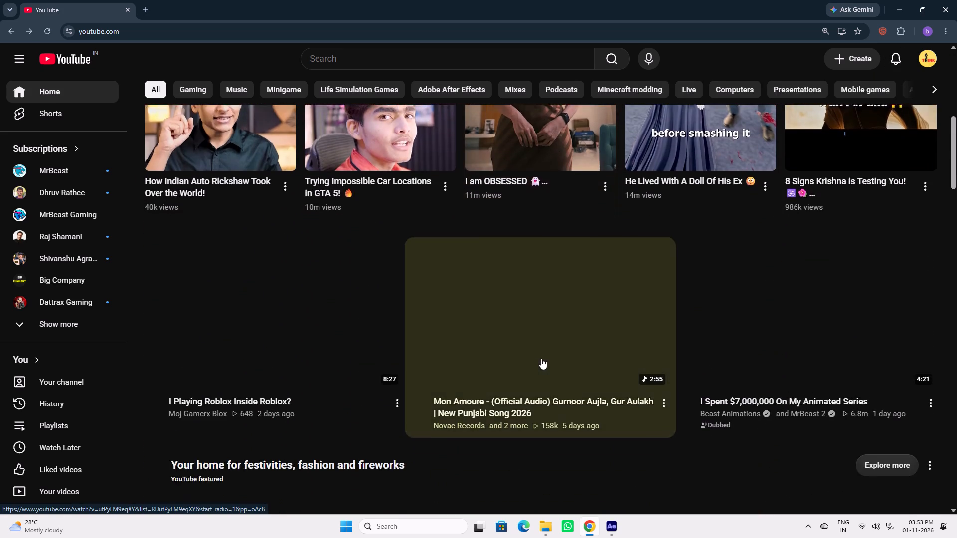
scroll(541, 358, down, 19)
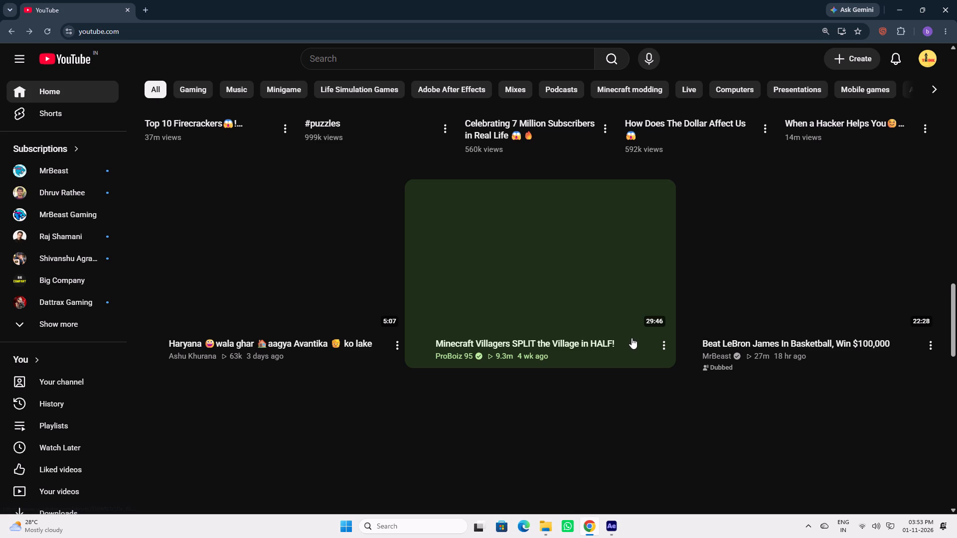
scroll(632, 338, down, 6)
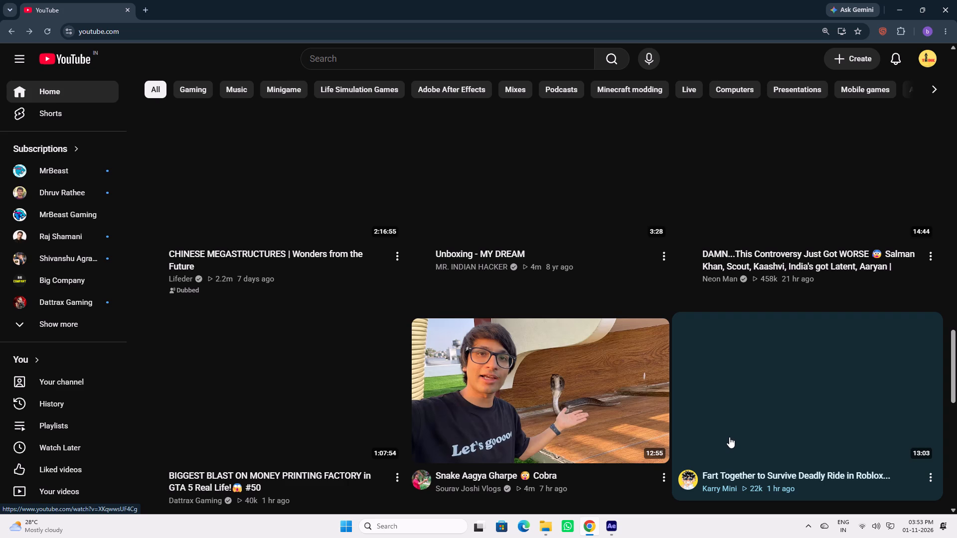
scroll(729, 437, up, 1)
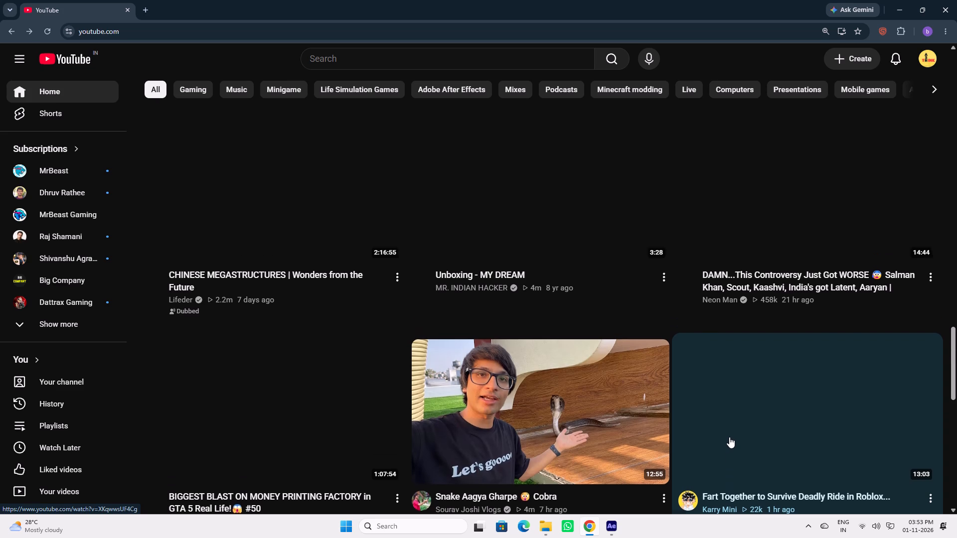
scroll(729, 437, up, 4)
scroll(729, 437, down, 7)
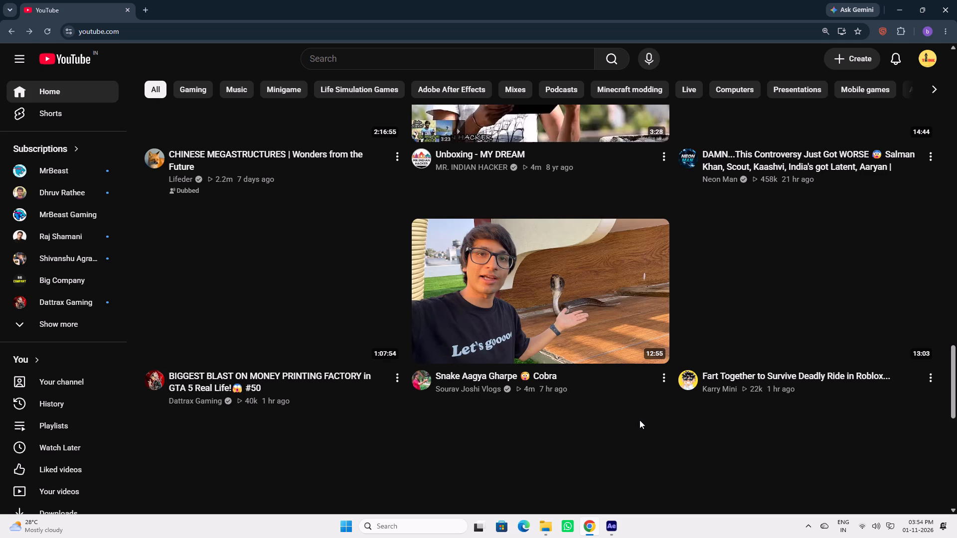
scroll(568, 383, up, 4)
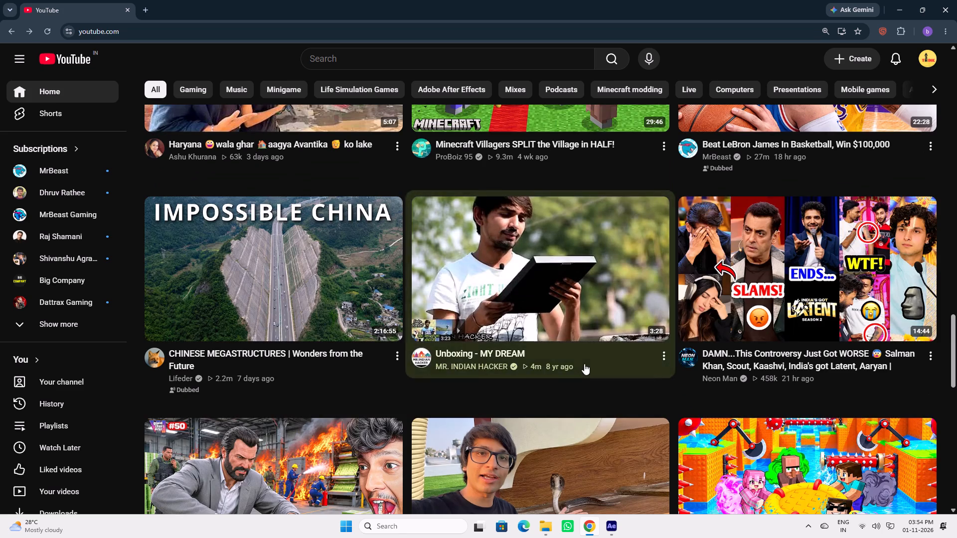
Browse the recommended videos in the YouTube home feed, previewing "You only have 30 minutes!" with sound.
right_click(564, 390)
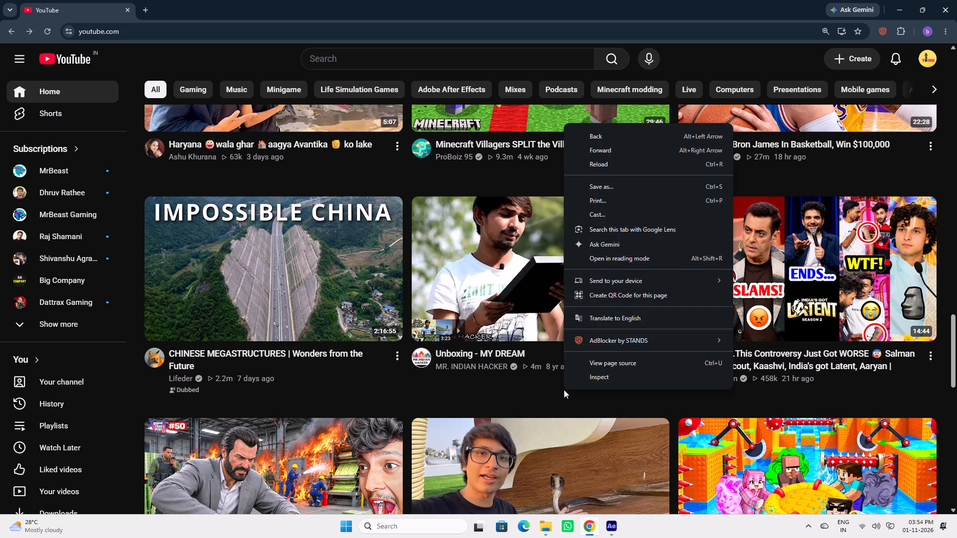
click(554, 397)
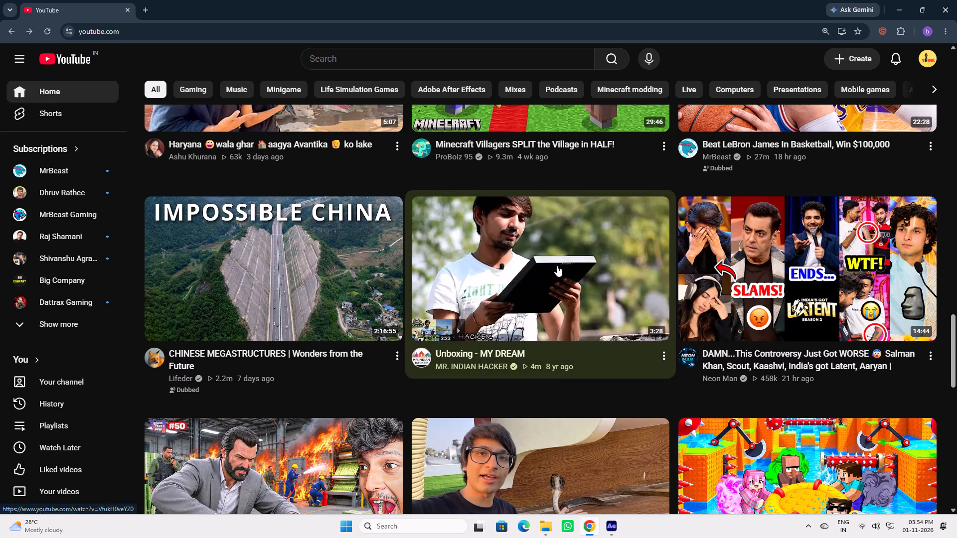
scroll(557, 266, down, 3)
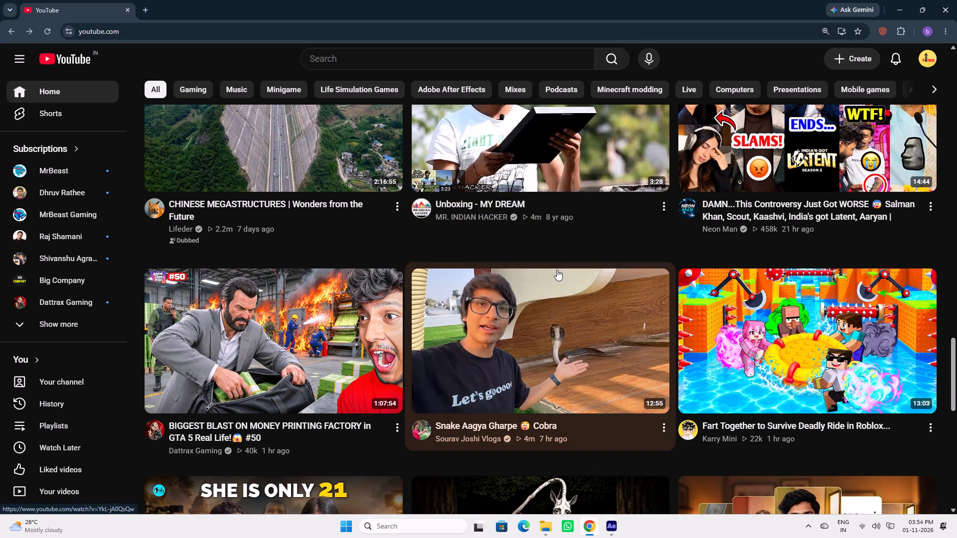
scroll(567, 298, down, 2)
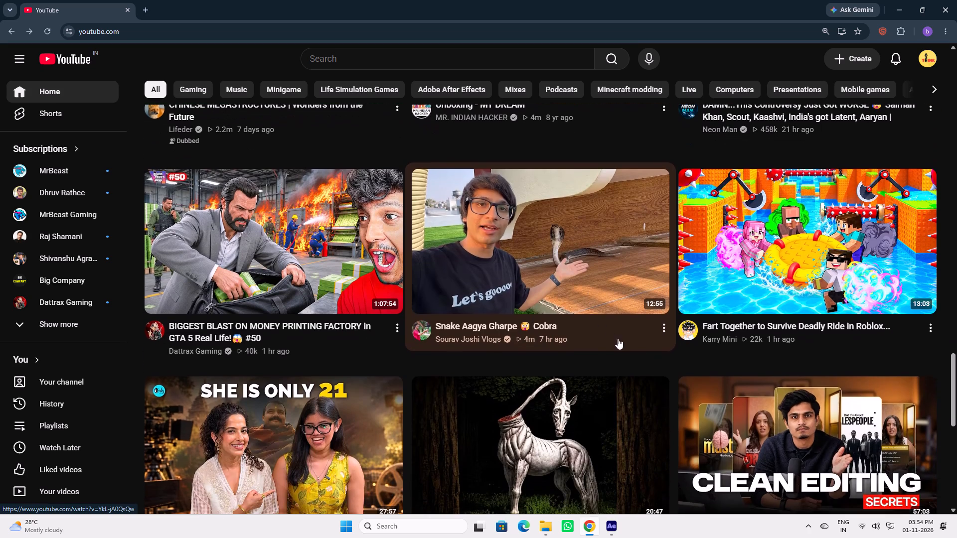
scroll(678, 358, down, 1)
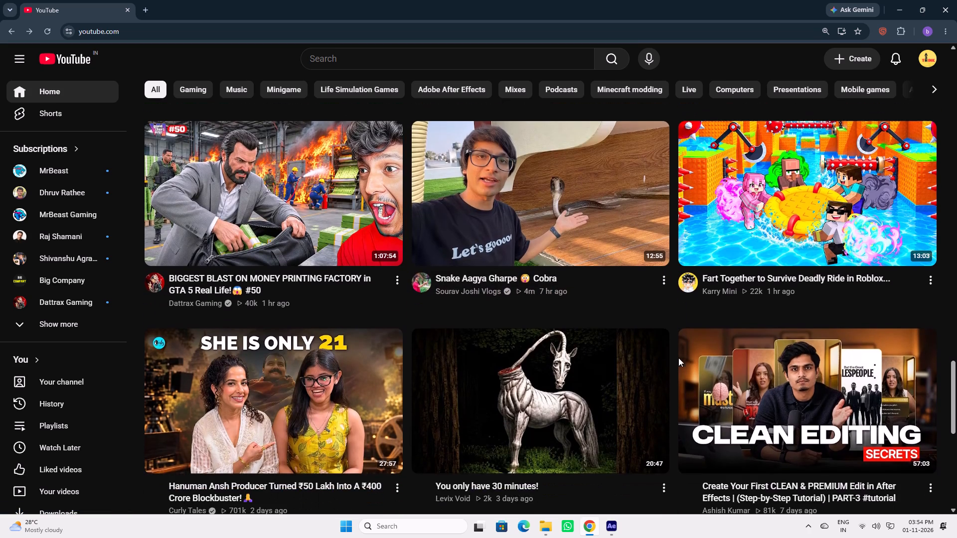
scroll(674, 369, down, 2)
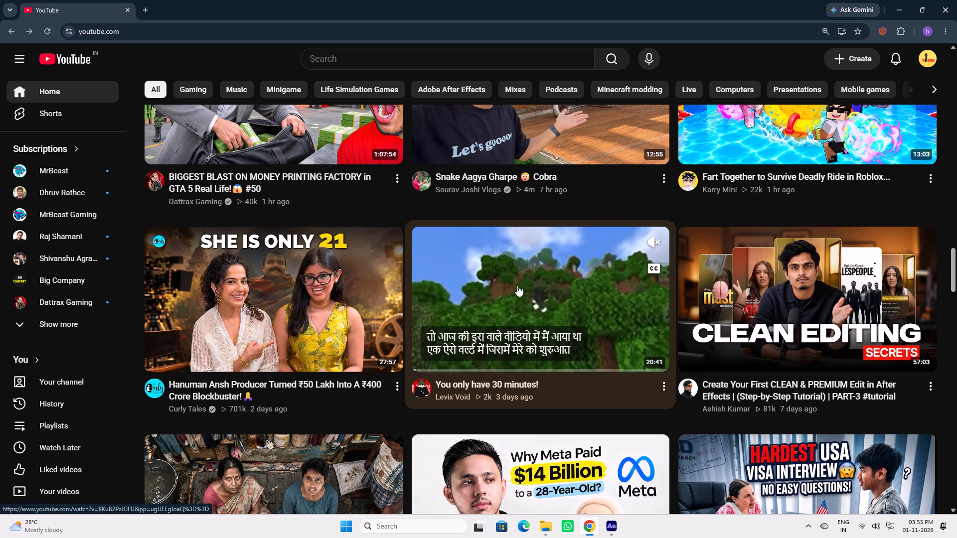
click(655, 243)
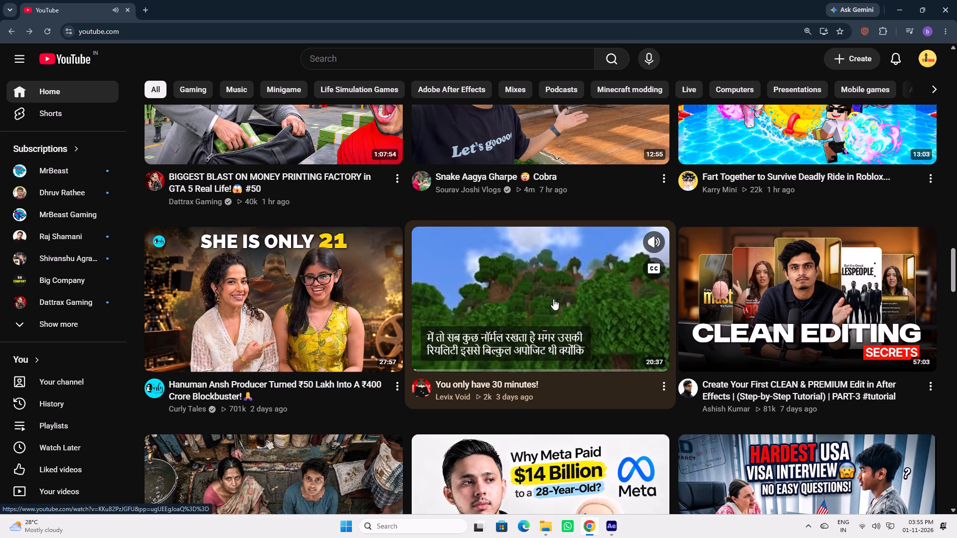
right_click(553, 299)
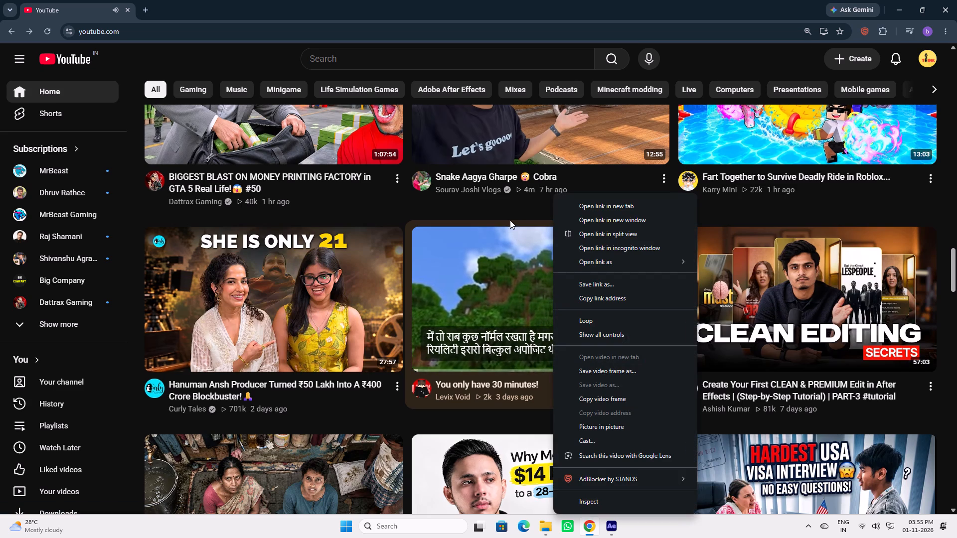
click(516, 206)
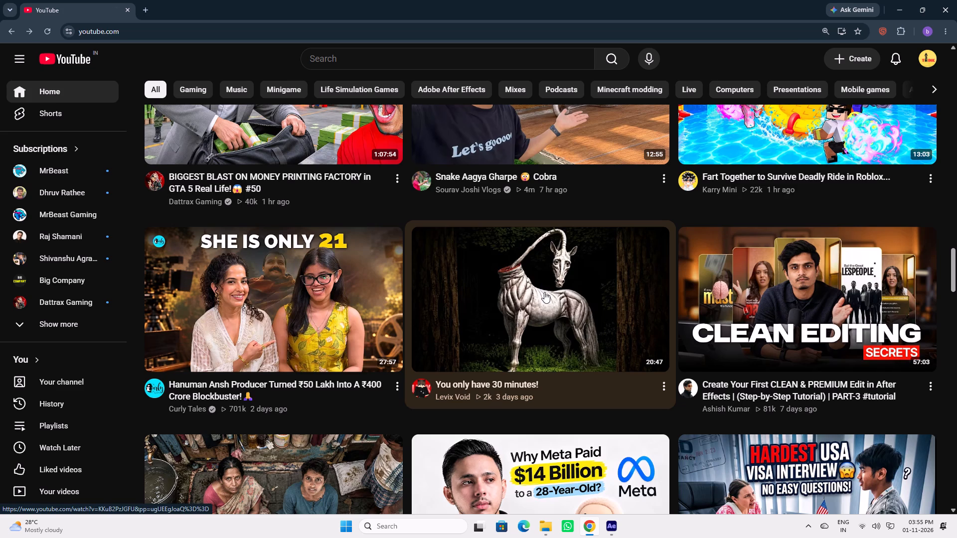
scroll(544, 292, down, 6)
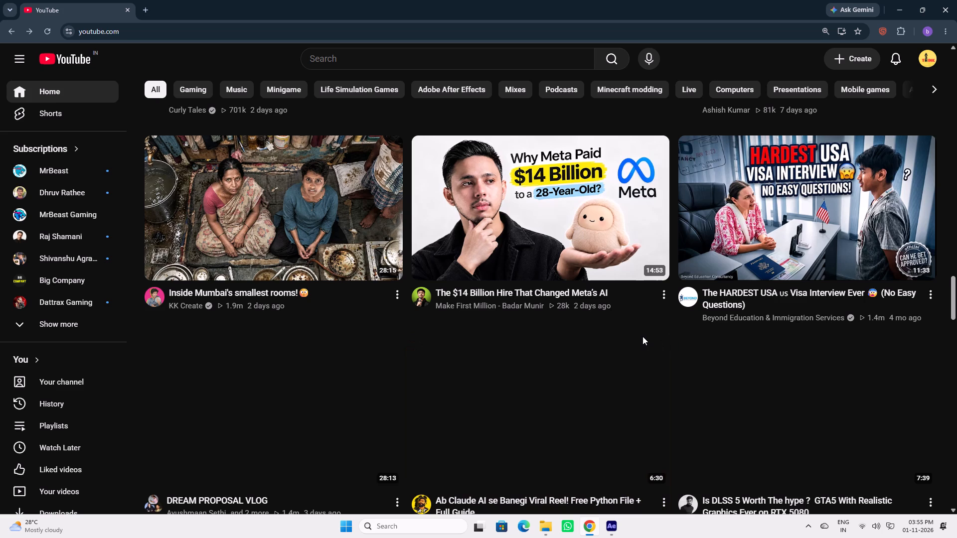
scroll(642, 336, up, 1)
scroll(642, 336, down, 2)
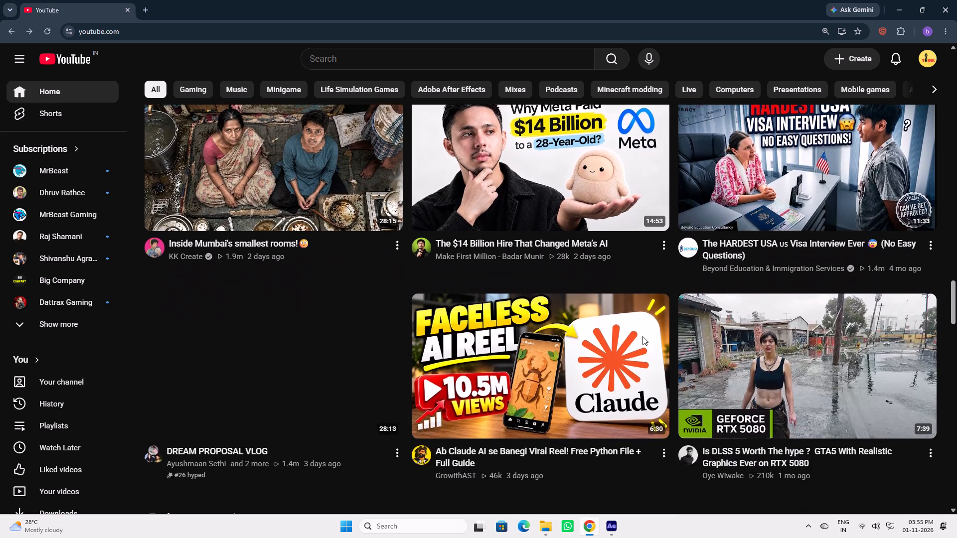
scroll(642, 336, up, 1)
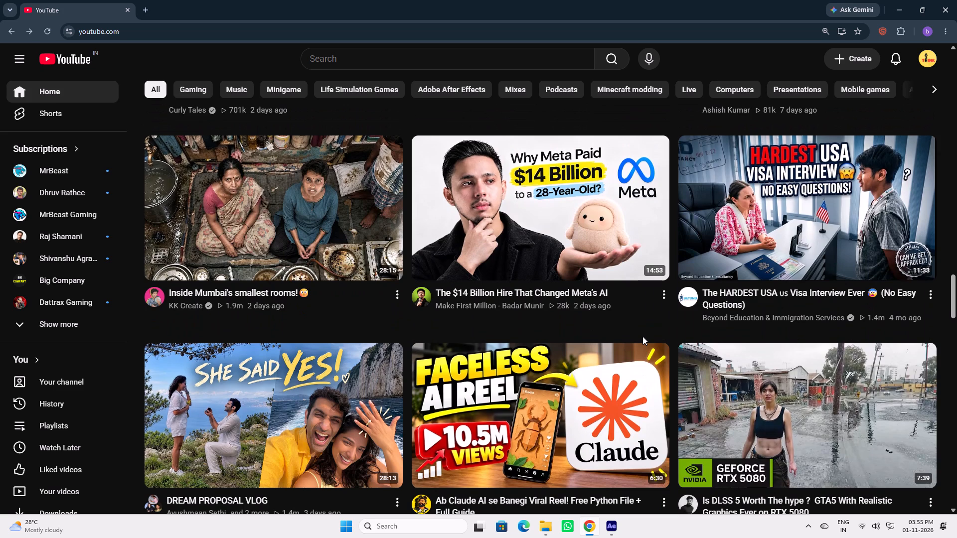
scroll(642, 336, down, 2)
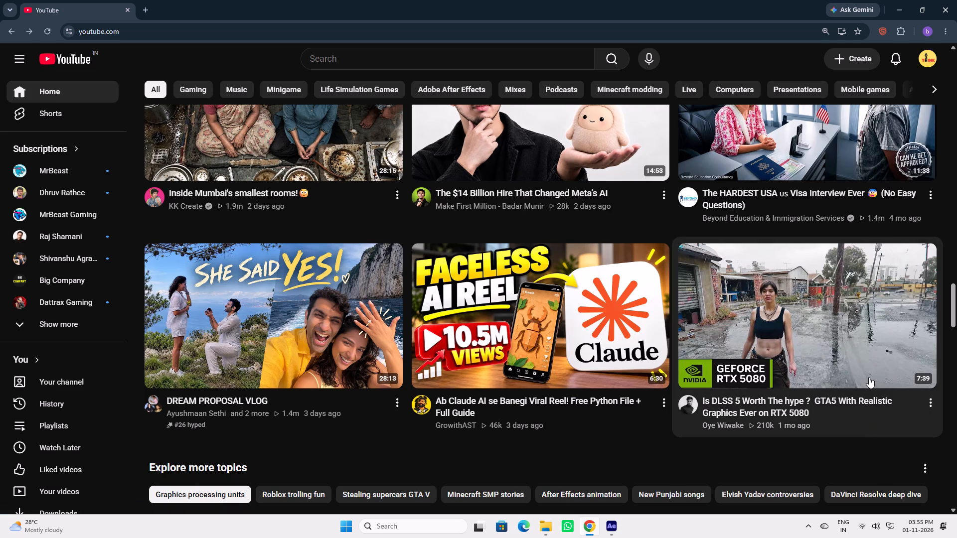
scroll(869, 389, down, 2)
scroll(732, 369, down, 4)
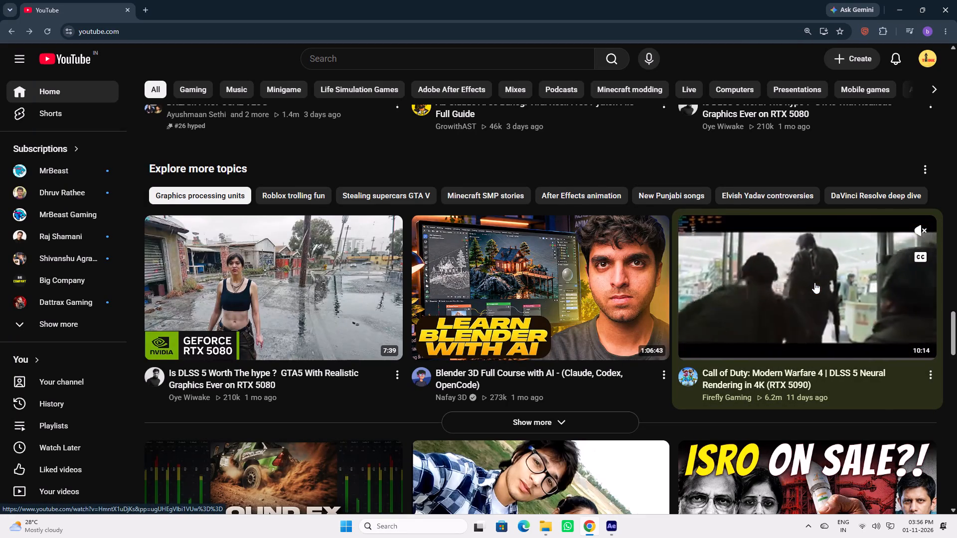
Preview the Call of Duty: Modern Warfare 4 DLSS 5 video with sound, open it and return to the home feed.
click(921, 231)
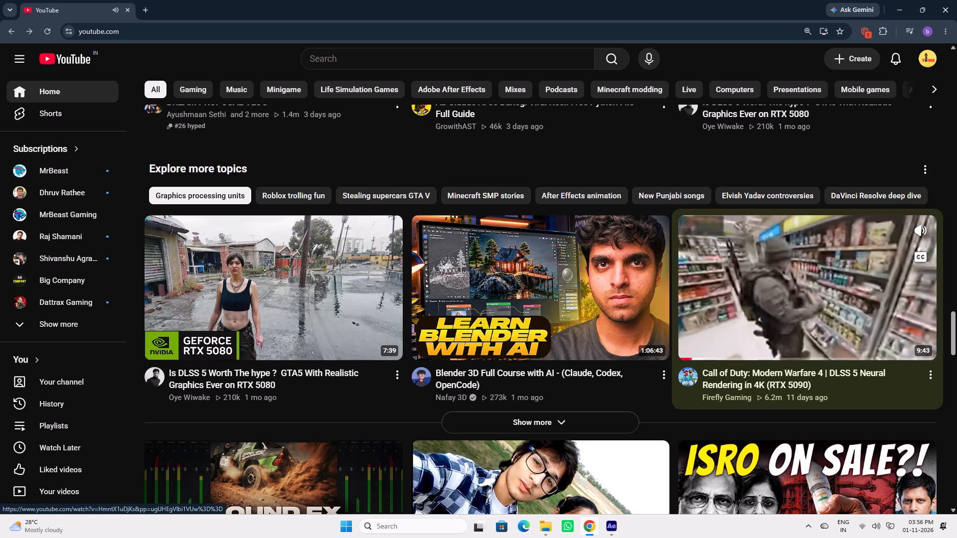
click(804, 282)
right_click(804, 282)
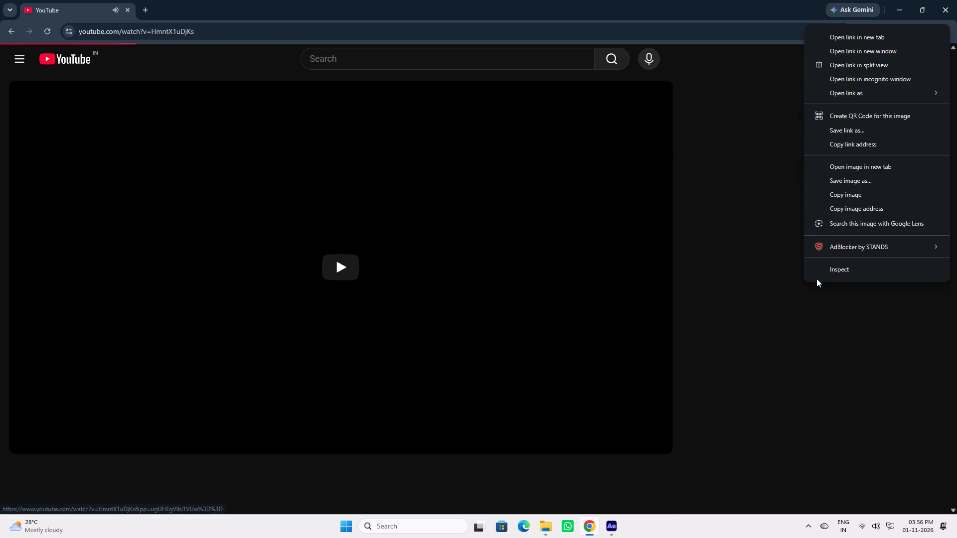
click(2, 27)
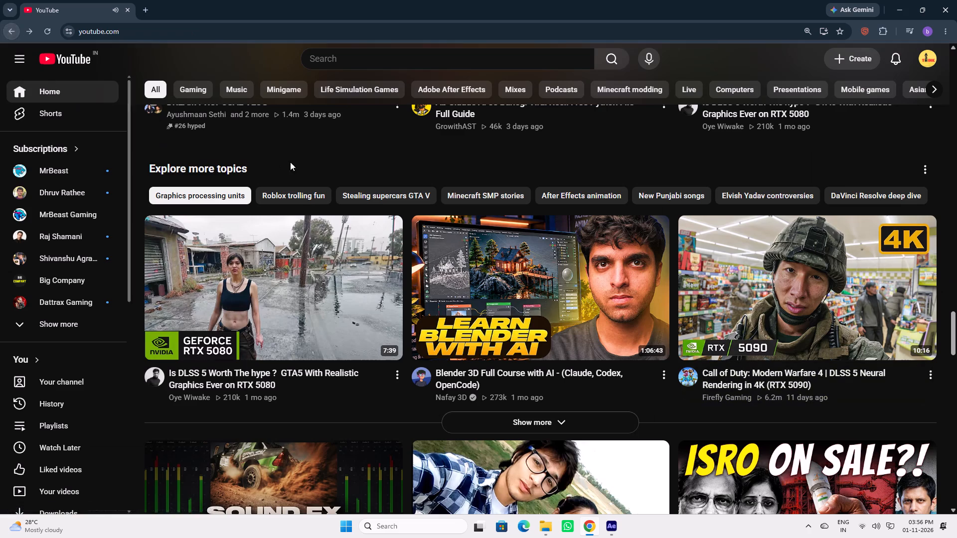
Browse the remaining recommended videos in the YouTube home feed and open the watch history.
scroll(441, 219, down, 20)
scroll(441, 219, down, 1)
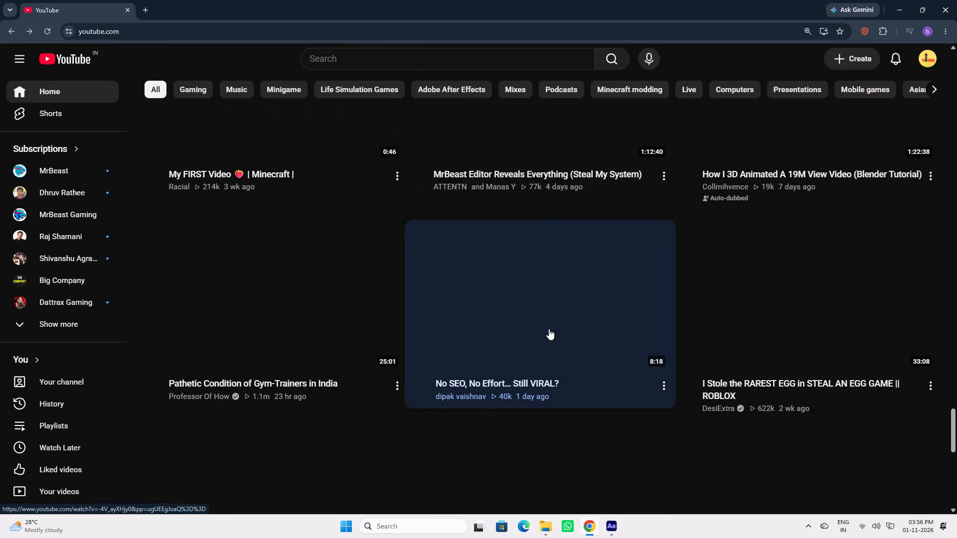
scroll(549, 329, down, 19)
scroll(612, 404, up, 1)
scroll(613, 405, down, 2)
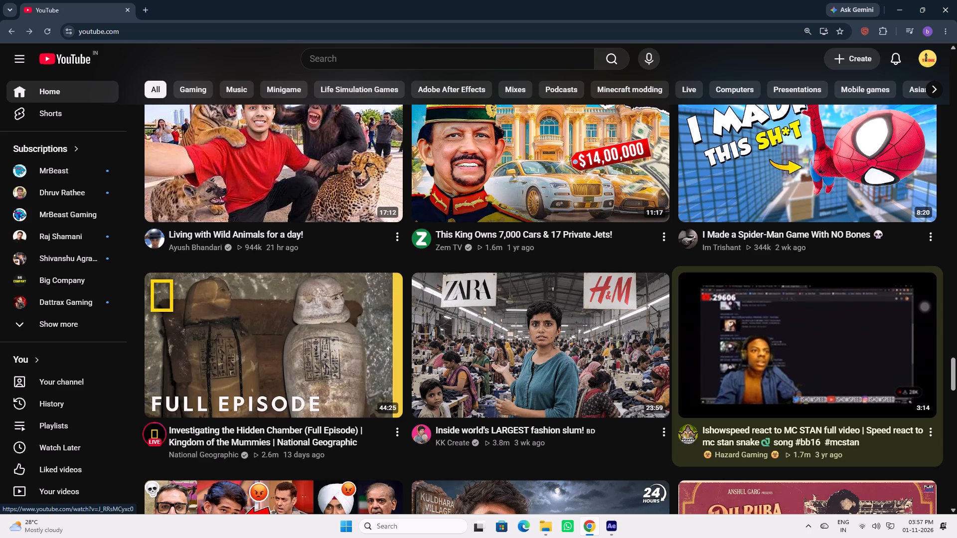
scroll(817, 349, up, 1)
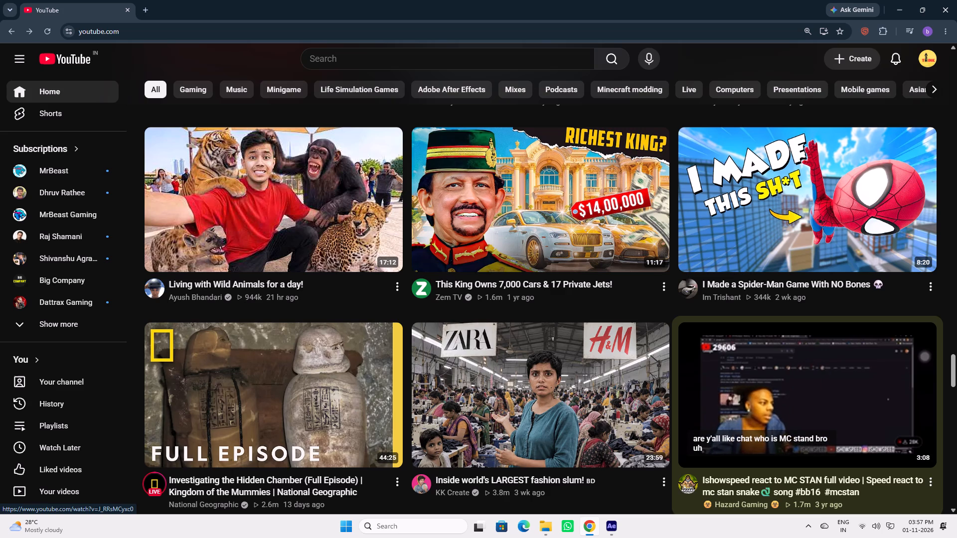
scroll(799, 379, down, 6)
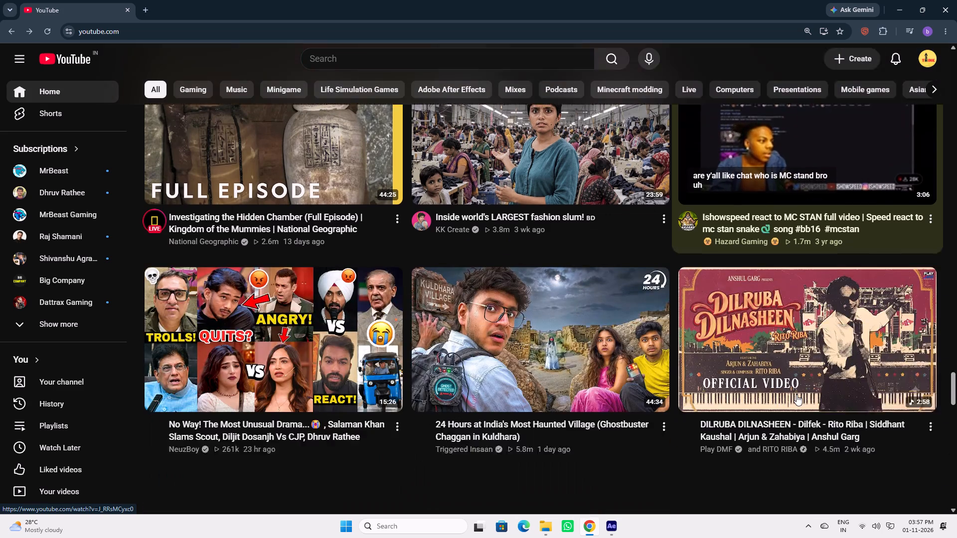
scroll(707, 358, down, 4)
scroll(703, 358, up, 11)
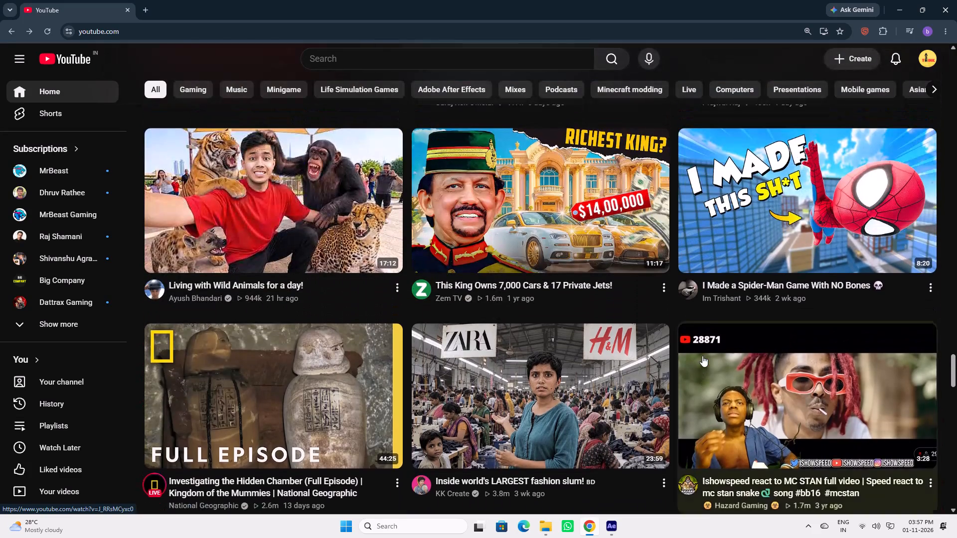
scroll(702, 356, up, 3)
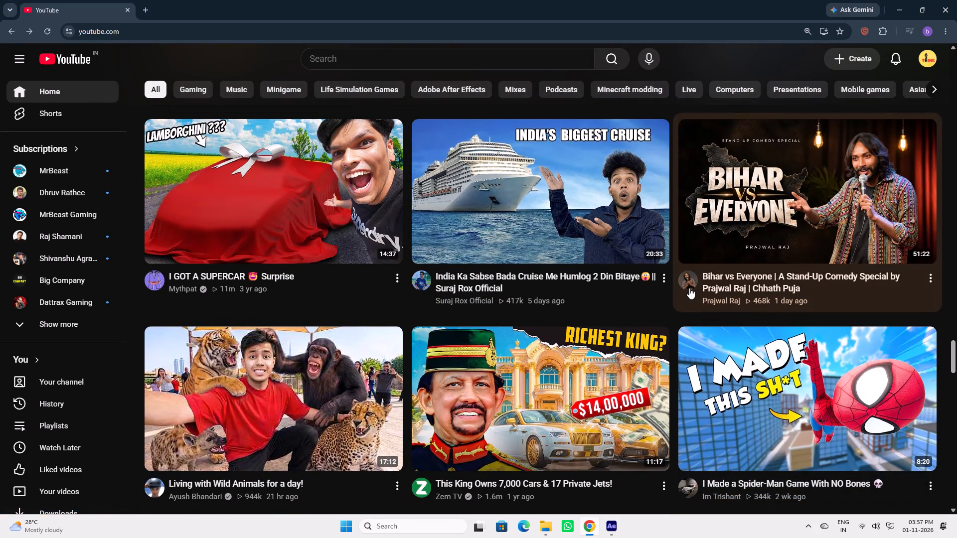
scroll(689, 288, down, 2)
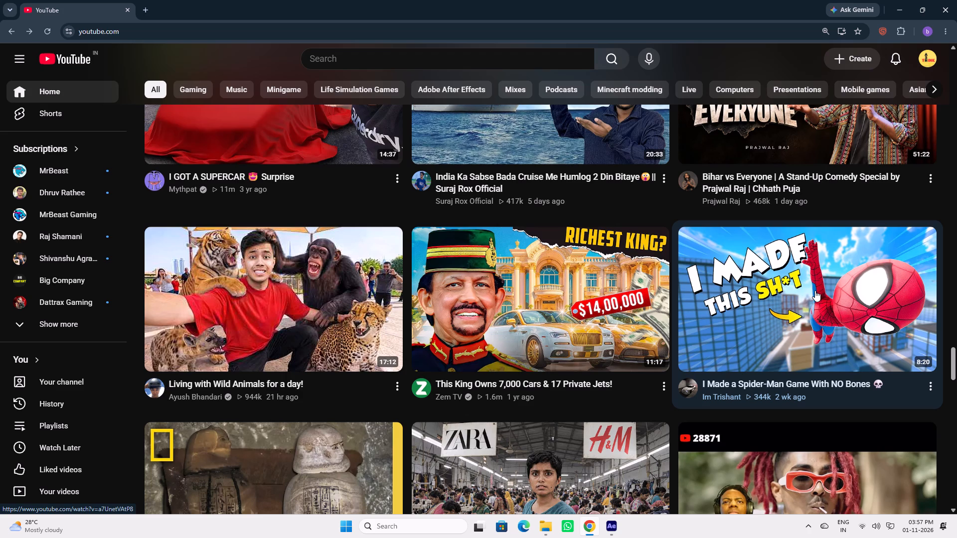
scroll(68, 308, down, 7)
scroll(73, 336, up, 1)
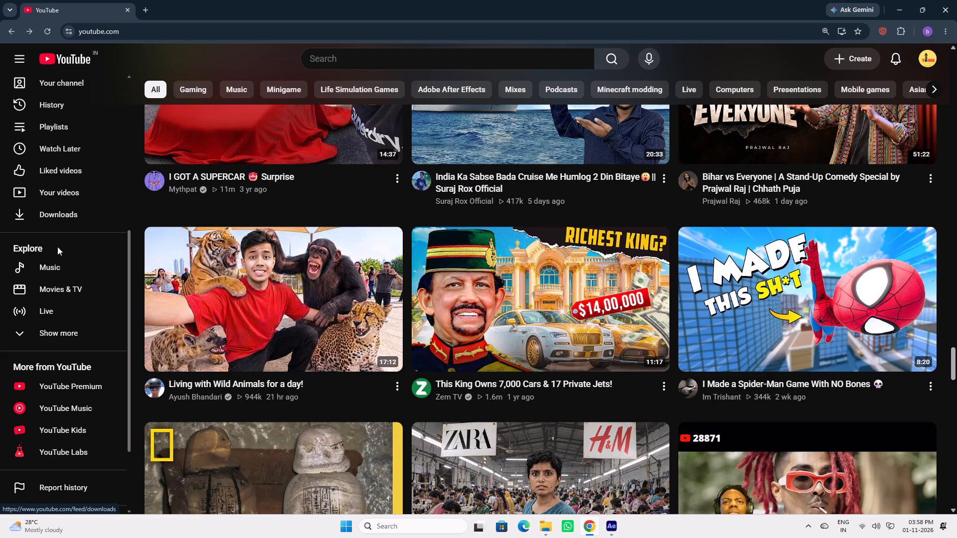
scroll(70, 261, up, 1)
click(56, 155)
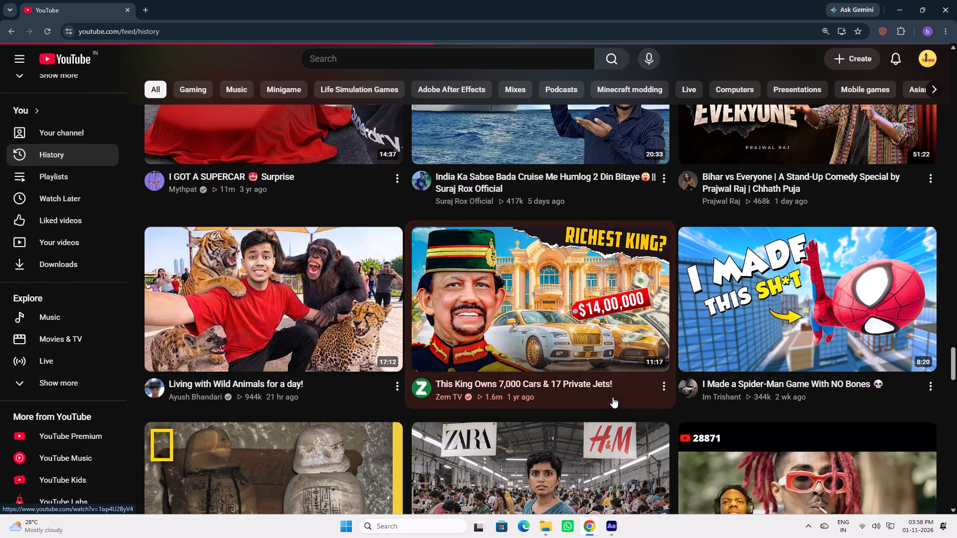
Switch back to the scene 1 composition in Adobe After Effects.
click(611, 527)
click(376, 435)
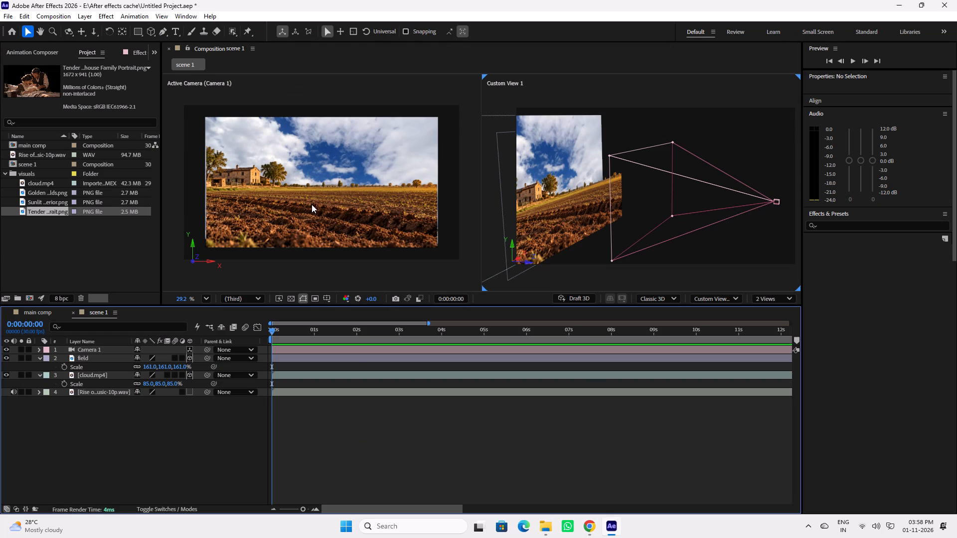
Scale the field and cloud.mp4 layers up together in scene 1, to 196% and 120% respectively.
click(210, 299)
right_click(228, 316)
click(228, 316)
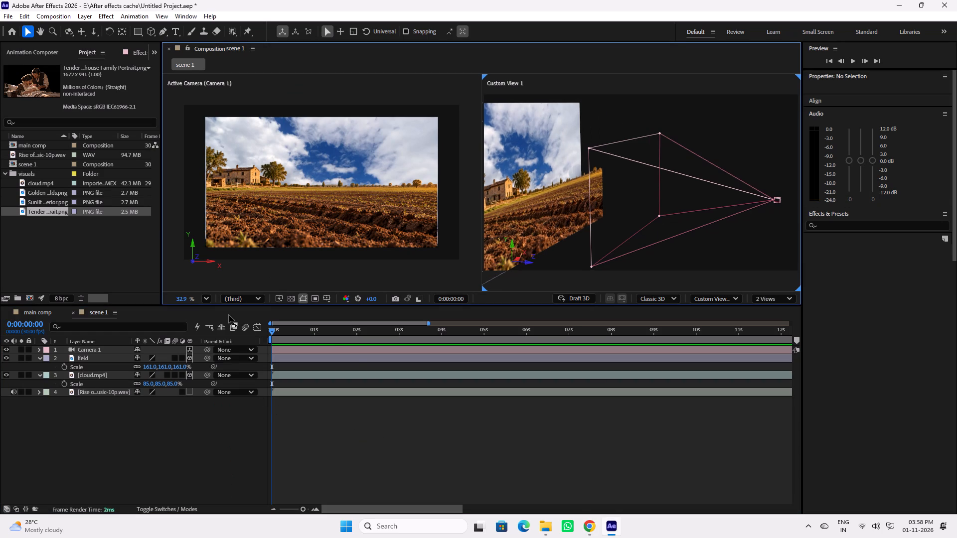
scroll(613, 232, down, 2)
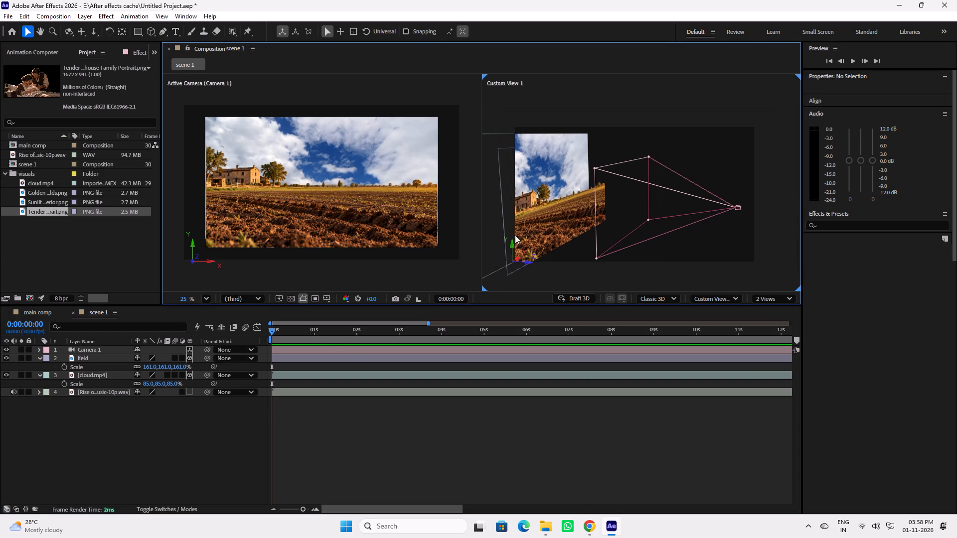
click(301, 208)
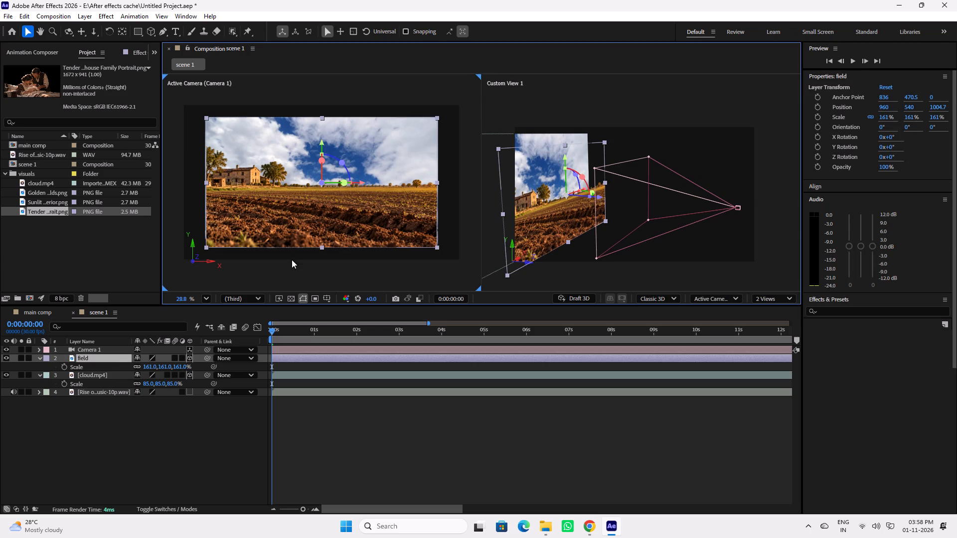
ctrl+click(99, 374)
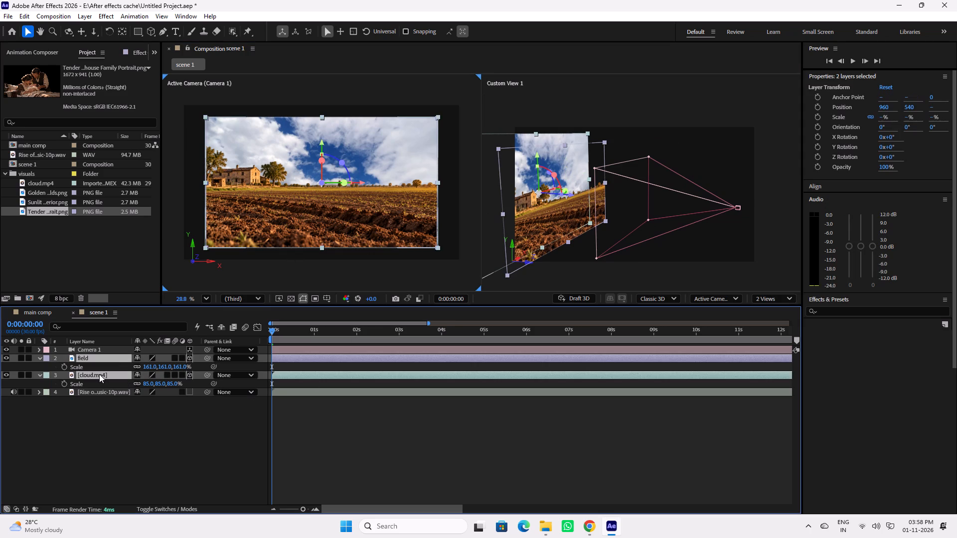
key(s)
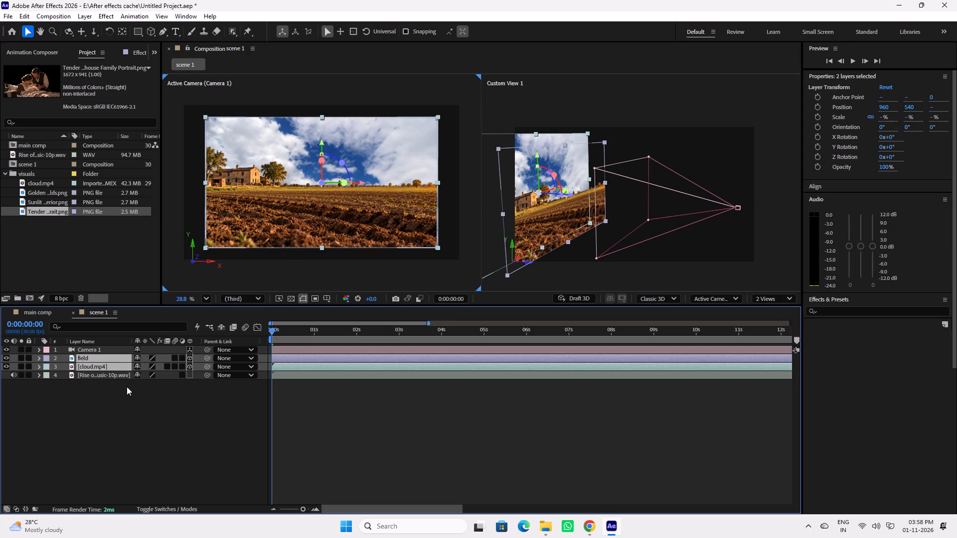
key(s)
key(s)
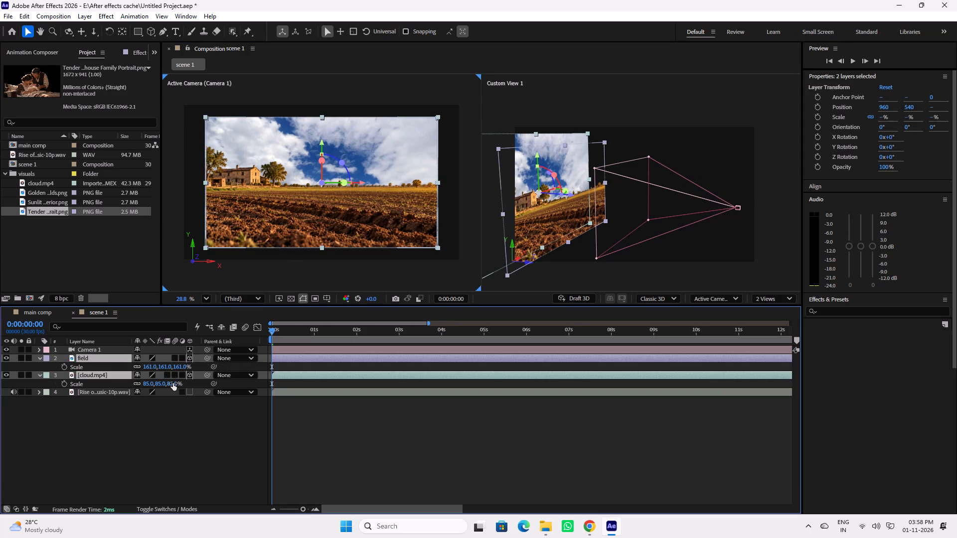
drag(173, 383, 181, 383)
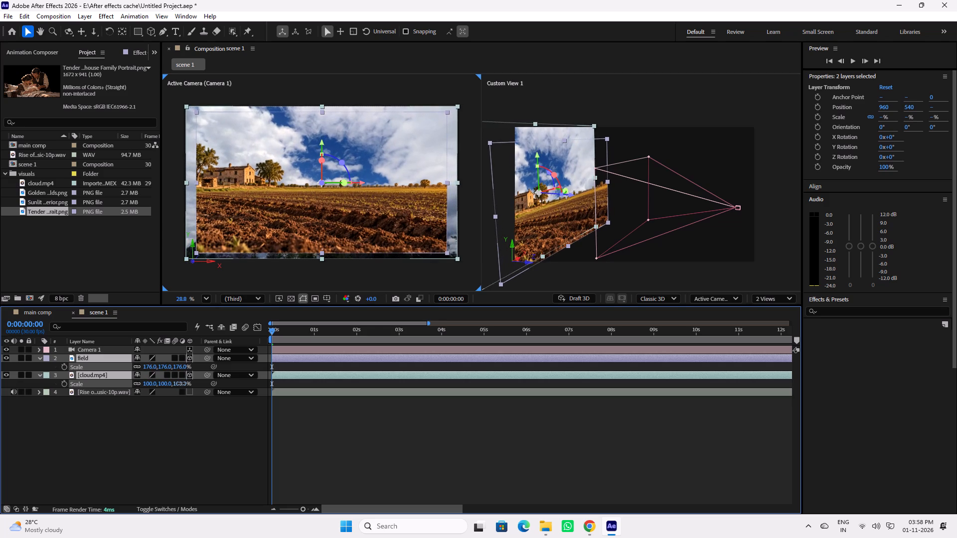
drag(181, 383, 183, 383)
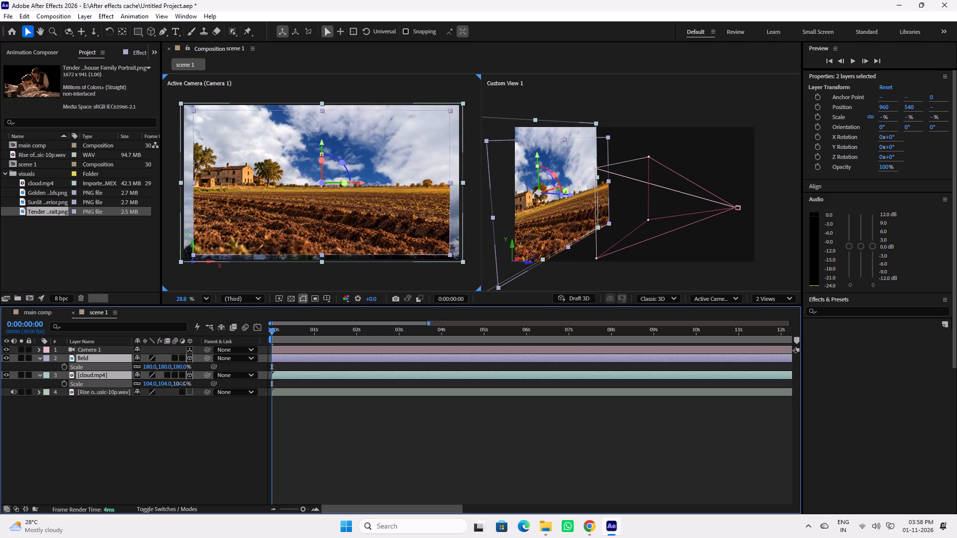
drag(183, 383, 191, 384)
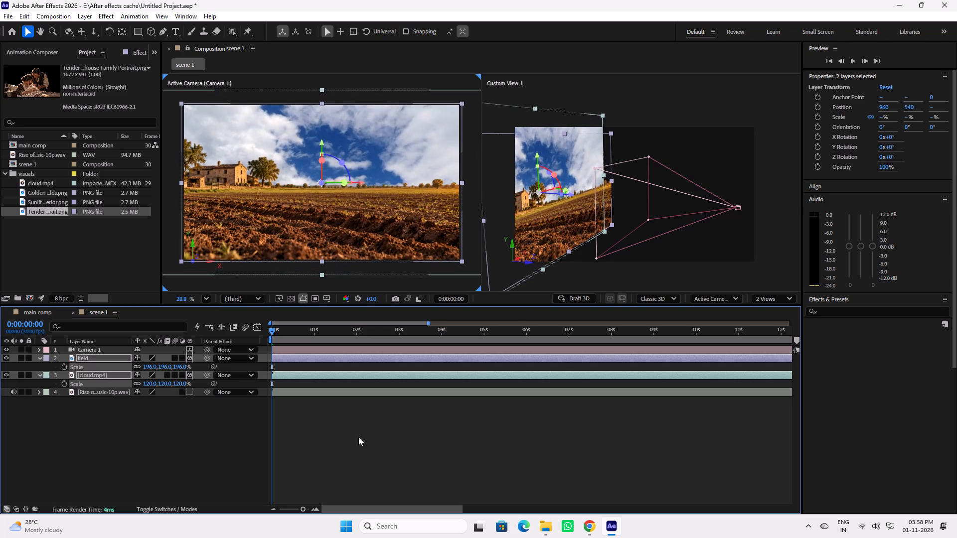
click(382, 441)
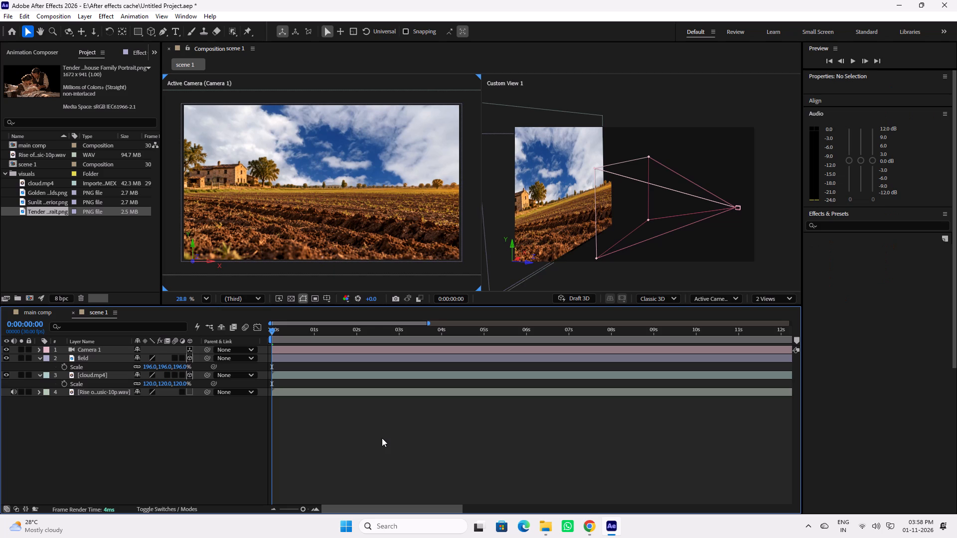
click(382, 438)
Switch to the YouTube watch history in Google Chrome and look through today's and yesterday's watched videos.
click(596, 530)
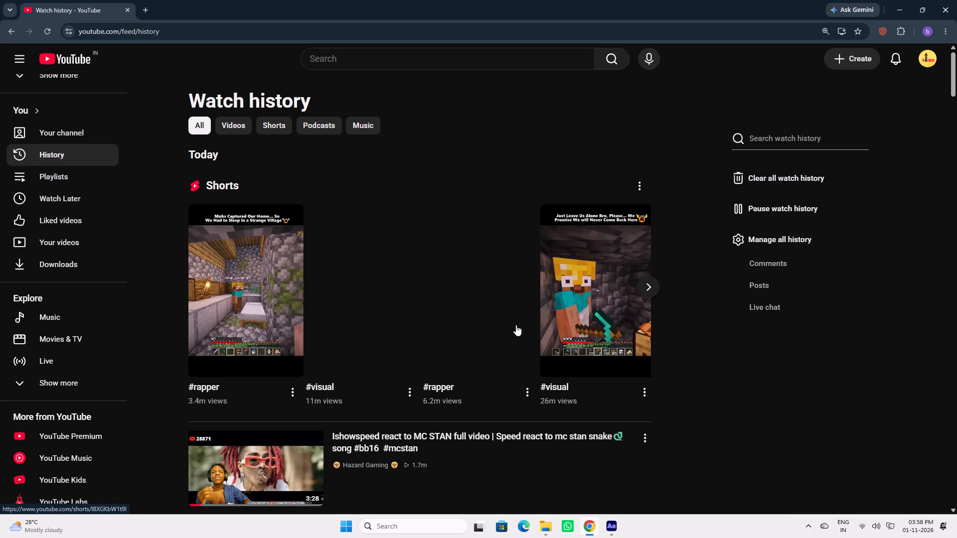
scroll(511, 315, down, 2)
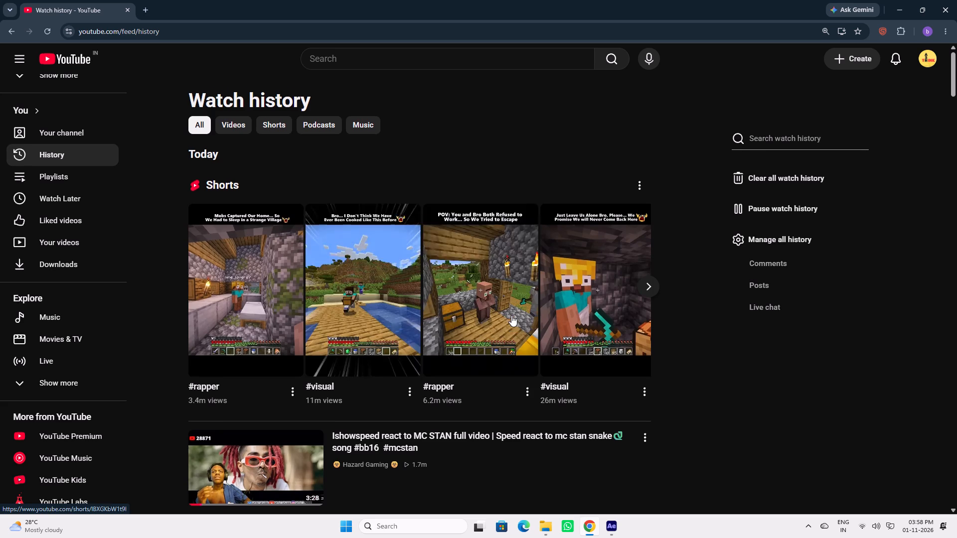
scroll(511, 315, down, 3)
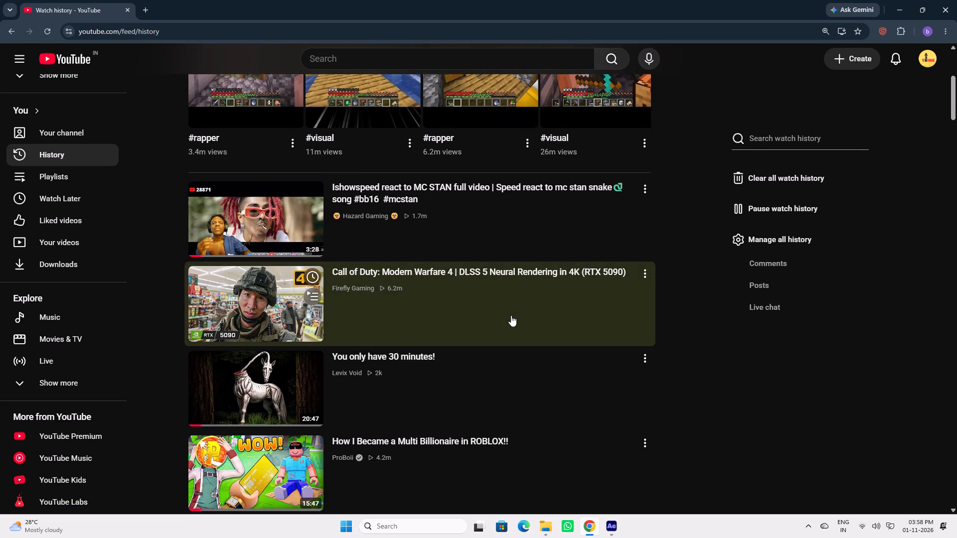
scroll(511, 315, down, 10)
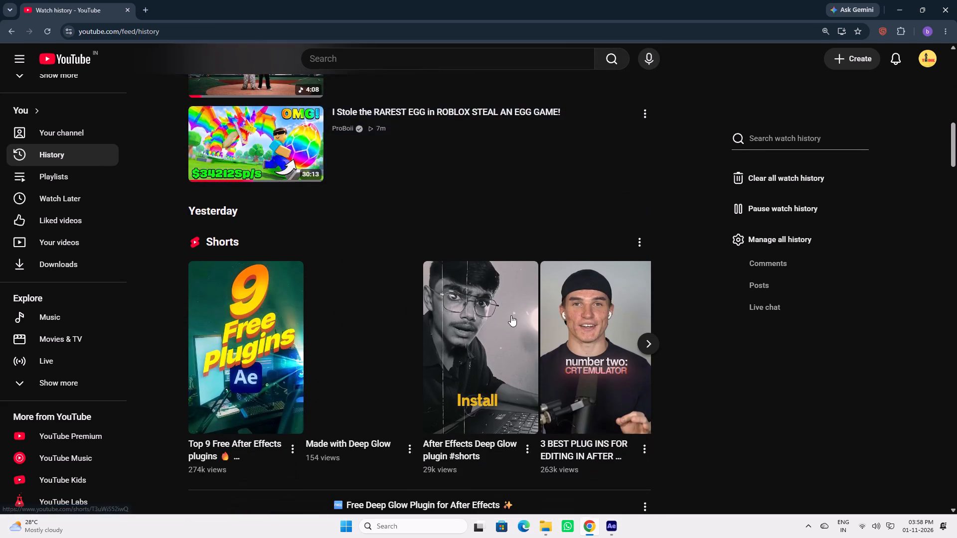
scroll(511, 315, down, 8)
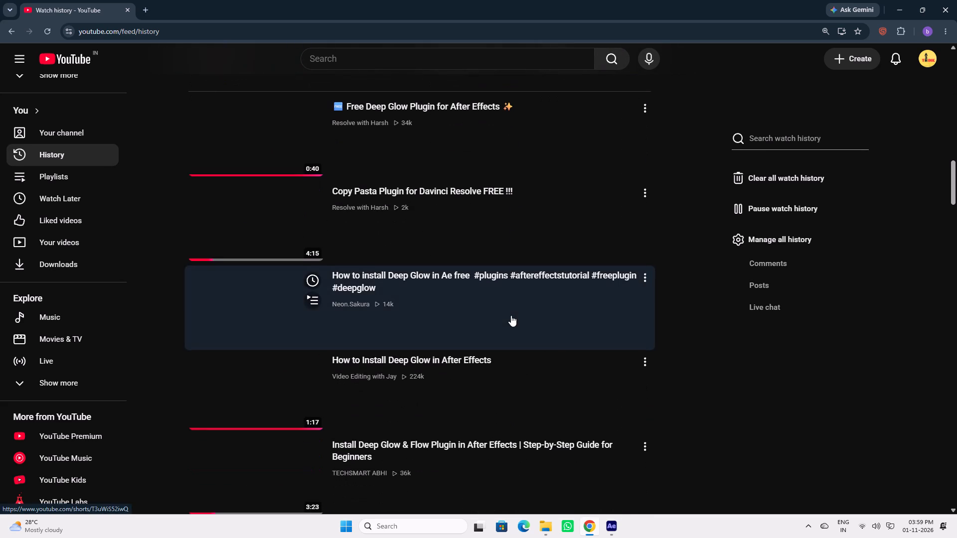
scroll(553, 341, down, 6)
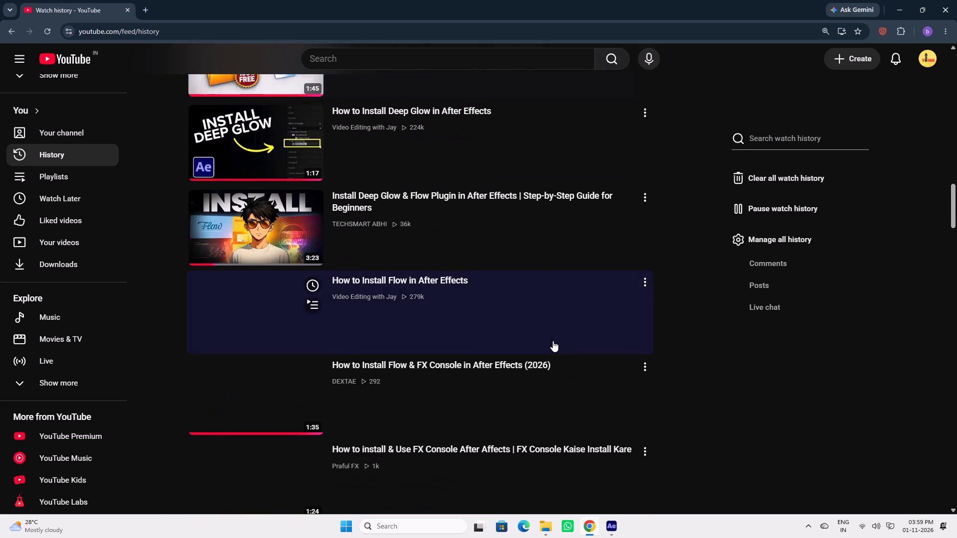
Find the Trim Studio video "Master DOCUMENTARY Editing in After Effects | Full Tutorial from Scratch" in the watch history and open it.
scroll(553, 341, down, 7)
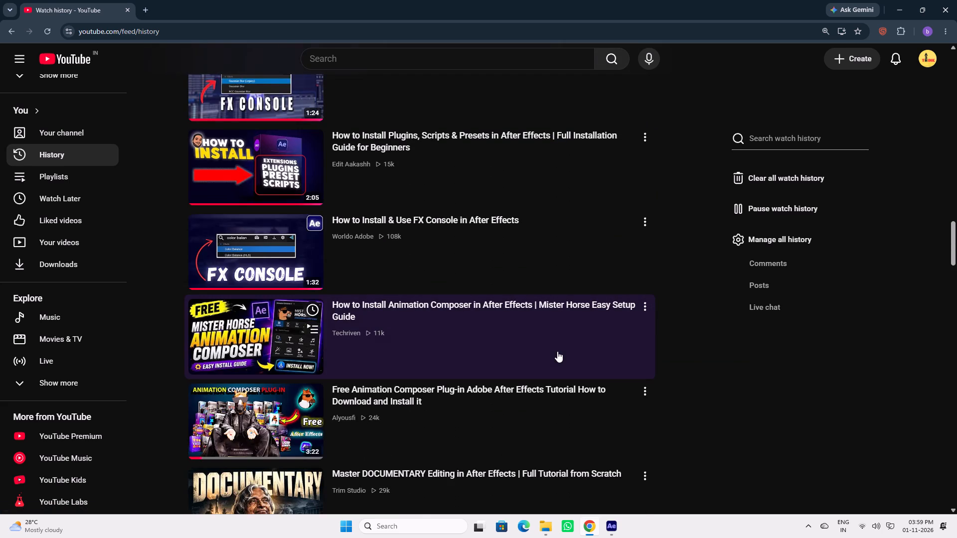
scroll(557, 351, down, 3)
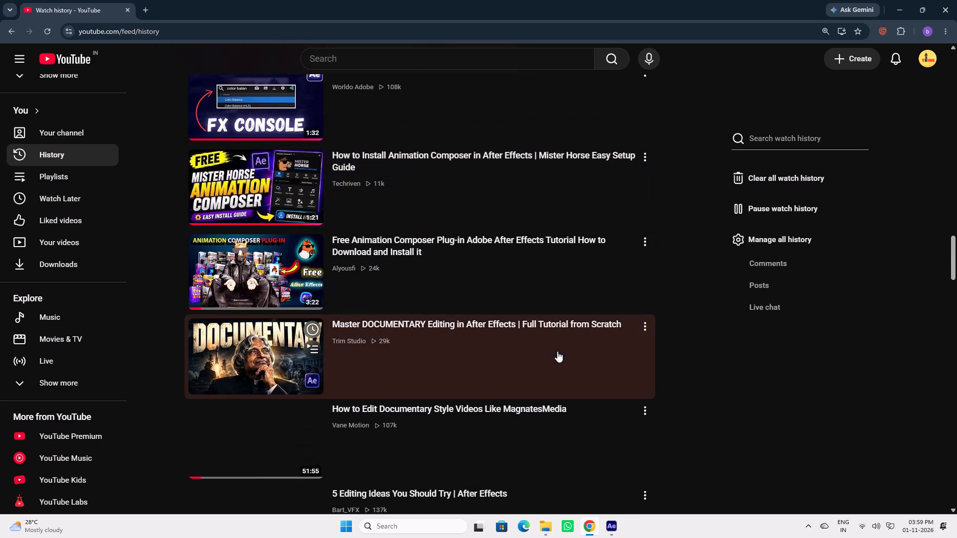
click(380, 347)
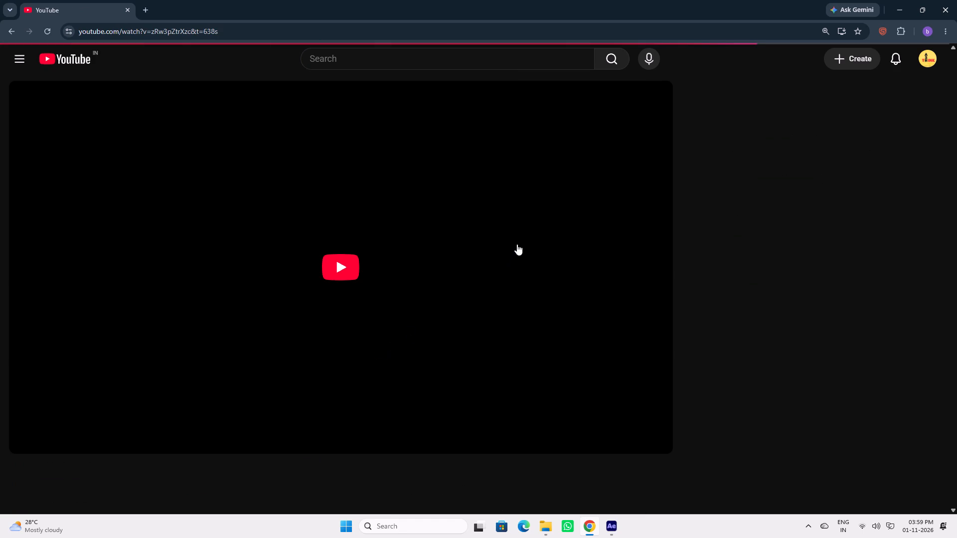
Open the Windows quick settings with the network and volume controls.
click(860, 530)
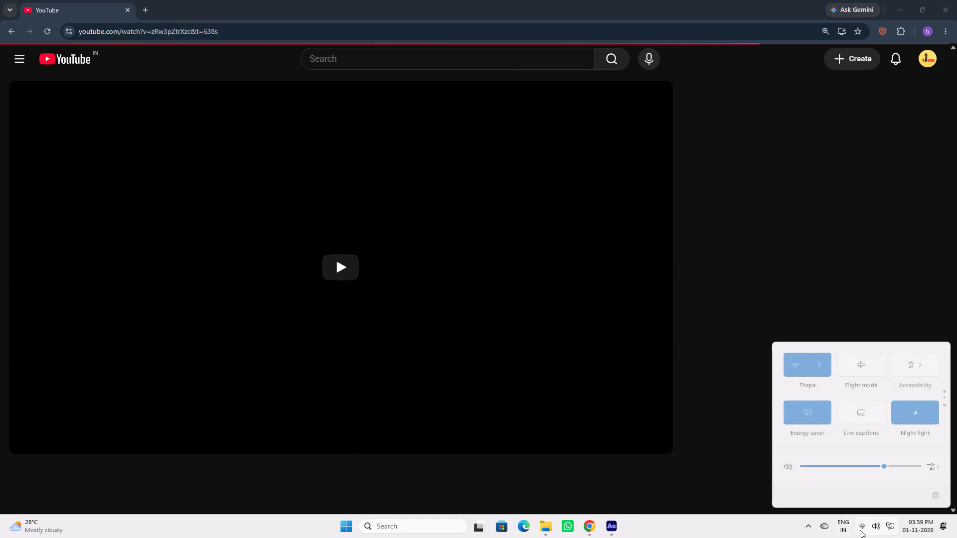
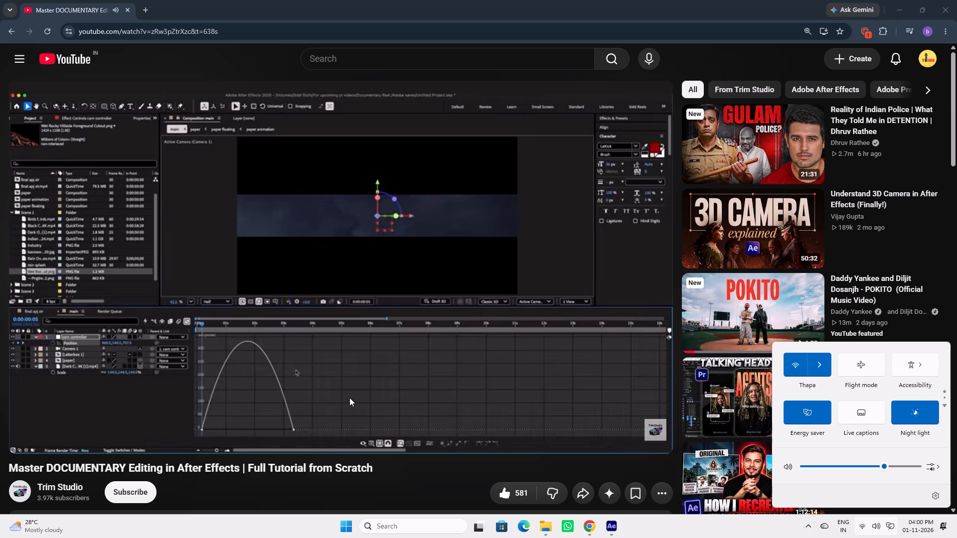
Pause the tutorial video and switch to the scene 1 composition in Adobe After Effects.
click(481, 262)
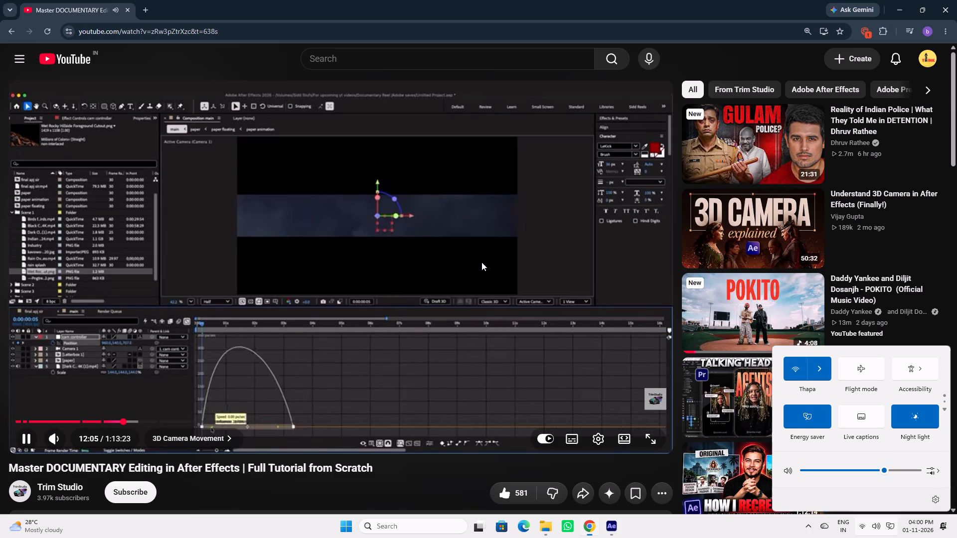
click(605, 532)
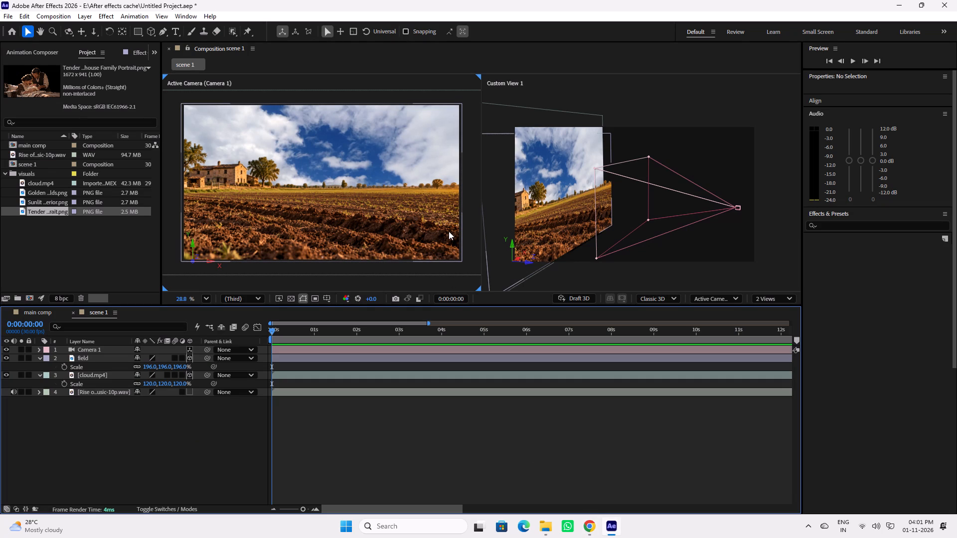
Add a null object to scene 1, make it a 3D layer, and parent Camera 1 to it.
click(405, 231)
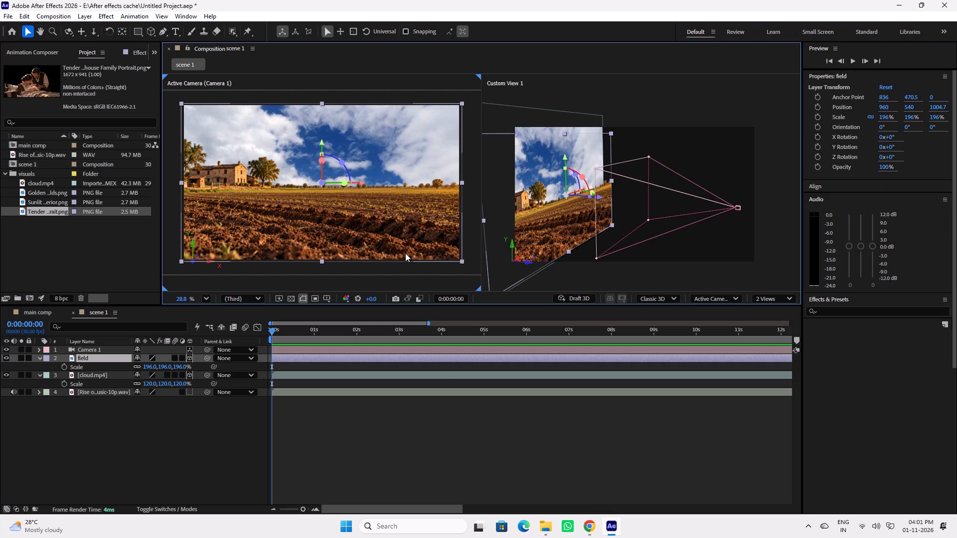
click(295, 352)
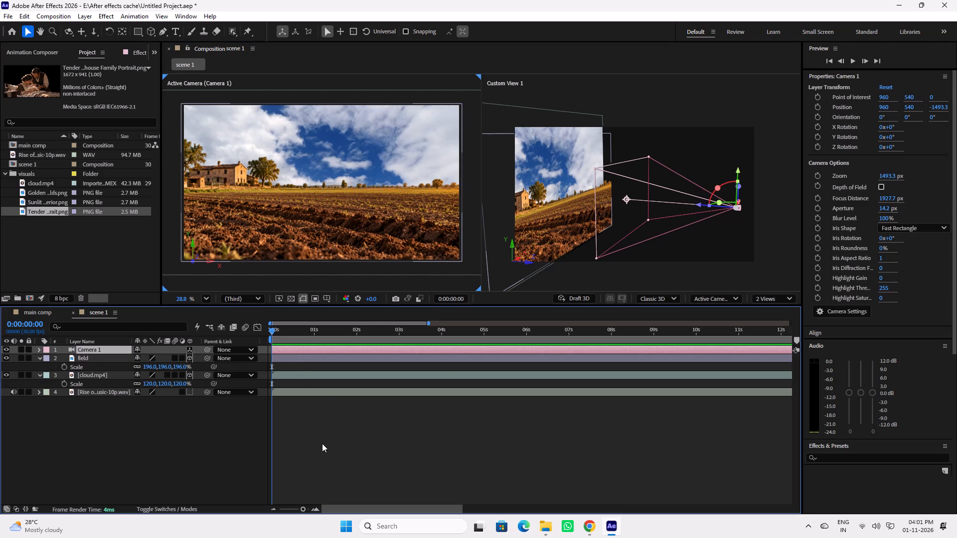
right_click(321, 441)
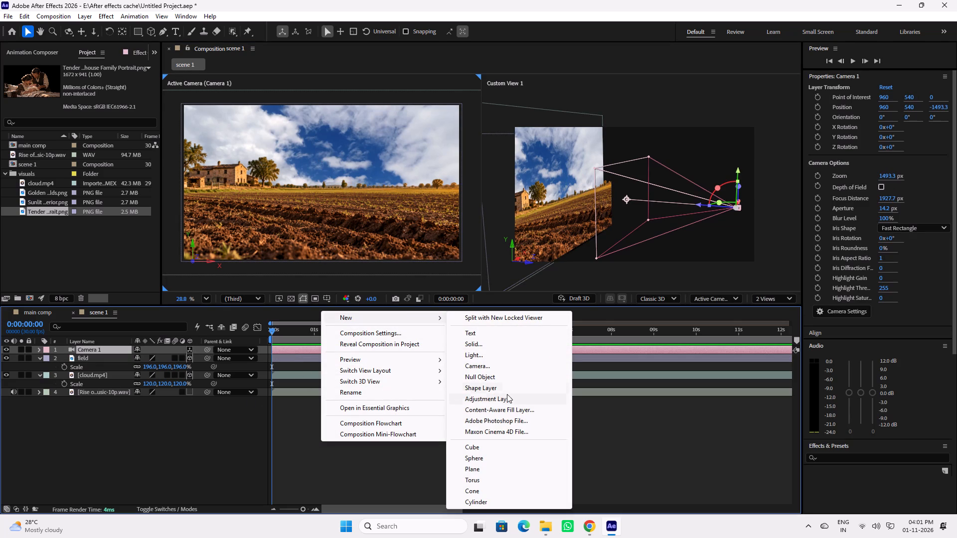
click(495, 374)
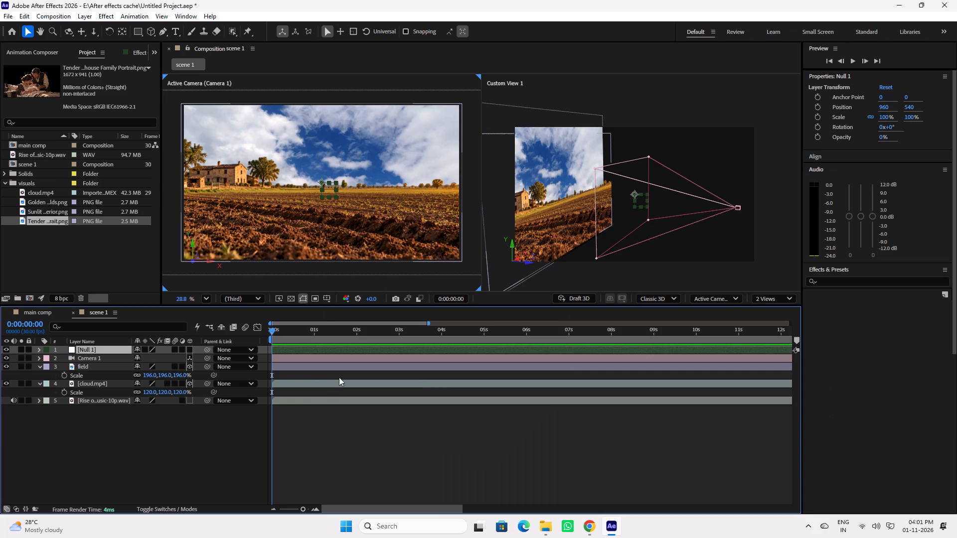
click(192, 350)
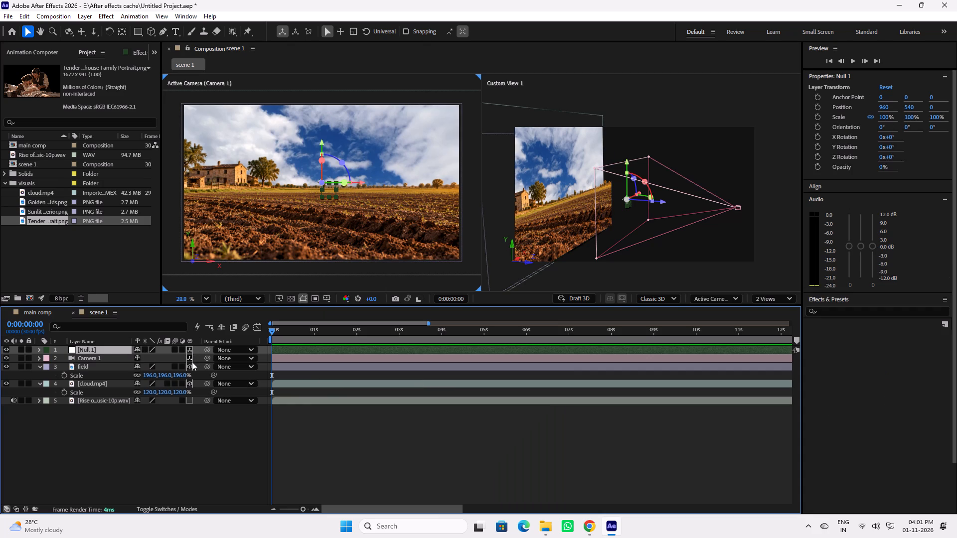
drag(208, 359, 142, 358)
drag(142, 358, 96, 348)
Preview scene 1 briefly and add a position keyframe on the null at 0:00:02:08.
key(p)
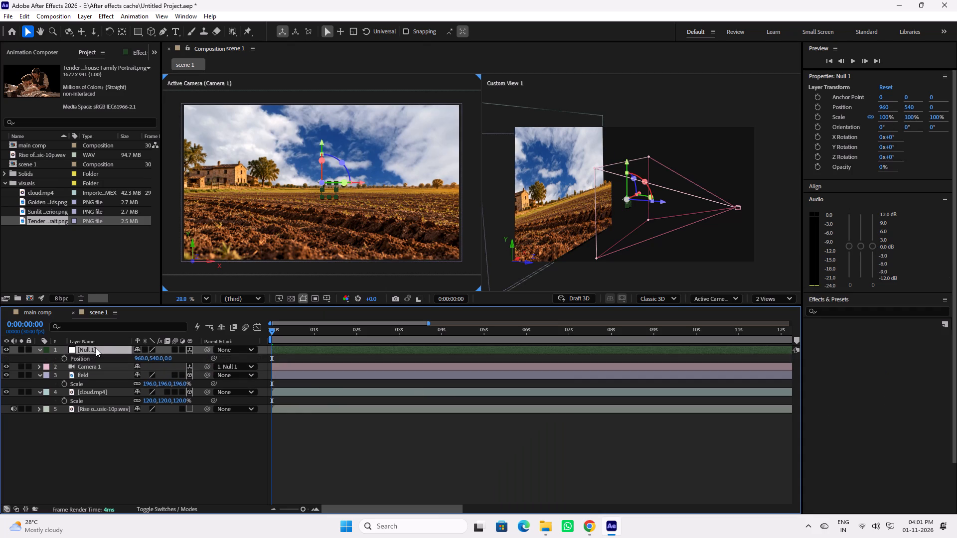
click(40, 391)
click(39, 376)
click(326, 448)
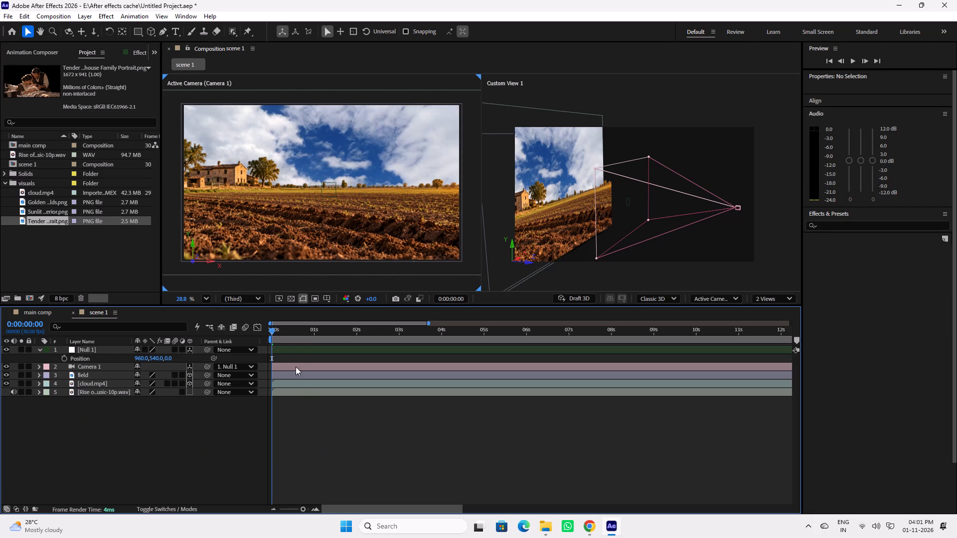
click(105, 353)
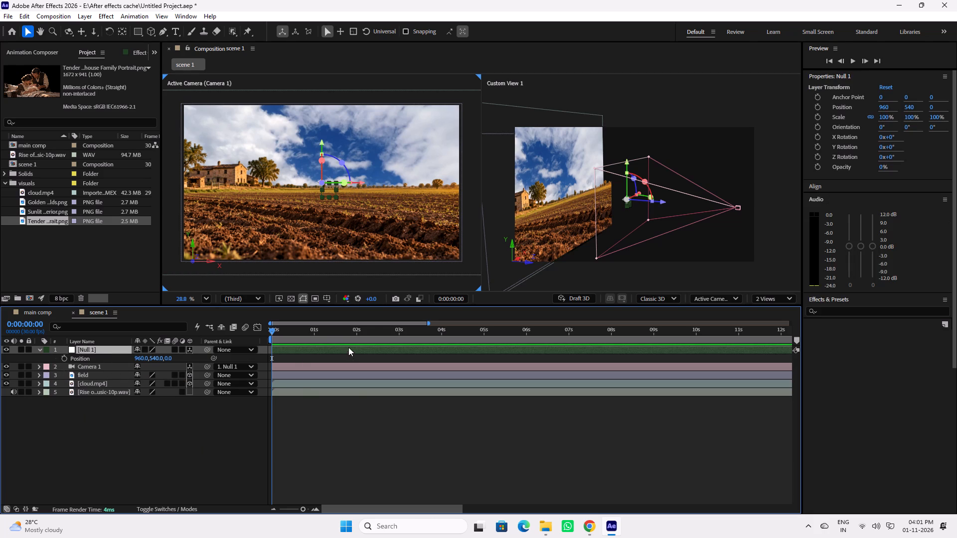
key(space)
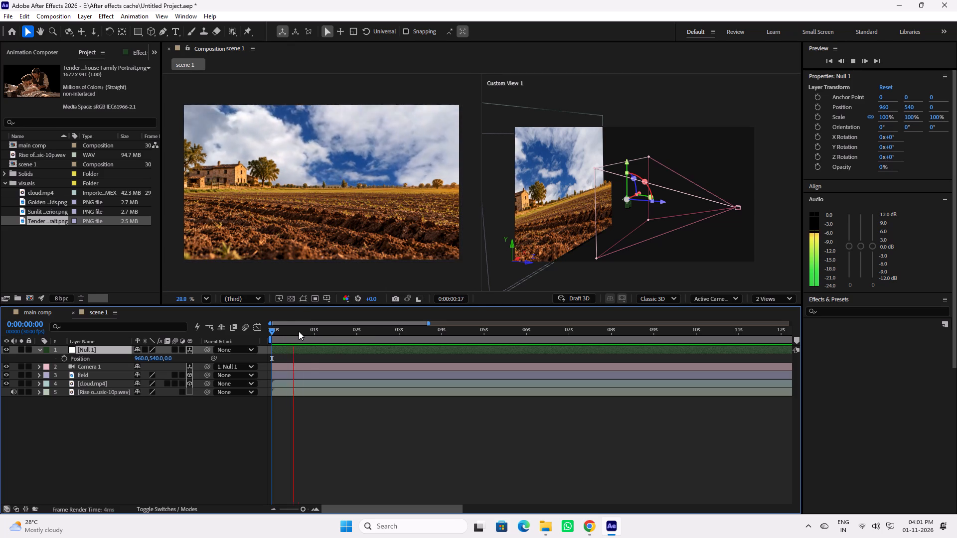
key(space)
click(341, 328)
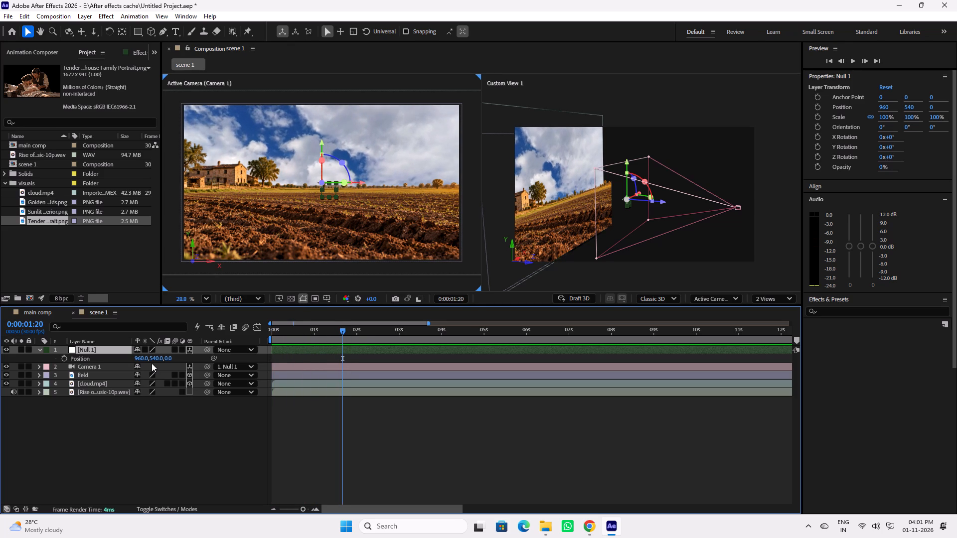
drag(343, 329, 369, 333)
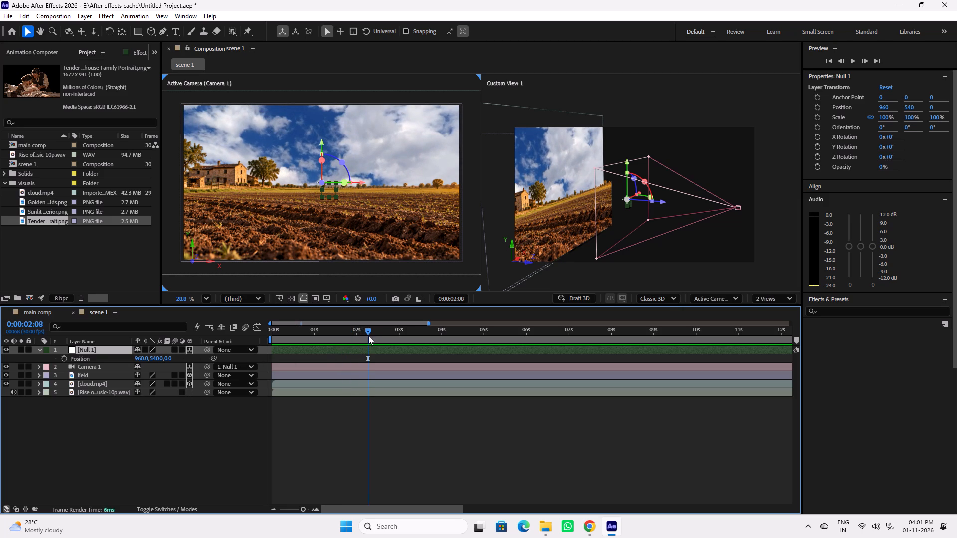
click(65, 360)
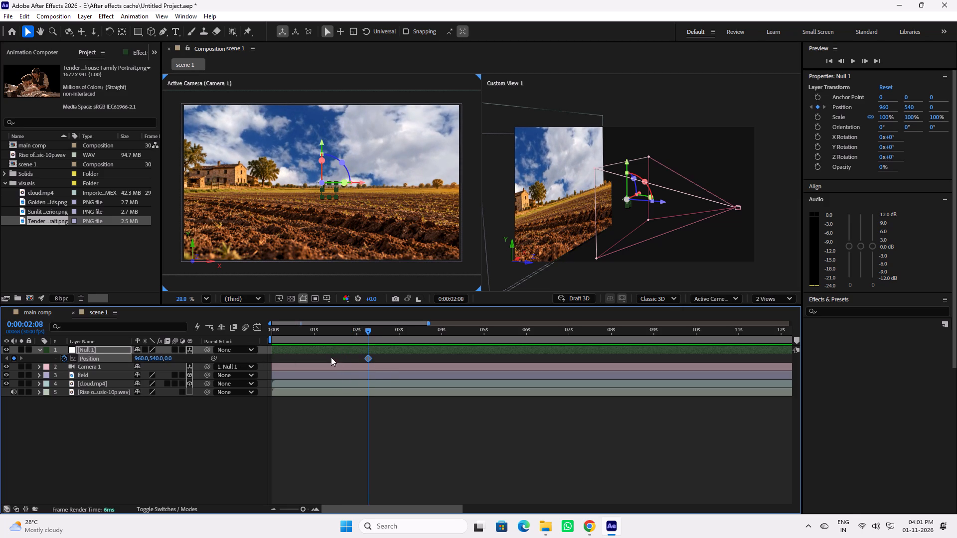
Keyframe the null's Z position to 1067 at 0:00:00:00, leaving its X and Y position as is.
drag(332, 332, 284, 336)
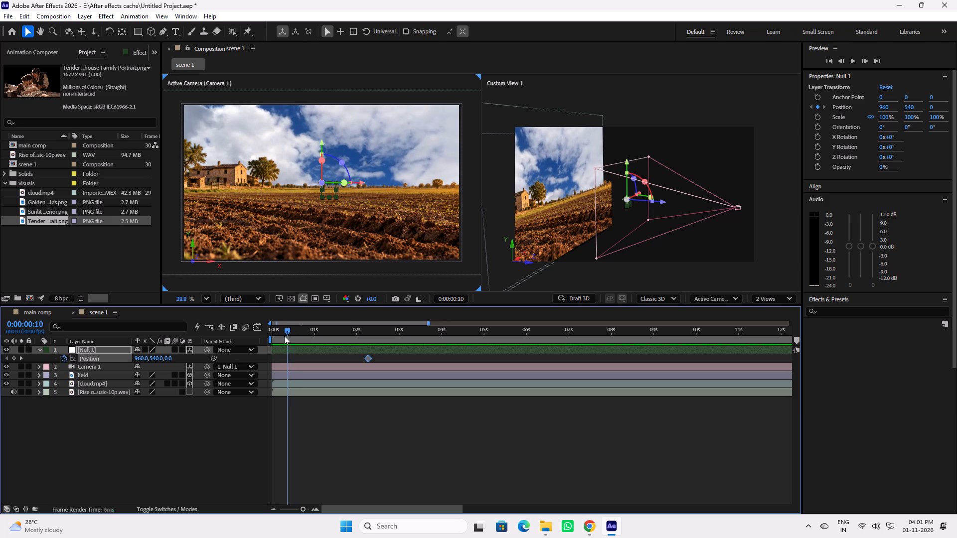
drag(284, 336, 278, 335)
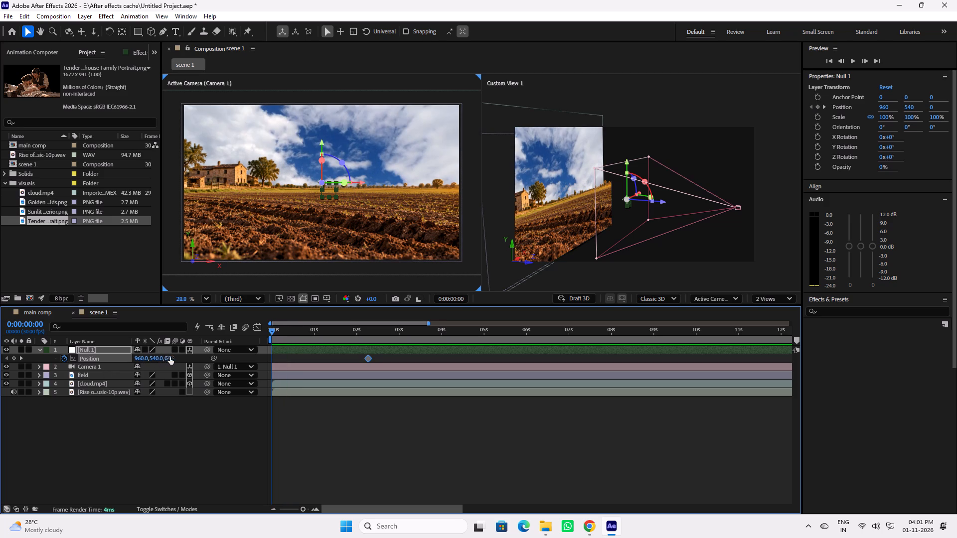
drag(170, 357, 625, 428)
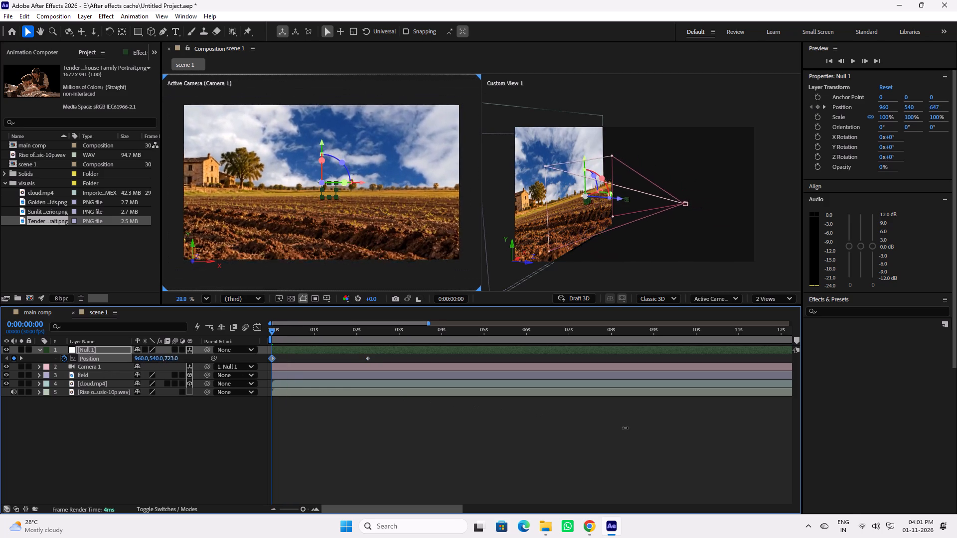
drag(625, 428, 797, 453)
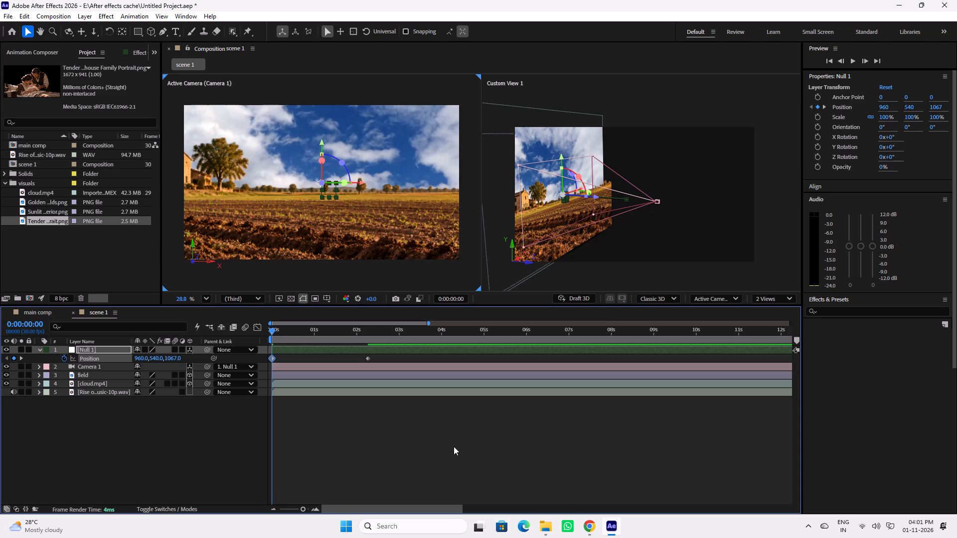
Show the position values of the field and cloud.mp4 layers in the timeline.
ctrl+click(94, 375)
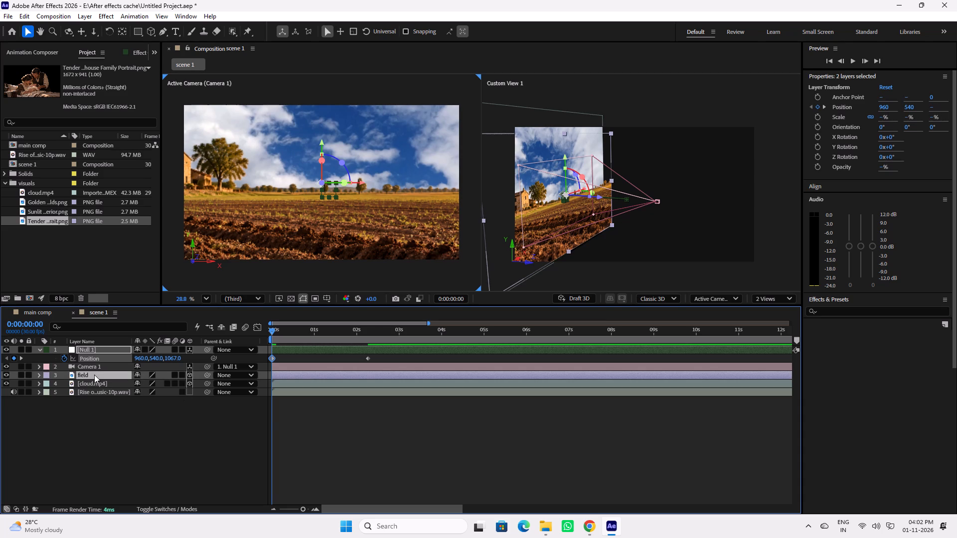
key(p)
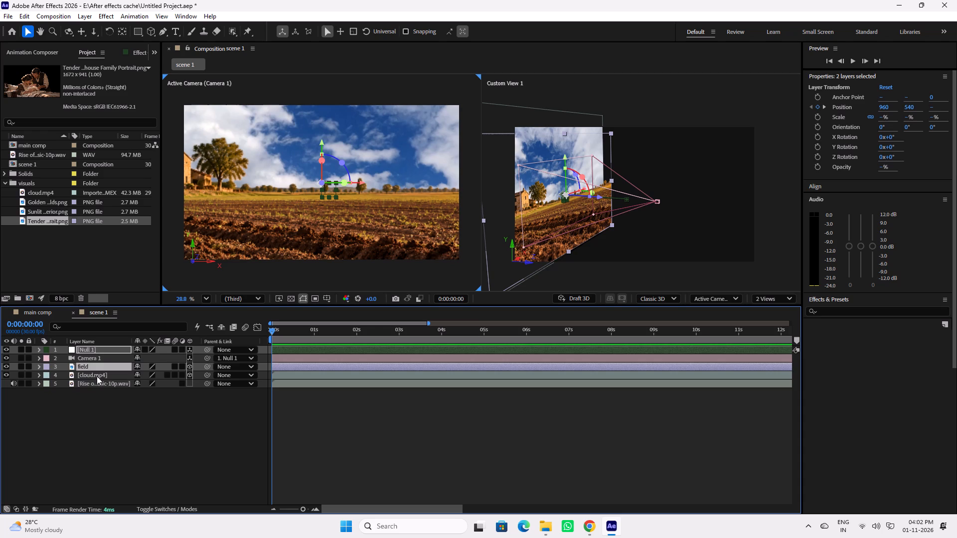
click(97, 375)
key(p)
click(110, 367)
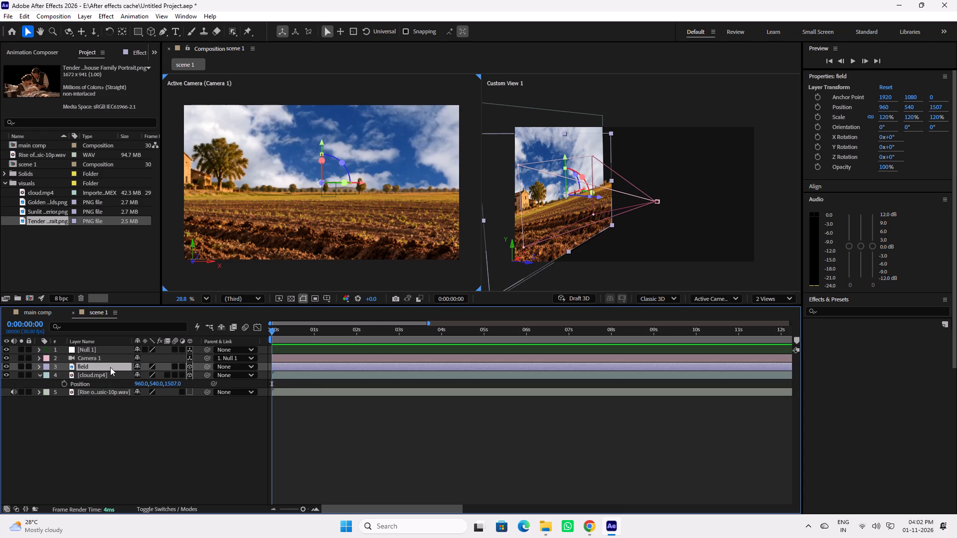
key(p)
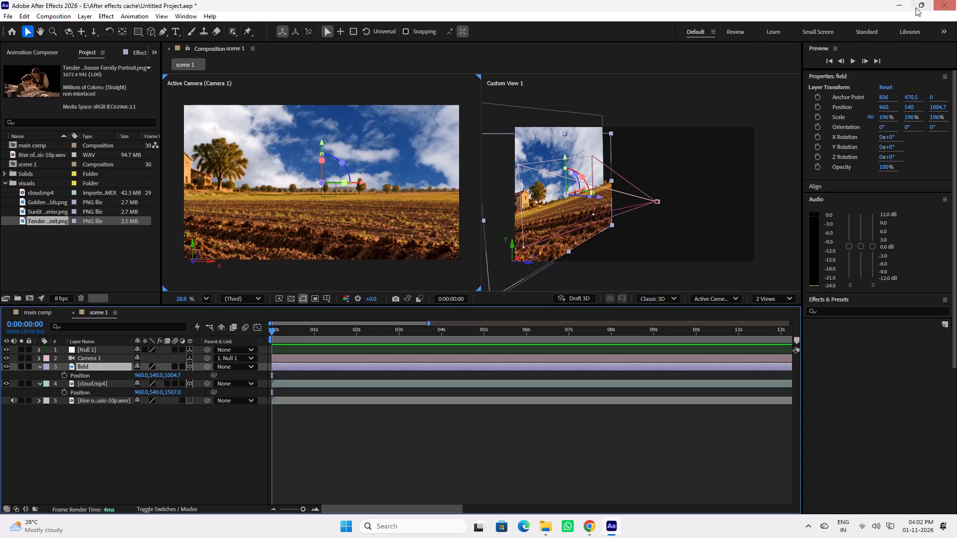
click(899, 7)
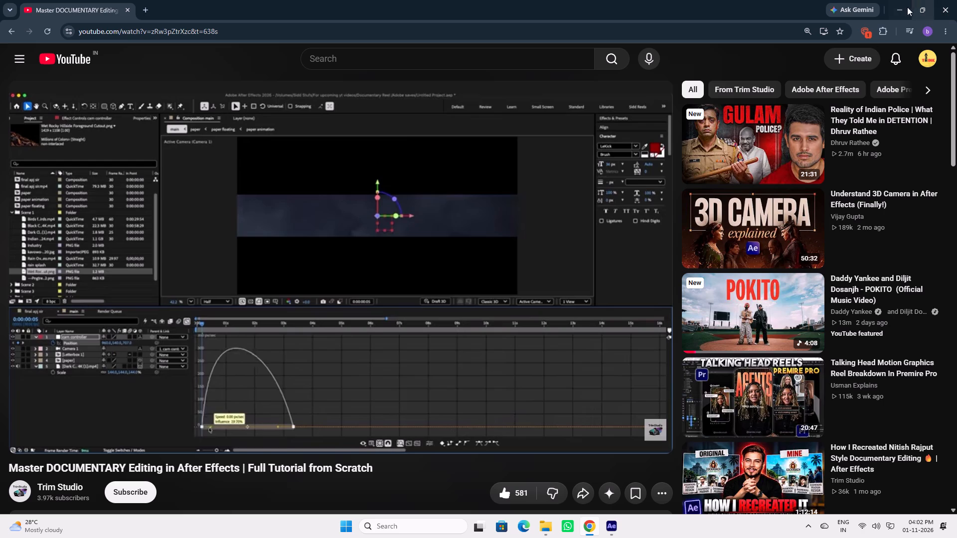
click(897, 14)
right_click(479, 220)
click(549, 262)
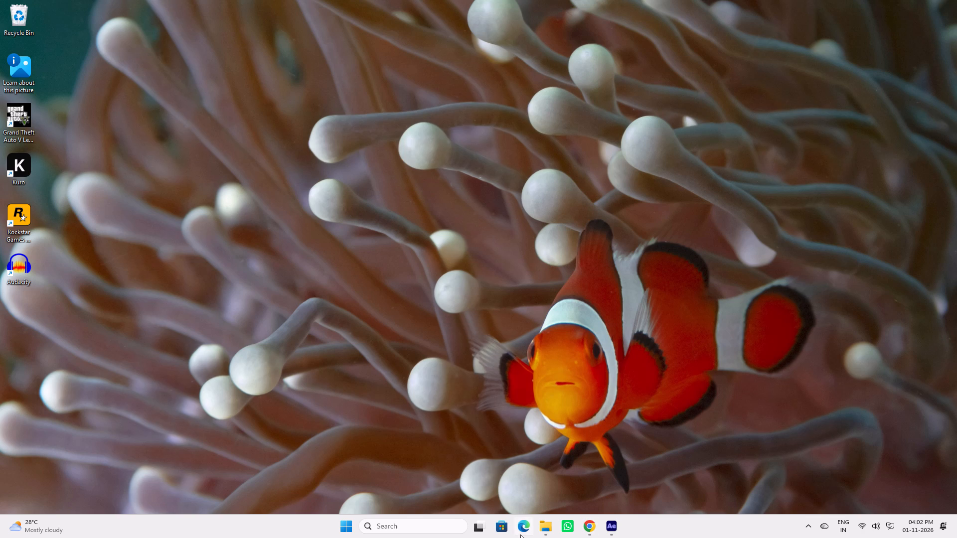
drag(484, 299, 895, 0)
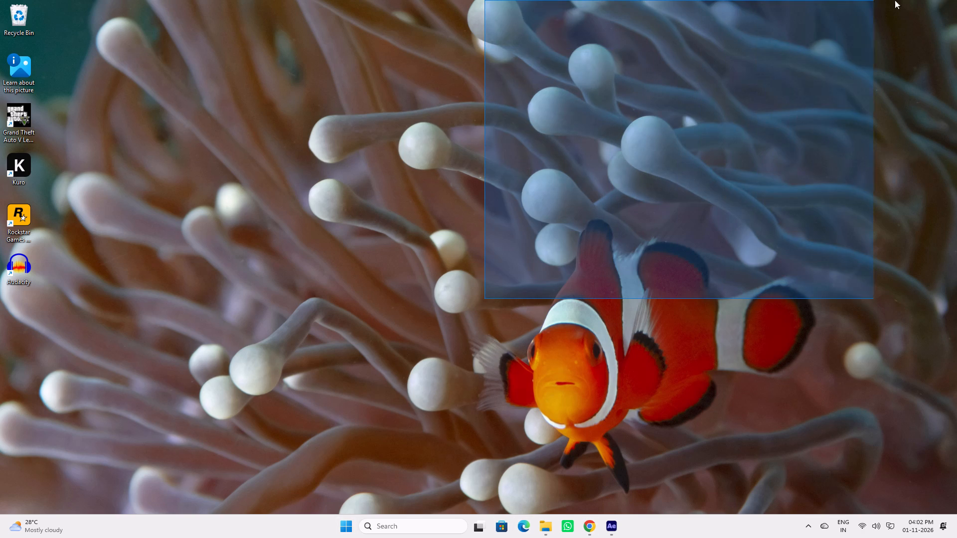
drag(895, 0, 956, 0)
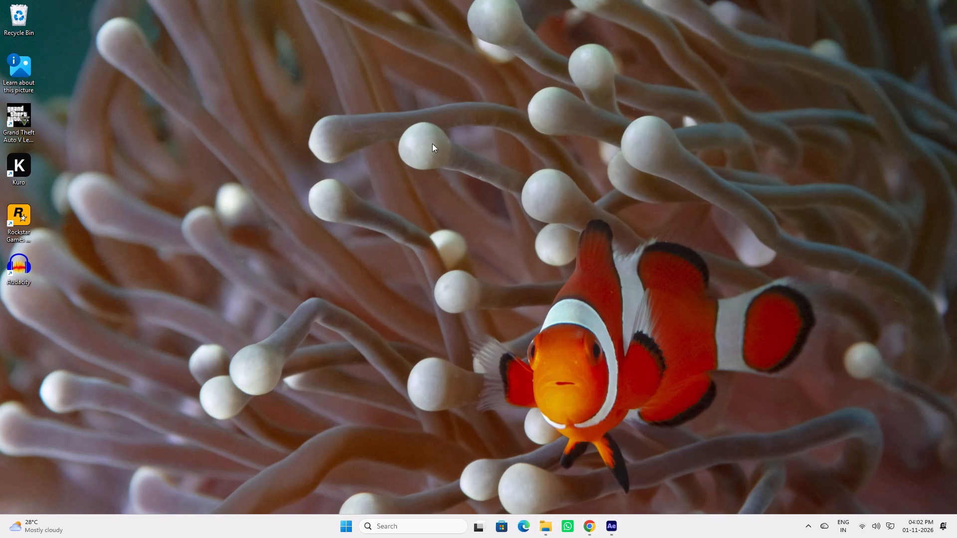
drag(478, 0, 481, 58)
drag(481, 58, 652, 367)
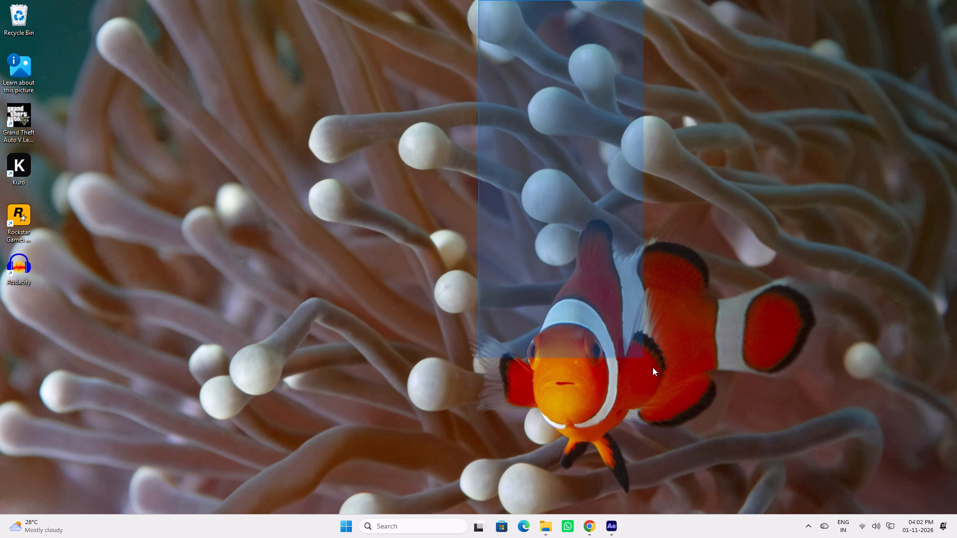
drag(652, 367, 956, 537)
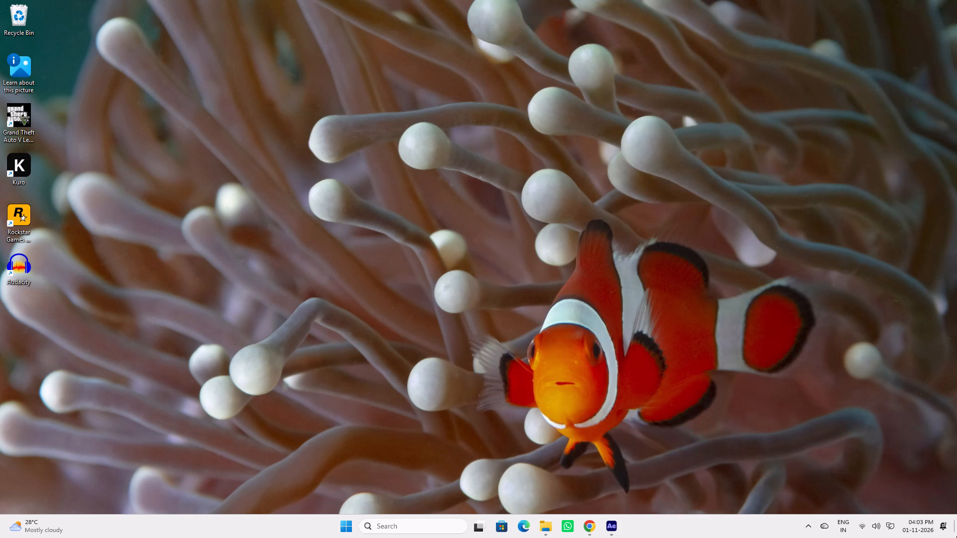
click(594, 525)
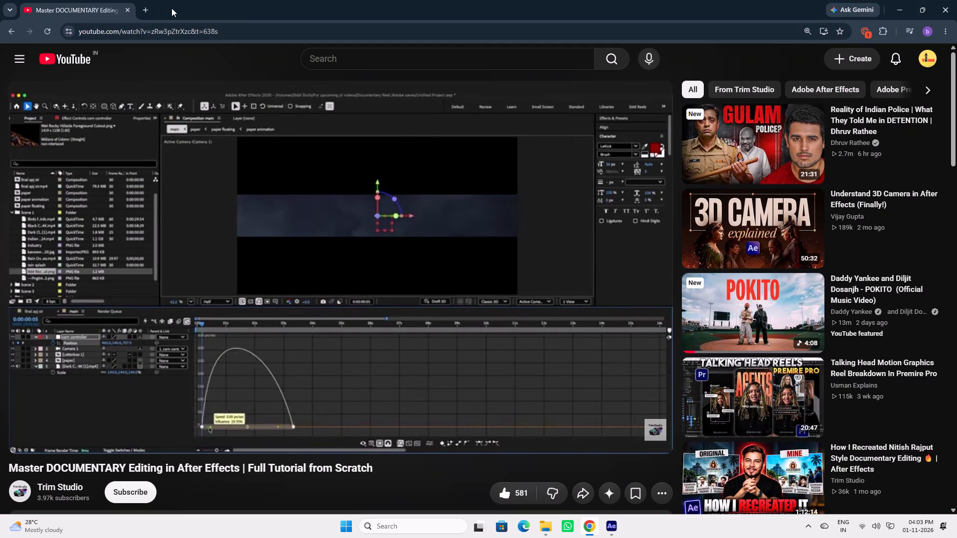
click(142, 8)
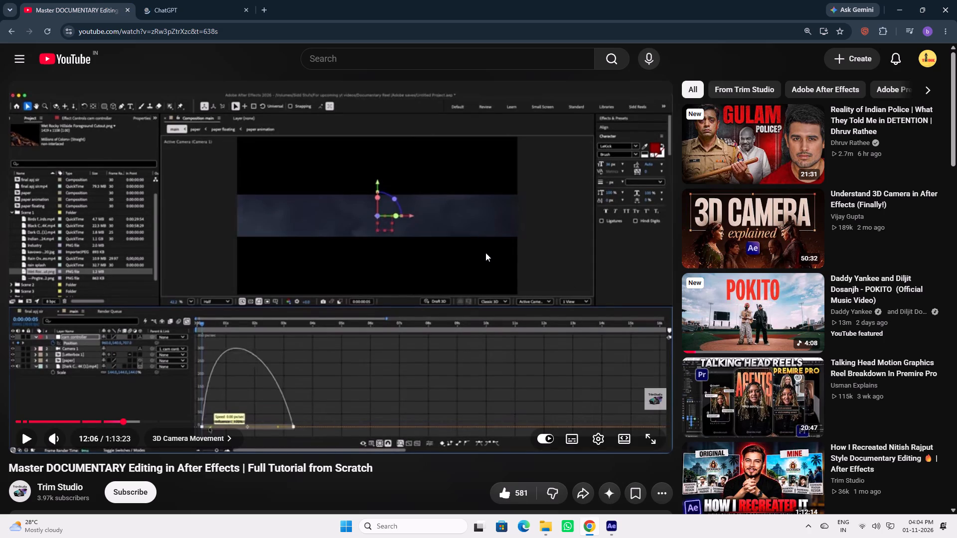
click(505, 471)
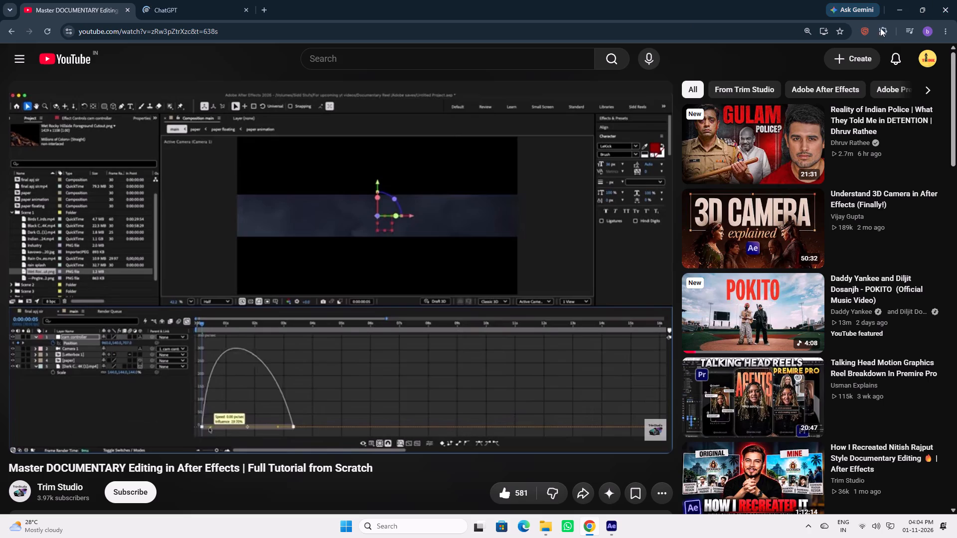
Minimize the browser, permanently delete all items in the desktop's Recycle Bin, and close its window.
click(898, 5)
right_click(471, 233)
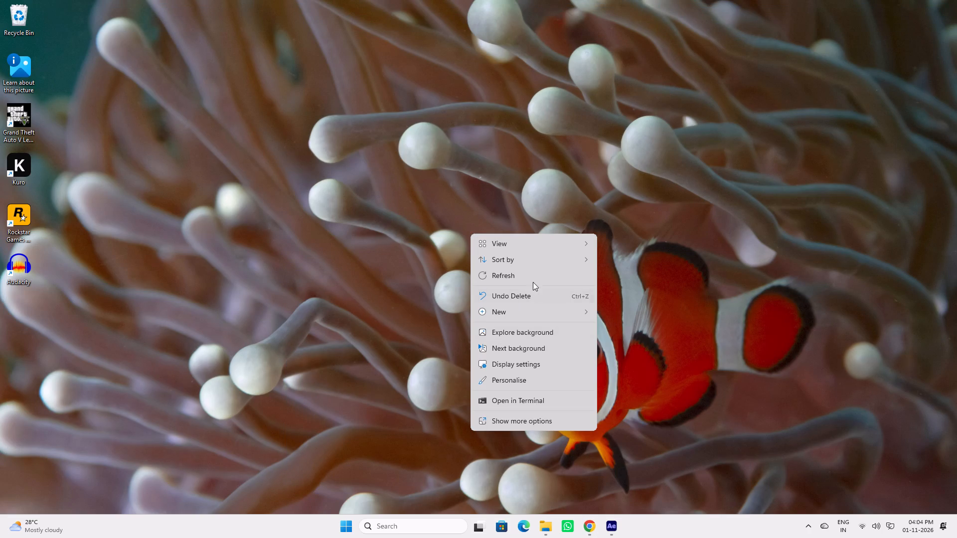
click(532, 276)
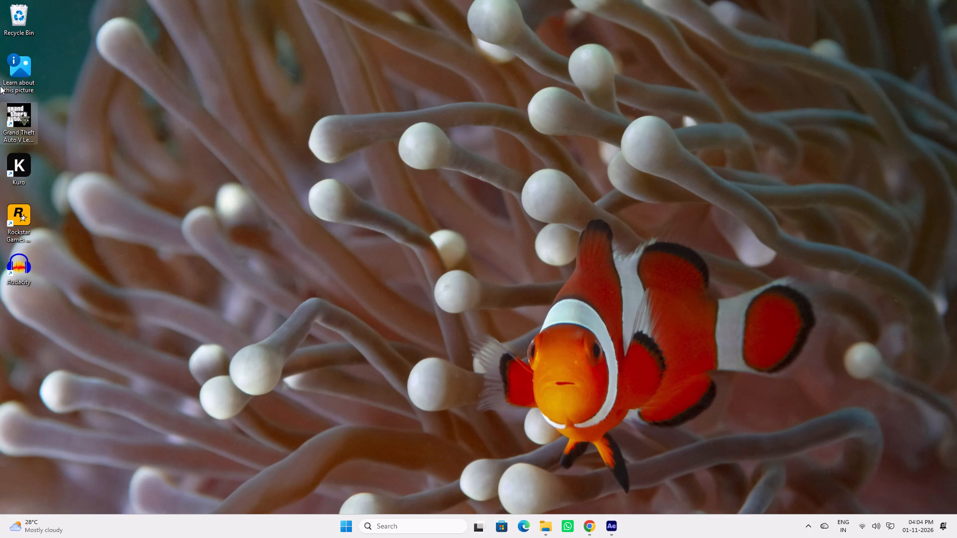
double_click(17, 17)
click(447, 282)
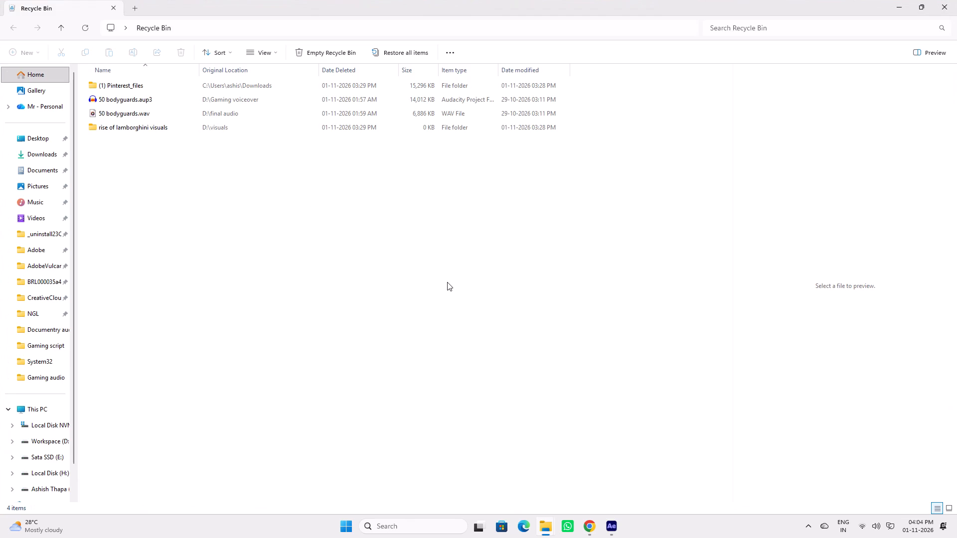
key(ctrl+a)
key(Delete)
key(Return)
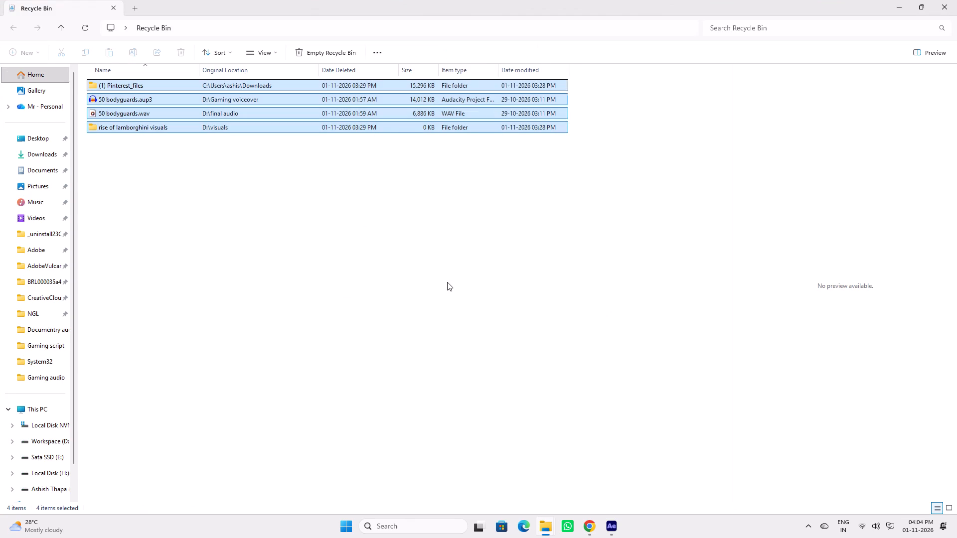
click(956, 0)
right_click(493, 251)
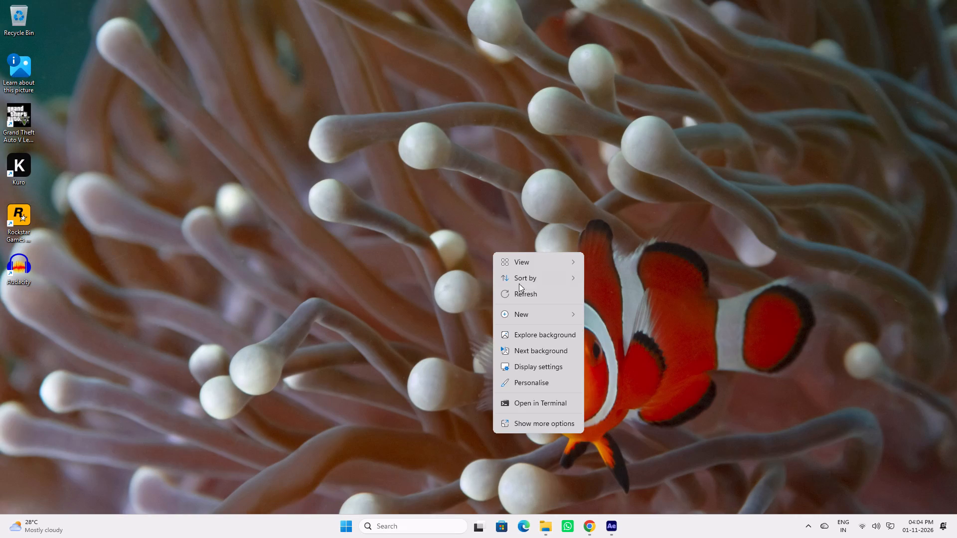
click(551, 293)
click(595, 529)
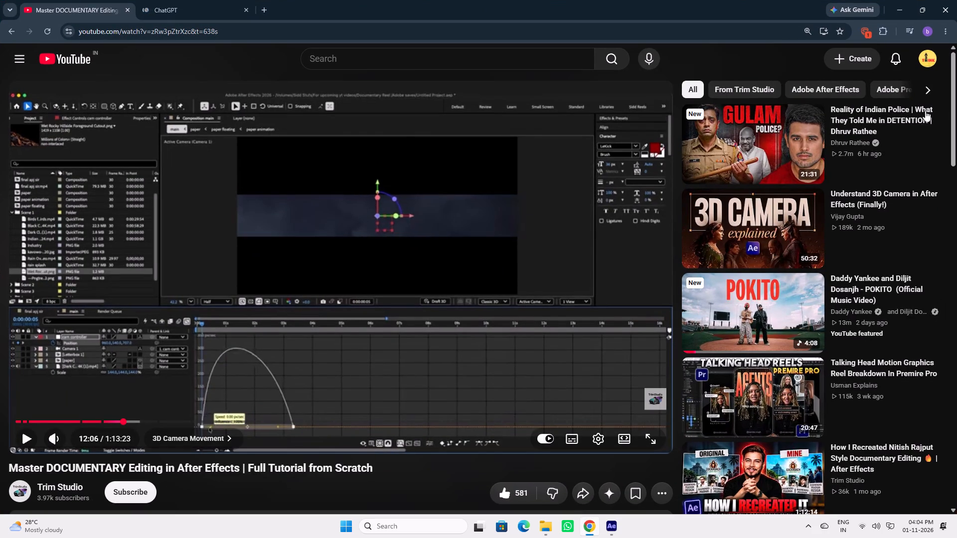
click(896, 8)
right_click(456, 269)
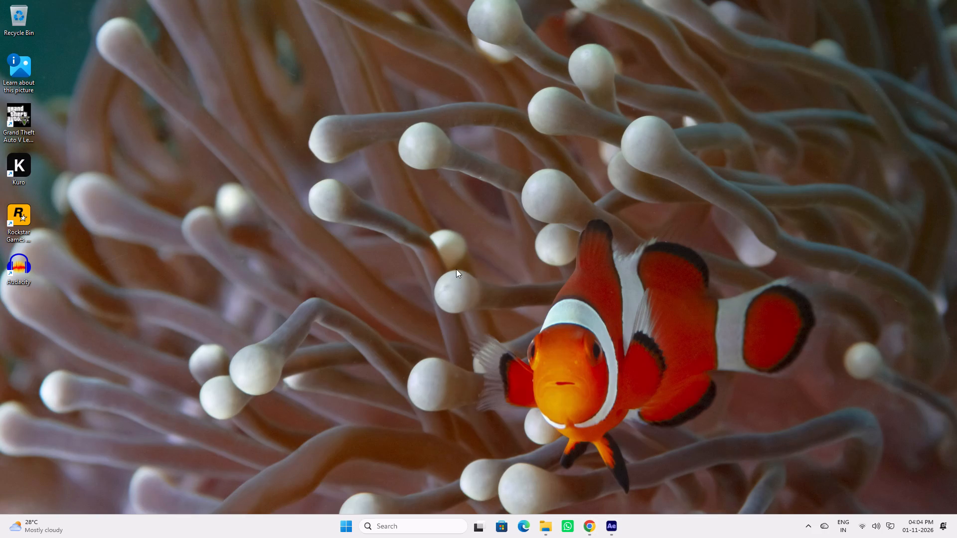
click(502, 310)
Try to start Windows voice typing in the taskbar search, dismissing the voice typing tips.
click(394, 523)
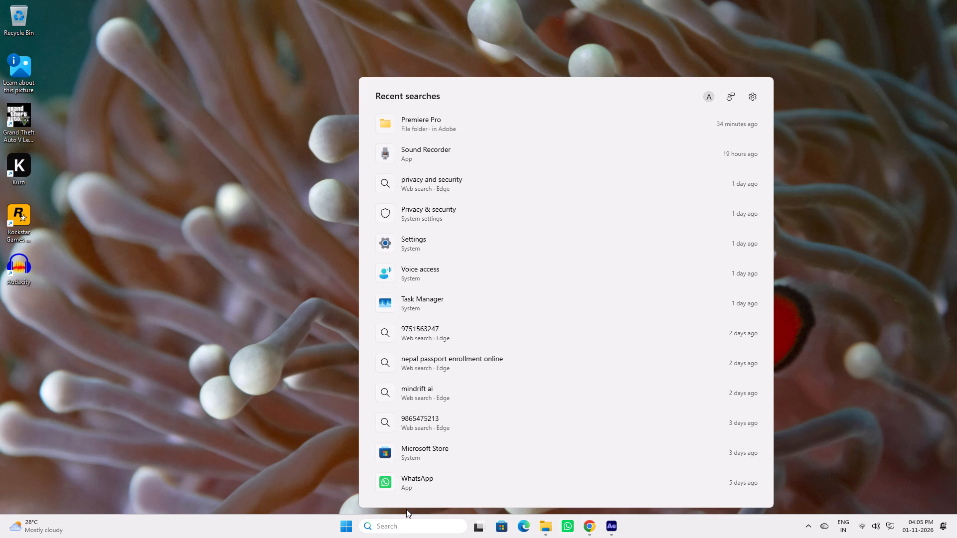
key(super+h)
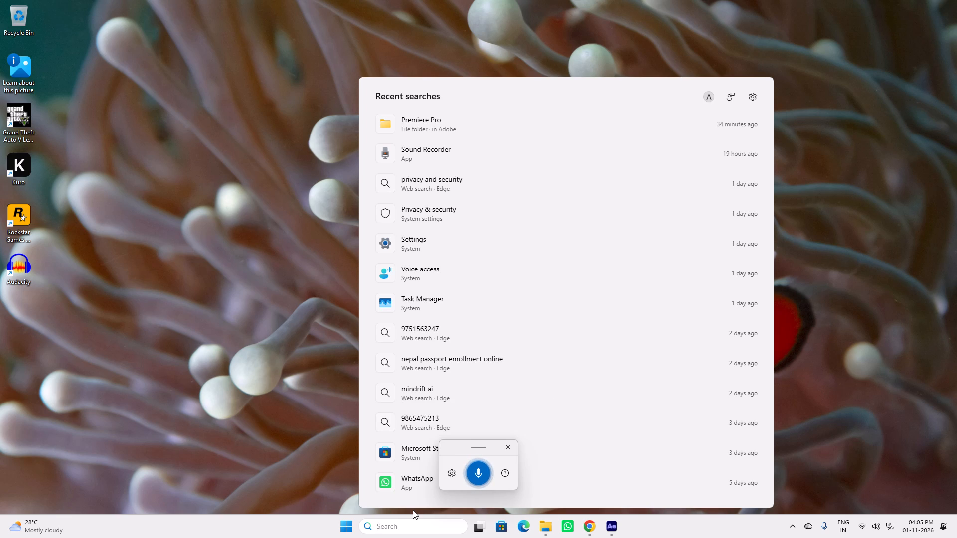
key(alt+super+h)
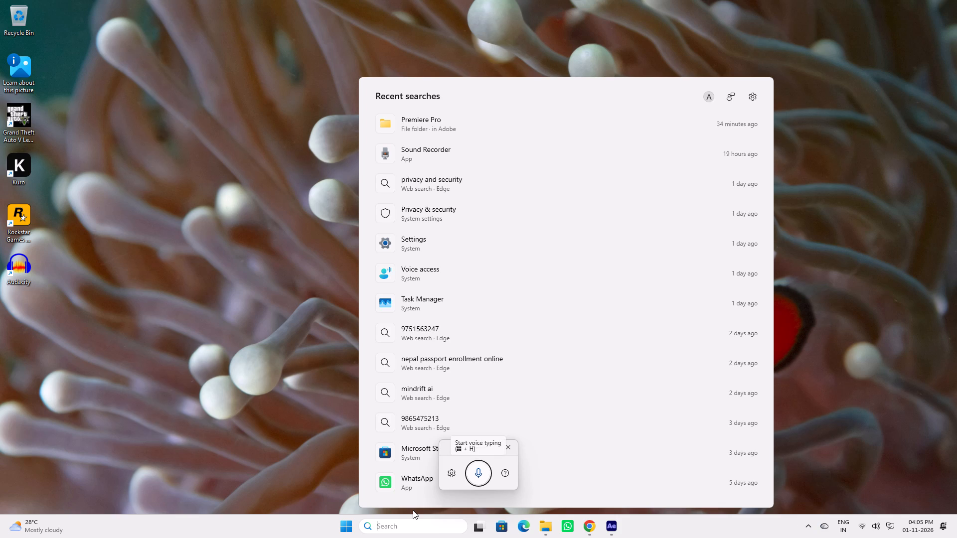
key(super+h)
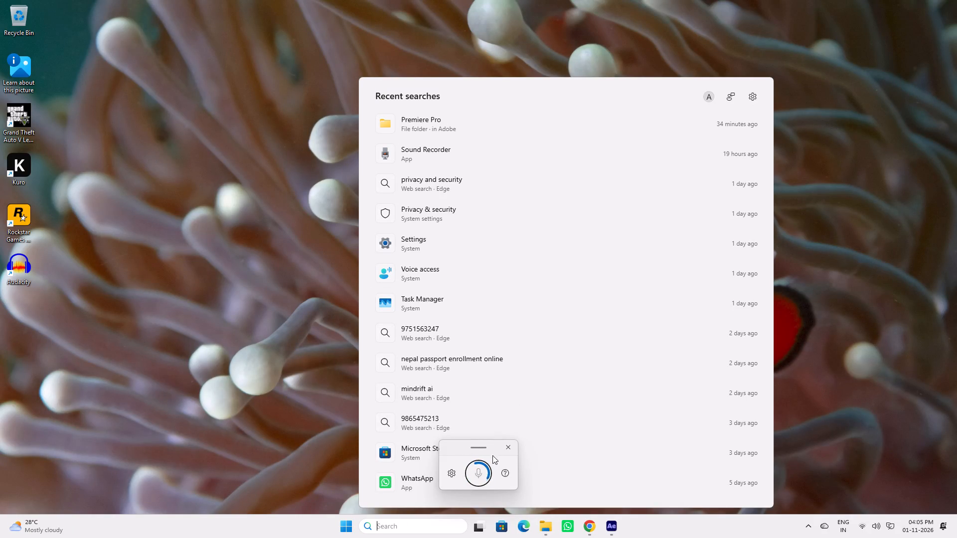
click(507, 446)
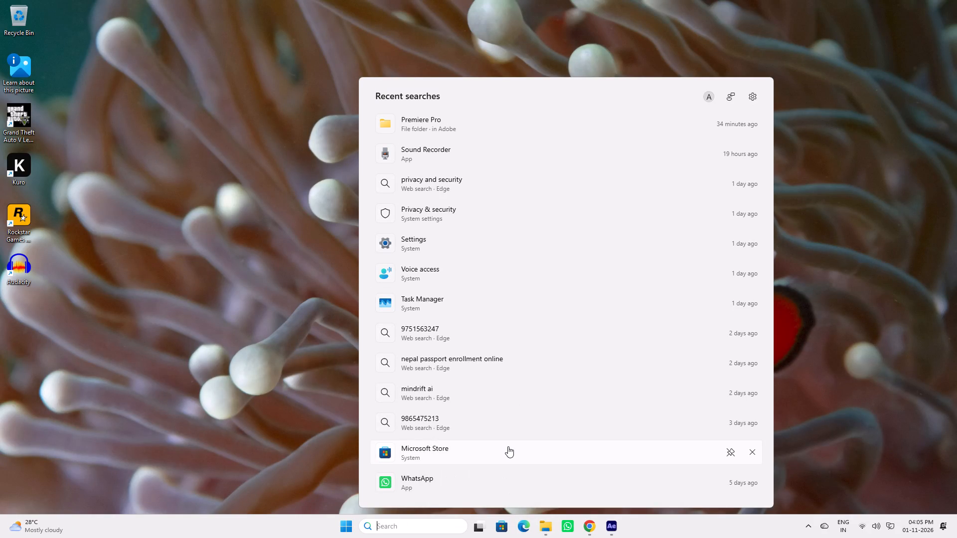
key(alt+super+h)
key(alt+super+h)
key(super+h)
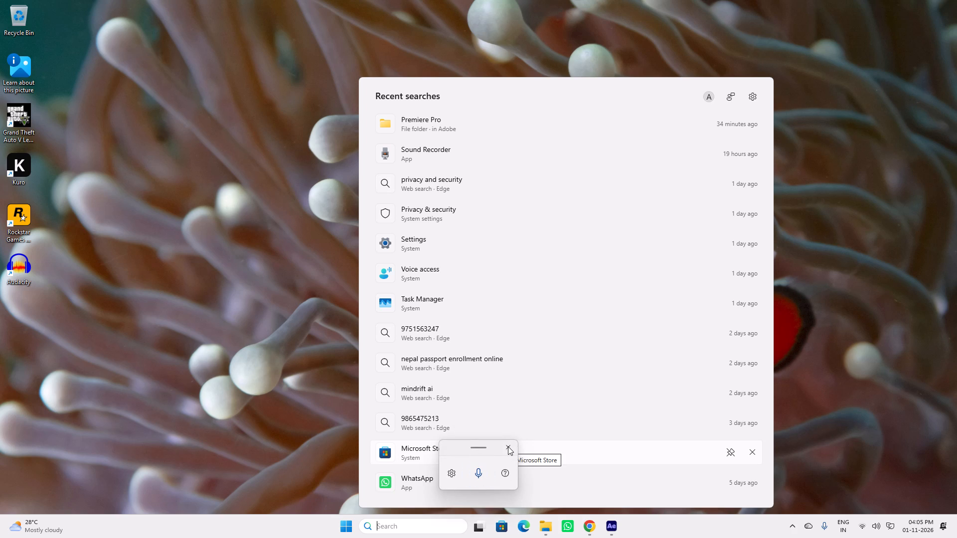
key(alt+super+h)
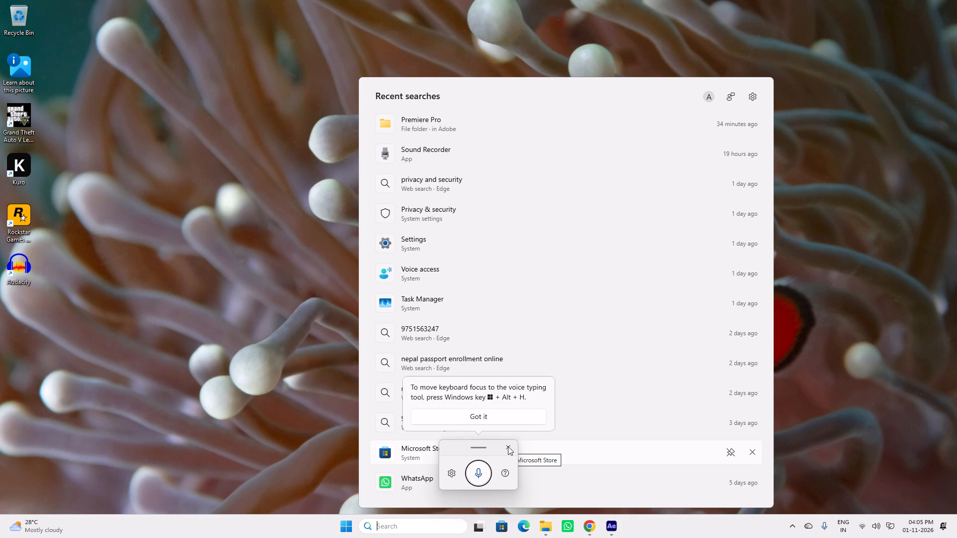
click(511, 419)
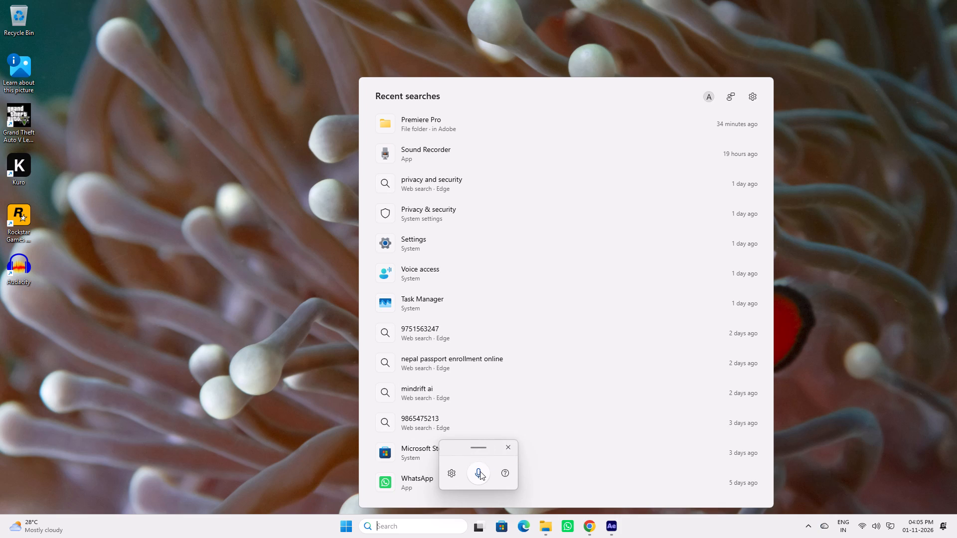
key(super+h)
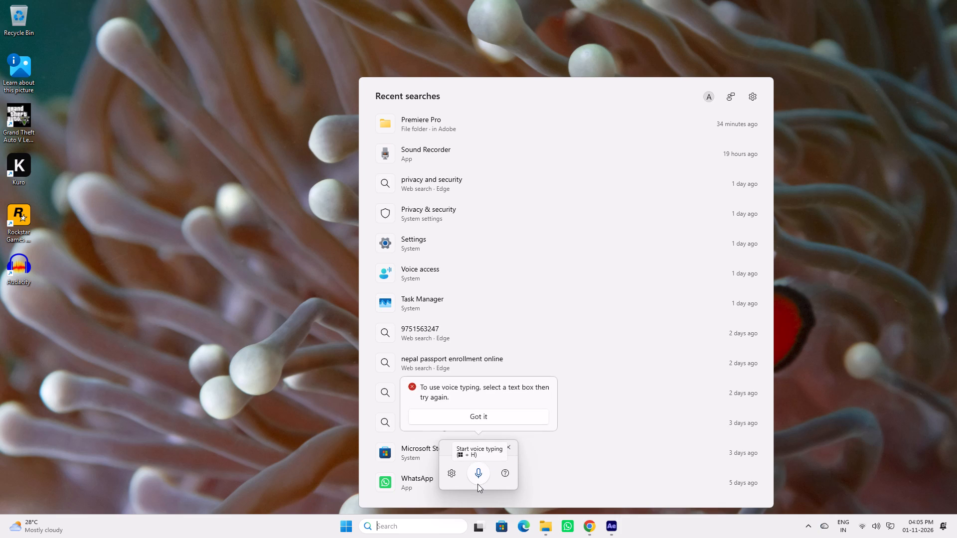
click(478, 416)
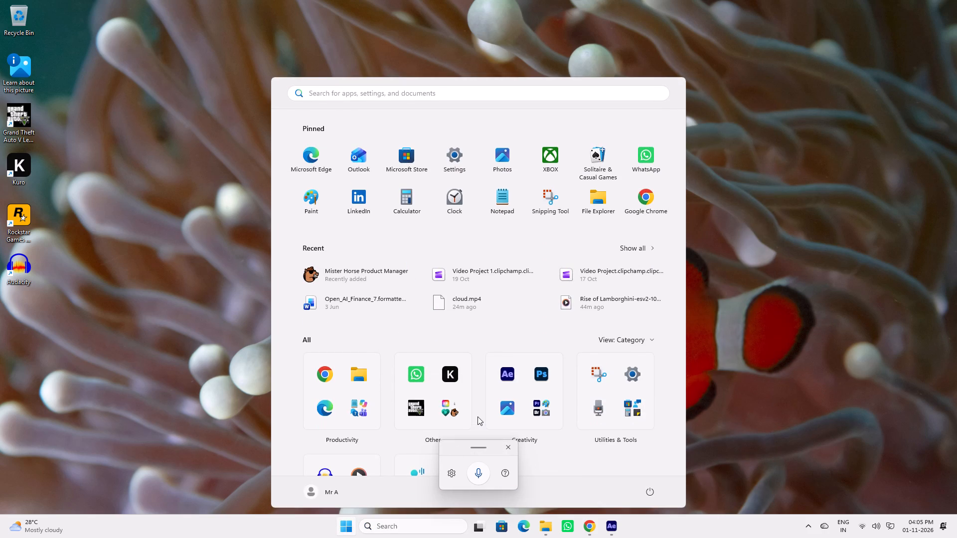
Start voice typing in the Start menu search and dictate "Hello hello" as a test.
key(super+h)
key(super+h)
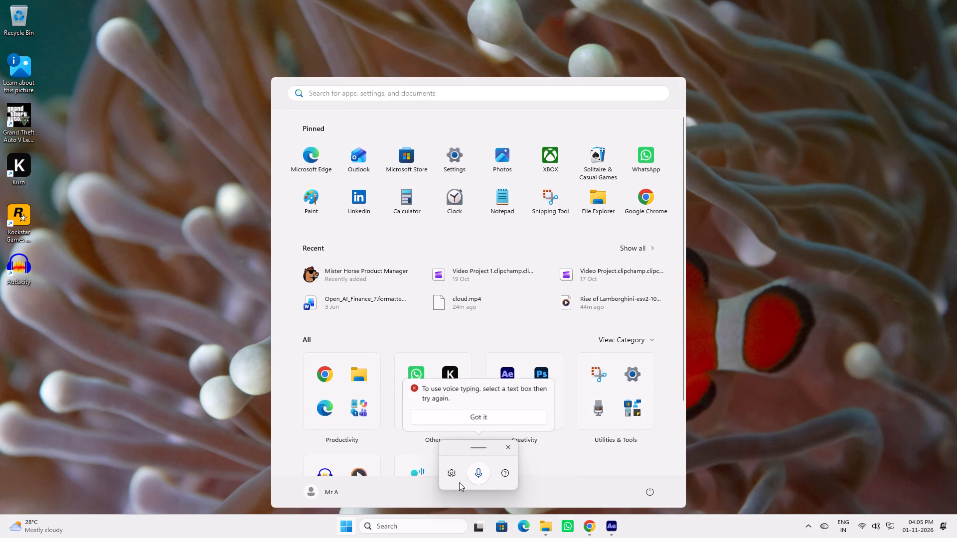
key(super+h)
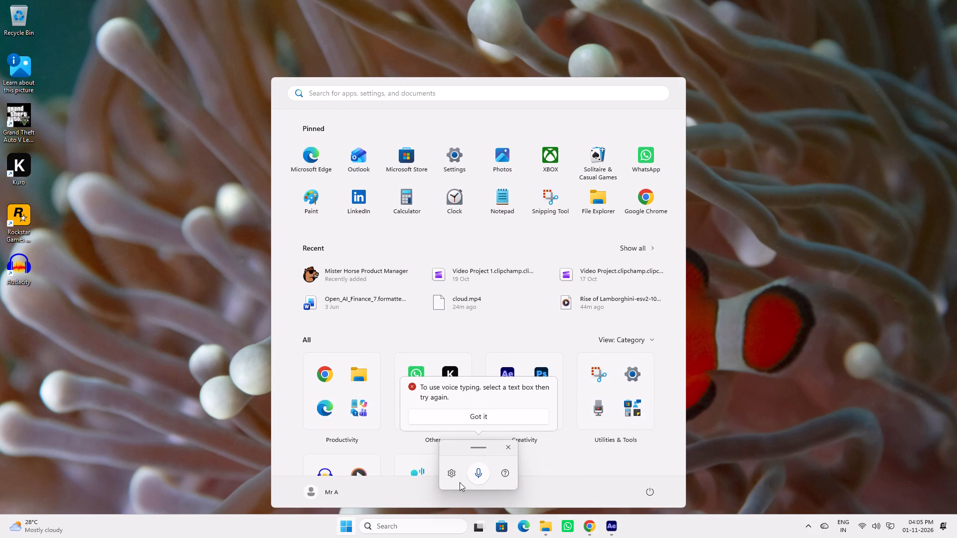
click(476, 420)
click(478, 471)
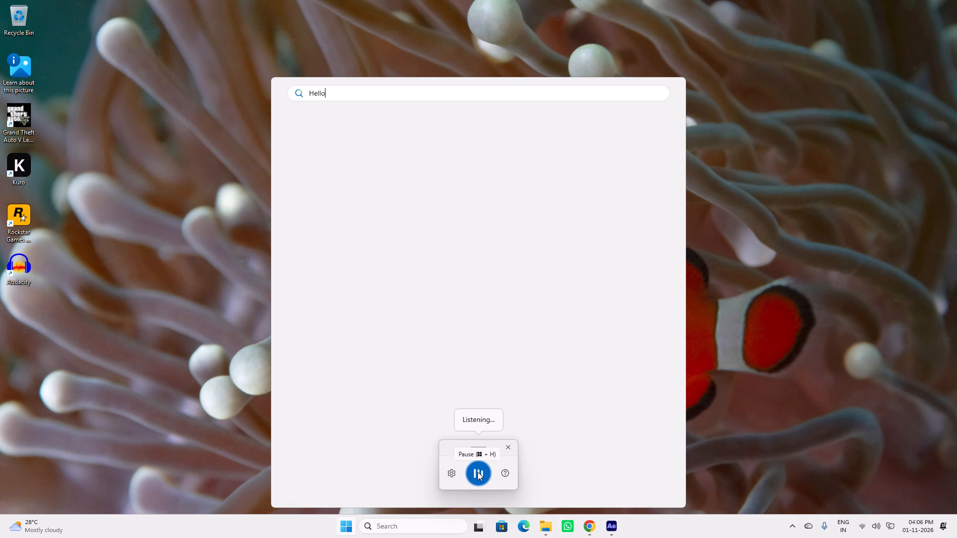
key(super+h)
key(super+h)
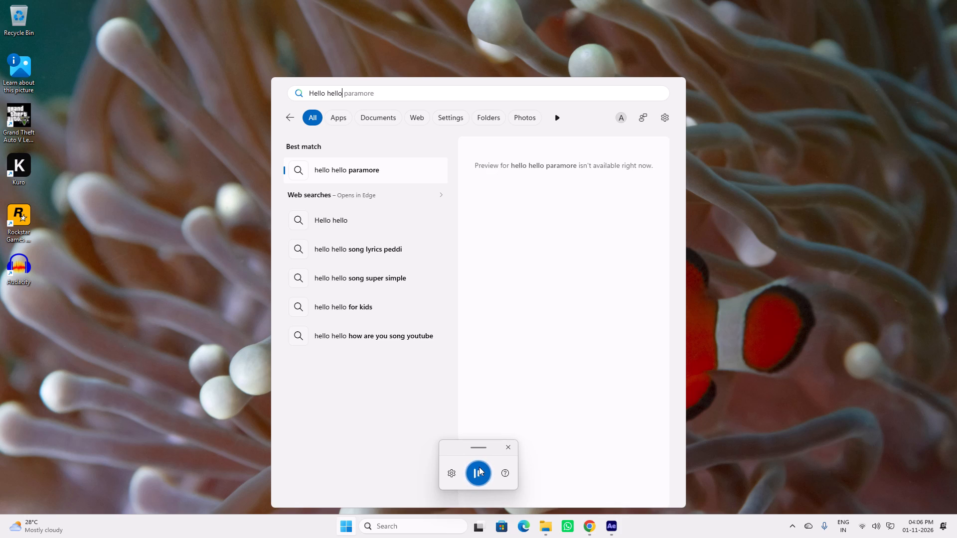
Close voice typing and clear the dictated "Hello hello" from the Start menu search.
click(506, 450)
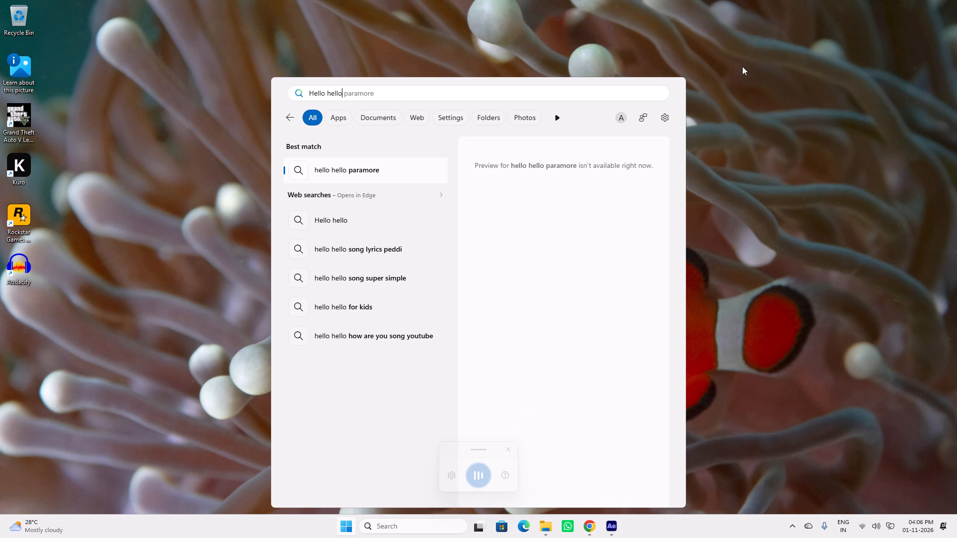
key(BackSpace)
key(BackSpace)
key(BackSpace)
key(BackSpace)
key(BackSpace)
key(BackSpace)
key(BackSpace)
key(BackSpace)
key(BackSpace)
key(BackSpace)
key(BackSpace)
key(BackSpace)
key(BackSpace)
key(BackSpace)
key(BackSpace)
key(BackSpace)
key(BackSpace)
key(BackSpace)
key(BackSpace)
key(BackSpace)
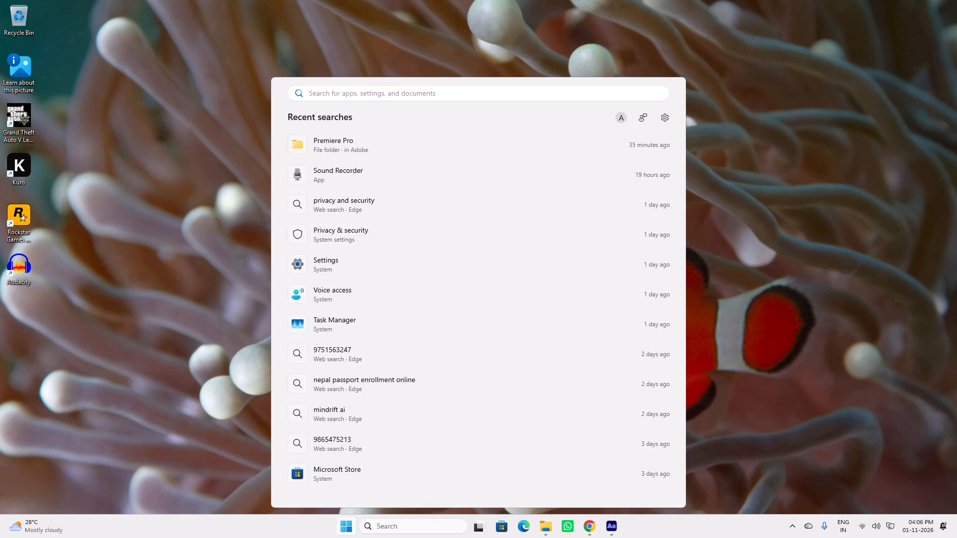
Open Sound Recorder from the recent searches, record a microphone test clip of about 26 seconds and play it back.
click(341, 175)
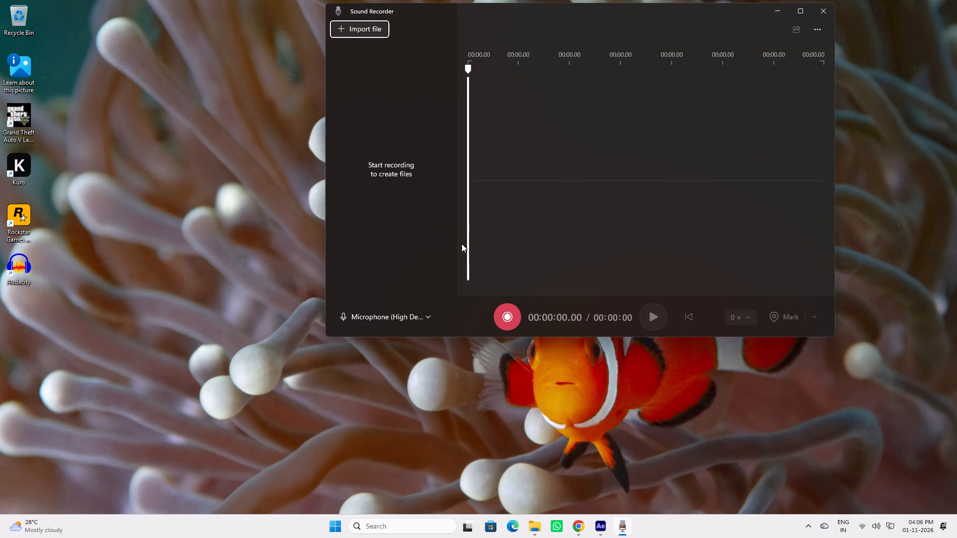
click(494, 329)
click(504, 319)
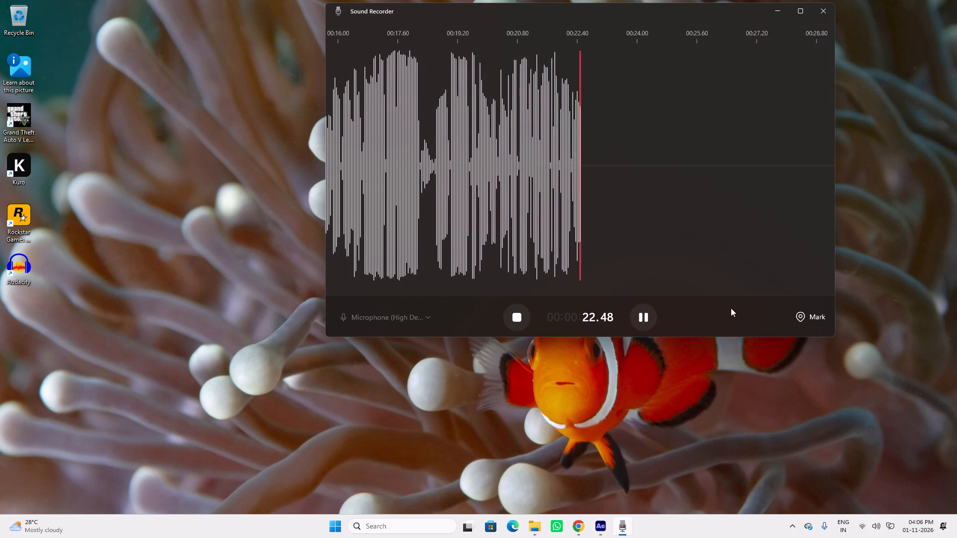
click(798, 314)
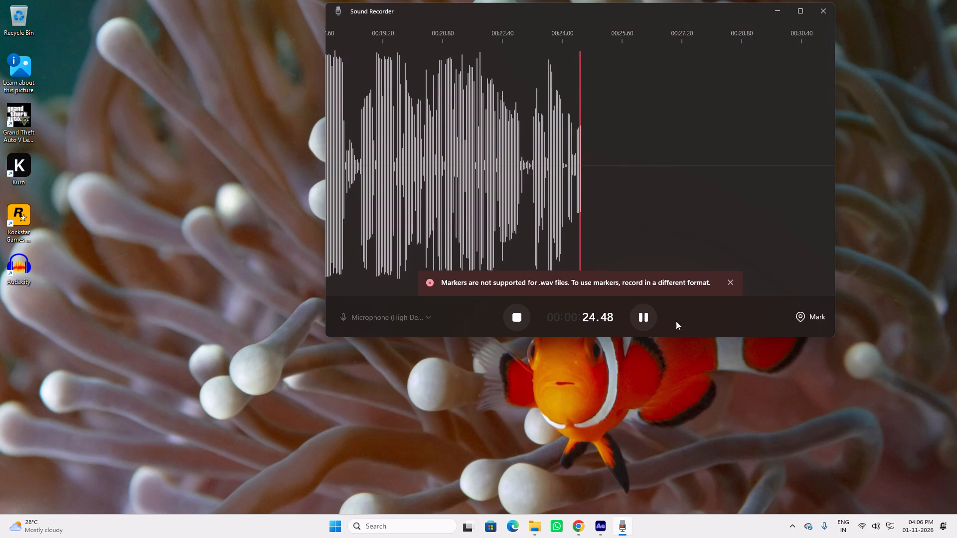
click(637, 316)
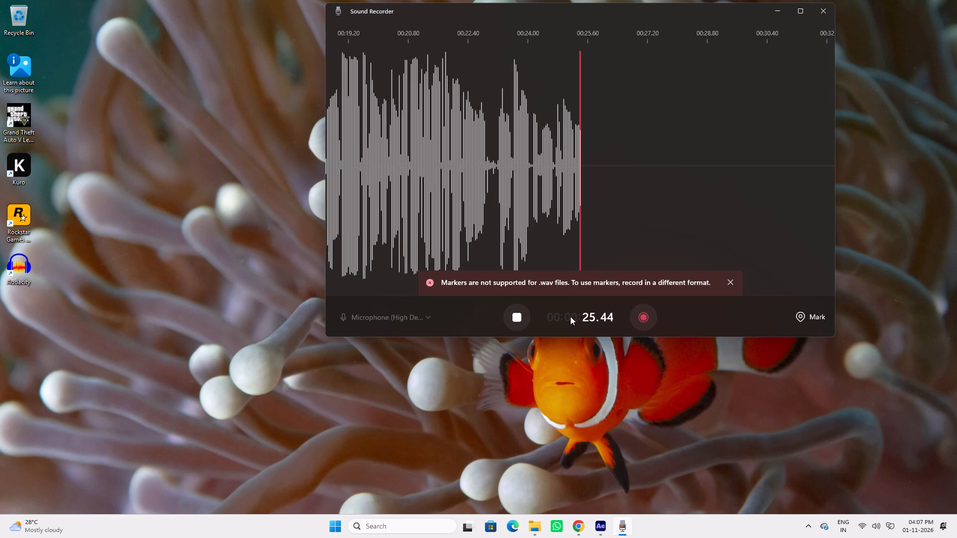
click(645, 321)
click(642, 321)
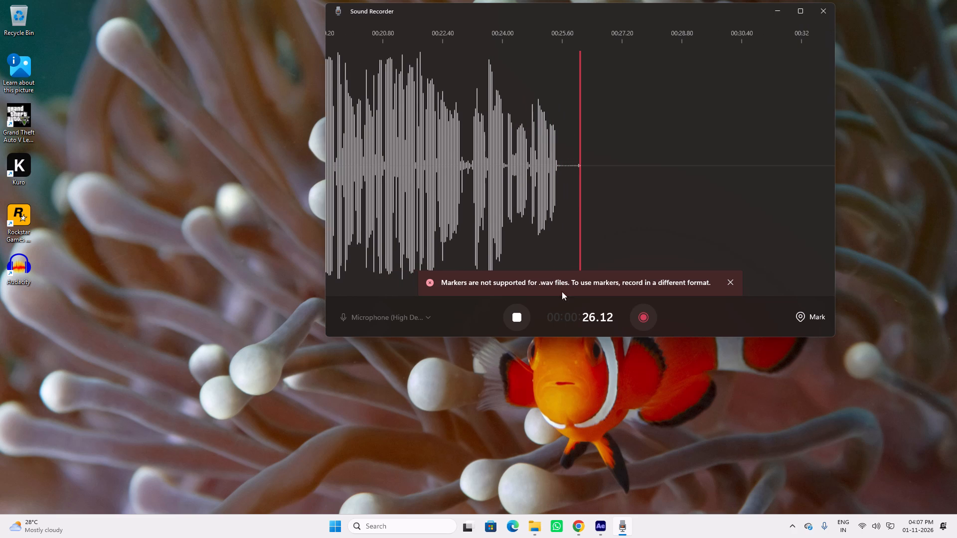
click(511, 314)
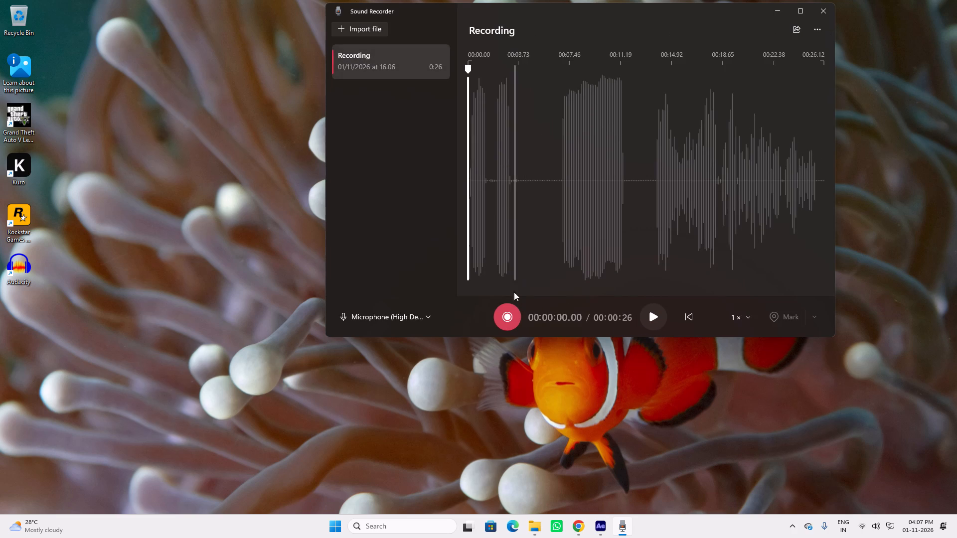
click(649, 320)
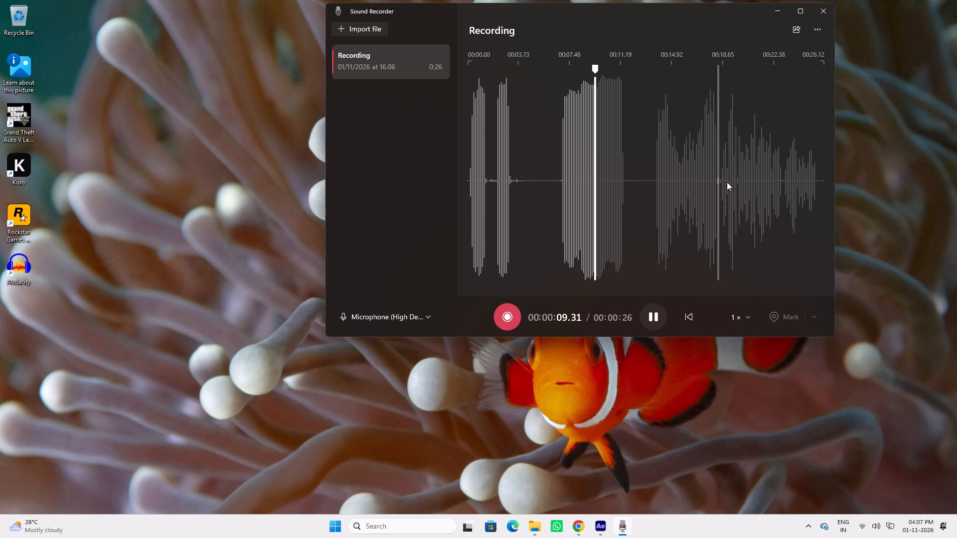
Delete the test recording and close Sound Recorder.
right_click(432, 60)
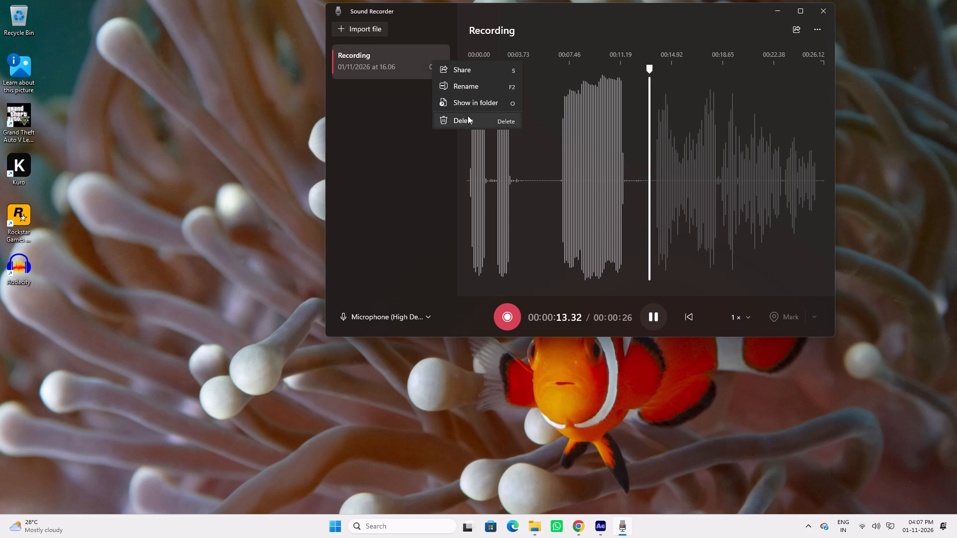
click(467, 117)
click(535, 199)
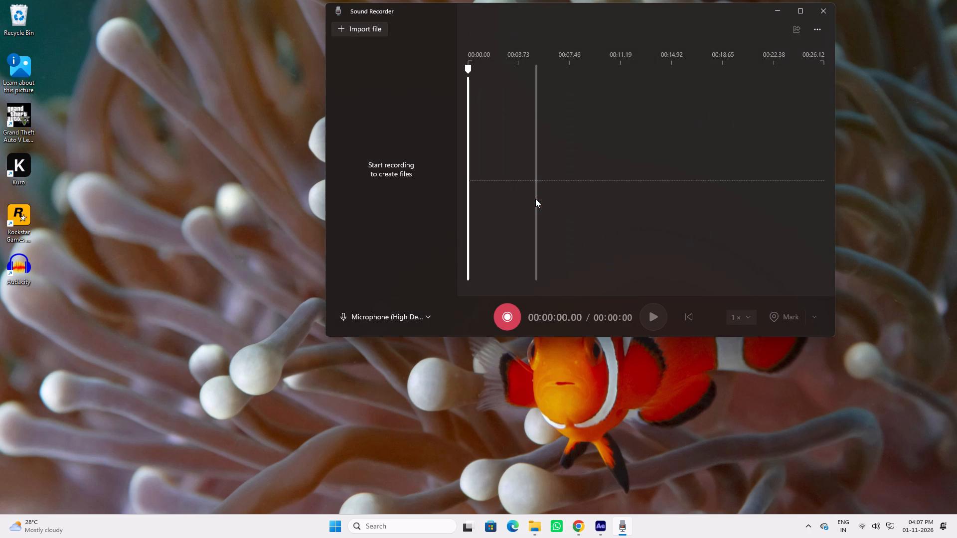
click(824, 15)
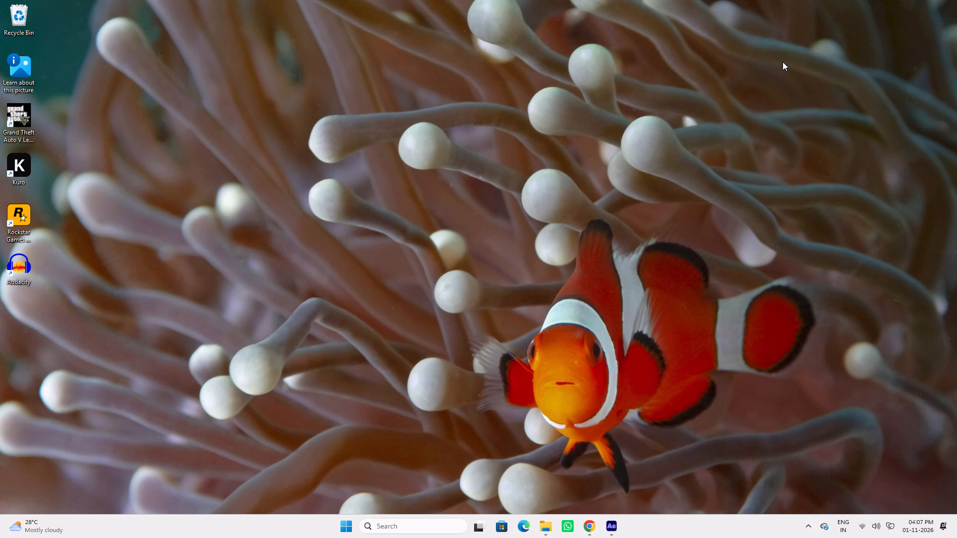
Switch to Chrome and close the ChatGPT tab.
click(591, 533)
click(175, 0)
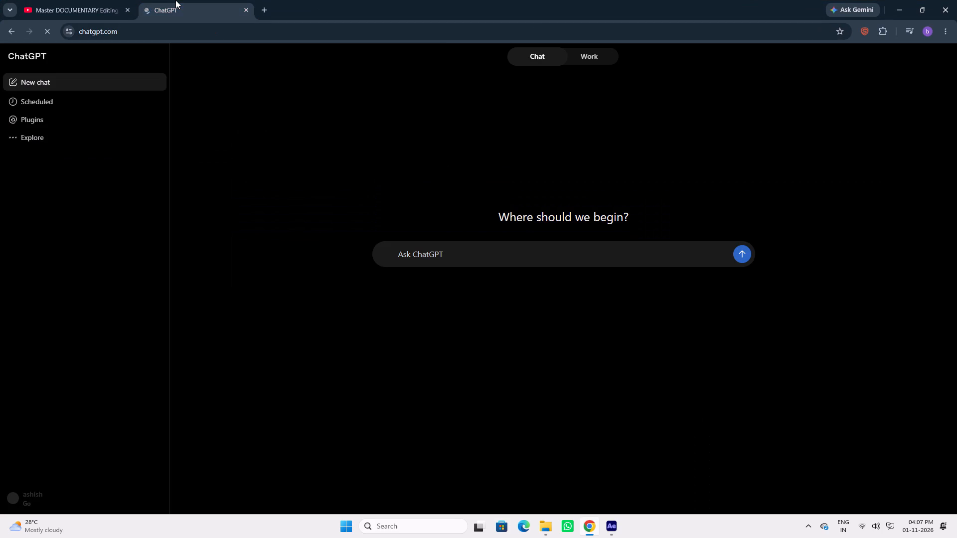
click(245, 11)
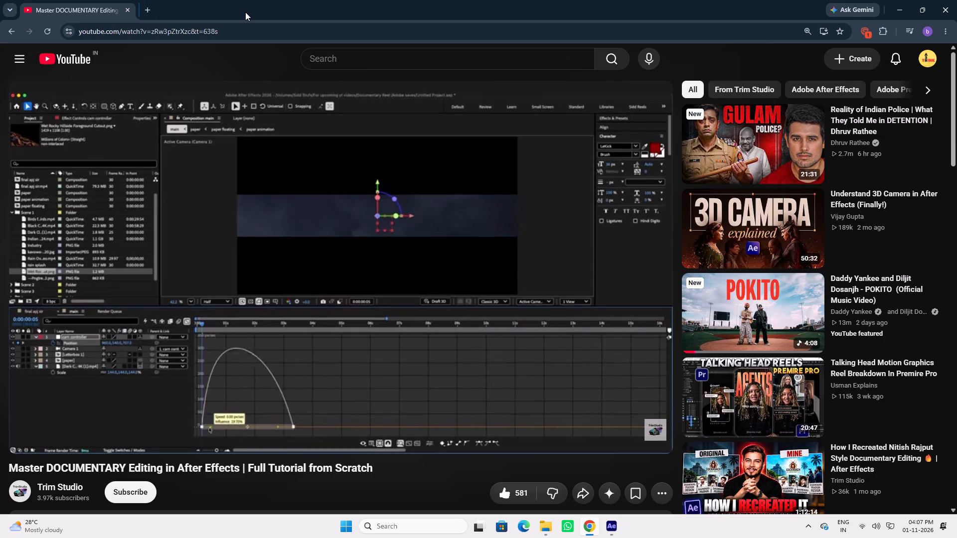
Test the microphone with a Google voice search for a person's name in a new tab, allowing microphone use while visiting the site.
click(147, 13)
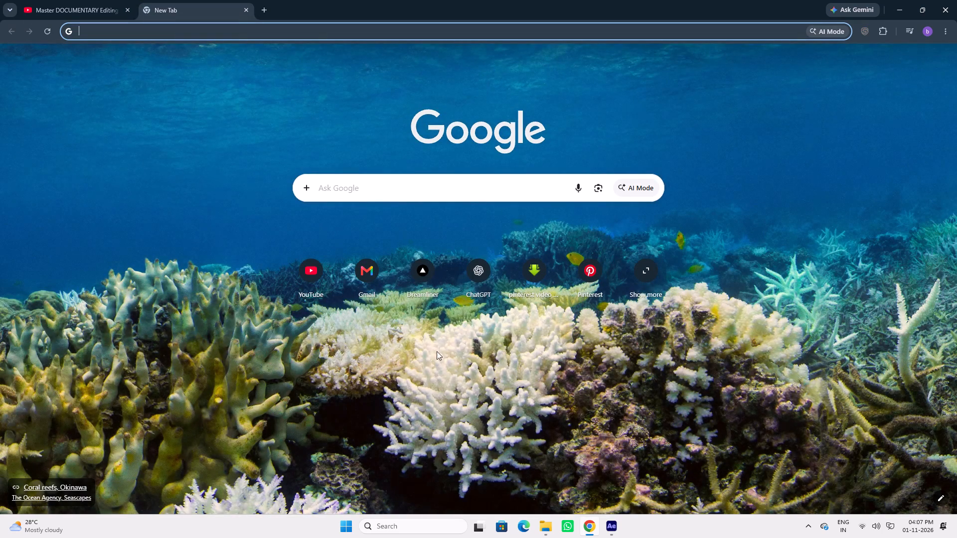
click(583, 187)
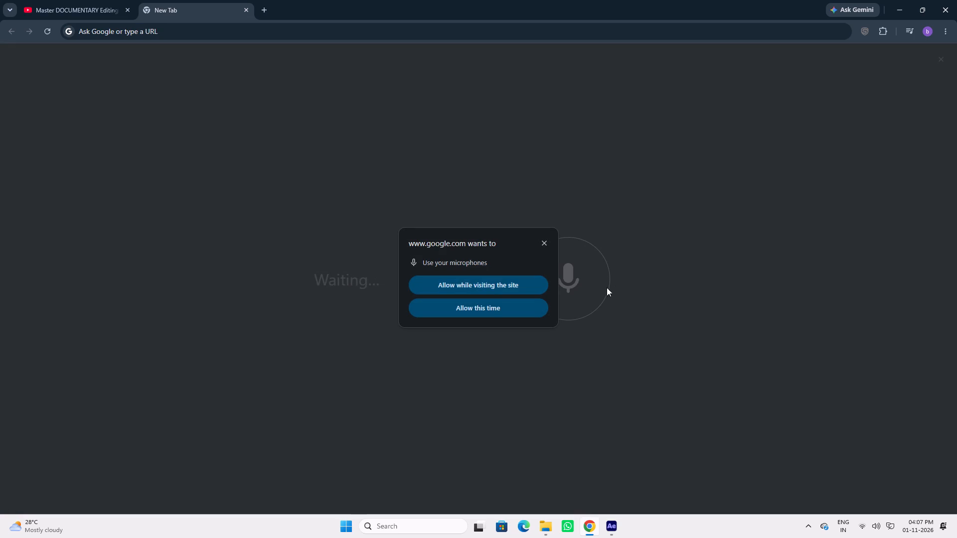
click(471, 286)
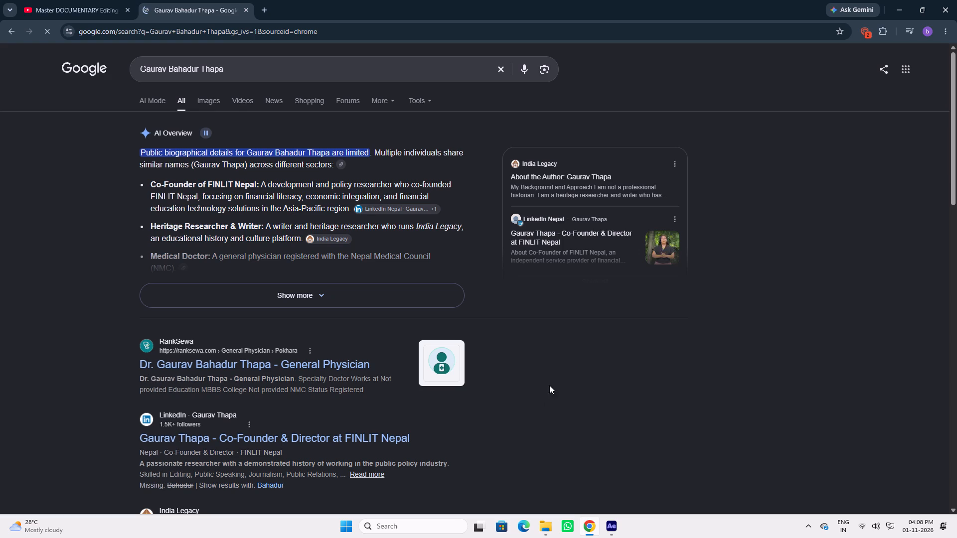
scroll(520, 300, down, 3)
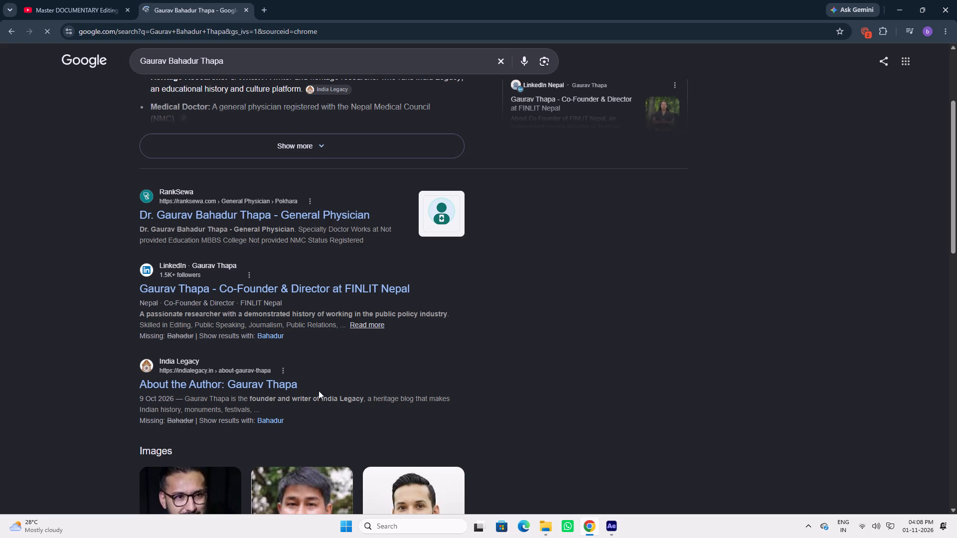
scroll(215, 415, down, 1)
scroll(292, 344, down, 3)
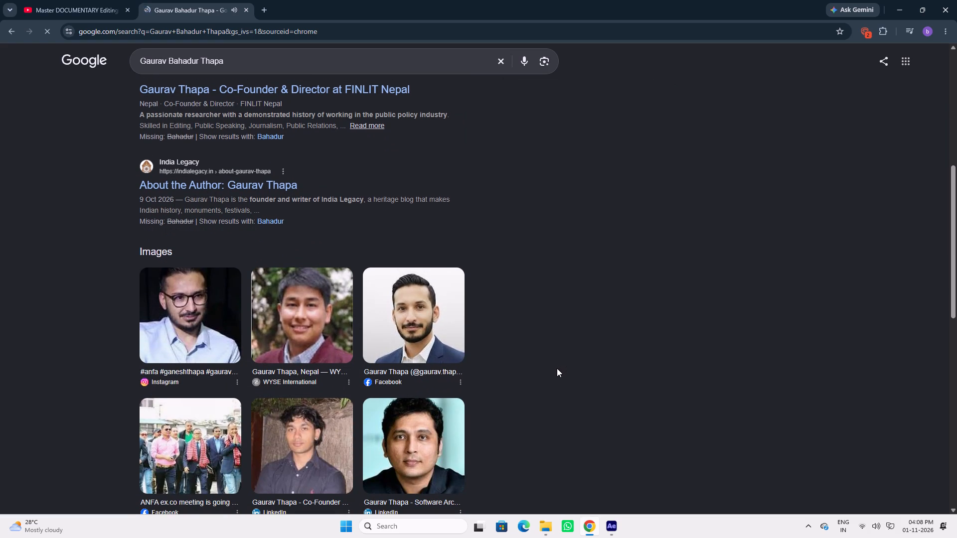
scroll(556, 370, down, 1)
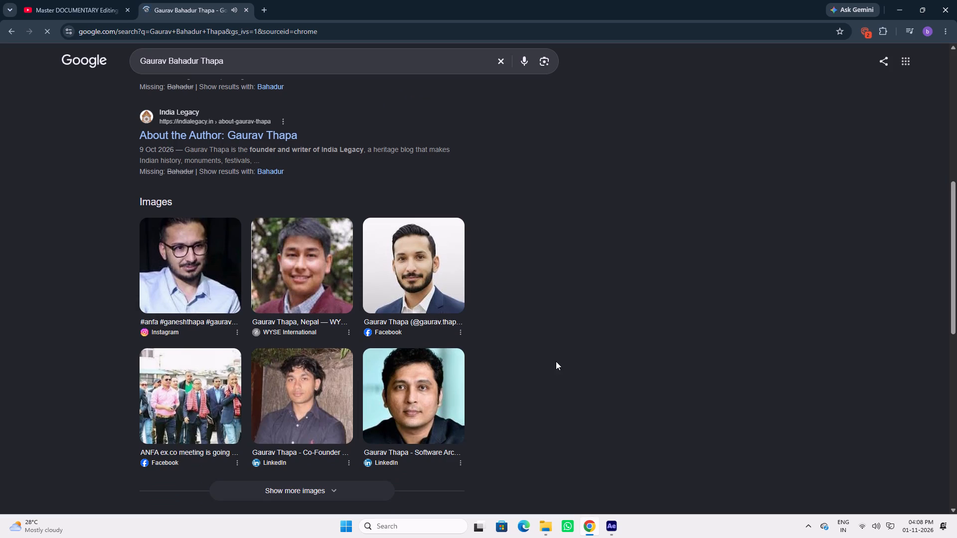
Delete the voice-searched name from Google's recent searches and close the search results tab.
scroll(556, 361, up, 8)
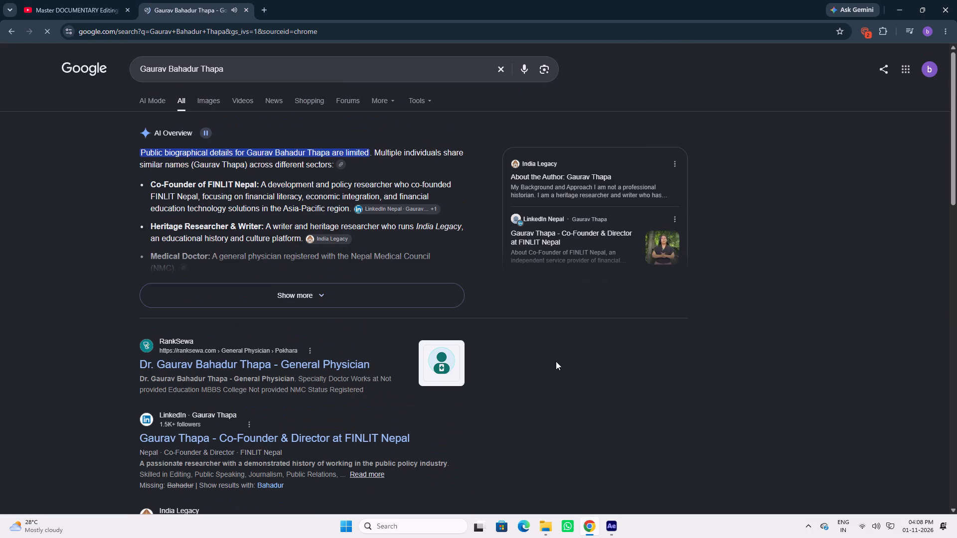
scroll(556, 361, up, 6)
click(502, 70)
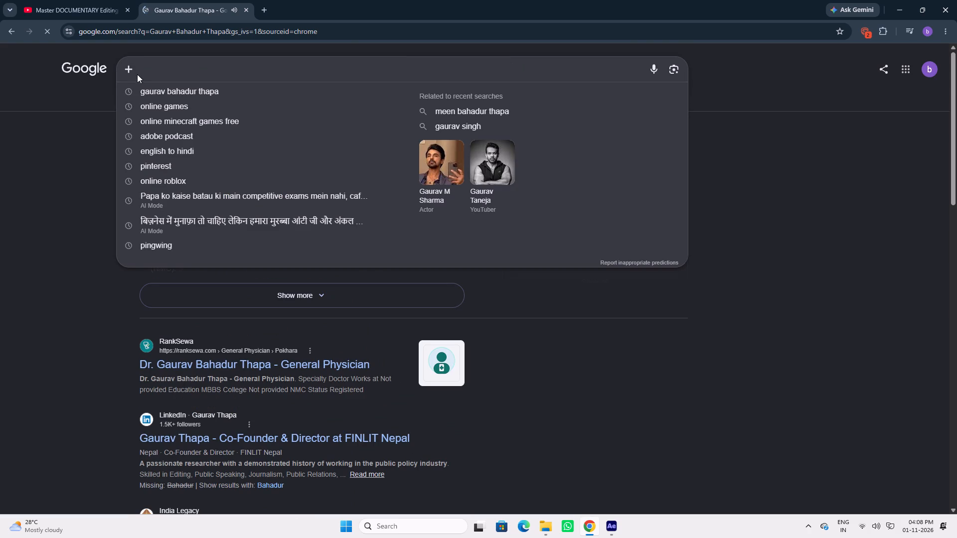
click(383, 92)
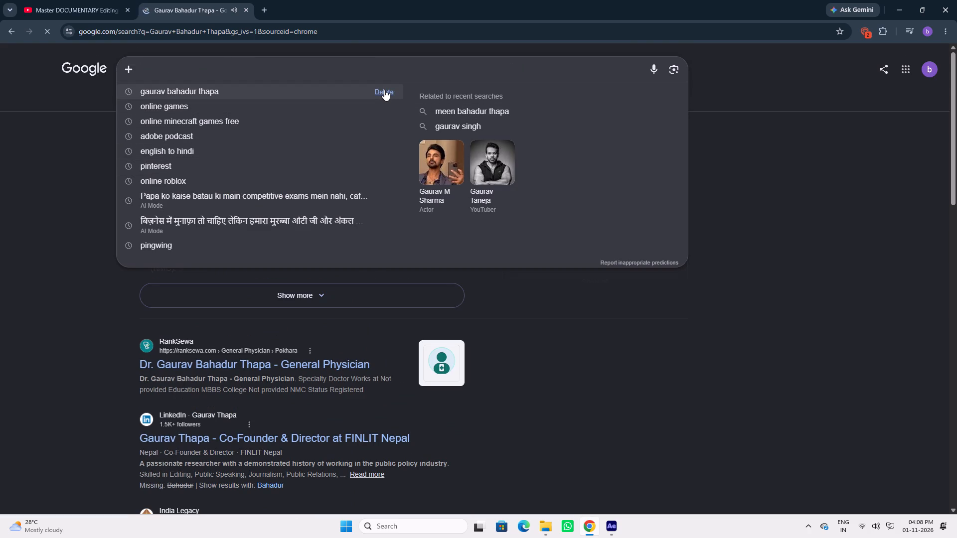
click(384, 90)
click(78, 166)
click(246, 70)
click(382, 93)
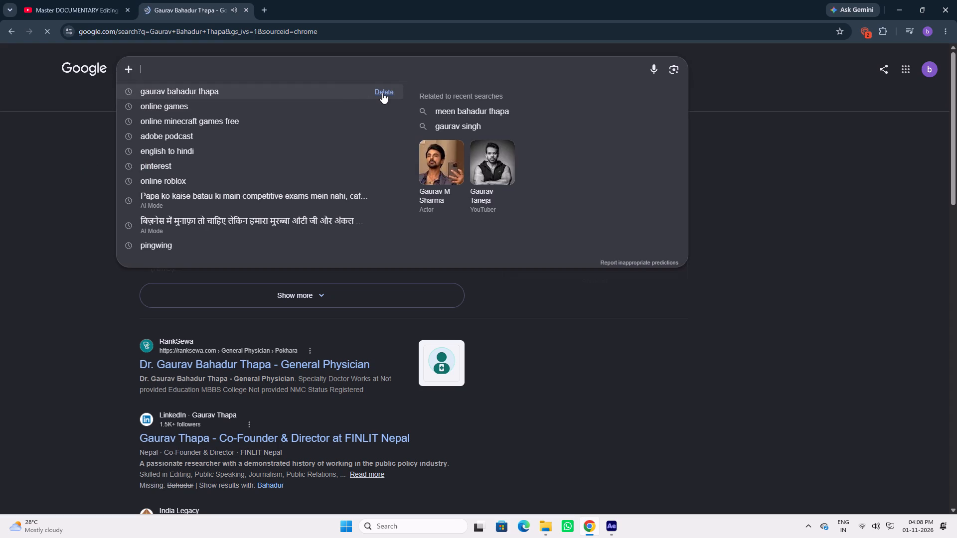
triple_click(382, 93)
click(382, 93)
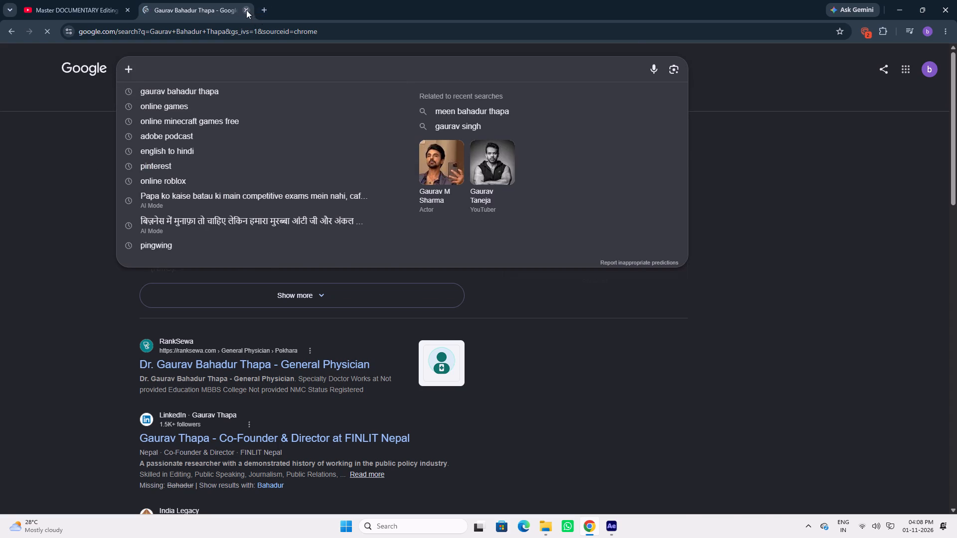
click(246, 10)
Play a short stretch of the Master DOCUMENTARY Editing tutorial video and pause it at 12:13.
click(55, 0)
click(361, 203)
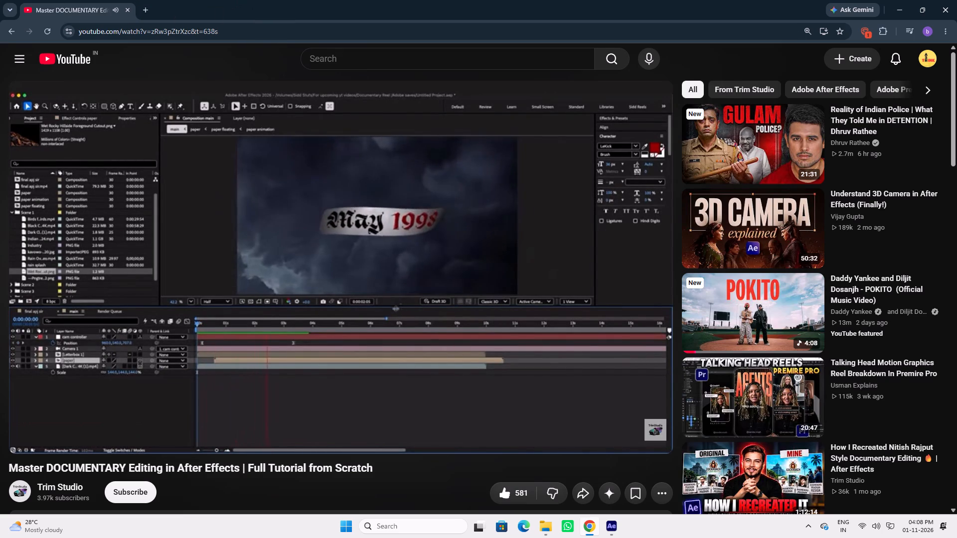
click(504, 251)
Open a new tab and run the recent Google search for "pinterest".
click(147, 11)
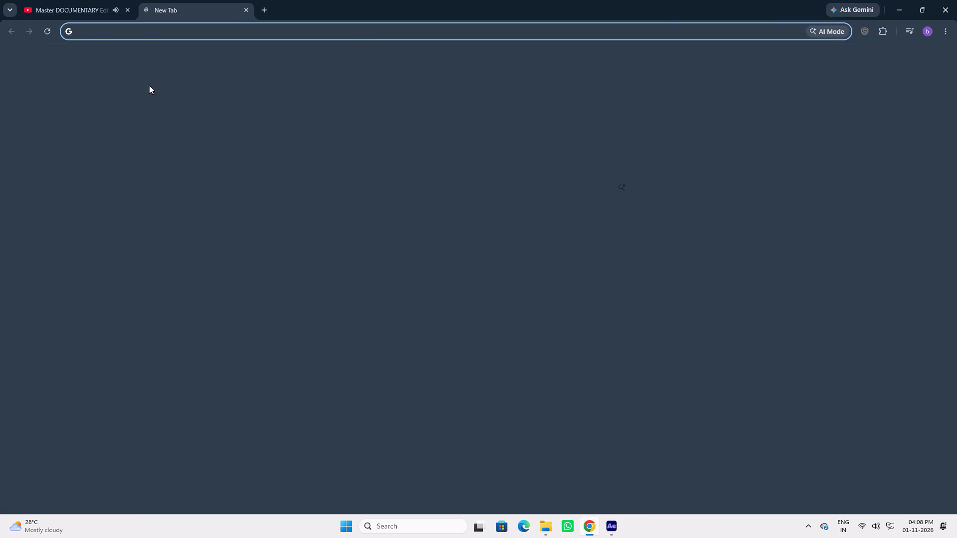
click(163, 196)
click(466, 181)
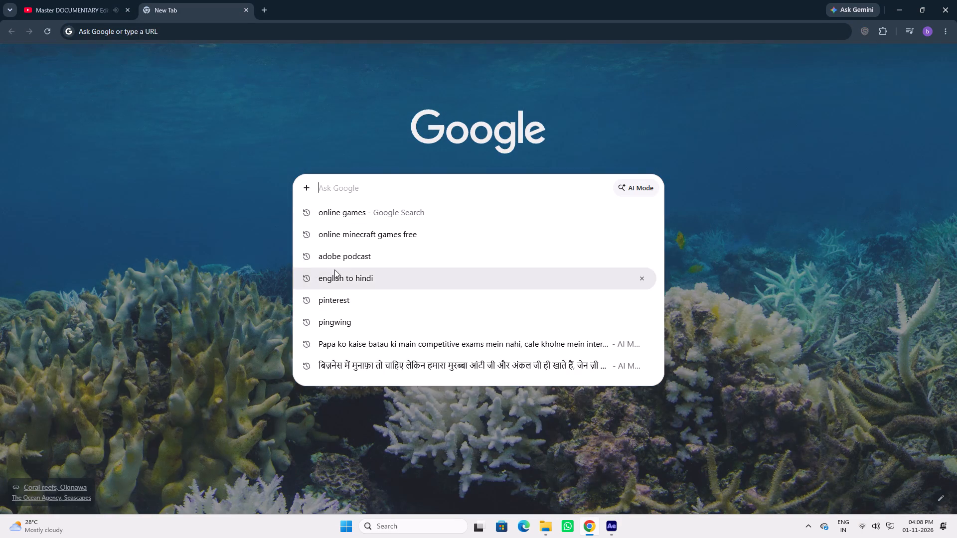
click(254, 257)
click(447, 195)
click(376, 295)
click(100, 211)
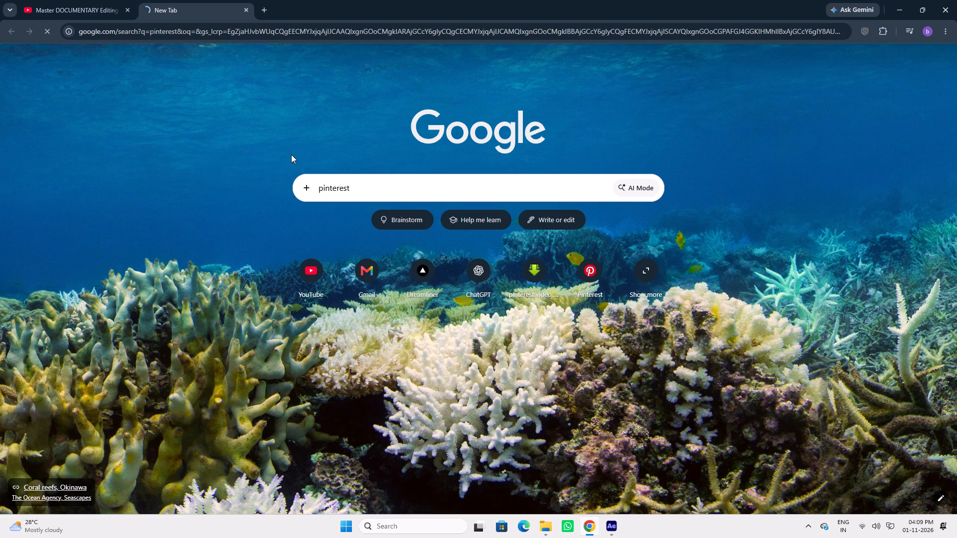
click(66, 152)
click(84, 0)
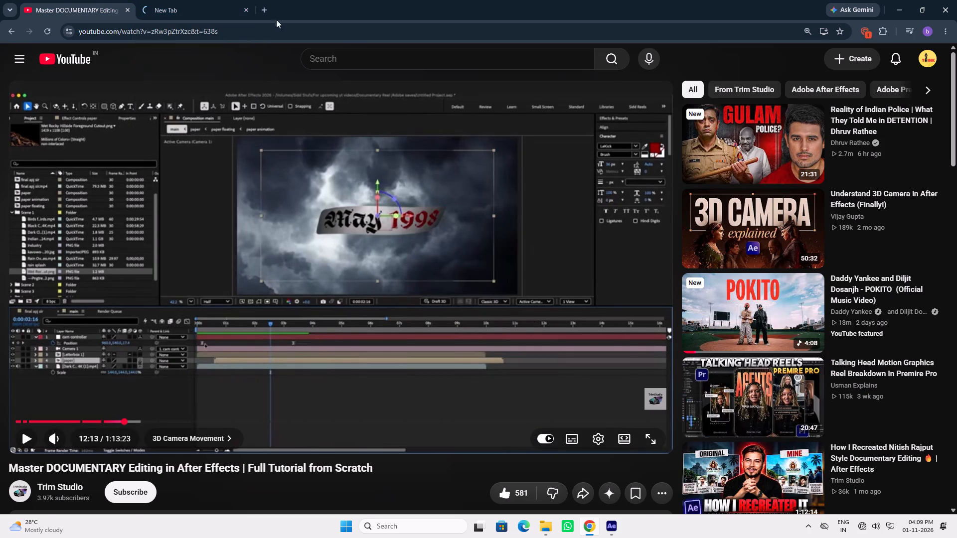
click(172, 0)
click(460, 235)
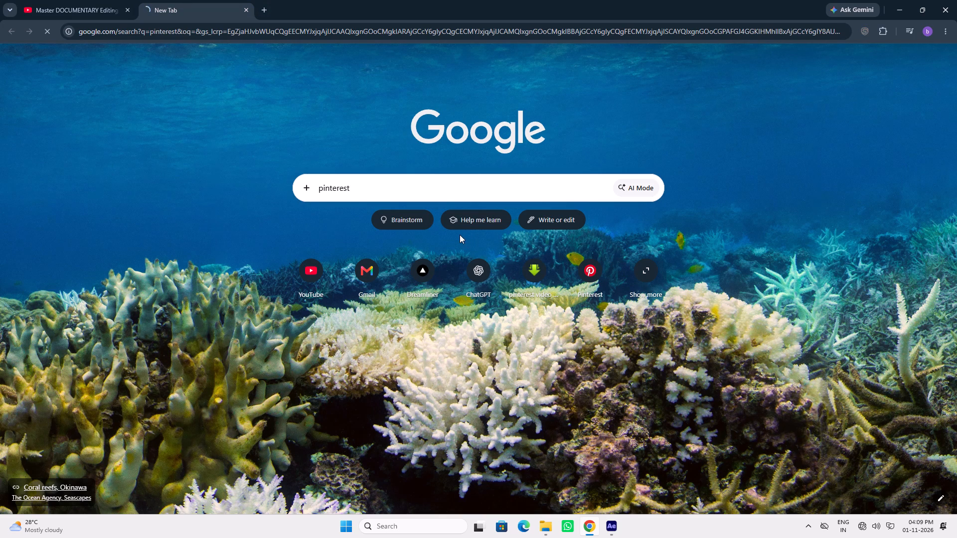
Switch to the scene 1 composition in After Effects.
click(611, 524)
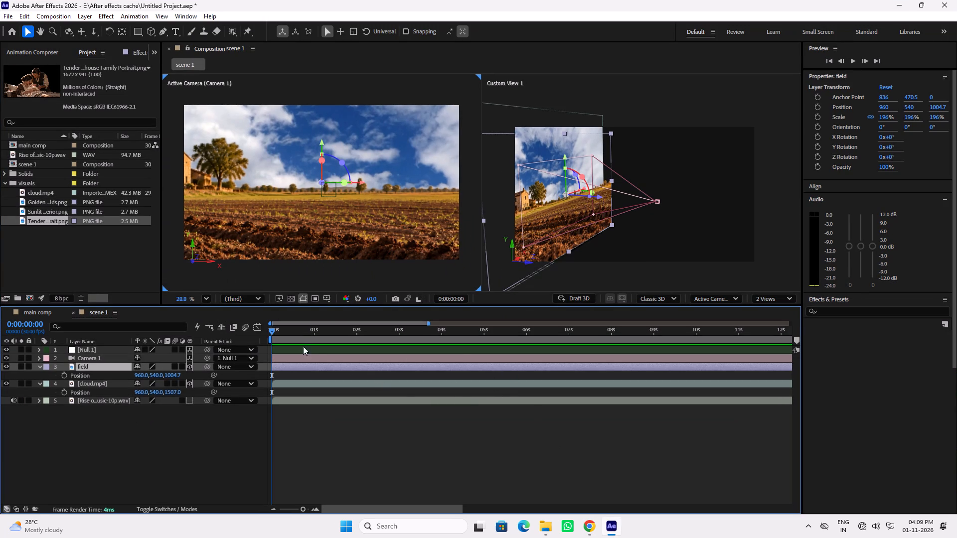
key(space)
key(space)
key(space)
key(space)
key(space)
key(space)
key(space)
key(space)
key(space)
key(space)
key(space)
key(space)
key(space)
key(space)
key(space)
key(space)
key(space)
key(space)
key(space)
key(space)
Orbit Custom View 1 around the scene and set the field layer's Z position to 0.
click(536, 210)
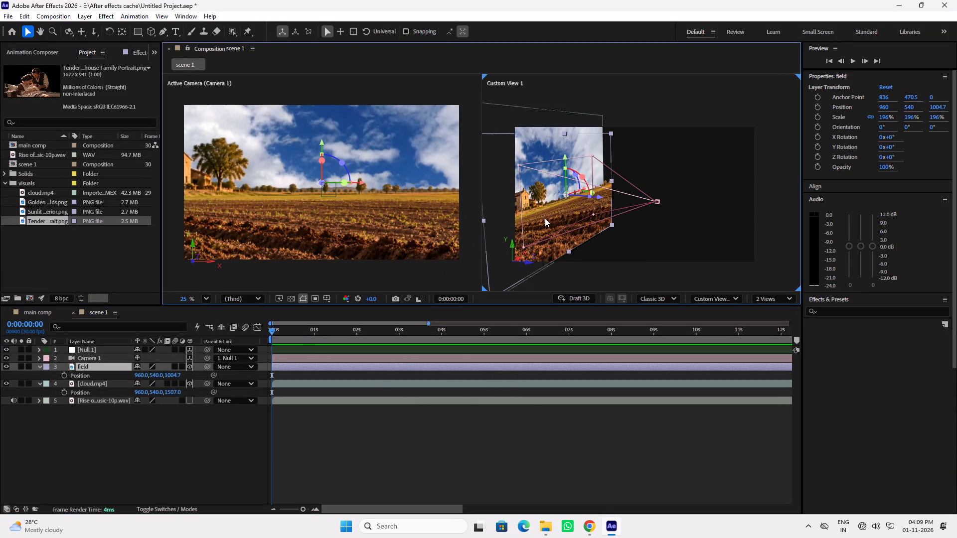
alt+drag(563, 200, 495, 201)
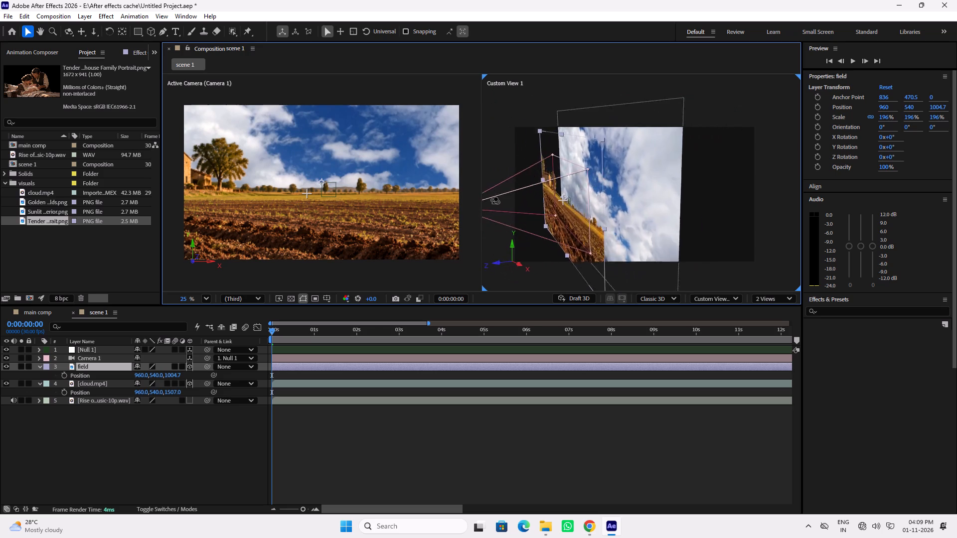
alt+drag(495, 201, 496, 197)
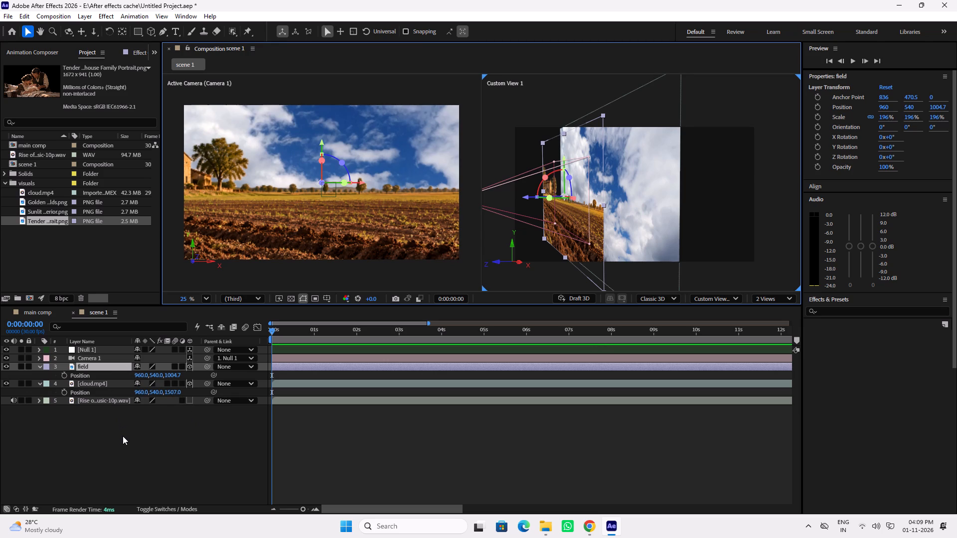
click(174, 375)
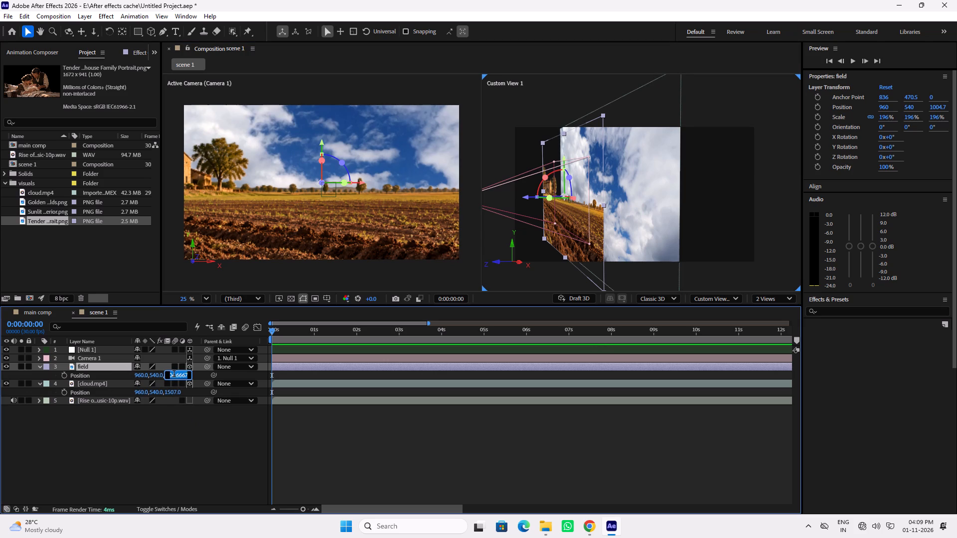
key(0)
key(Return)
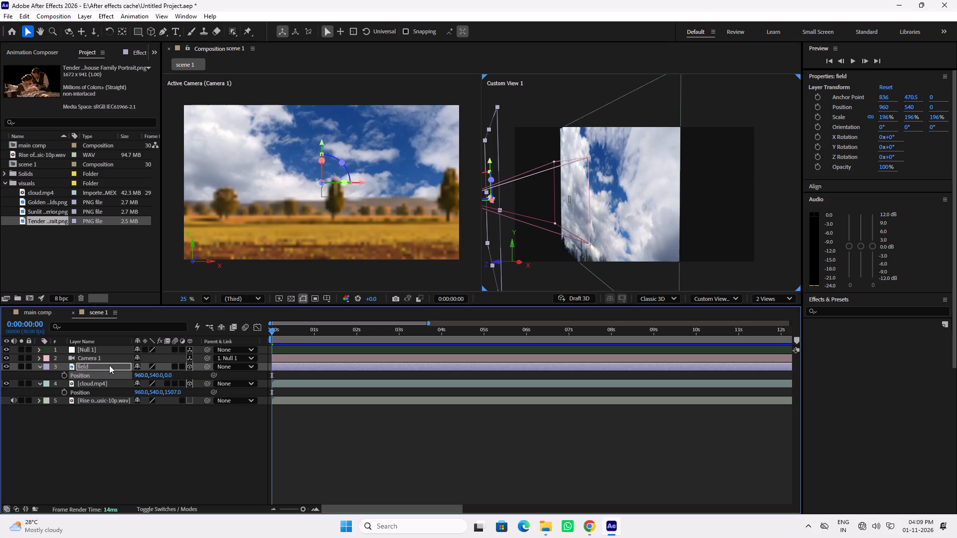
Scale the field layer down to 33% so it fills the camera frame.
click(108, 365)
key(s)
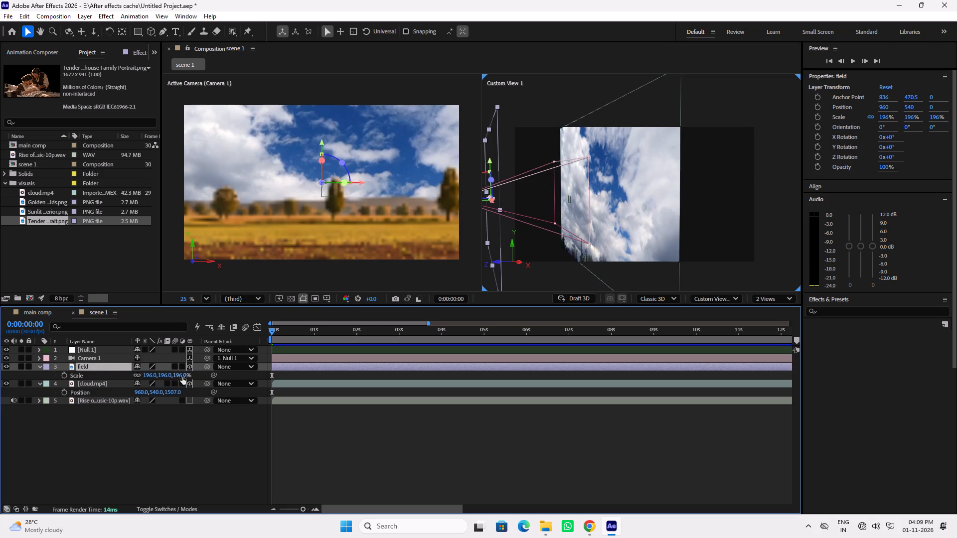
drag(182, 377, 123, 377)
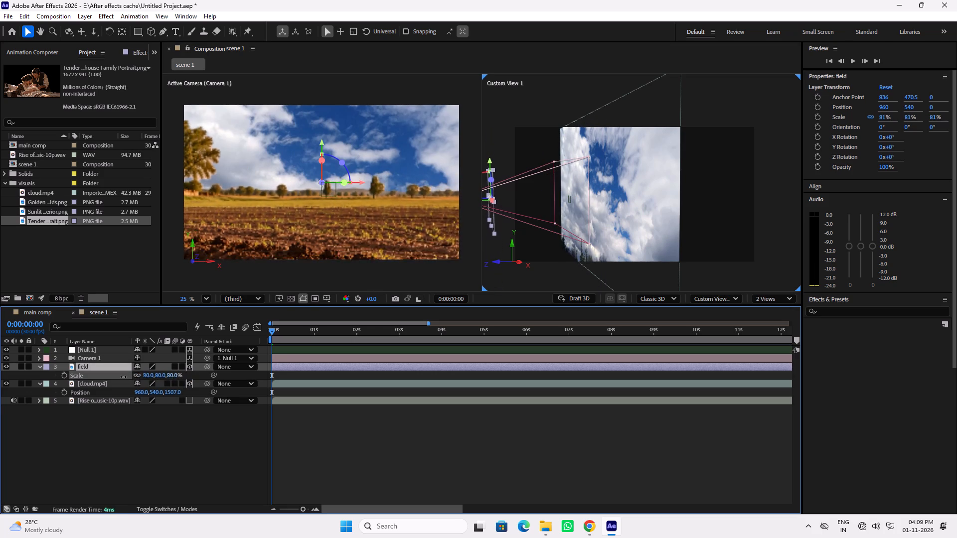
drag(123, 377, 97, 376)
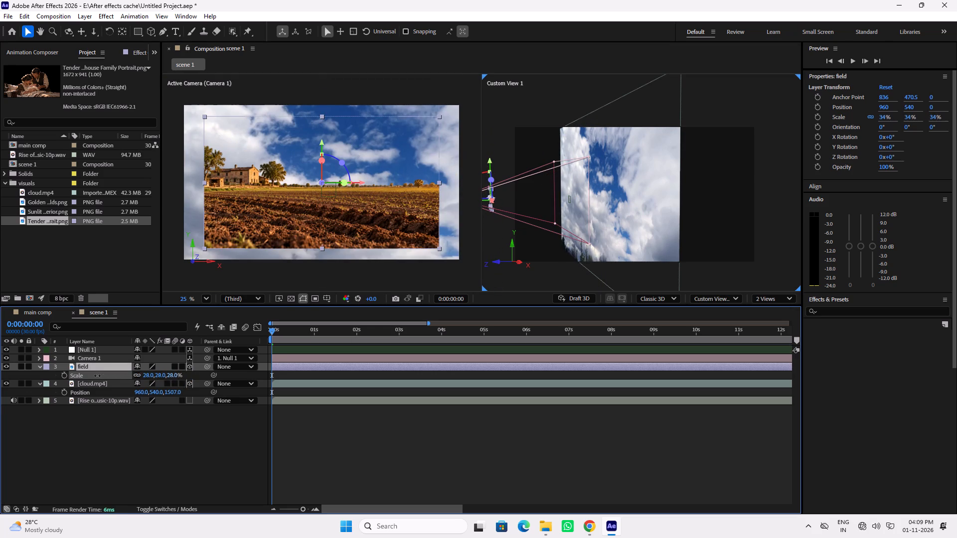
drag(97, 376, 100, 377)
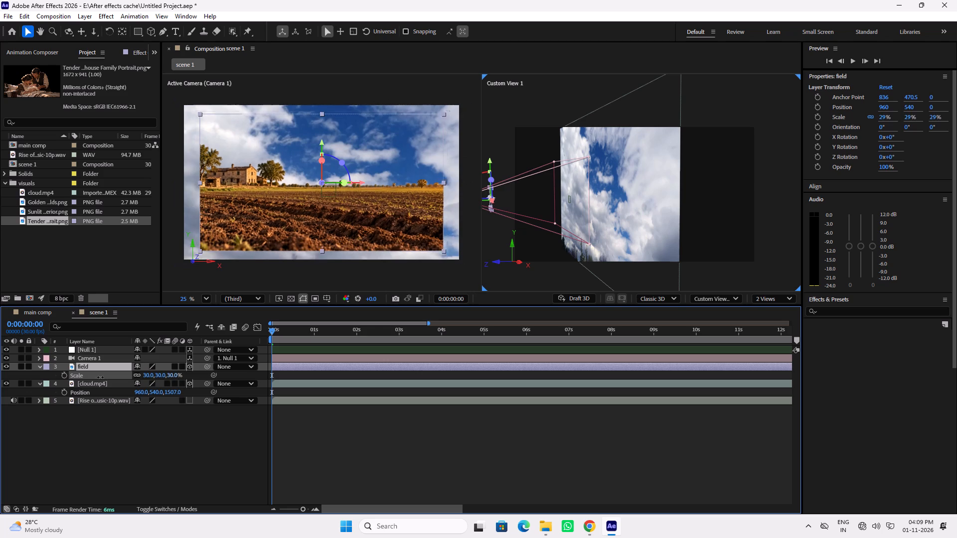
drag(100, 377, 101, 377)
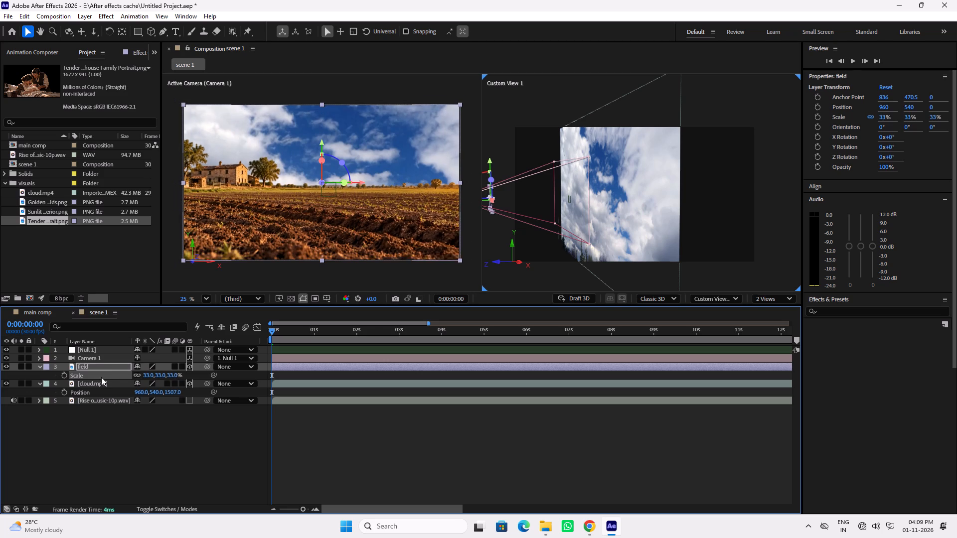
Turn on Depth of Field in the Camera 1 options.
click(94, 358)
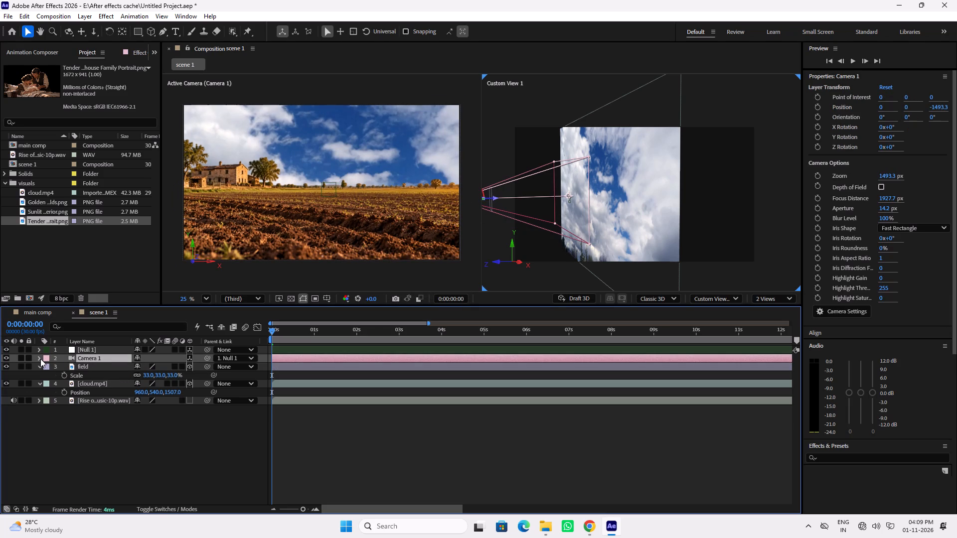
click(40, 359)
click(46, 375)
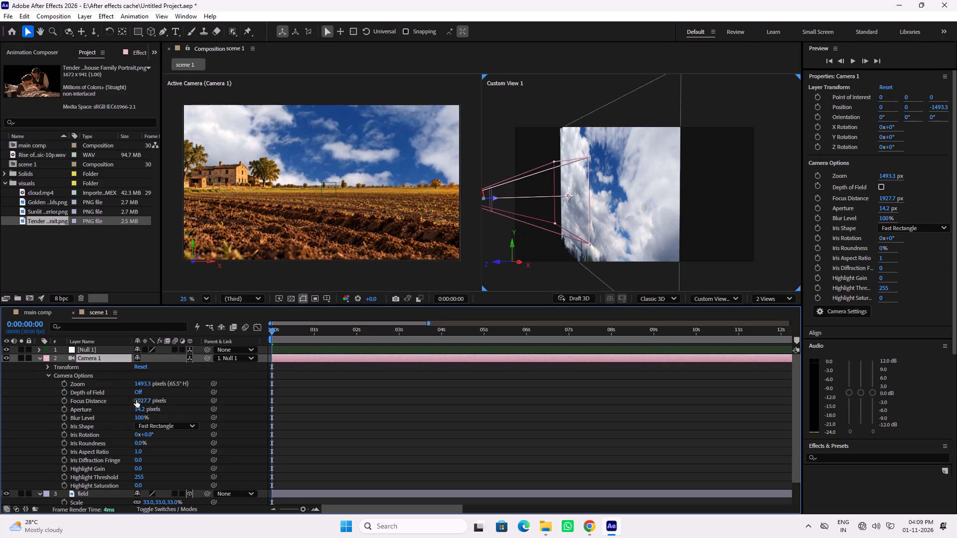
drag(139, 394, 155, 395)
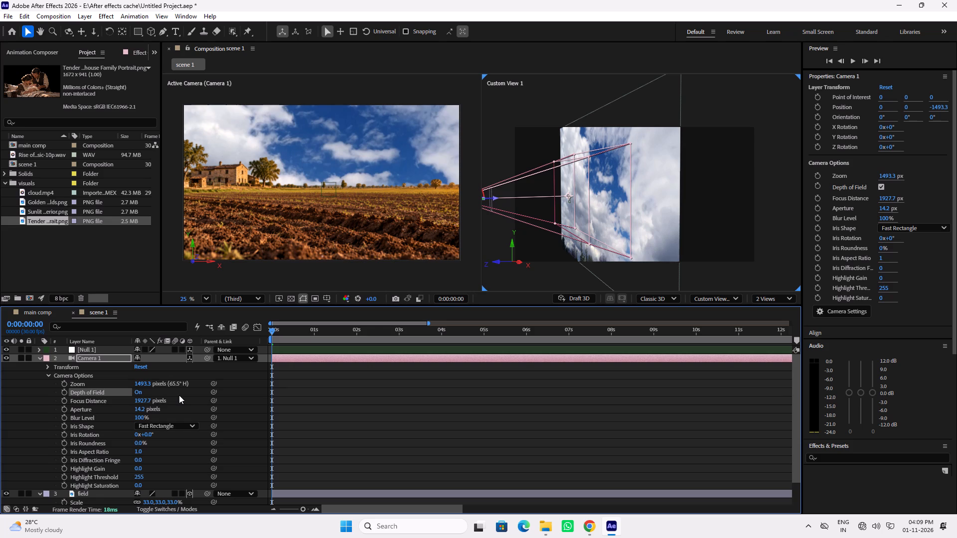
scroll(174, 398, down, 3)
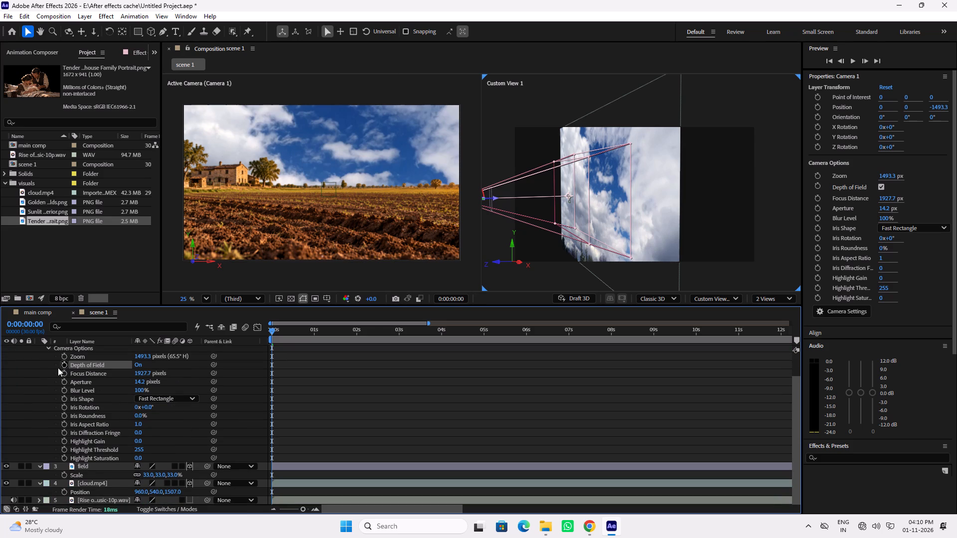
Delete the Null 1, Camera 1, field and cloud.mp4 layers from scene 1, keeping only the music track.
click(49, 349)
click(101, 350)
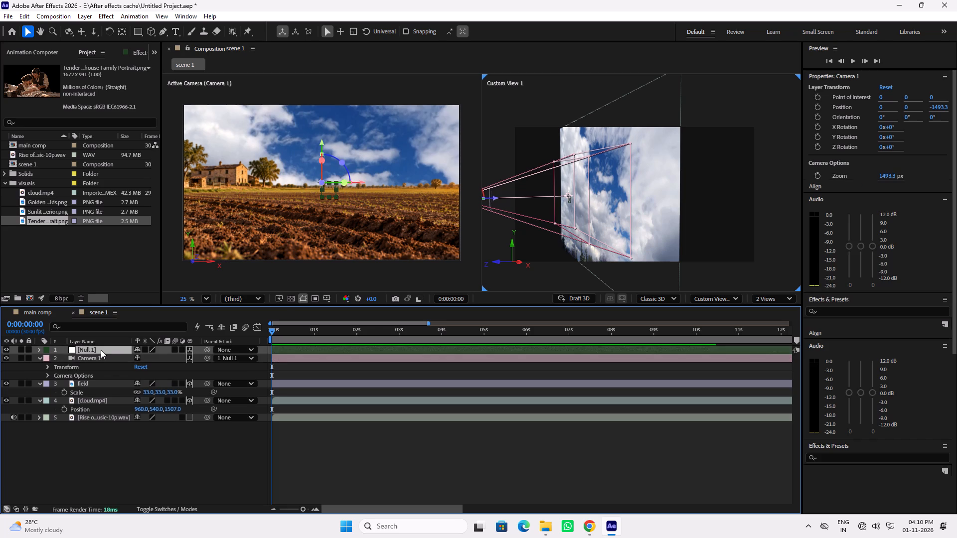
ctrl+click(99, 356)
key(Delete)
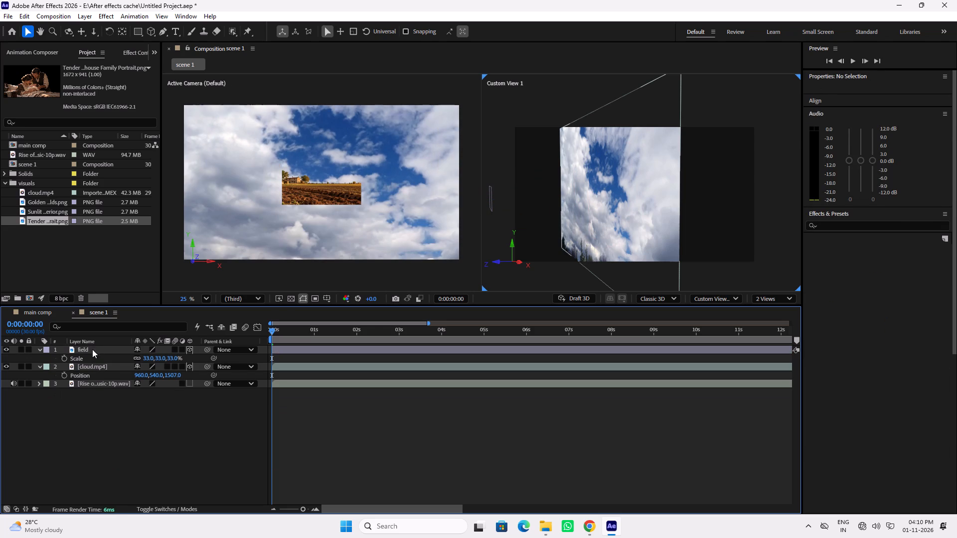
click(92, 346)
key(Delete)
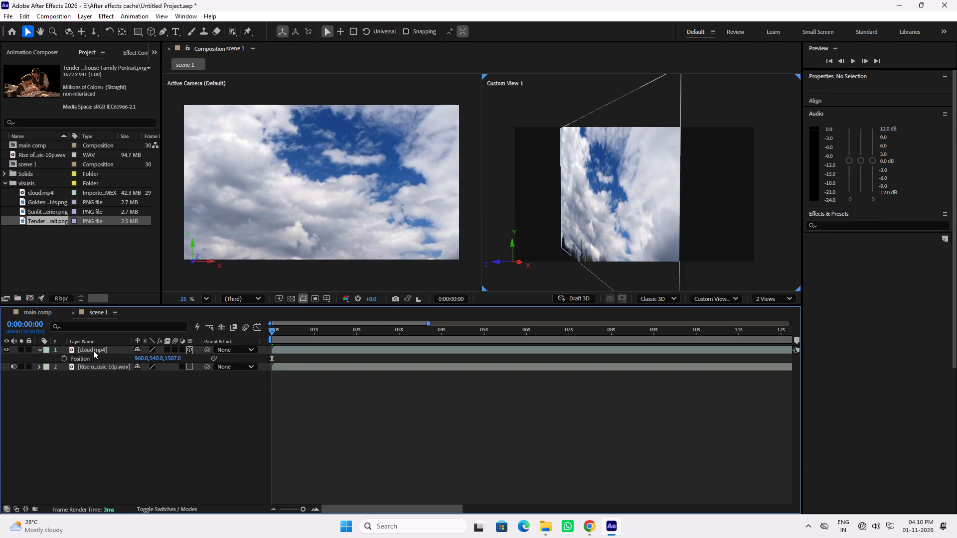
click(93, 350)
key(Delete)
click(339, 418)
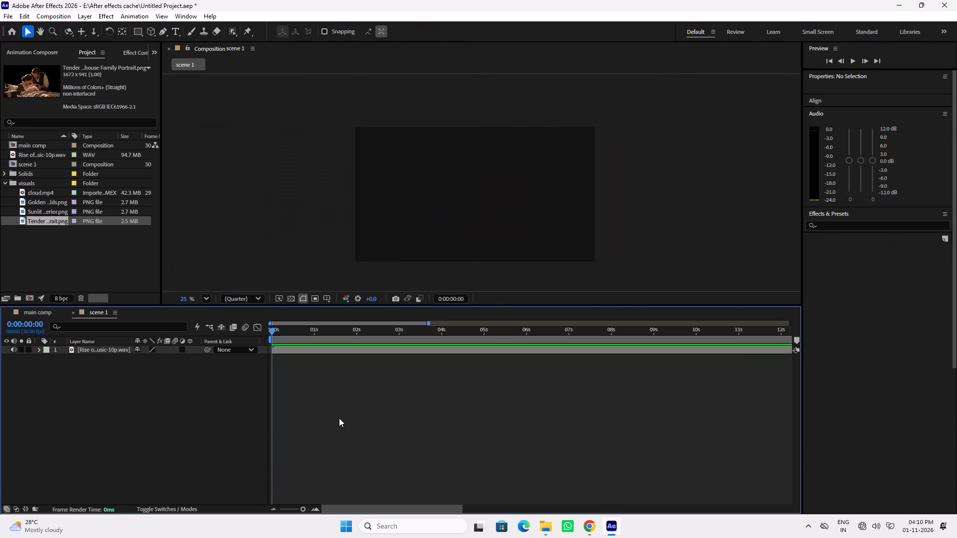
Save the project.
key(ctrl+s)
click(335, 414)
Connect the computer to the available Wi-Fi network and return to the scene 1 composition.
click(866, 525)
click(829, 369)
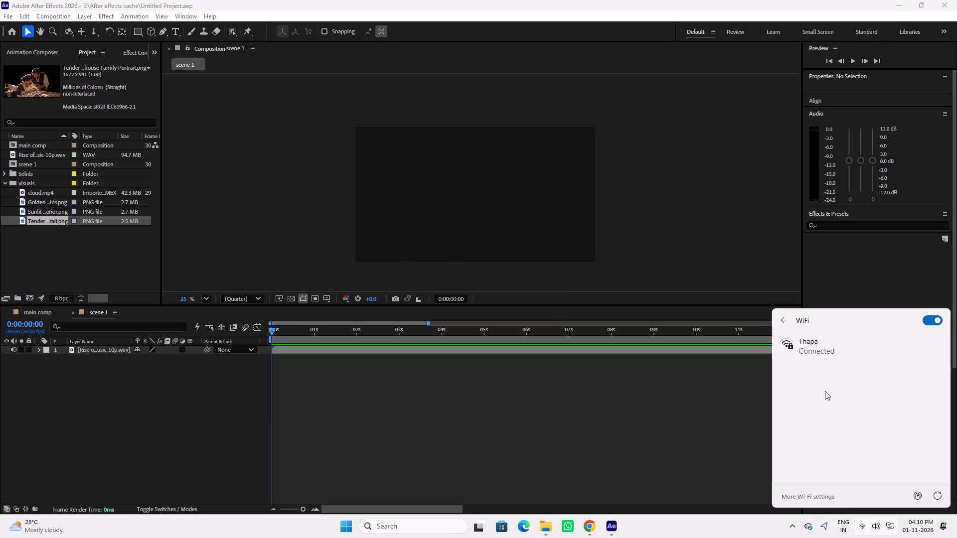
click(481, 411)
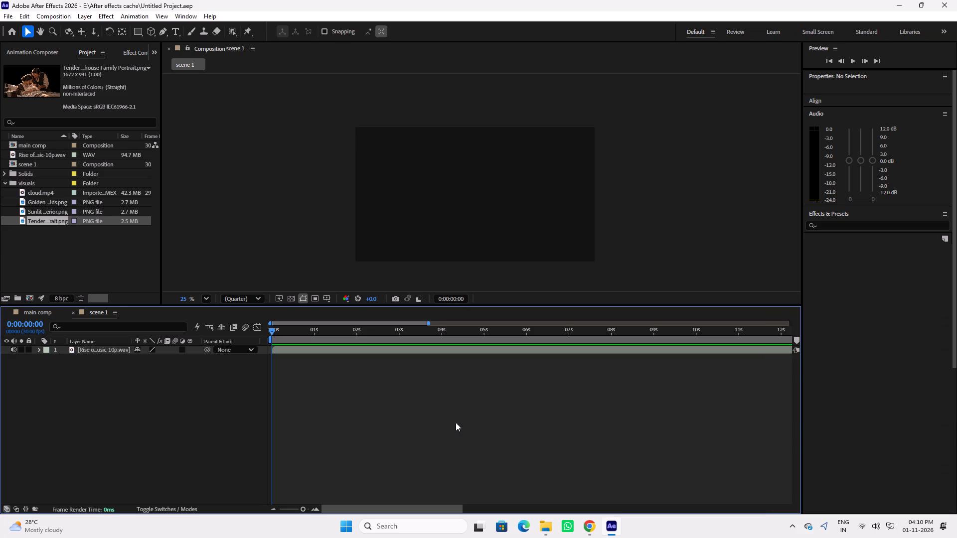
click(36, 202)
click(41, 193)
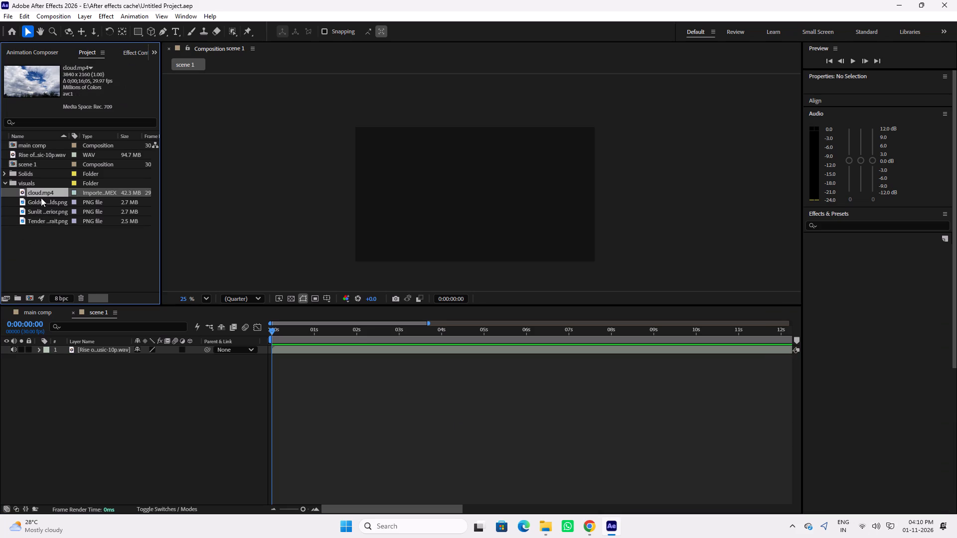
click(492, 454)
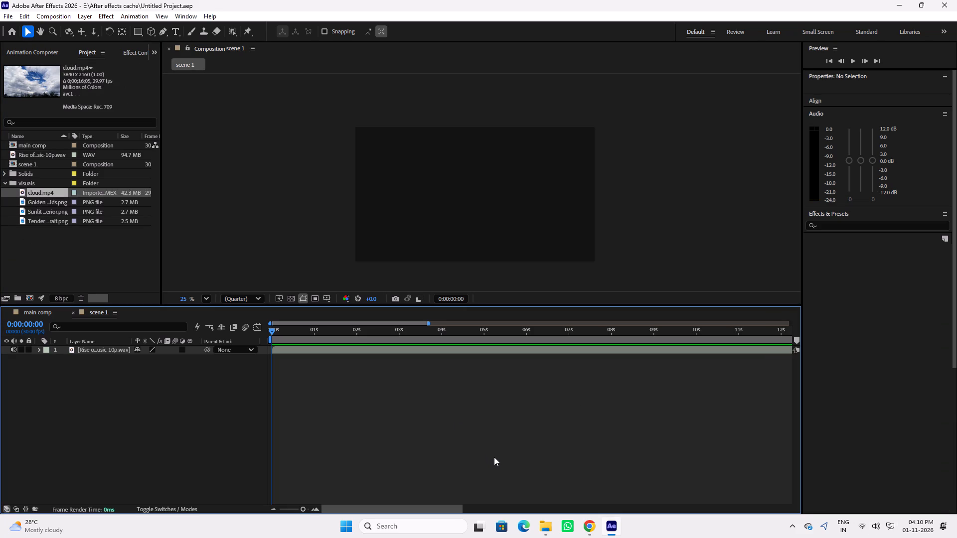
Switch to Chrome.
click(592, 526)
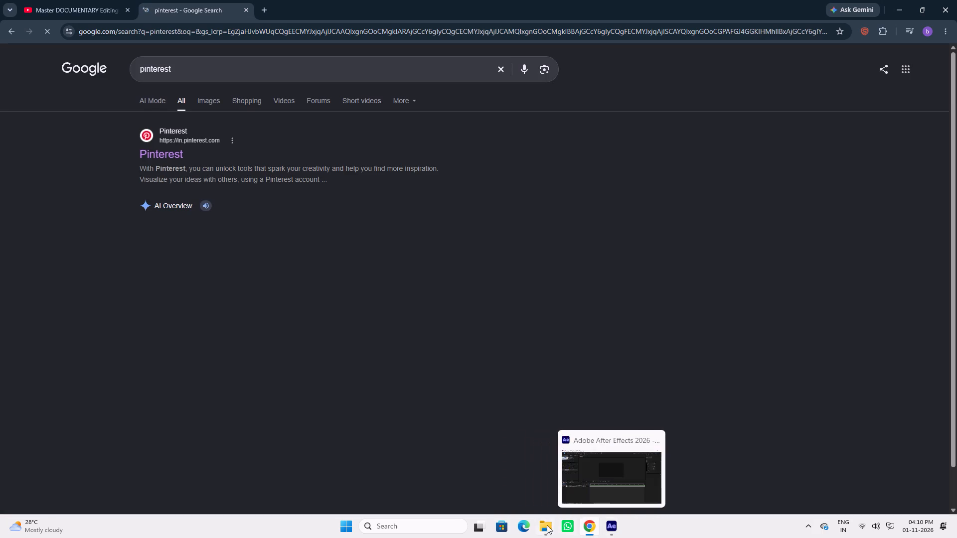
Switch to Chrome and open the Pinterest site from the Google search results.
click(164, 154)
click(76, 4)
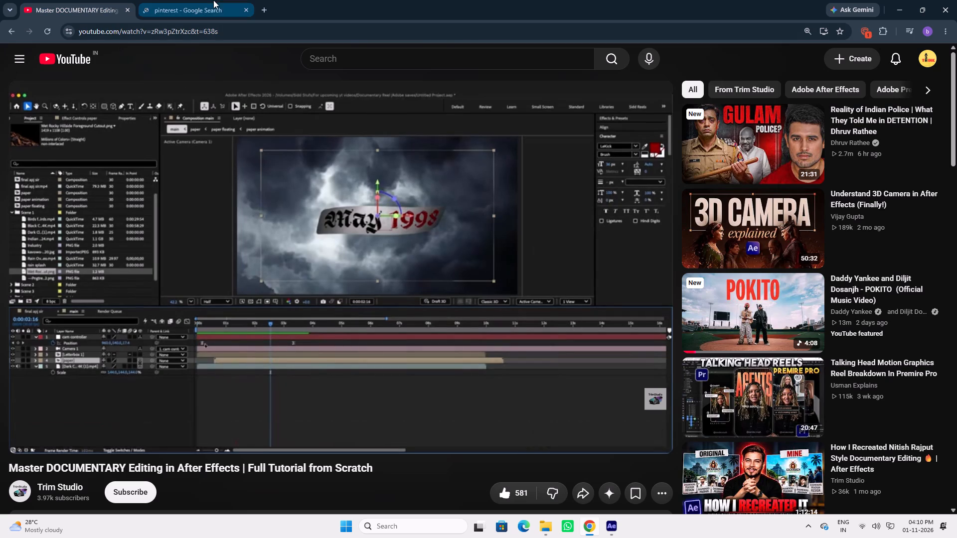
click(213, 0)
click(165, 149)
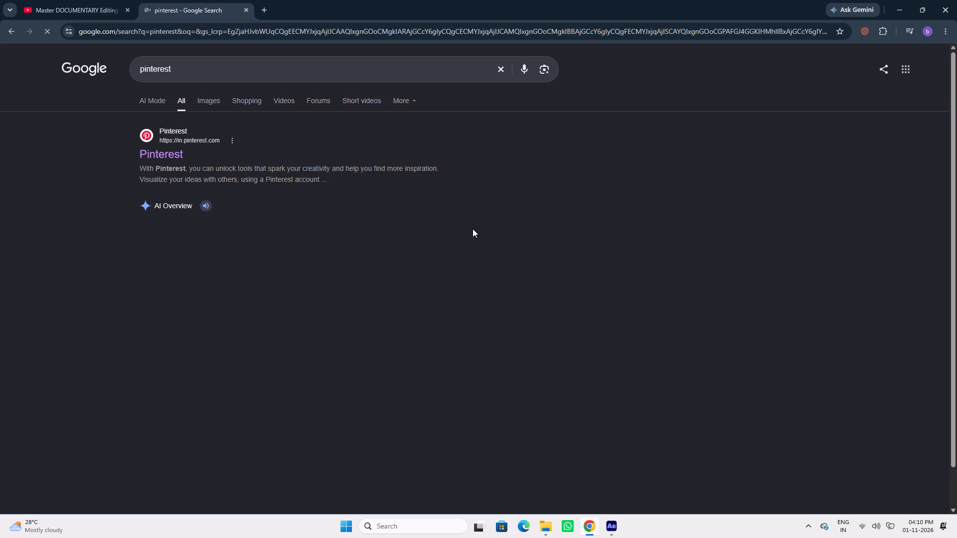
click(354, 274)
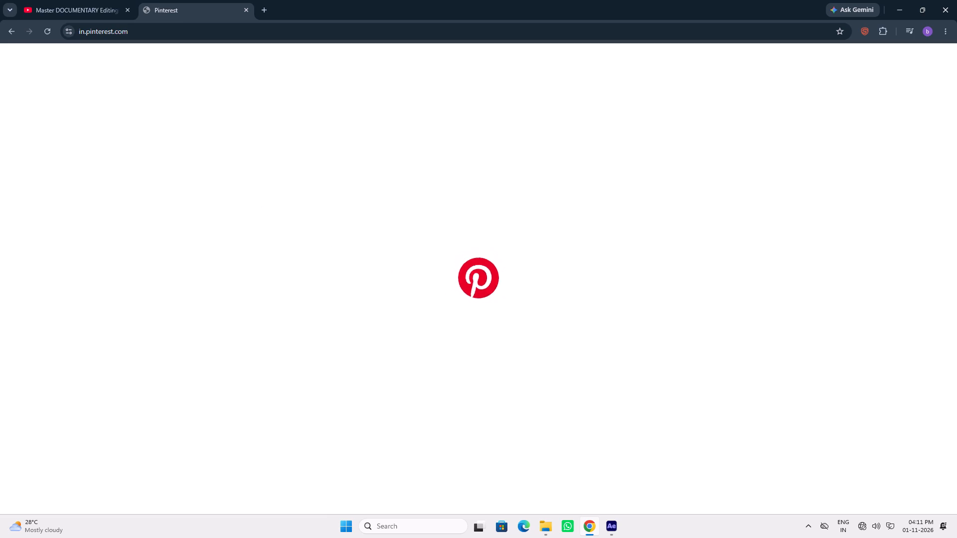
Return to the Master DOCUMENTARY Editing tutorial, resume playback and skip ahead to about 14:10 in the 3D Camera Movement chapter.
click(93, 0)
click(194, 0)
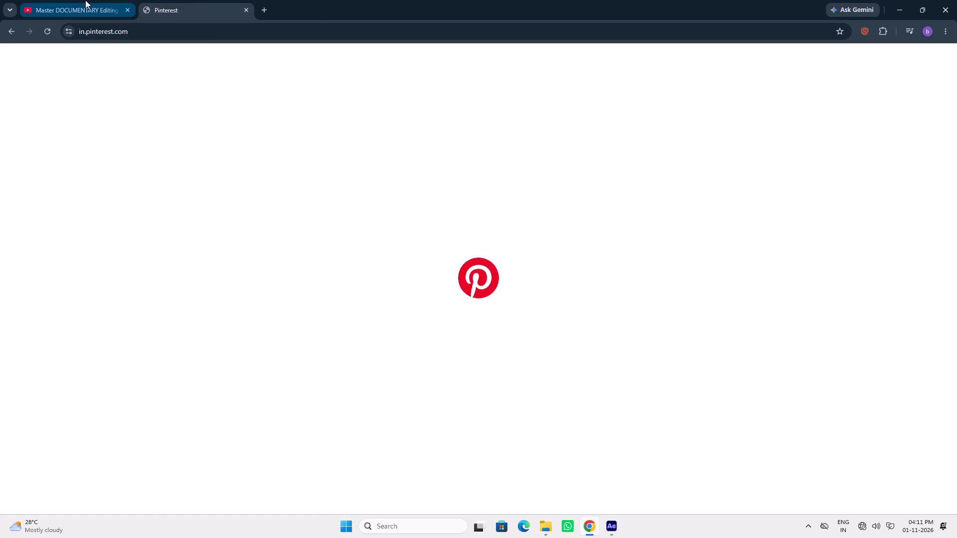
click(85, 0)
click(406, 268)
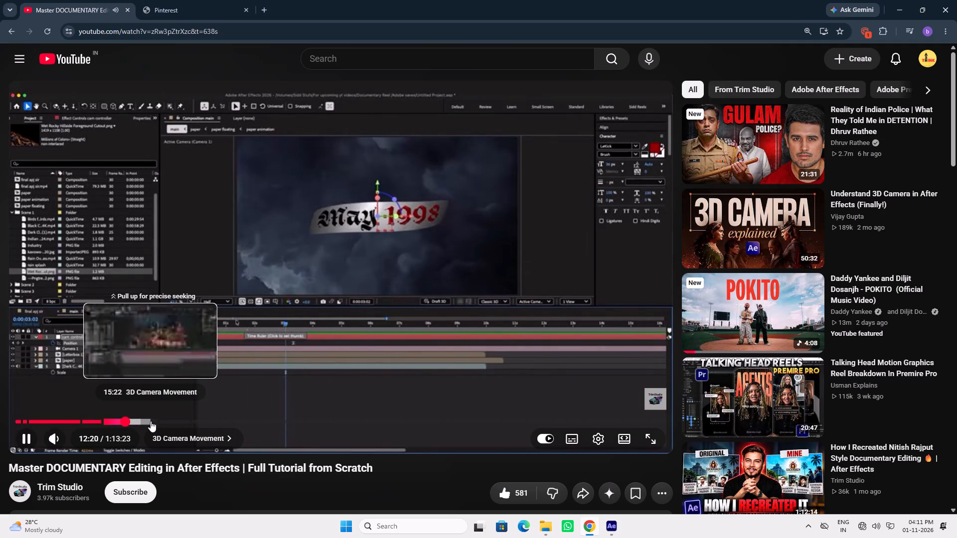
click(138, 420)
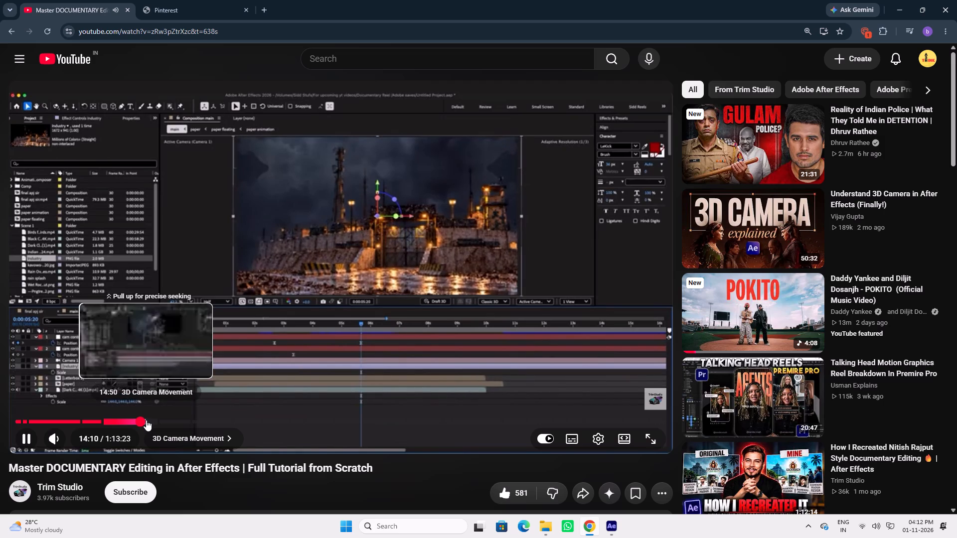
Check the Pinterest page's loading progress and return to the tutorial video.
click(177, 0)
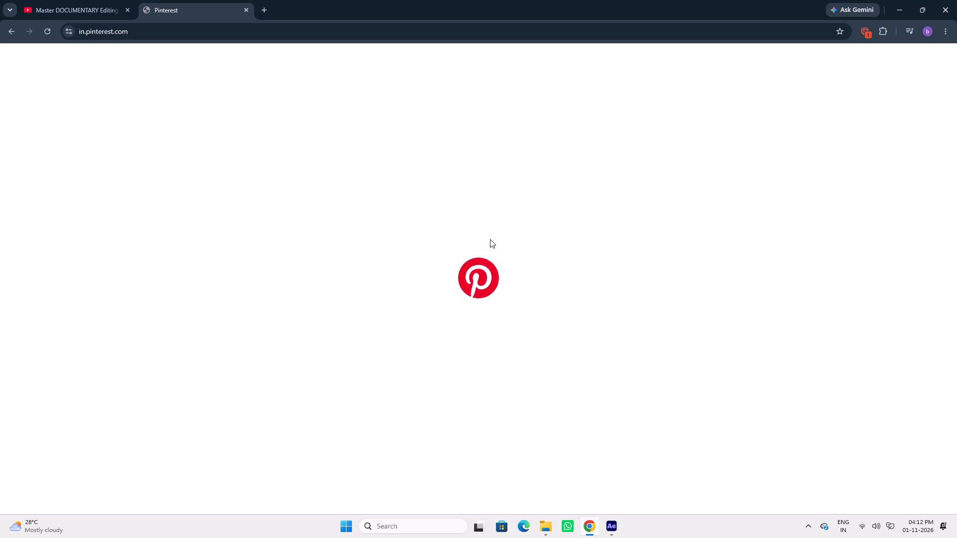
click(479, 240)
click(40, 0)
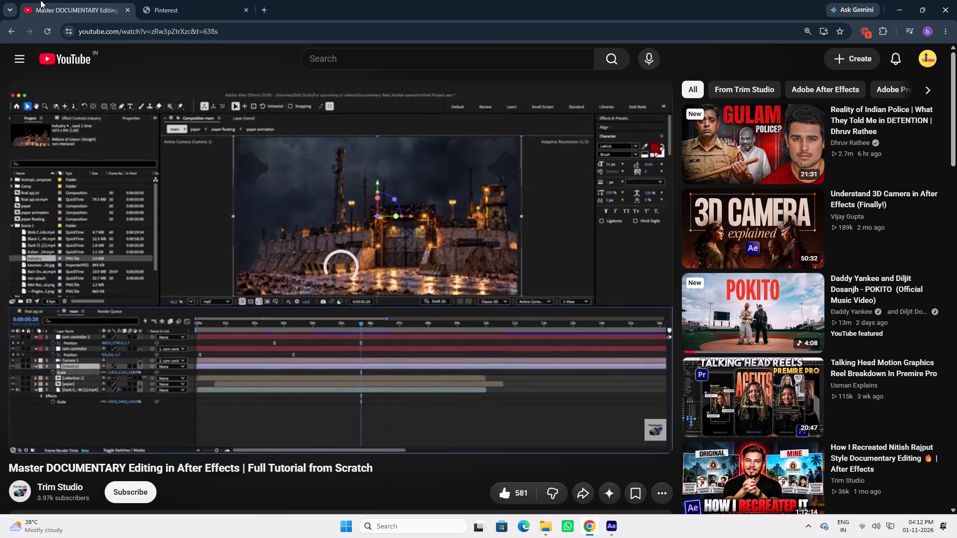
Switch to After Effects, add cloud.mp4 to scene 1 and place Golden Hour Farmhouse Fields.png above it.
click(615, 531)
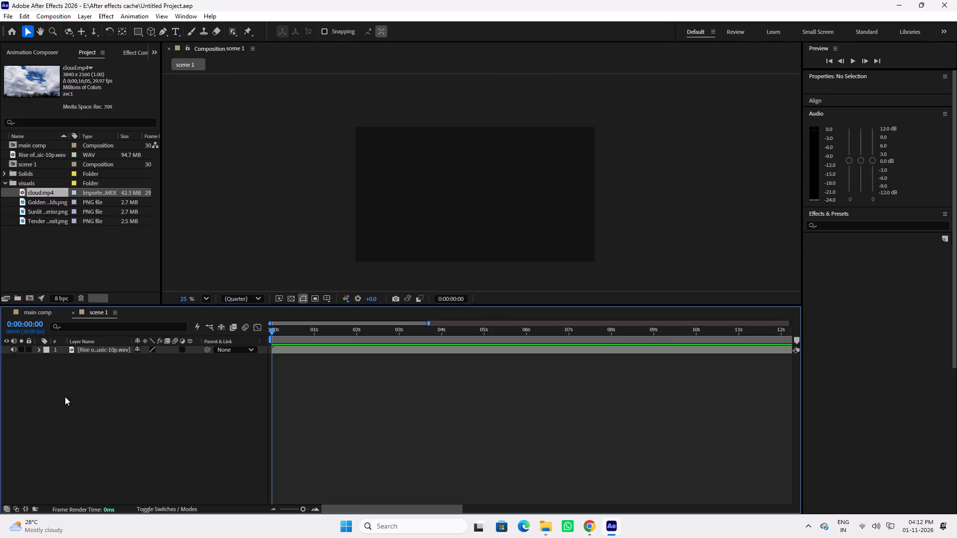
click(38, 229)
click(35, 195)
drag(40, 192, 171, 386)
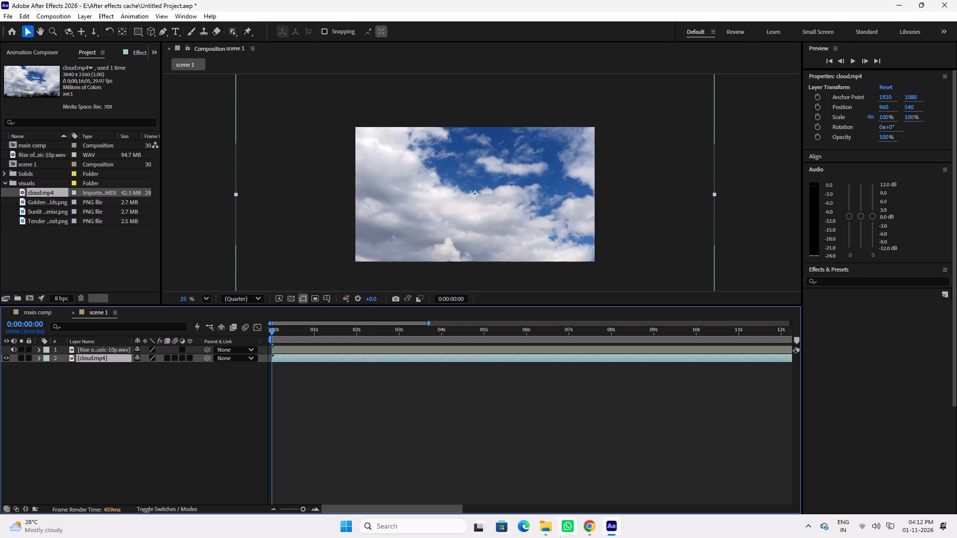
click(41, 203)
drag(40, 203, 141, 354)
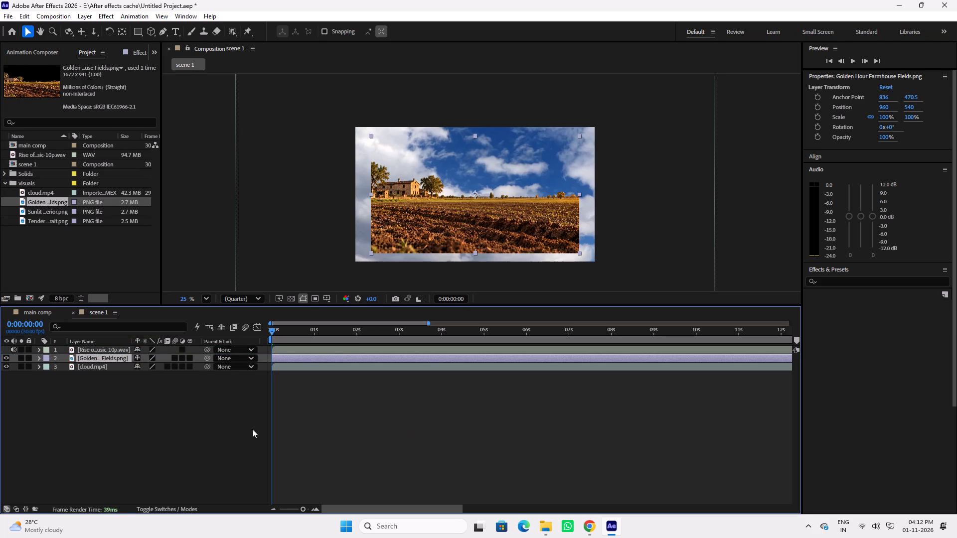
Fit the Golden Hour Farmhouse Fields.png and audio layers to the composition width.
ctrl+click(101, 351)
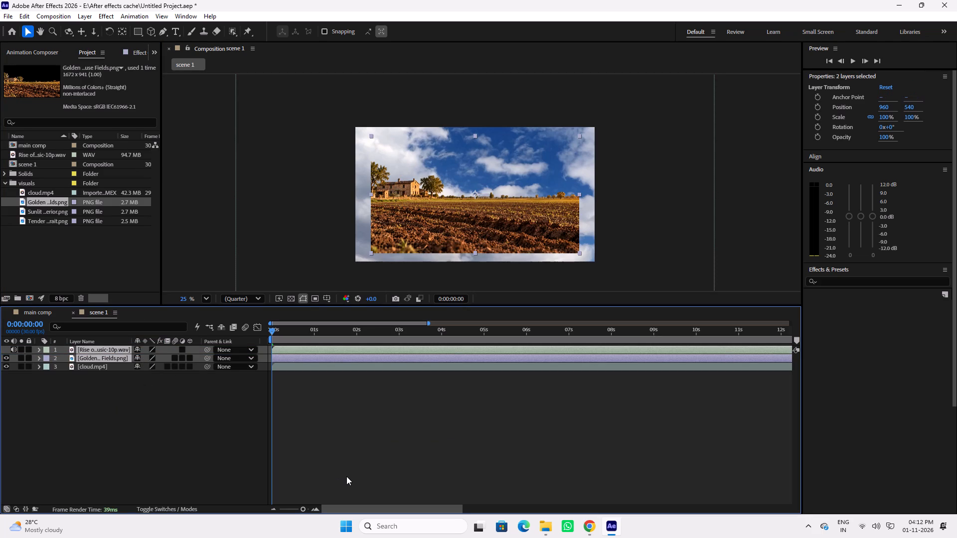
key(ctrl+alt+shift+h)
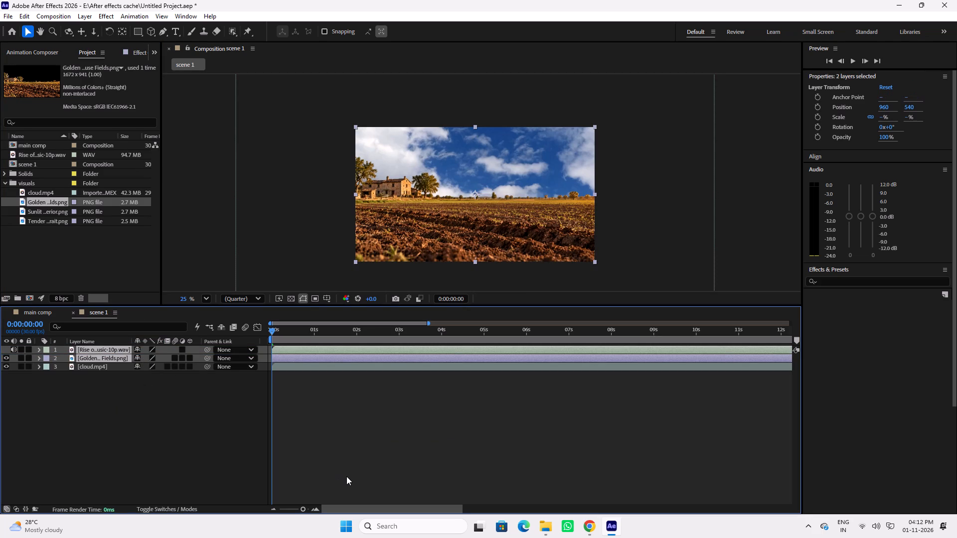
click(440, 423)
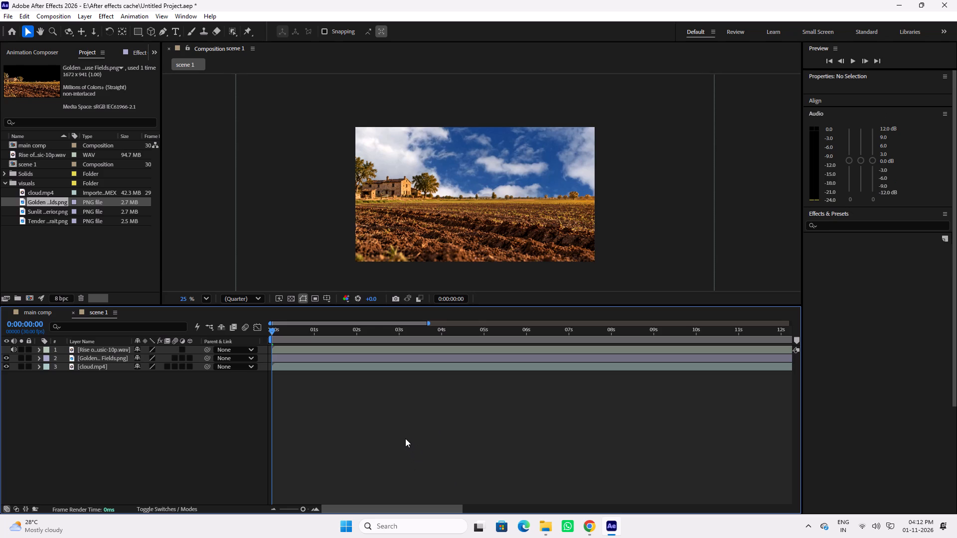
Move the Rise of Lamborghini audio layer to the bottom of the scene 1 layer stack.
click(307, 356)
ctrl+click(312, 349)
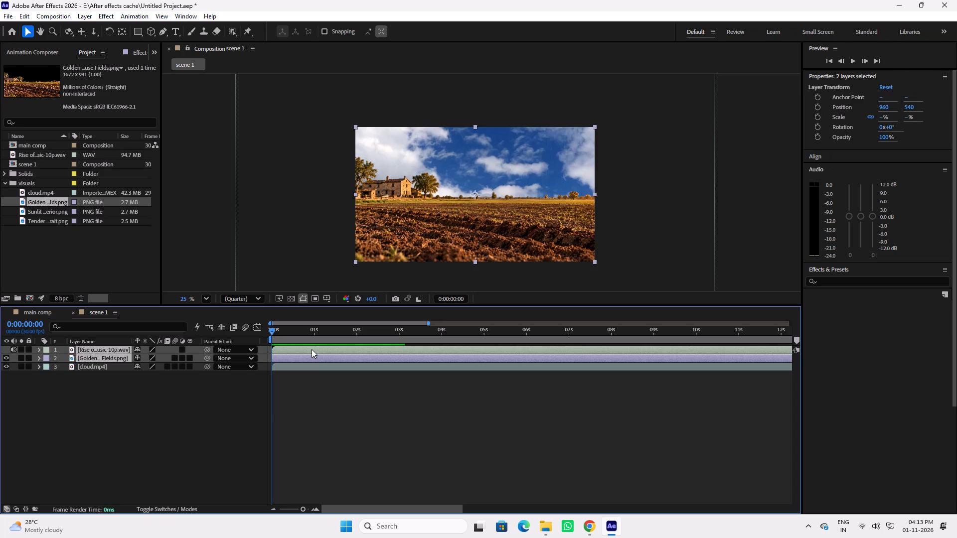
click(189, 385)
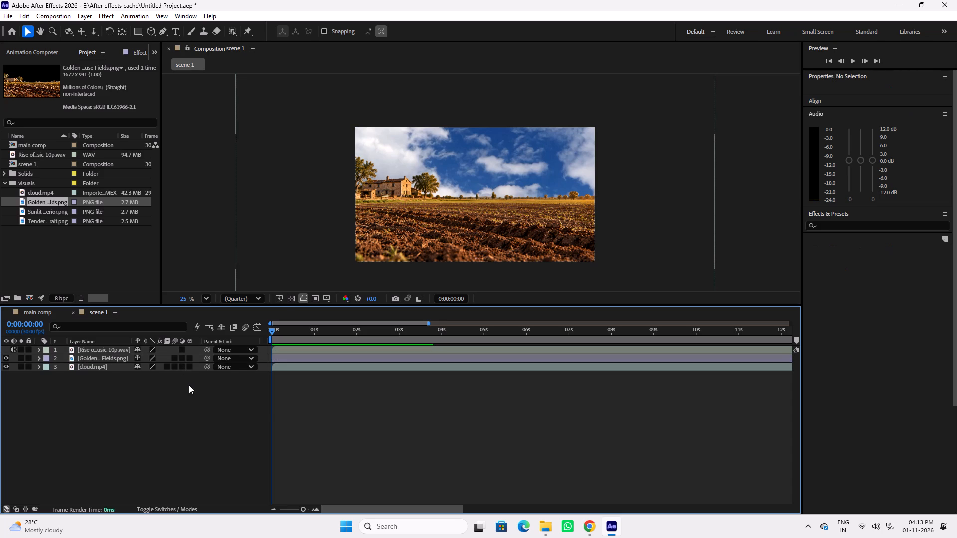
click(111, 350)
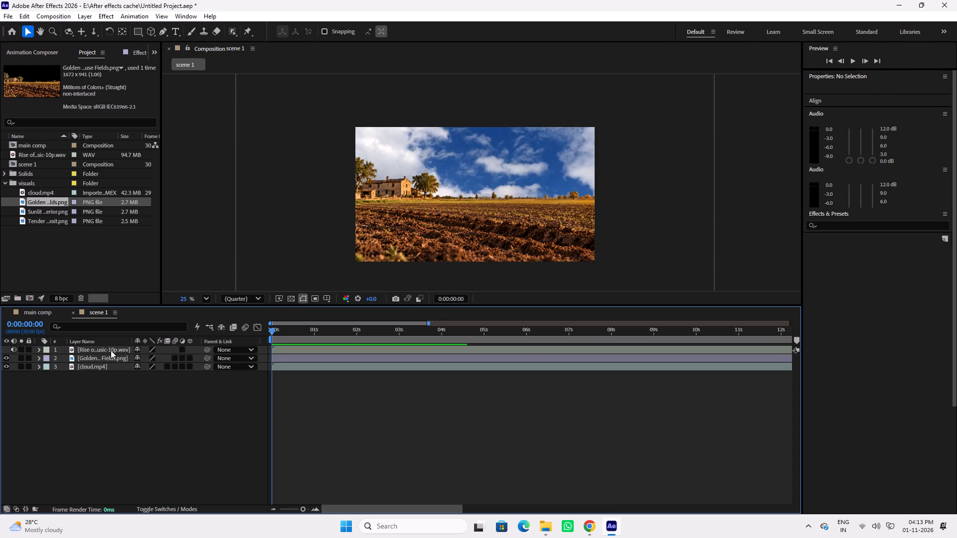
drag(93, 350, 90, 386)
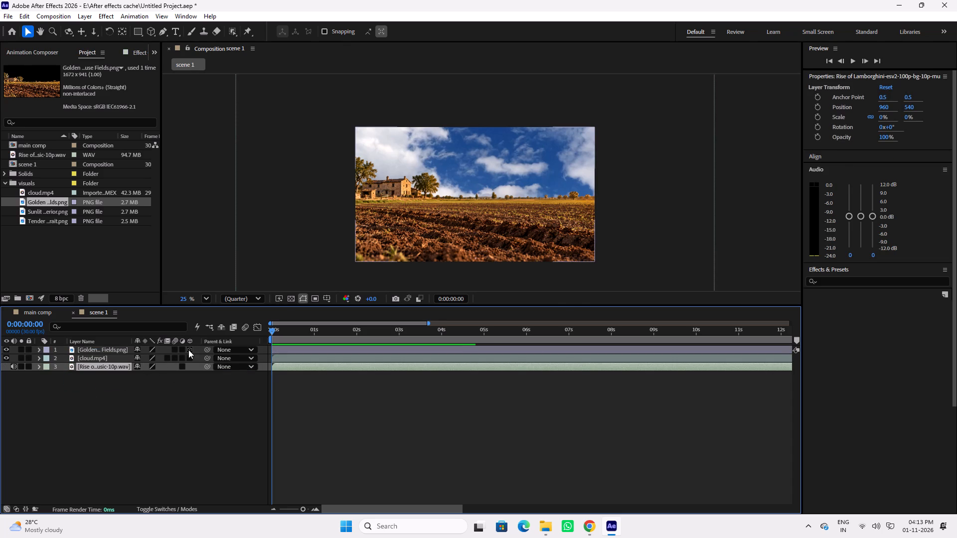
Make the Golden Hour Farmhouse Fields.png and cloud.mp4 layers 3D.
drag(188, 349, 189, 360)
click(187, 405)
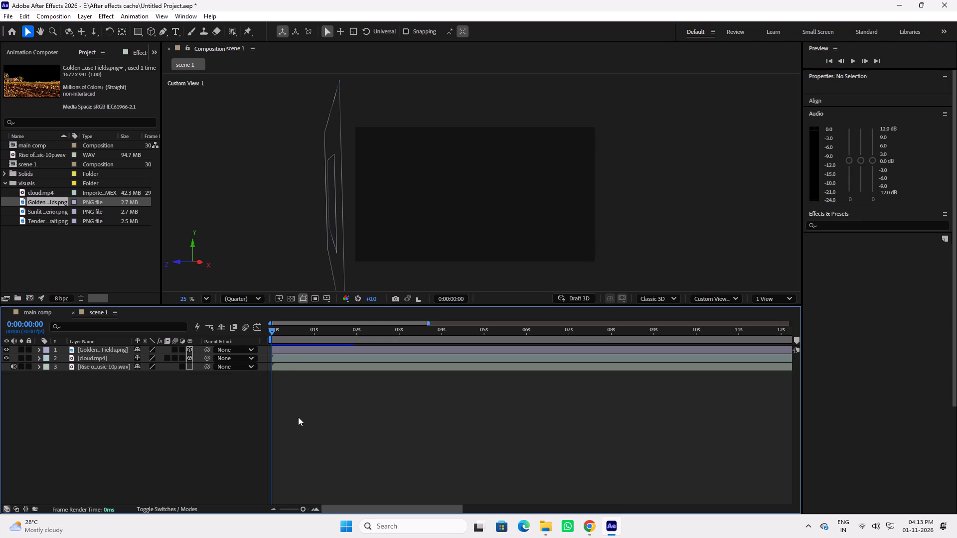
Switch the scene 1 composition view from Custom View 1 to Active Camera (Default).
click(405, 420)
click(440, 247)
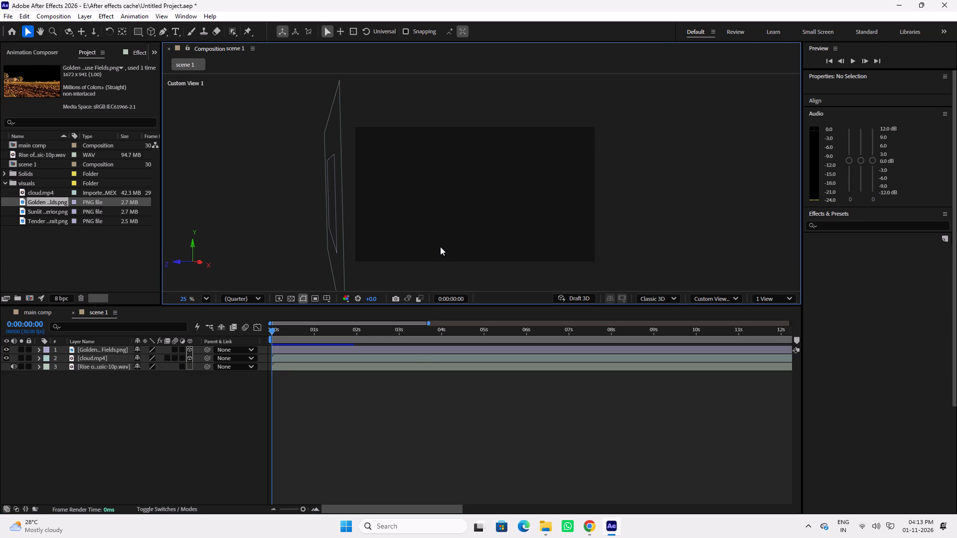
click(723, 296)
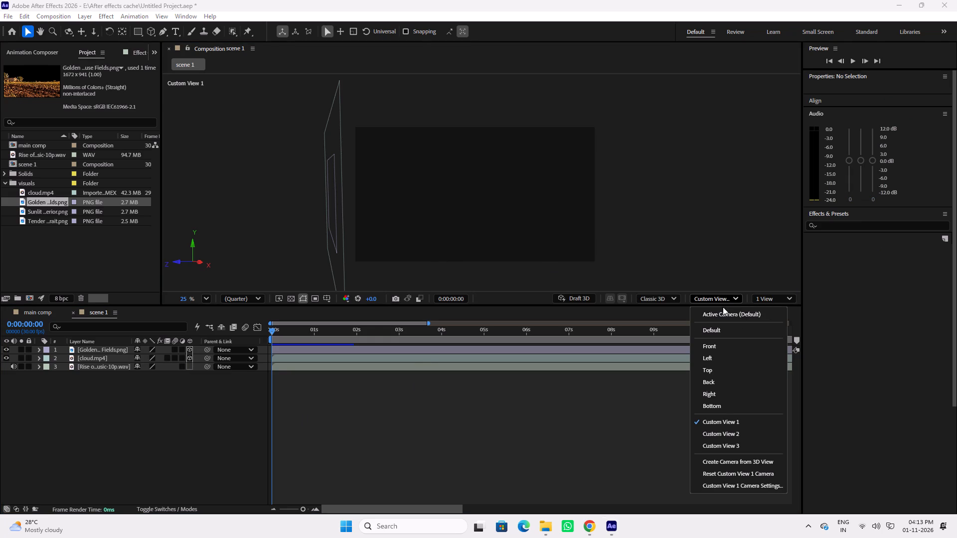
click(723, 310)
click(466, 402)
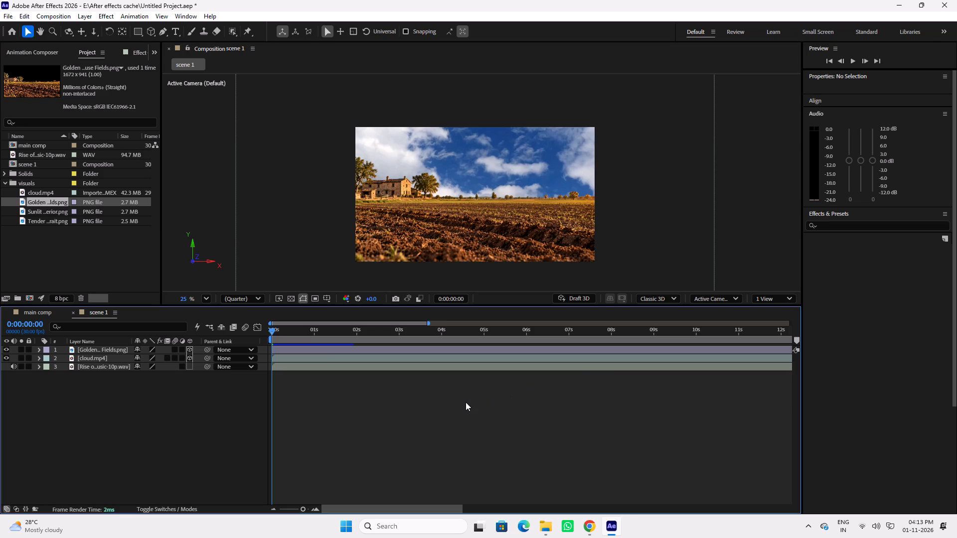
scroll(392, 180, down, 2)
scroll(436, 196, down, 2)
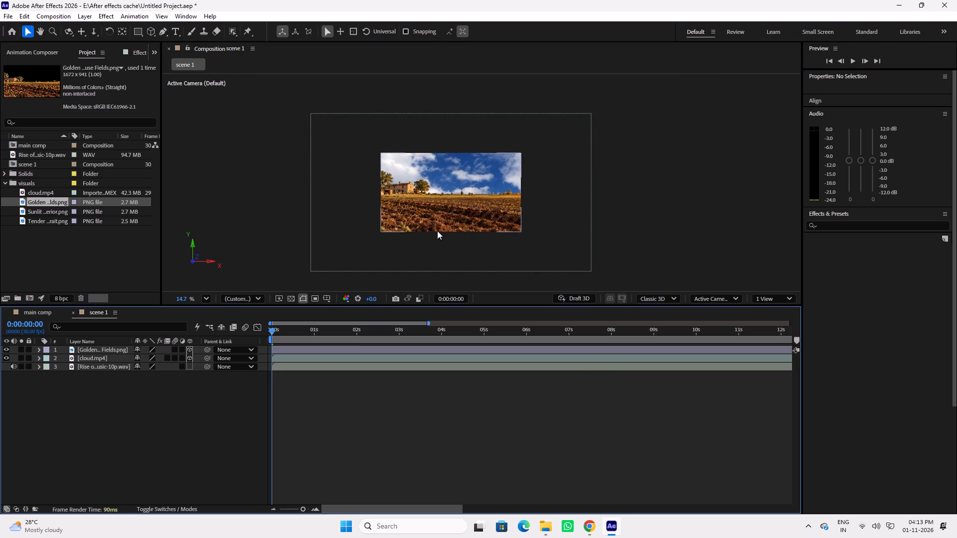
scroll(437, 231, up, 3)
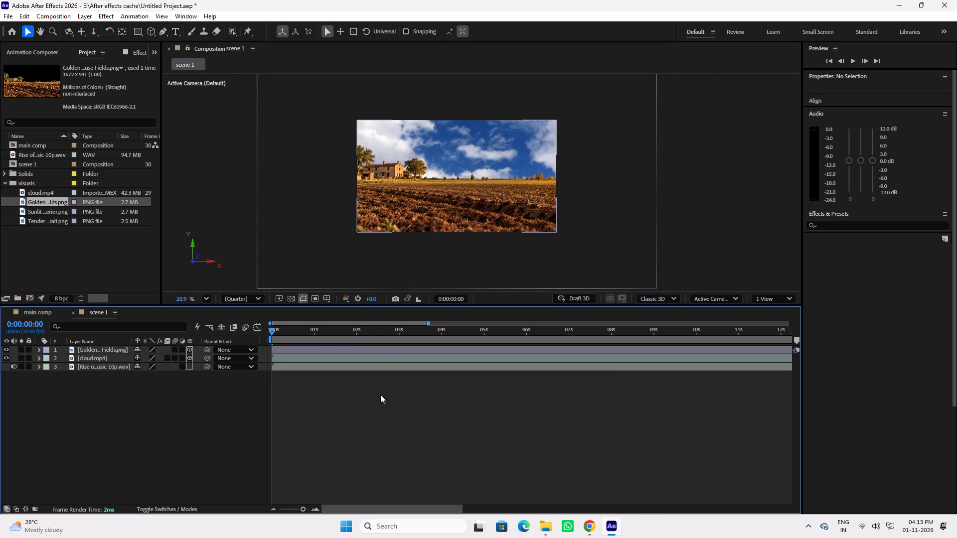
Undo the 3D conversion of the field and cloud layers and the audio layer's move in the stack.
key(ctrl+z)
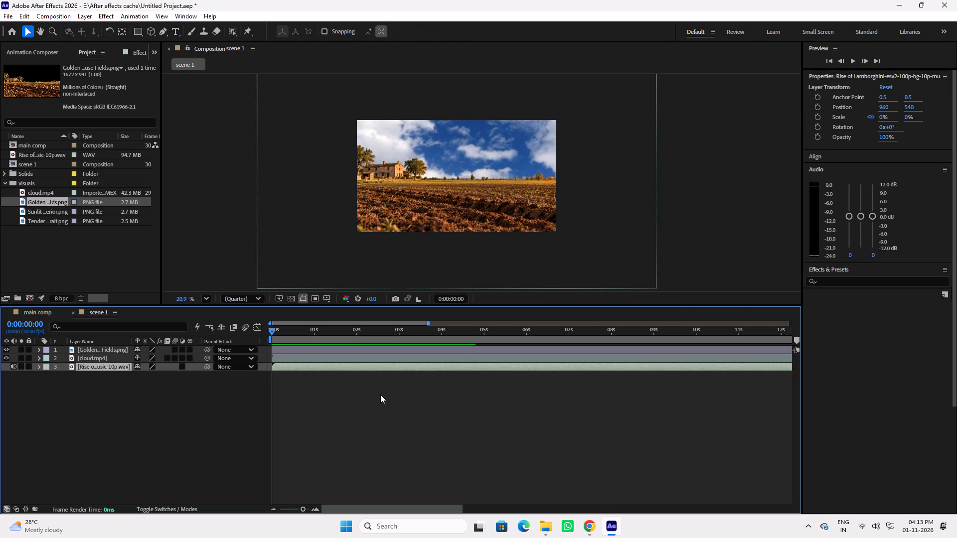
key(ctrl+z)
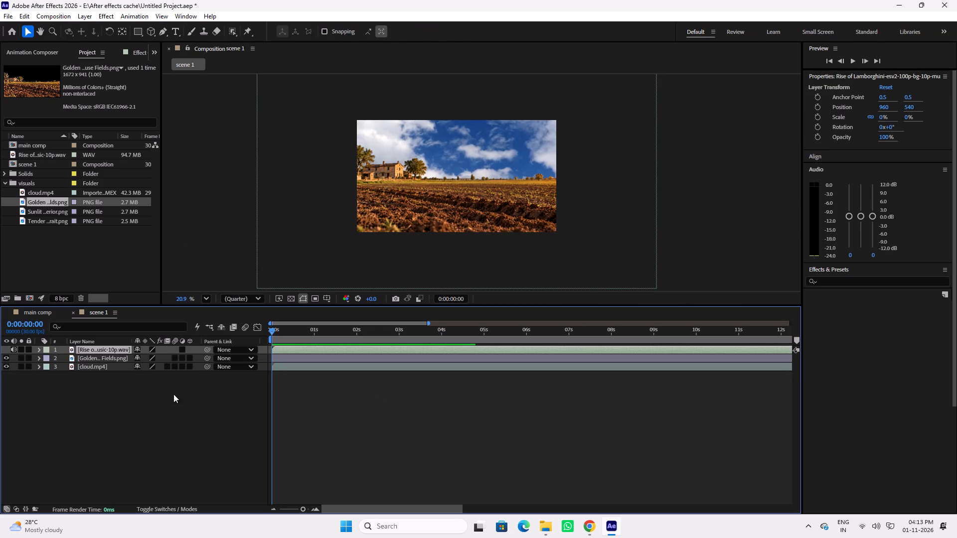
Move the Rise of Lamborghini audio layer to the bottom of the scene 1 layer stack.
drag(90, 349, 89, 391)
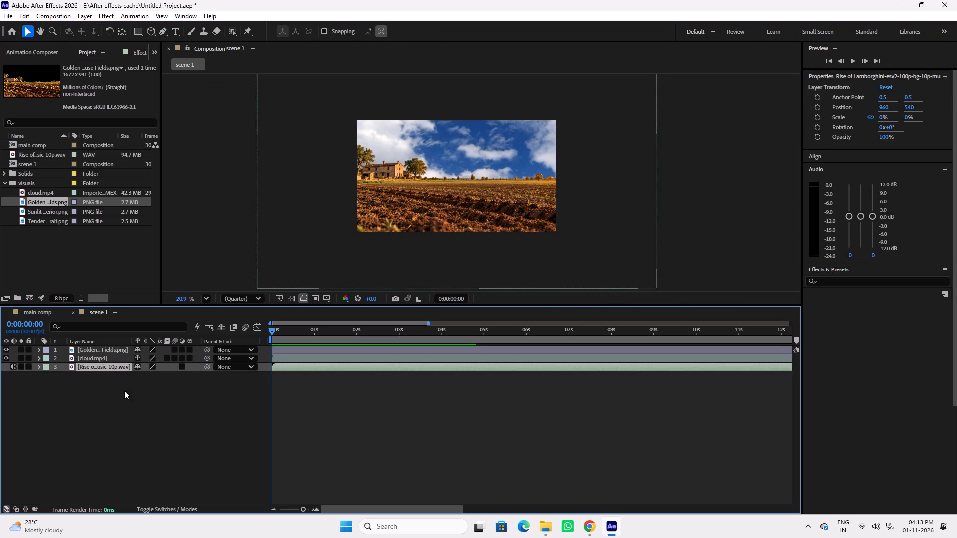
click(134, 388)
Fit the Golden Hour Farmhouse Fields.png and cloud.mp4 layers to the composition width.
click(92, 348)
ctrl+click(90, 355)
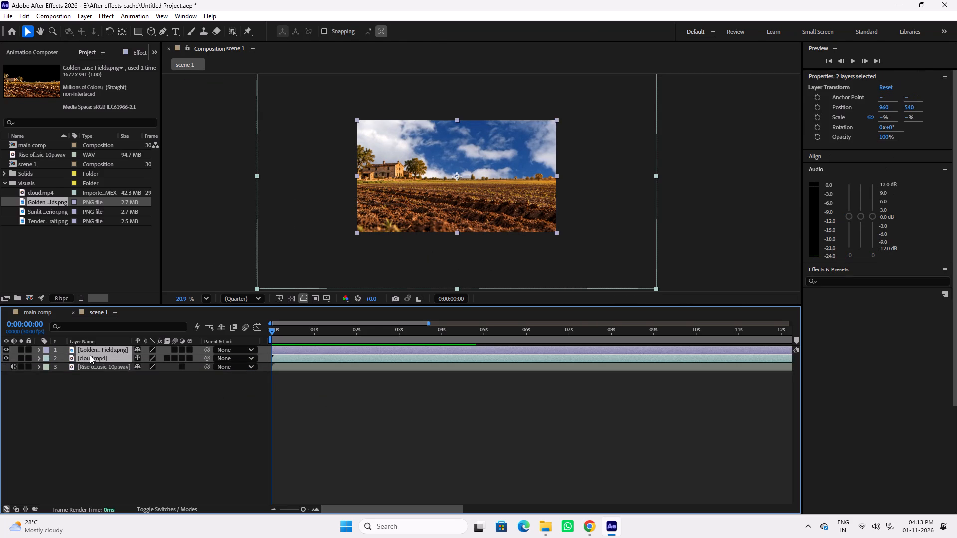
key(ctrl+alt+shift+h)
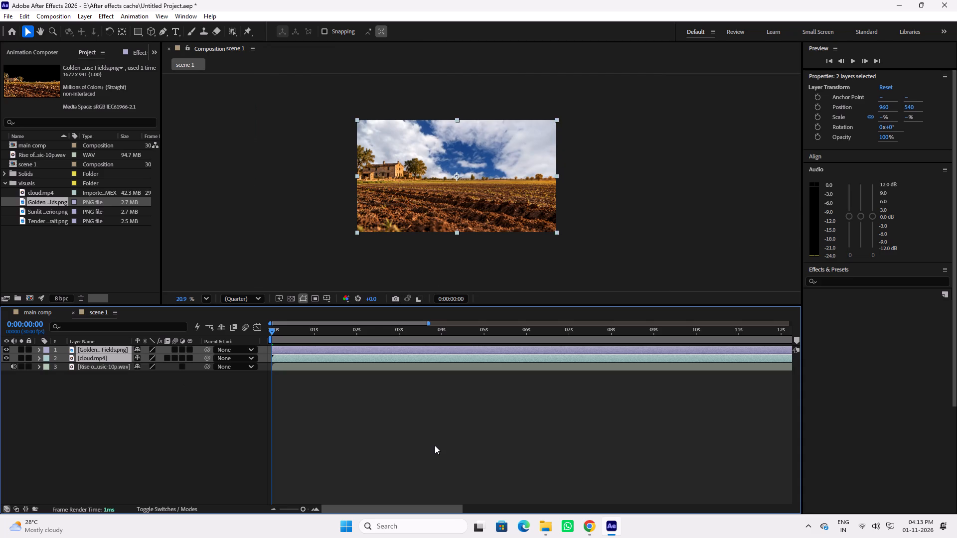
click(429, 445)
Make the Golden Hour Farmhouse Fields.png and cloud.mp4 layers 3D.
click(188, 350)
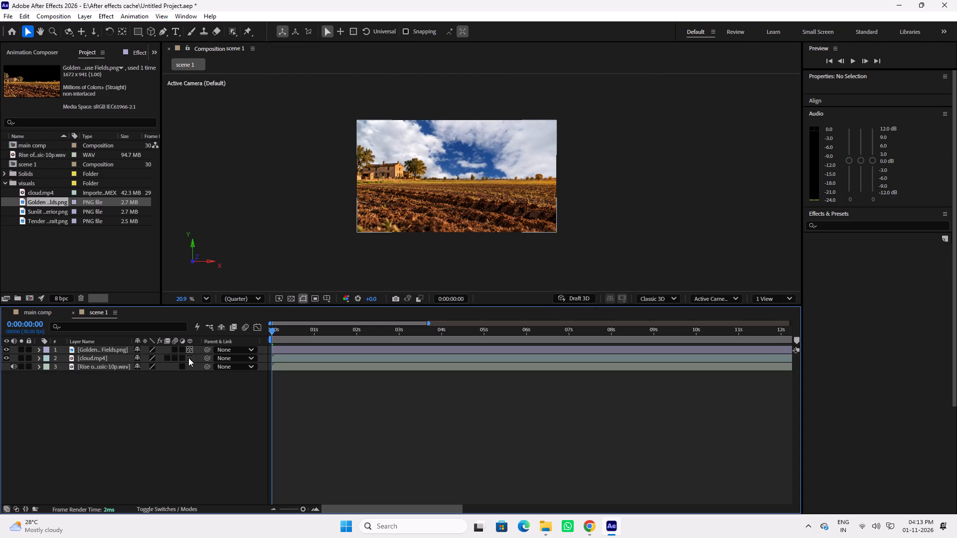
click(188, 358)
click(436, 450)
click(467, 427)
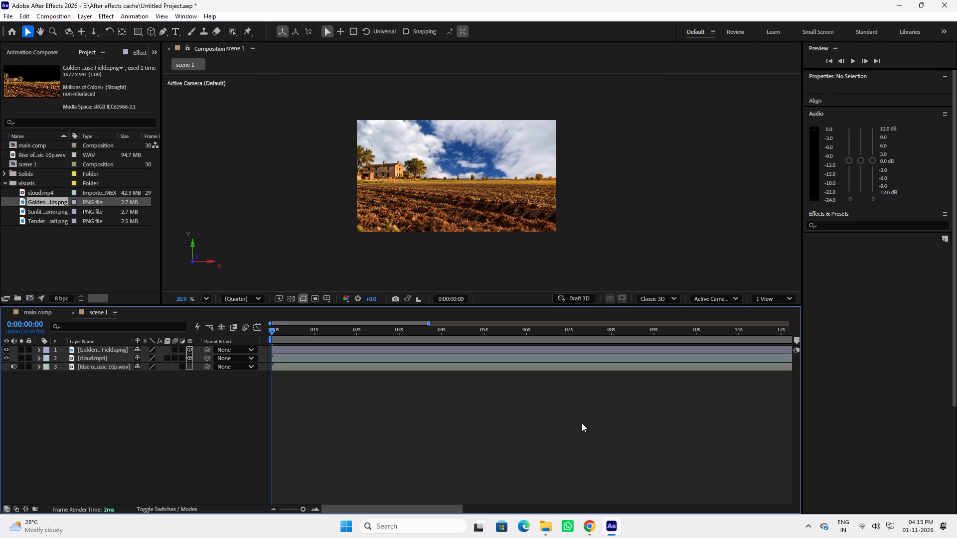
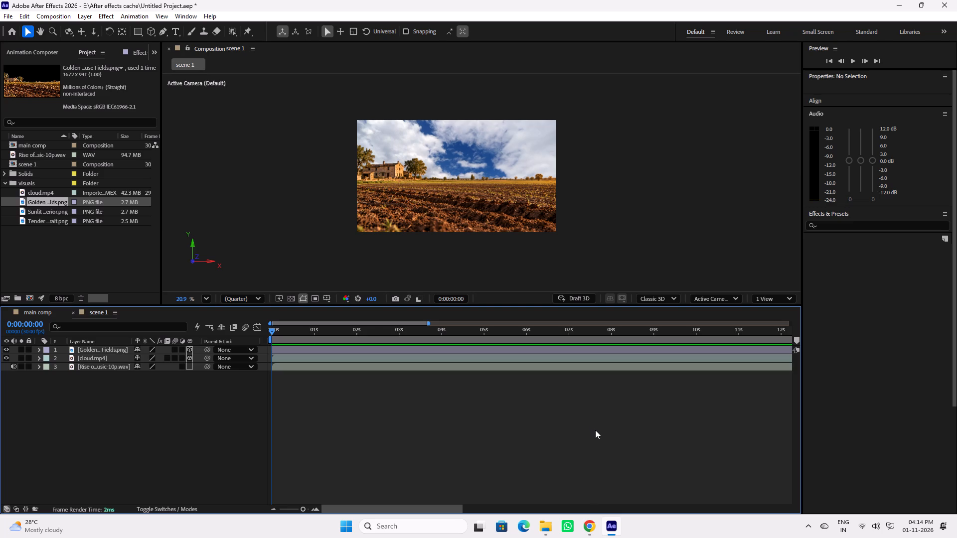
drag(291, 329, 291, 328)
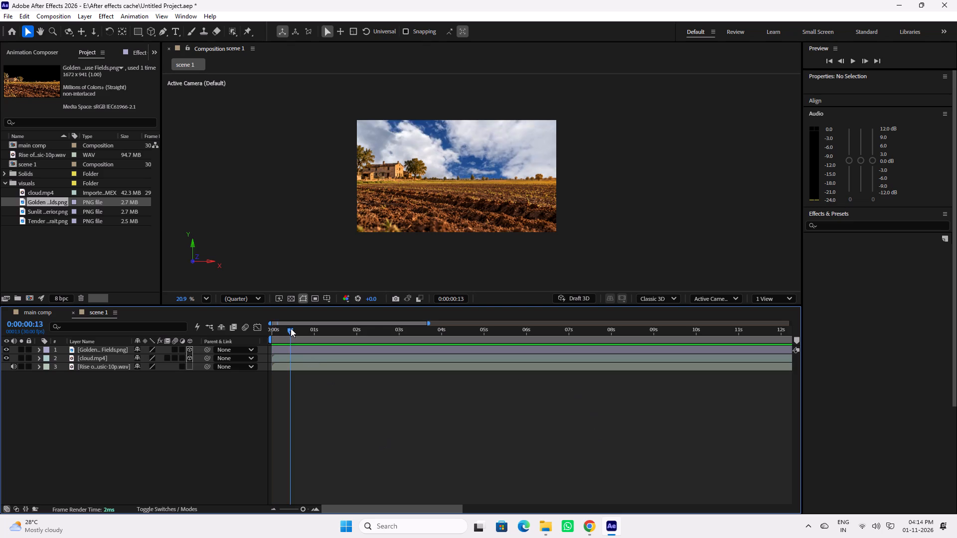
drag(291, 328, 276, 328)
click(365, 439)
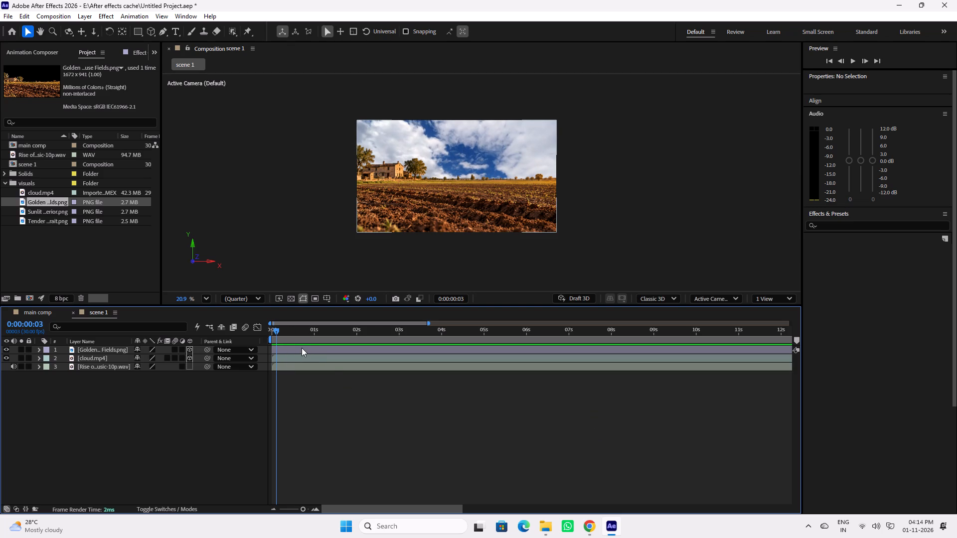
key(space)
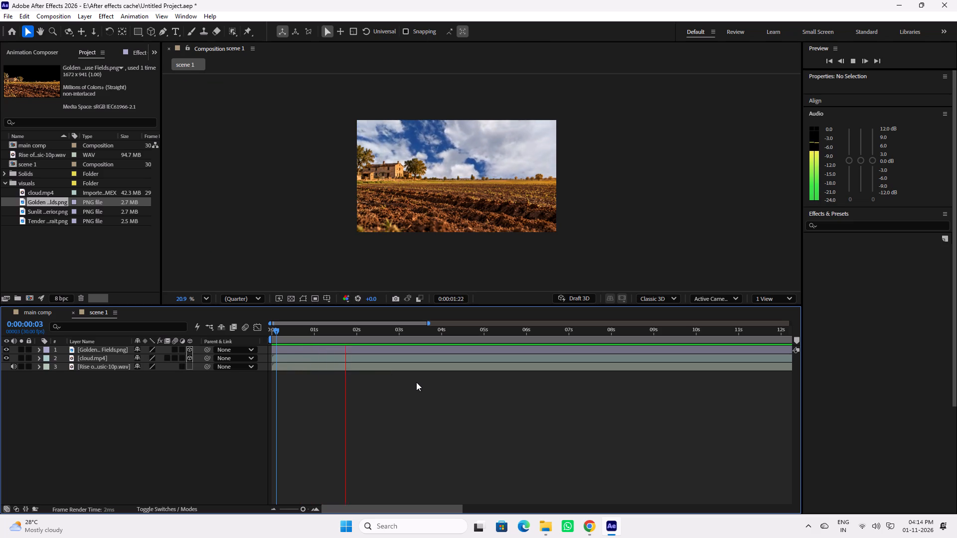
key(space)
Add a two-node camera with the 28mm preset to scene 1.
right_click(356, 411)
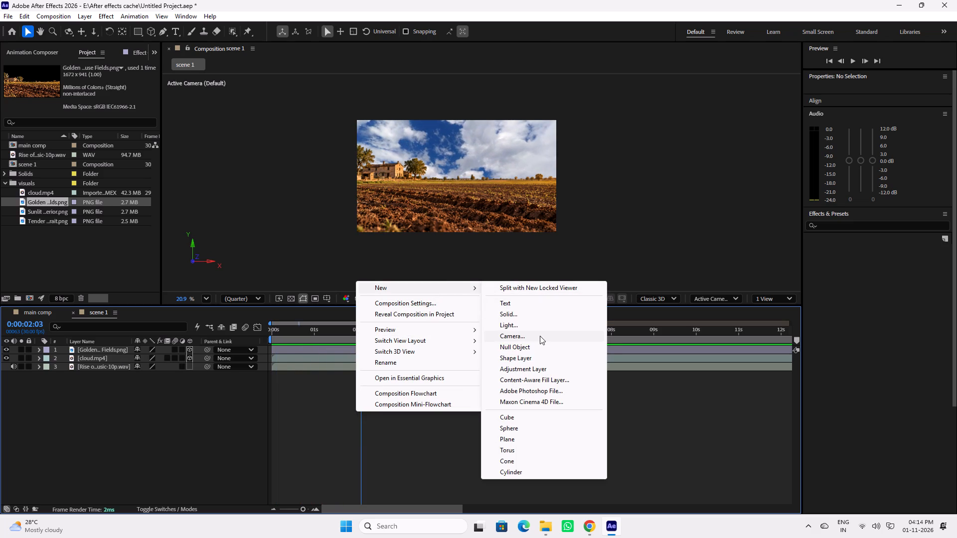
click(540, 336)
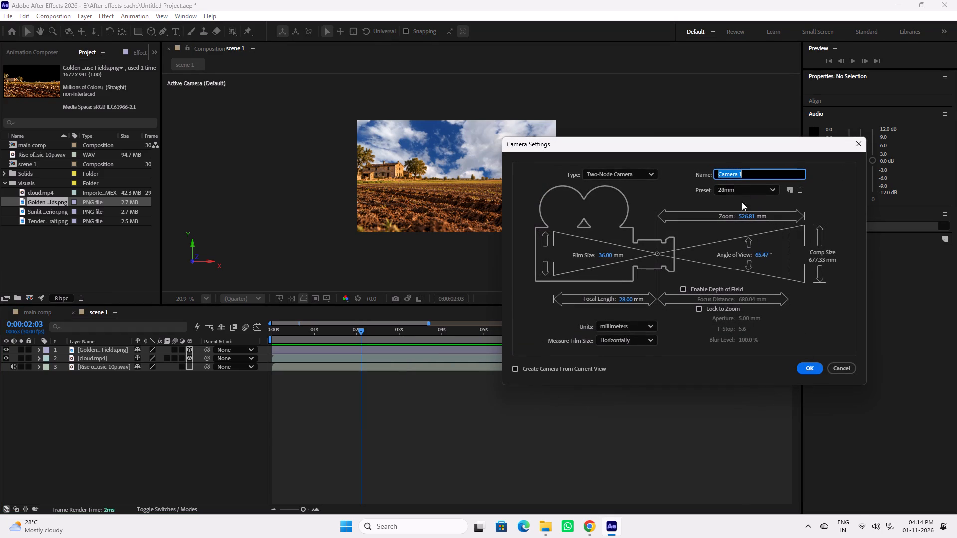
click(815, 371)
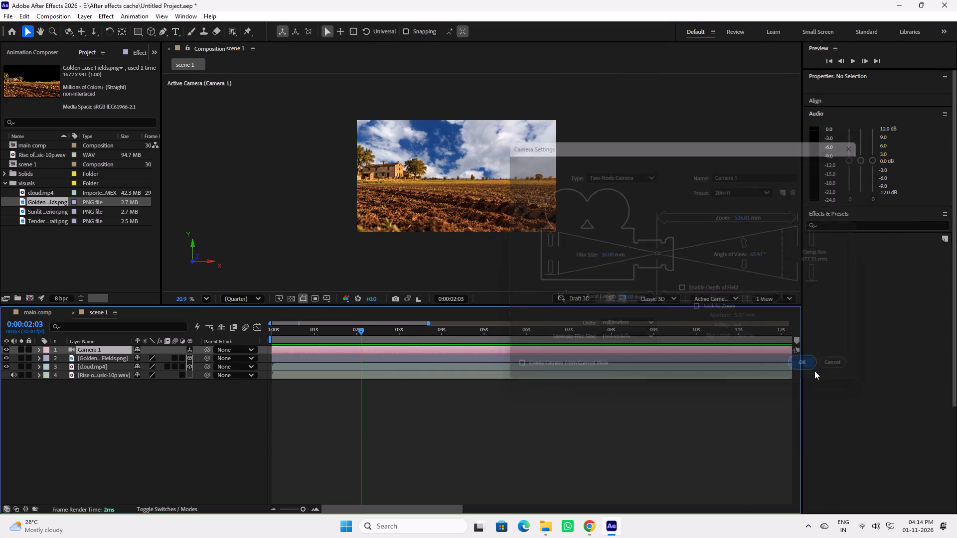
Add a null object to scene 1 and make it a 3D layer.
right_click(315, 408)
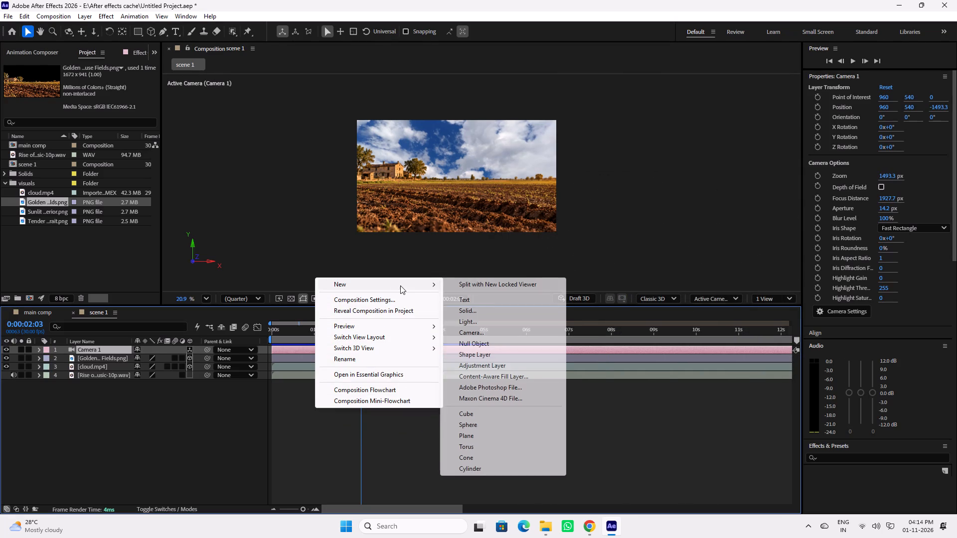
click(508, 343)
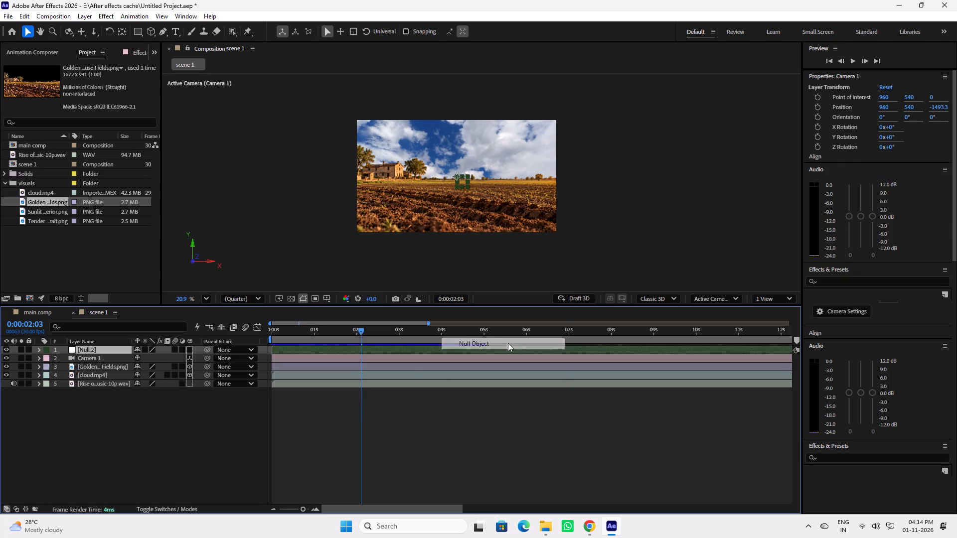
click(189, 351)
click(207, 359)
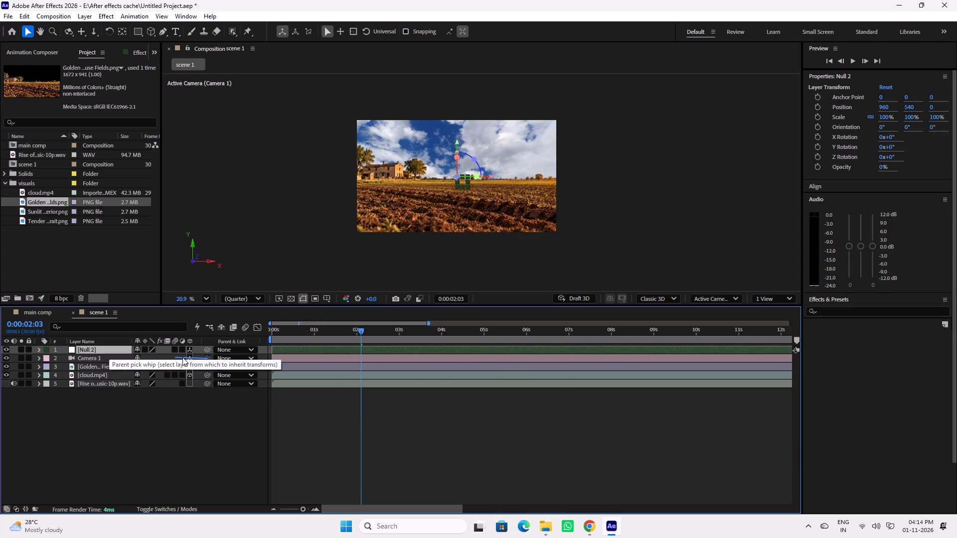
click(217, 437)
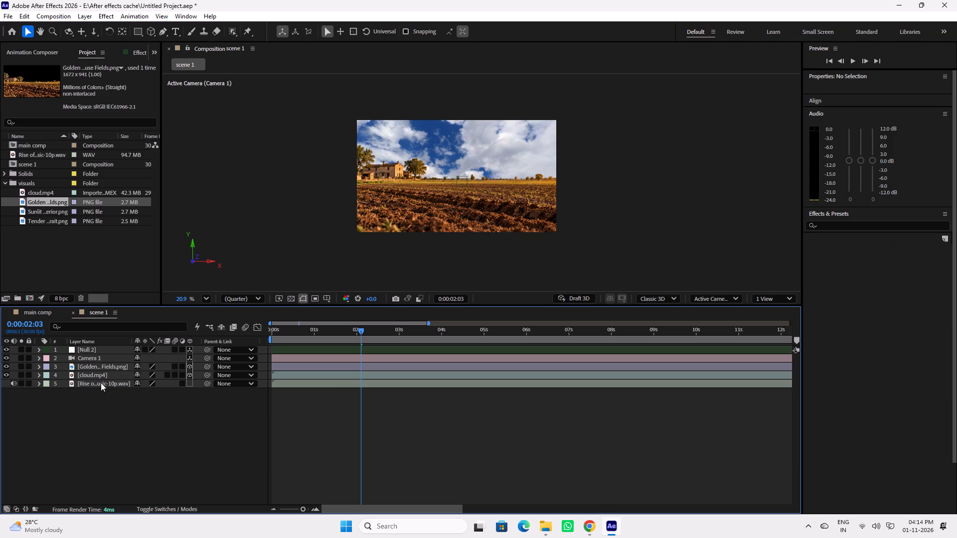
Reveal only the Position properties of the Golden Hour Farmhouse Fields.png and cloud.mp4 layers.
click(95, 377)
ctrl+click(98, 367)
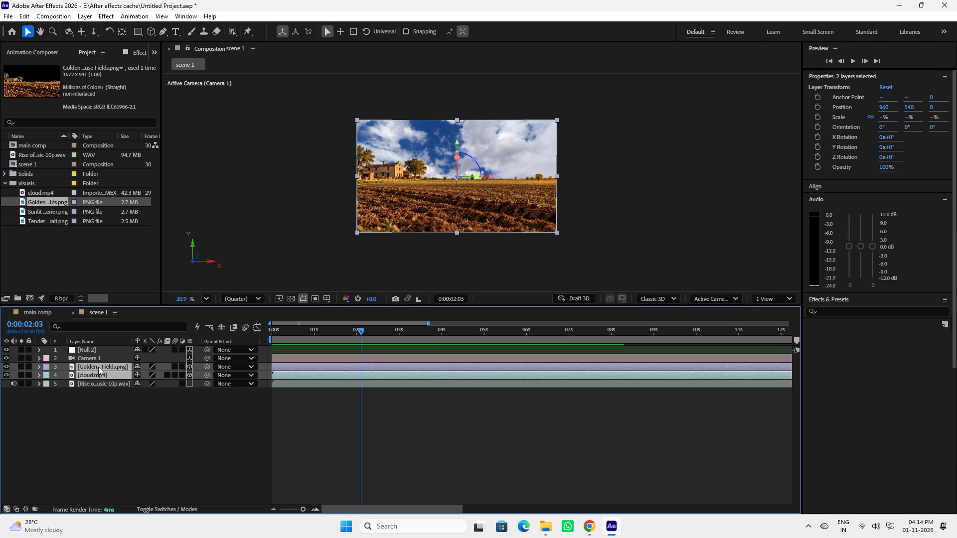
key(p)
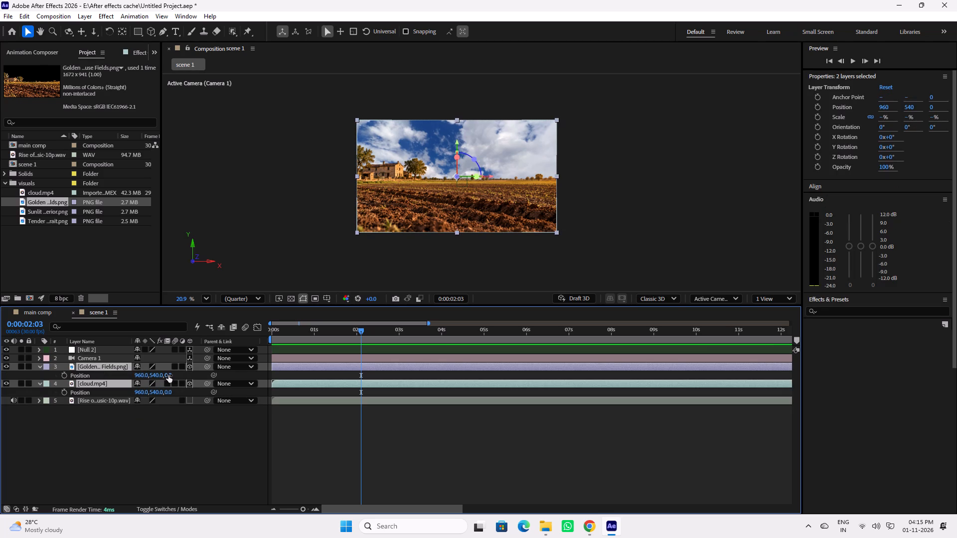
Turn on depth of field in the camera options of Camera 1.
click(115, 360)
click(38, 359)
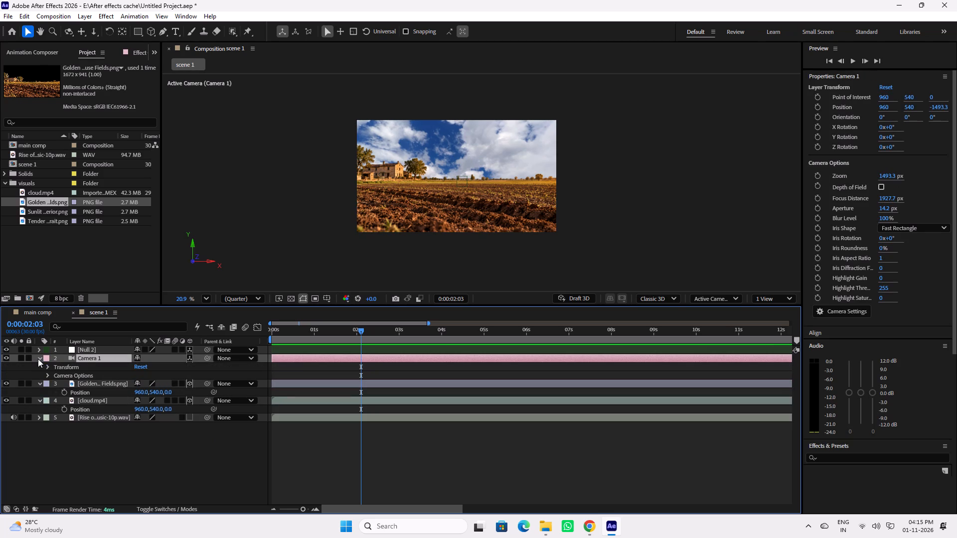
click(48, 373)
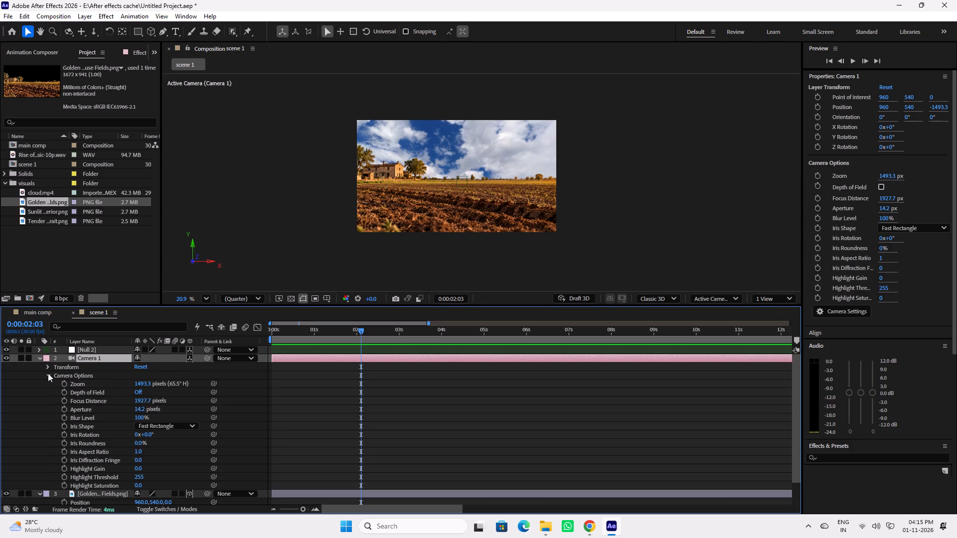
key(space)
key(space)
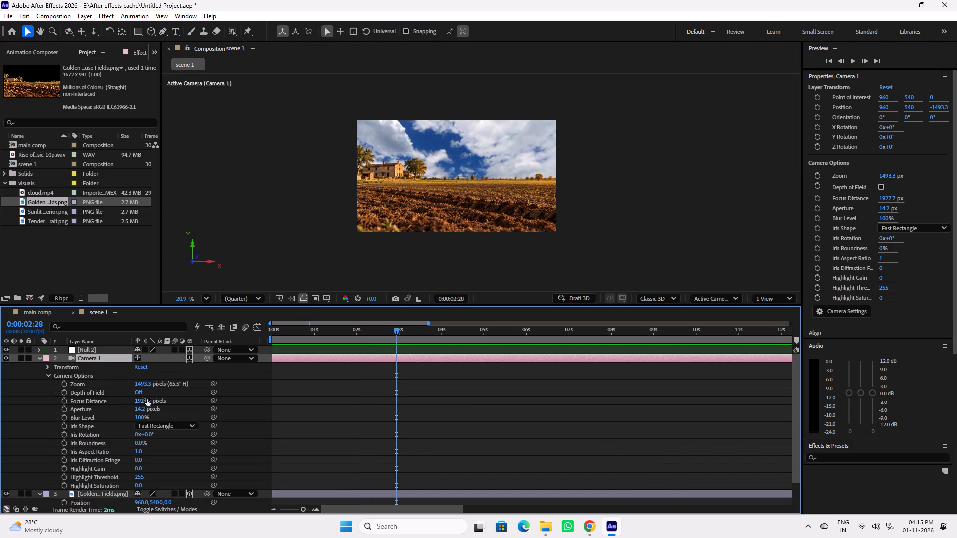
drag(136, 393, 162, 395)
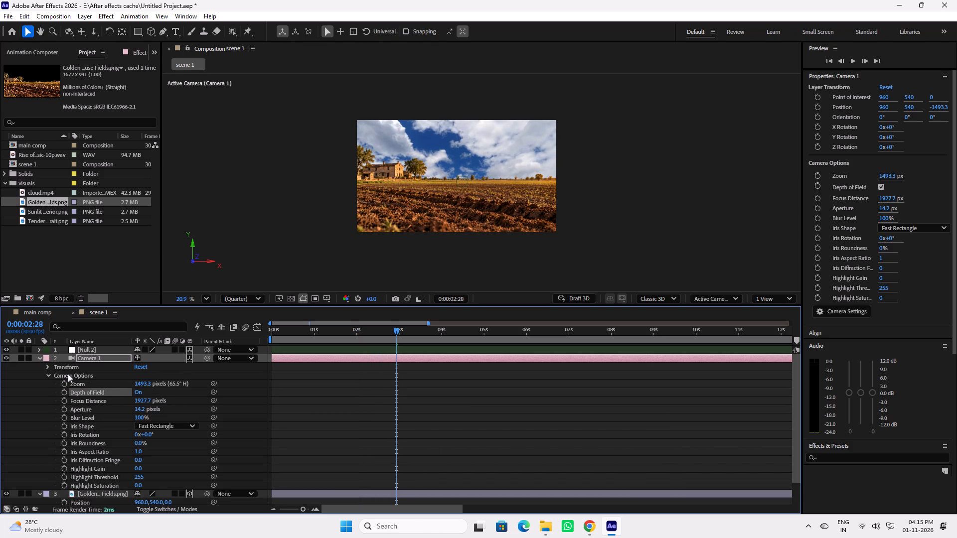
click(40, 360)
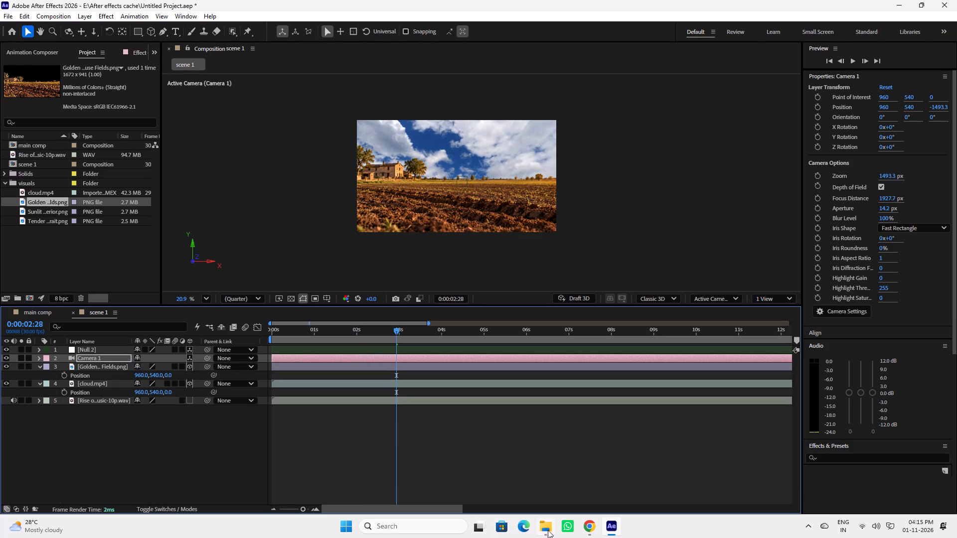
Switch to Chrome, pause the YouTube documentary editing tutorial, and return to After Effects.
click(589, 528)
key(space)
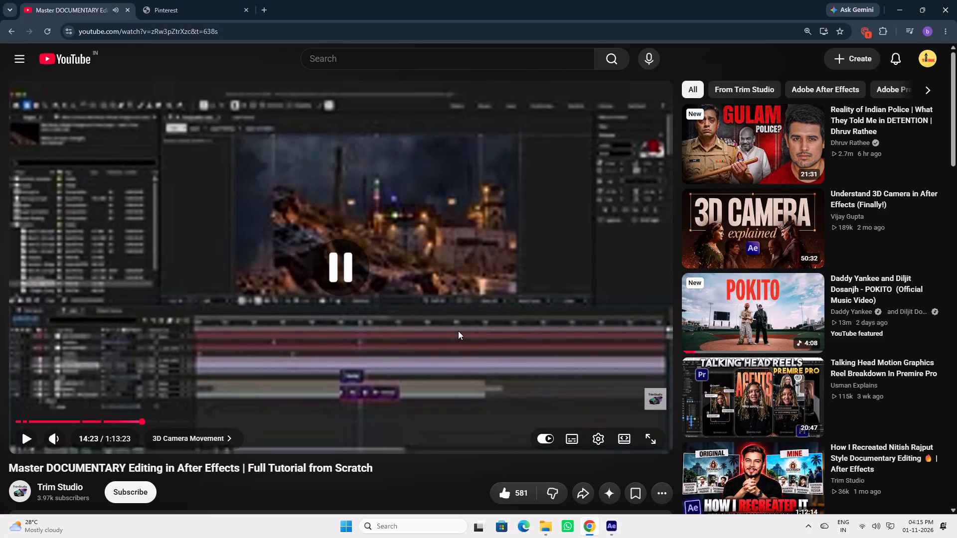
click(610, 527)
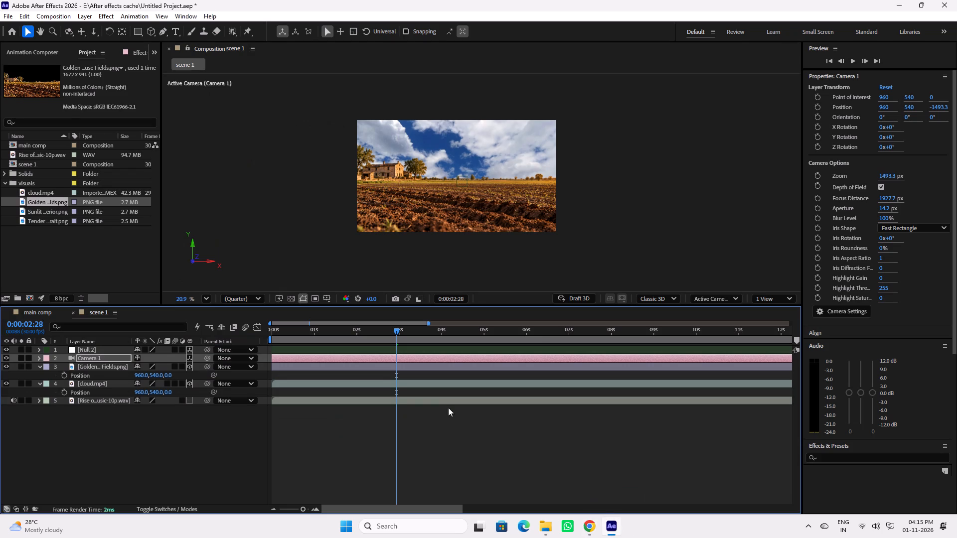
Return to the first frame of scene 1 and save the project.
scroll(457, 152, up, 3)
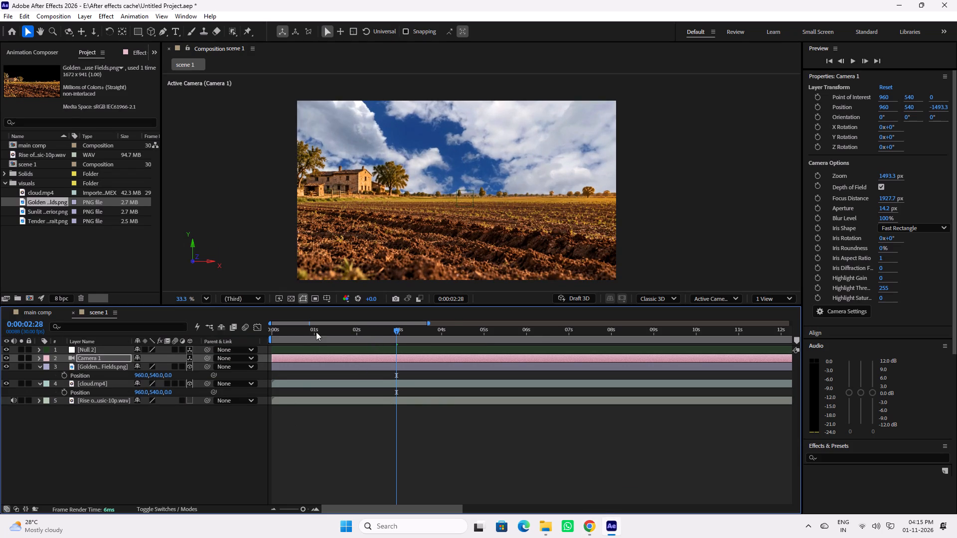
drag(316, 332, 288, 341)
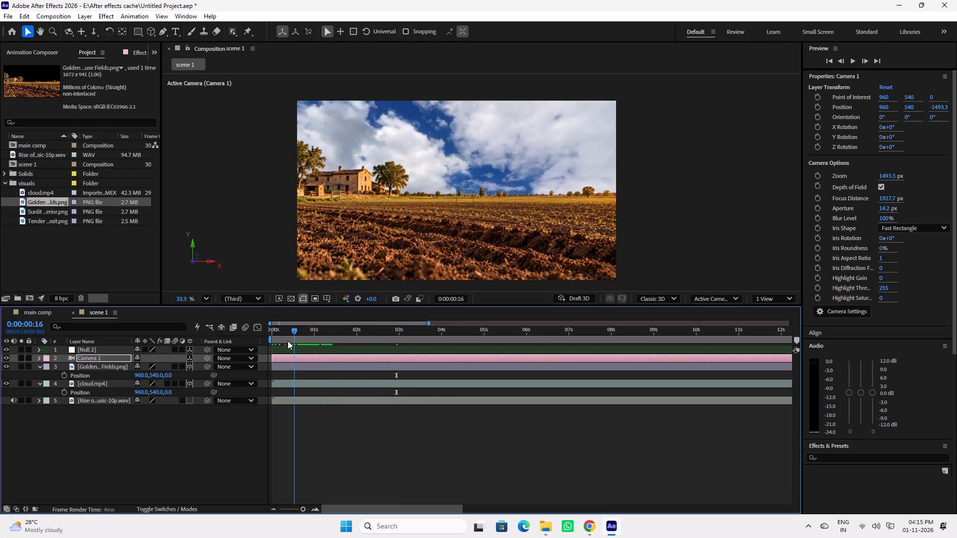
drag(288, 341, 268, 342)
click(374, 469)
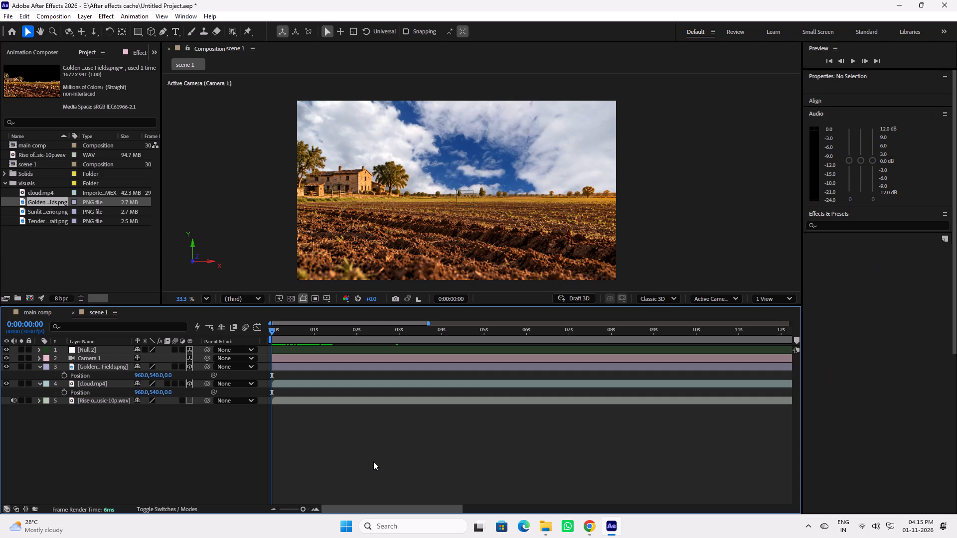
key(ctrl+s)
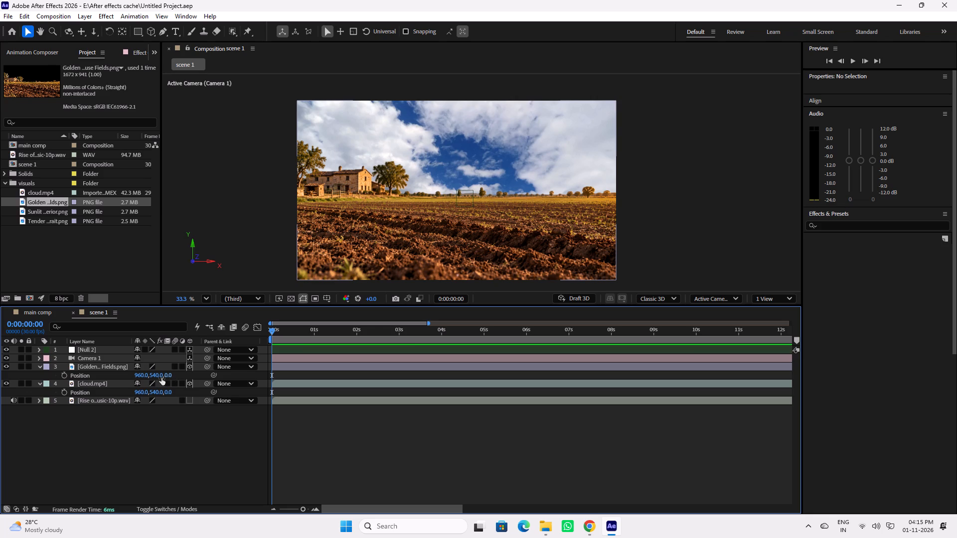
Push the cloud.mp4 layer back in depth to a Z position of 913.
click(93, 386)
drag(169, 392, 166, 392)
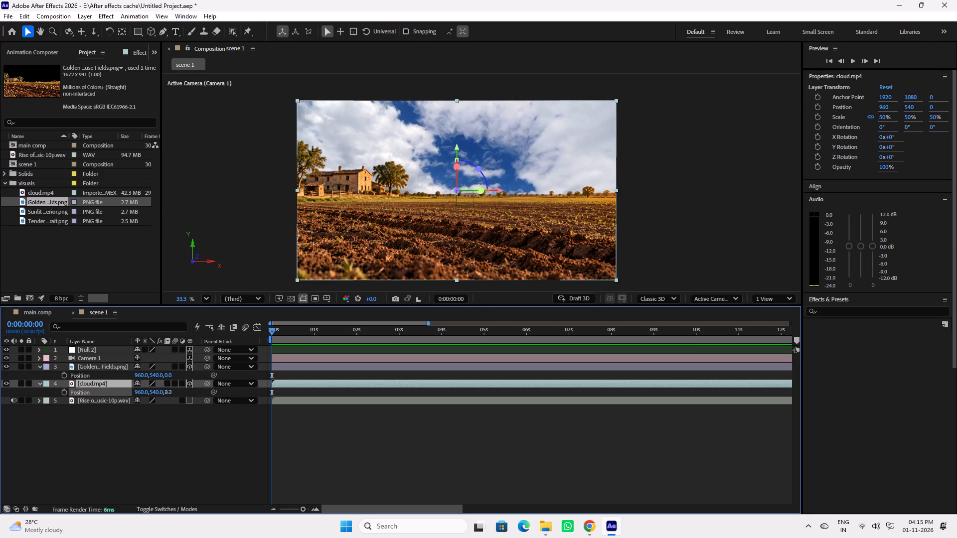
drag(166, 392, 577, 433)
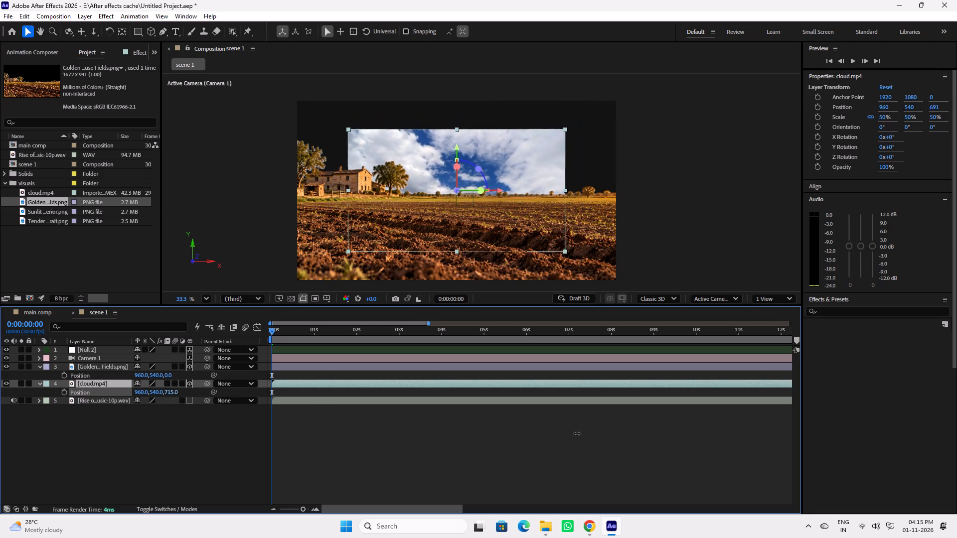
drag(577, 433, 648, 436)
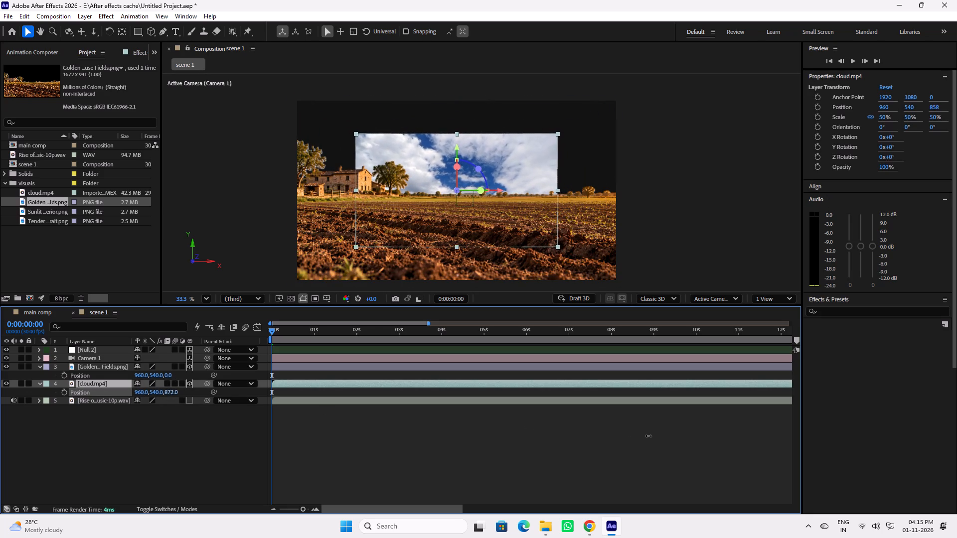
drag(648, 436, 669, 436)
click(171, 394)
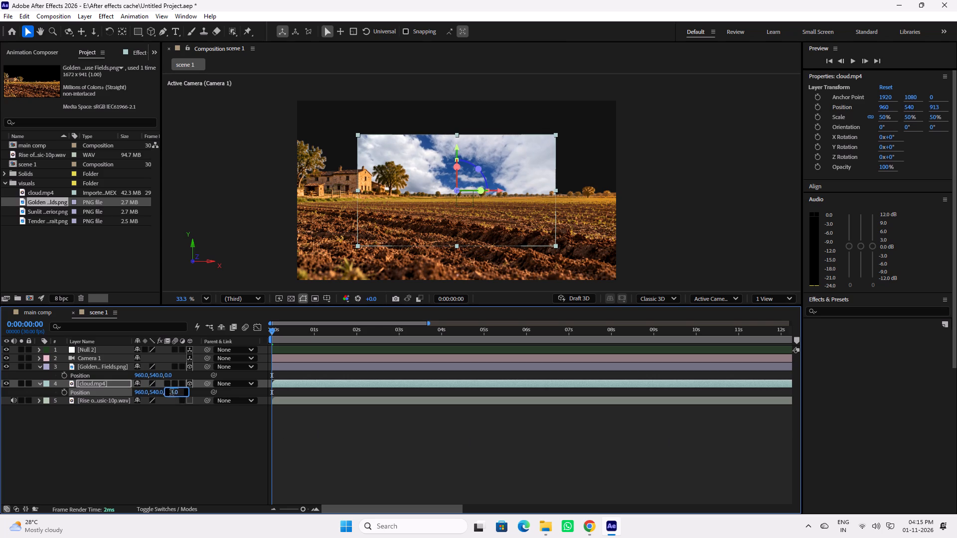
click(235, 431)
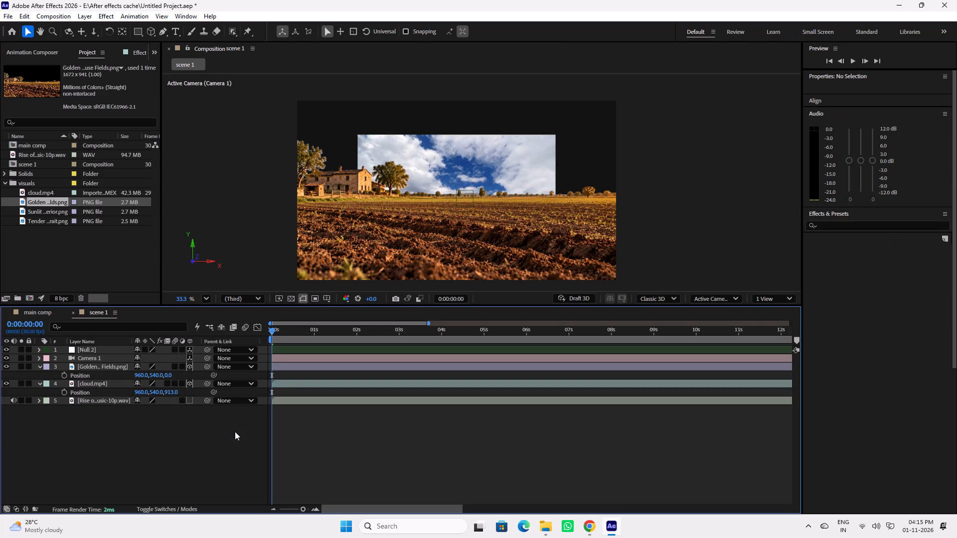
Scale the cloud.mp4 layer up to 84% so it fills the frame, and check it over the first second or so.
click(90, 384)
key(s)
drag(173, 394, 174, 394)
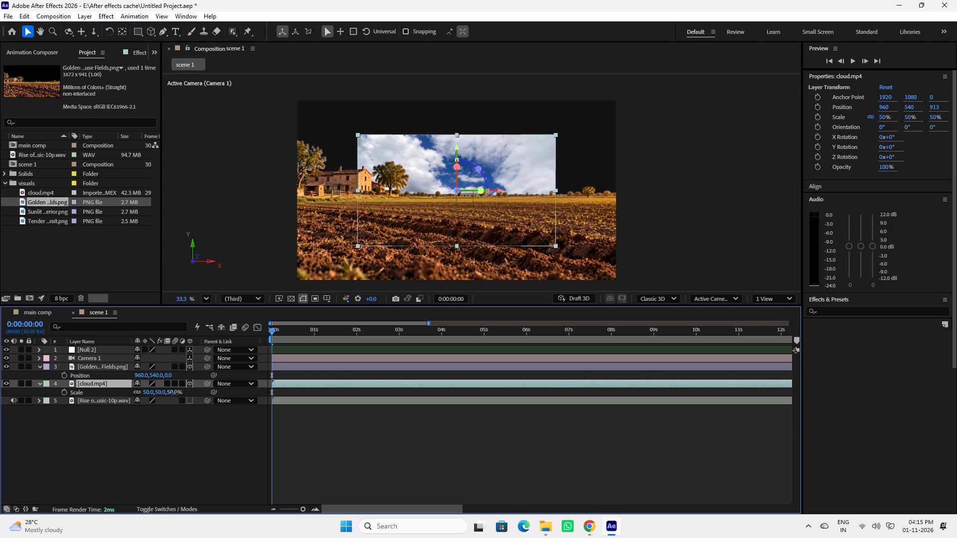
drag(174, 394, 194, 400)
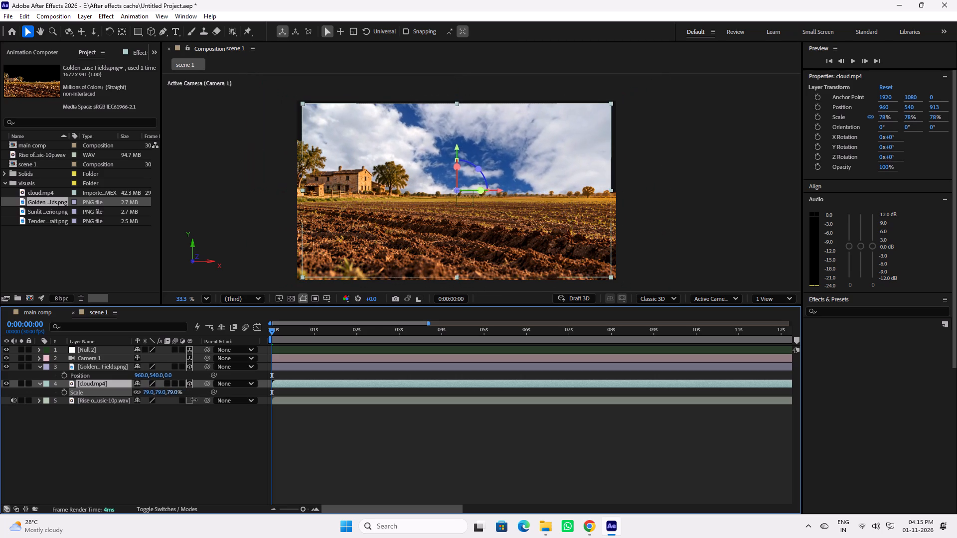
drag(194, 400, 196, 400)
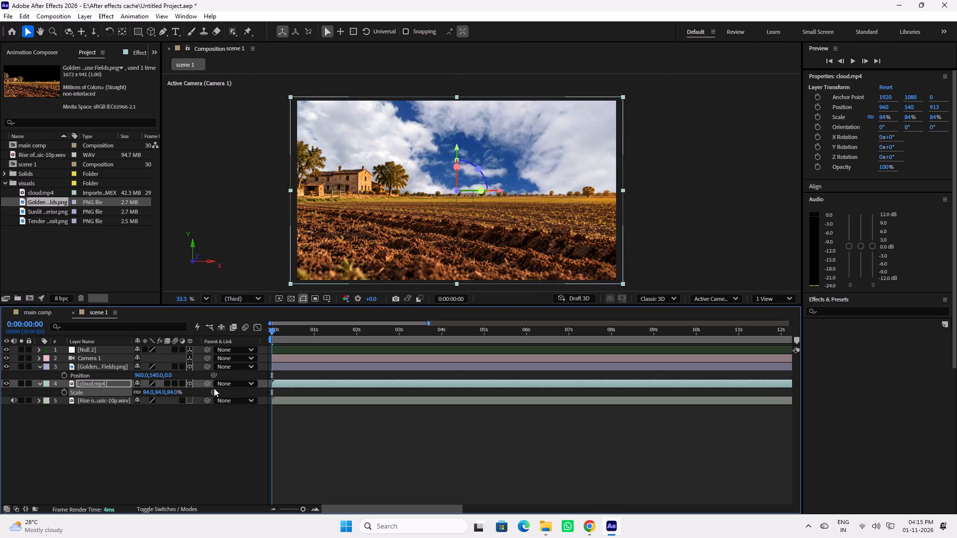
drag(277, 336, 315, 340)
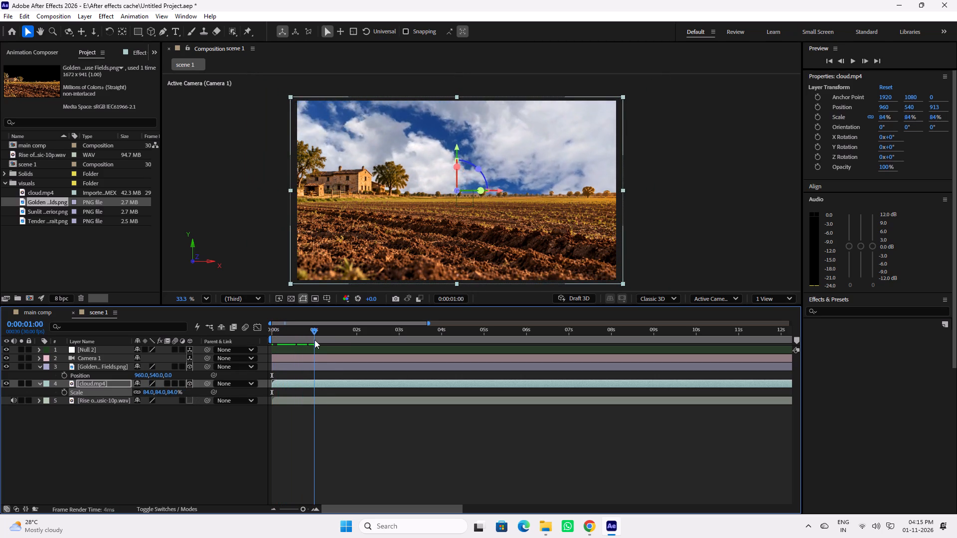
drag(315, 340, 328, 341)
click(398, 444)
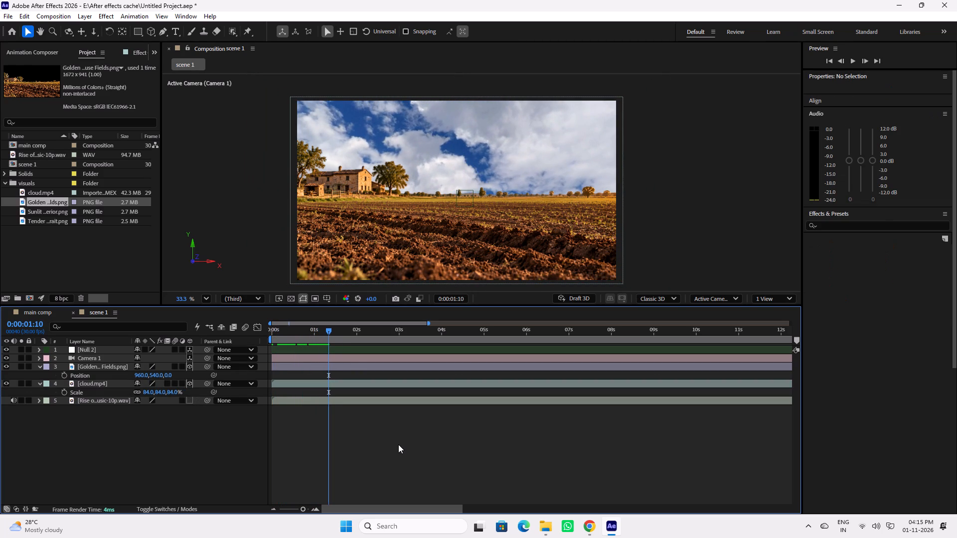
Set the composition viewer layout to 2 Views.
click(774, 297)
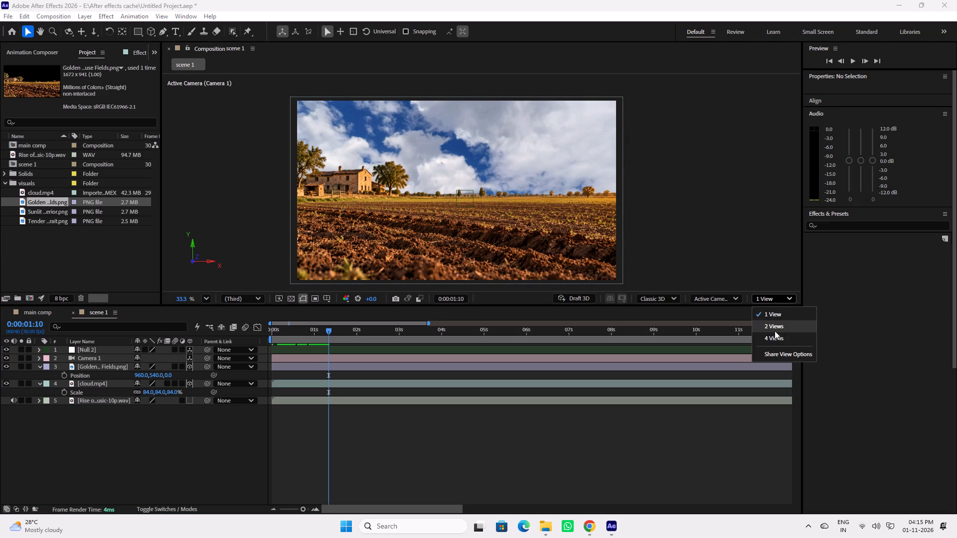
click(779, 330)
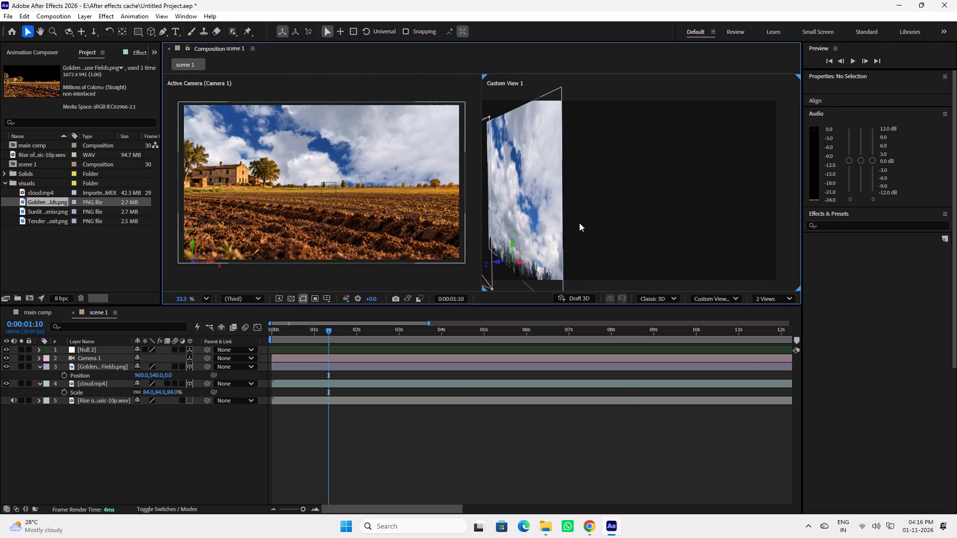
Orbit Custom View 1 to inspect the depth spacing between the clouds, the field image and the camera, and save the project.
alt+drag(544, 238, 612, 235)
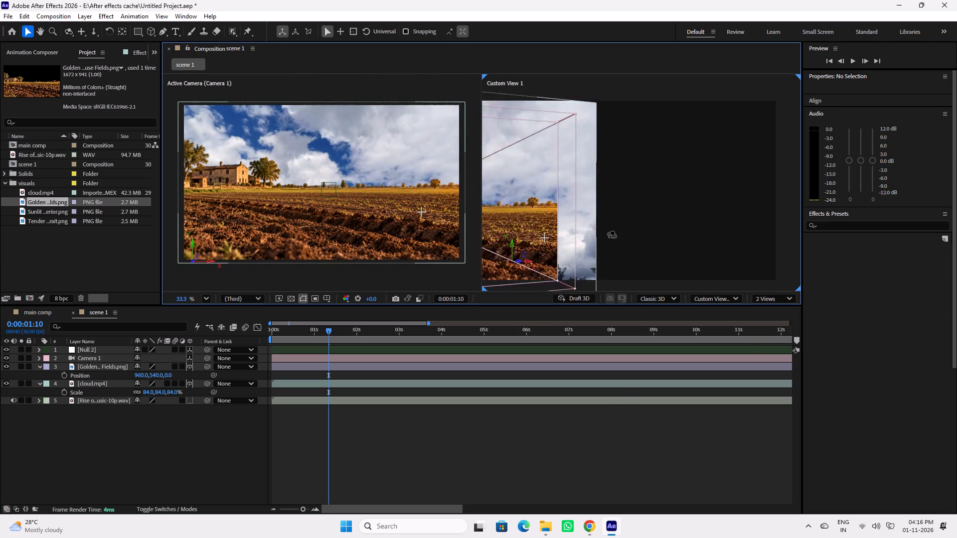
alt+drag(612, 235, 641, 235)
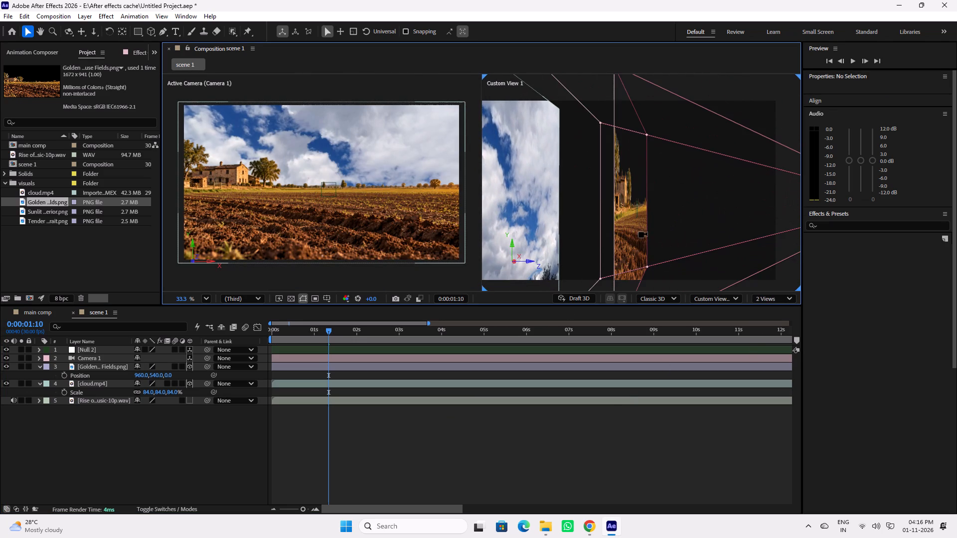
scroll(583, 236, down, 3)
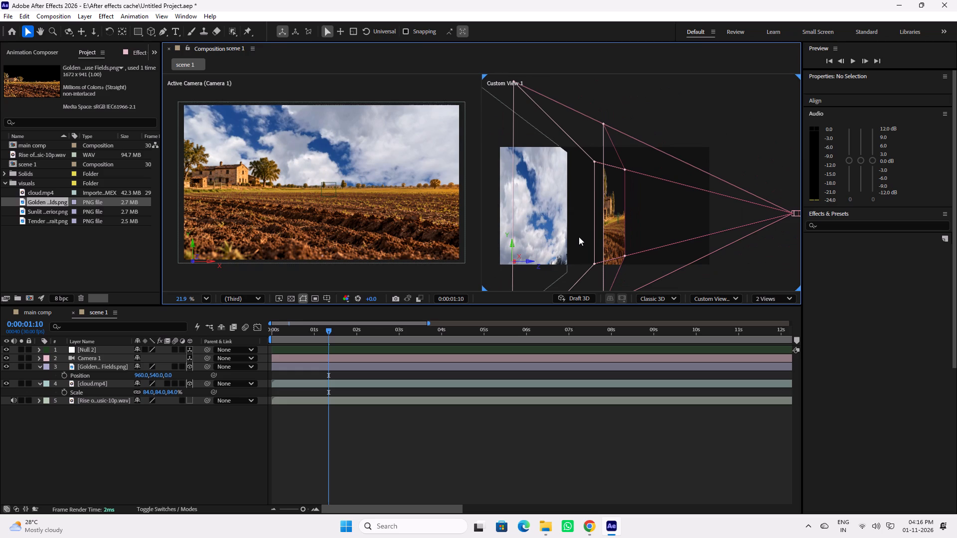
drag(571, 229, 576, 222)
drag(576, 222, 577, 221)
alt+click(552, 230)
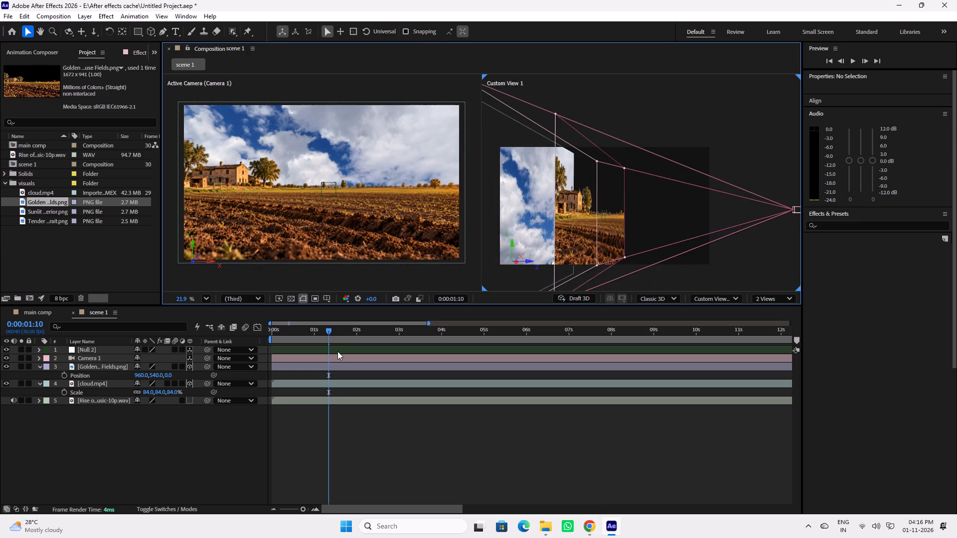
key(ctrl+s)
Return to the first frame of scene 1 and parent Camera 1 to the Null 2 layer.
drag(311, 333, 275, 332)
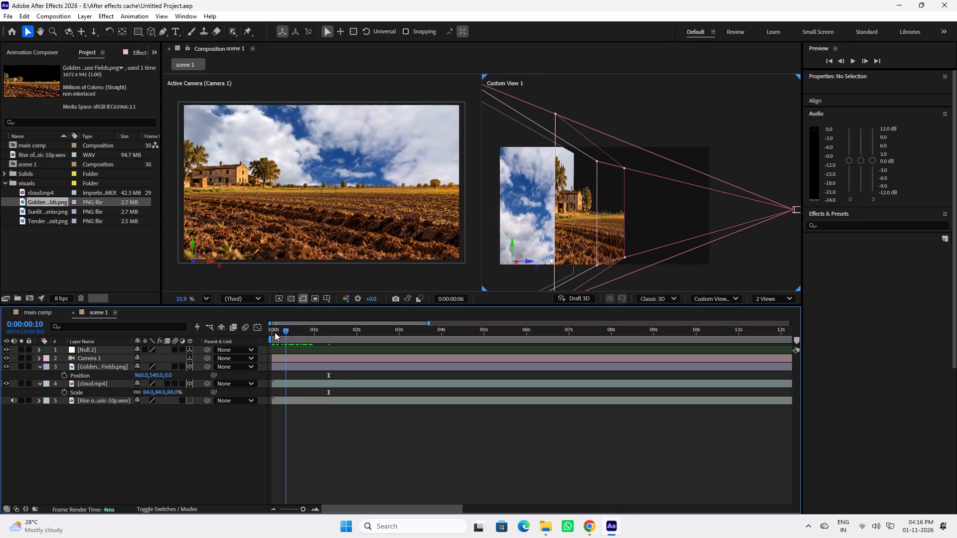
drag(275, 332, 268, 332)
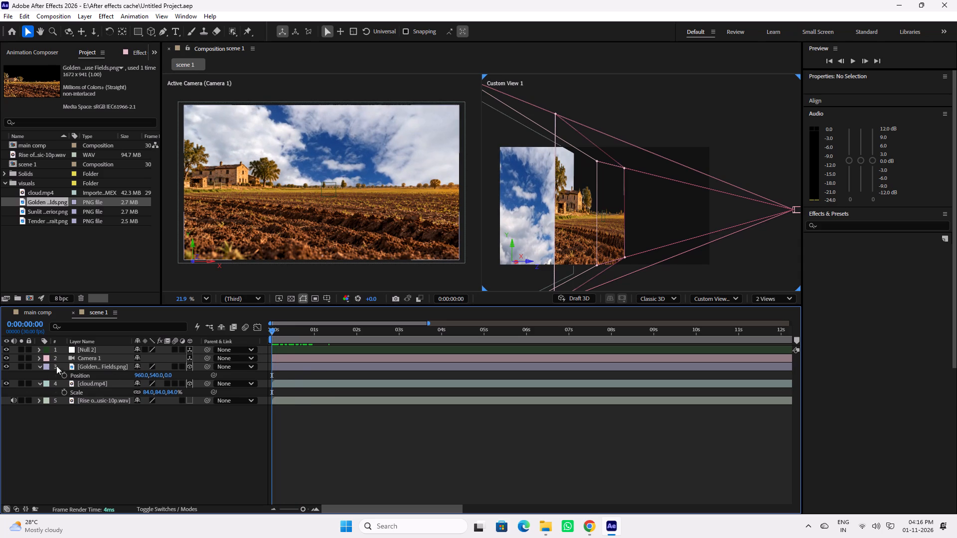
click(98, 350)
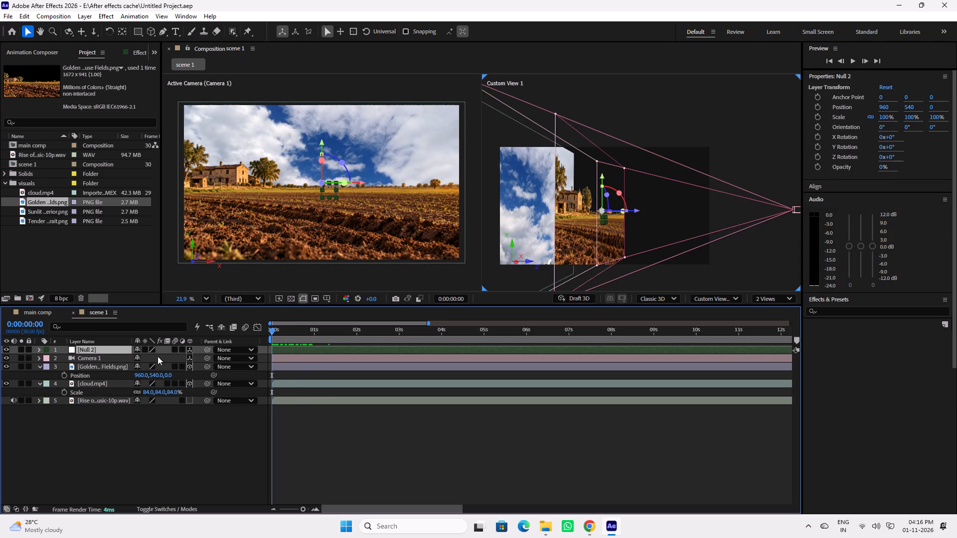
drag(207, 357, 104, 350)
Play the scene against the music to find the end of the camera move, and set a Null 2 Position keyframe at 0:00:02:29.
key(p)
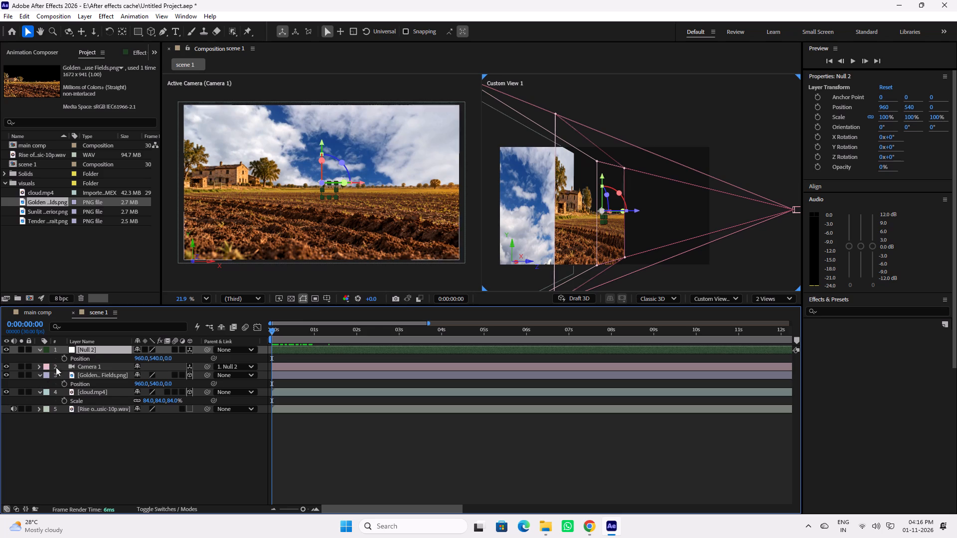
drag(324, 330, 280, 329)
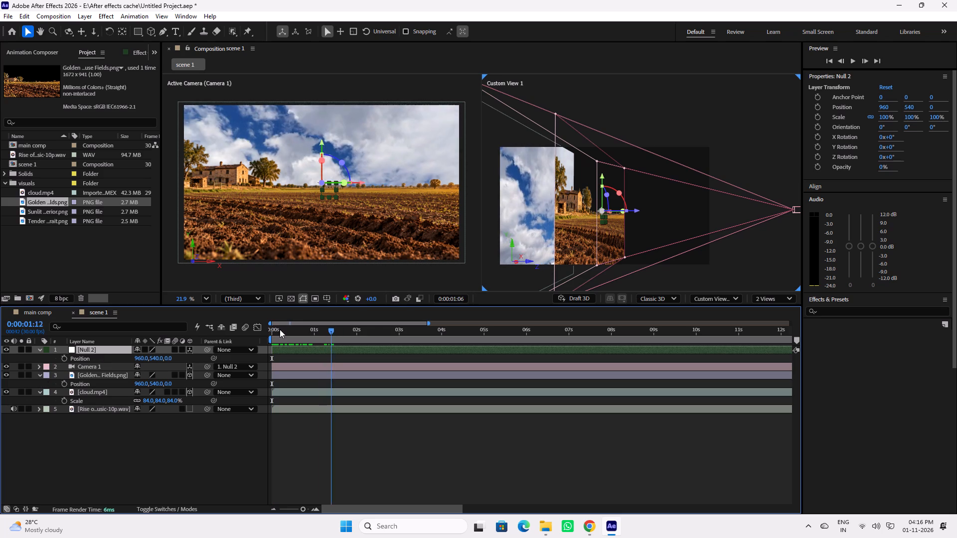
drag(280, 329, 261, 329)
key(space)
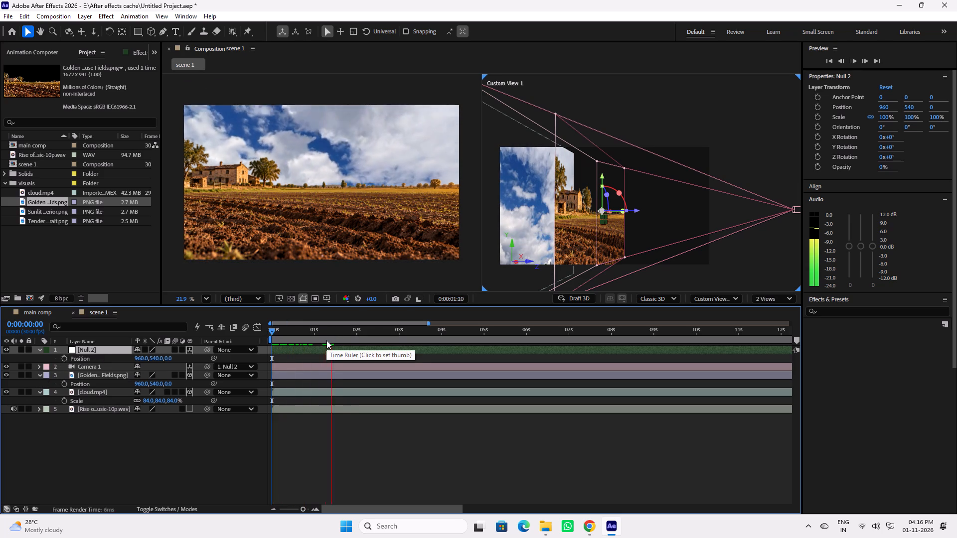
key(space)
click(369, 331)
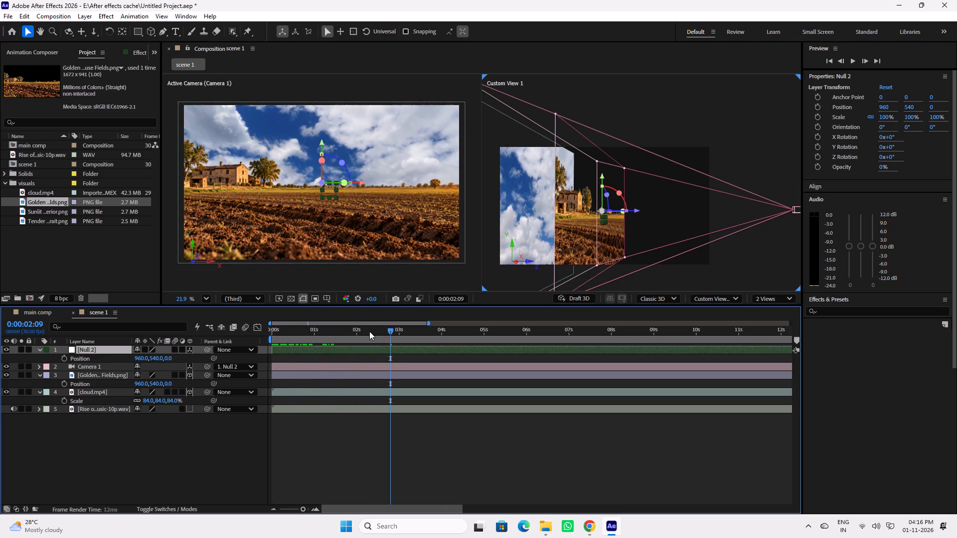
click(373, 332)
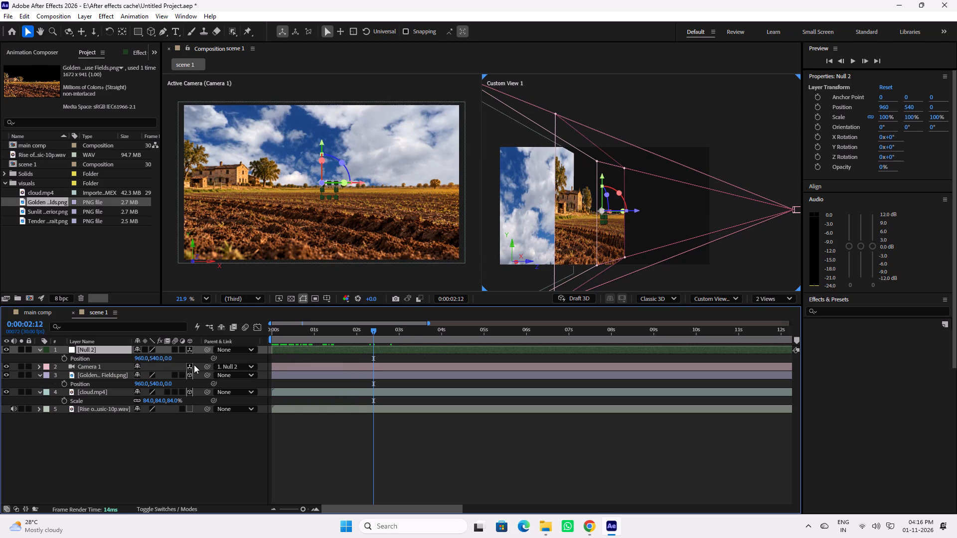
key(space)
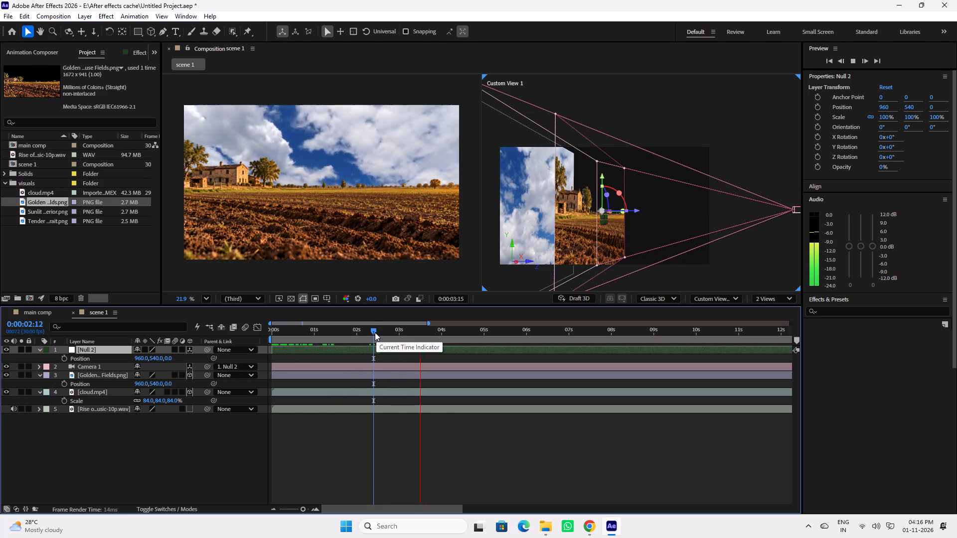
drag(375, 332, 378, 332)
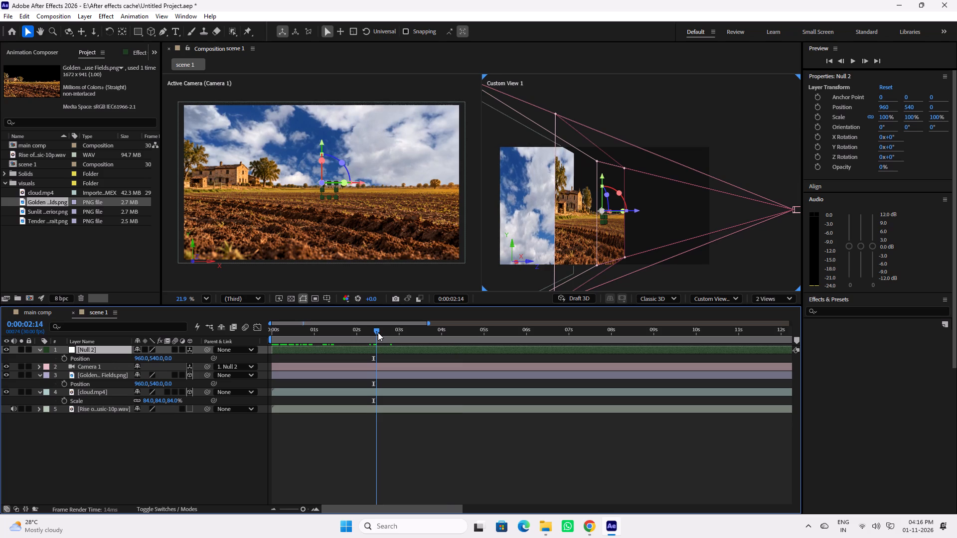
drag(378, 332, 382, 332)
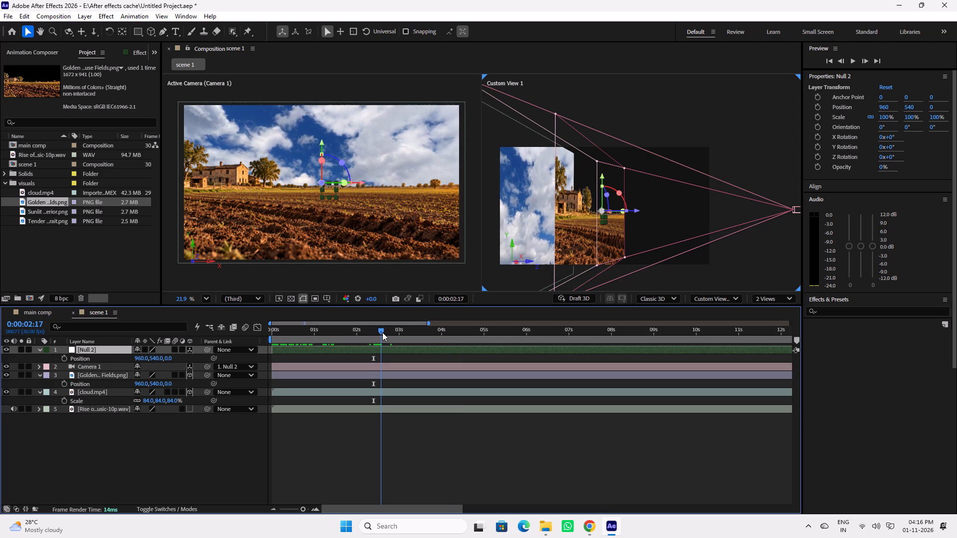
drag(382, 332, 397, 334)
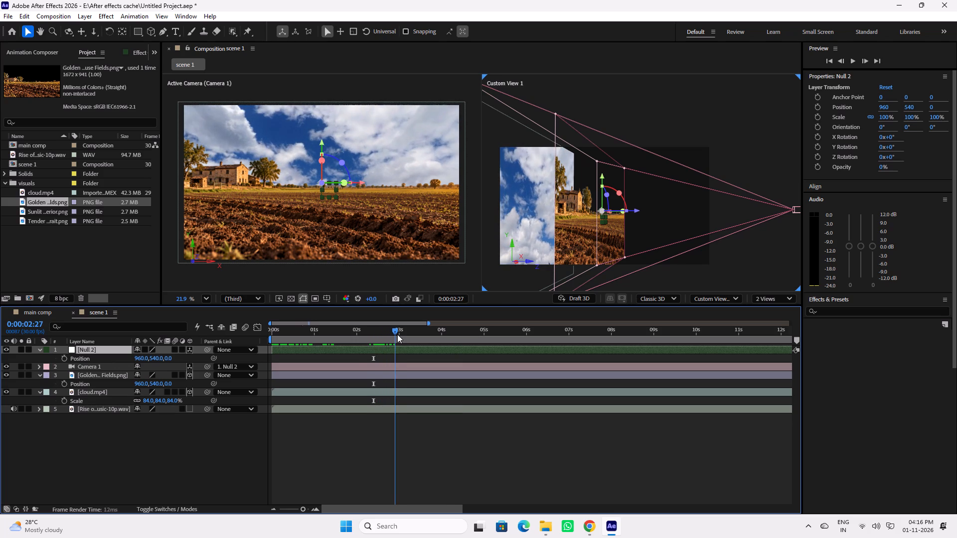
drag(397, 334, 399, 334)
key(space)
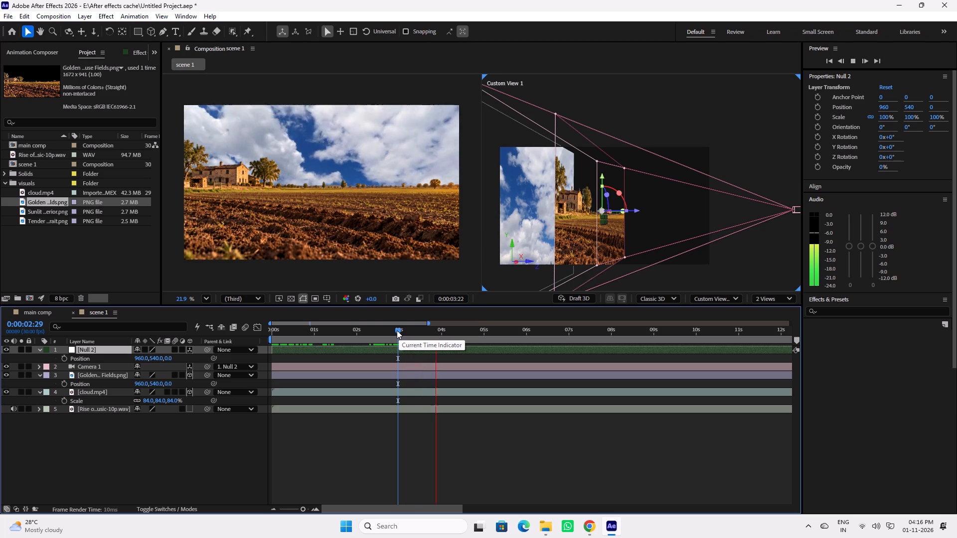
click(397, 330)
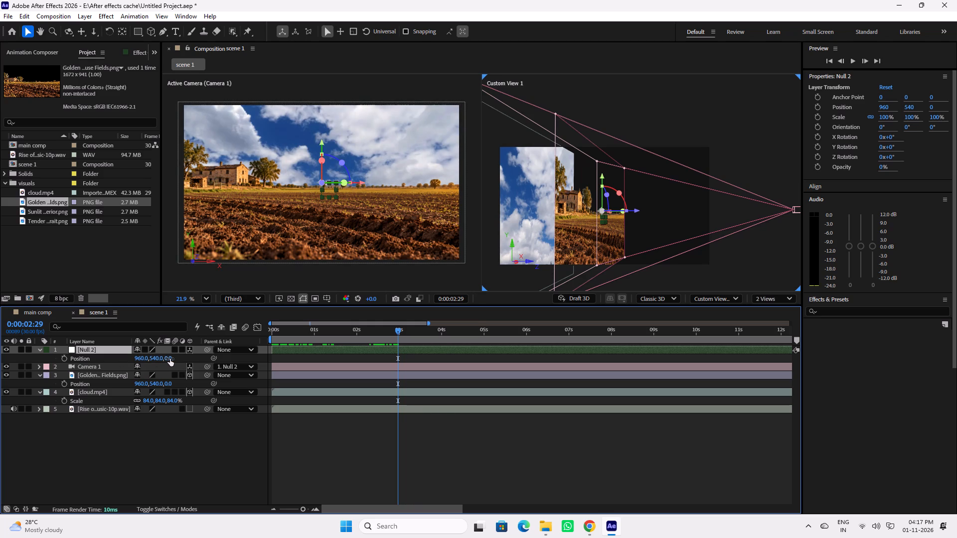
click(64, 360)
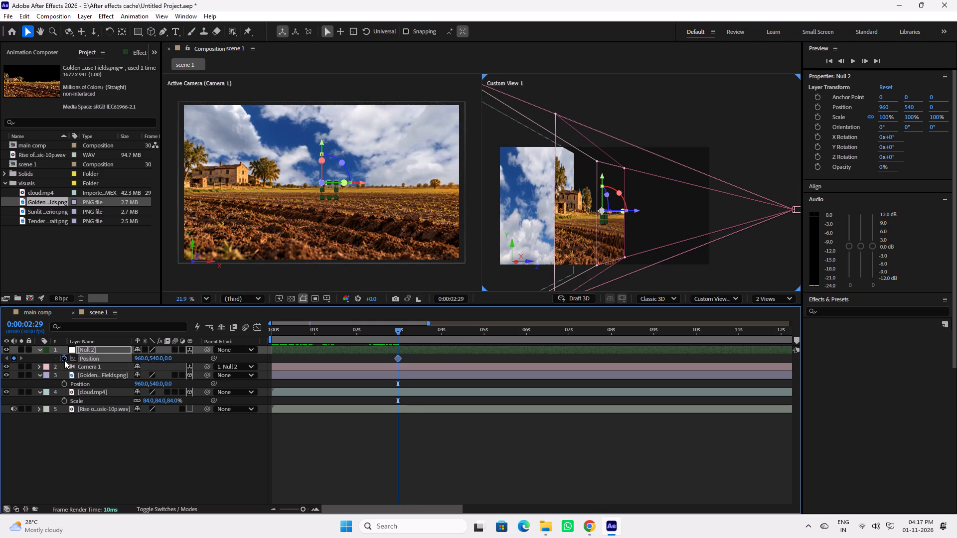
Find the music cue at 0:00:01:22 and keyframe Null 2 there with a Z position of 845.
drag(344, 331, 277, 333)
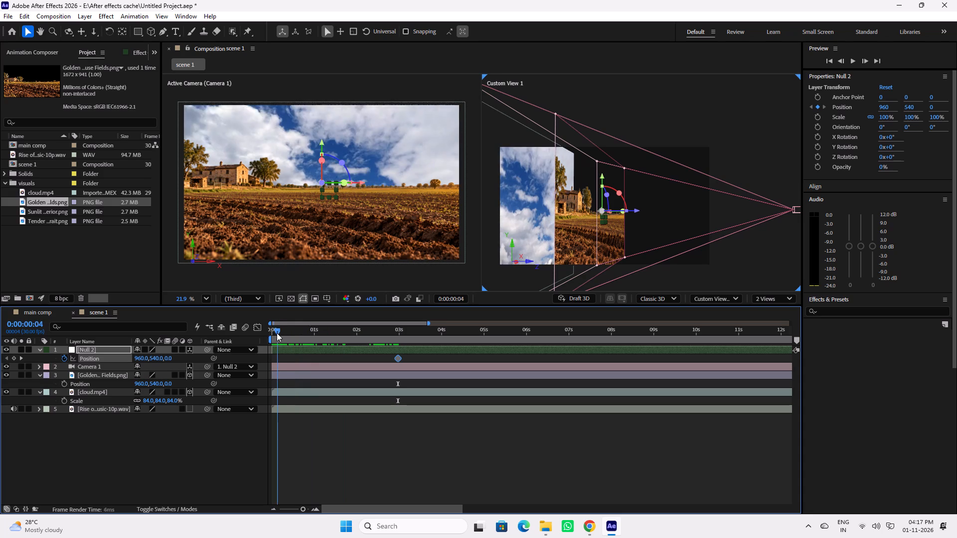
drag(277, 333, 247, 334)
key(space)
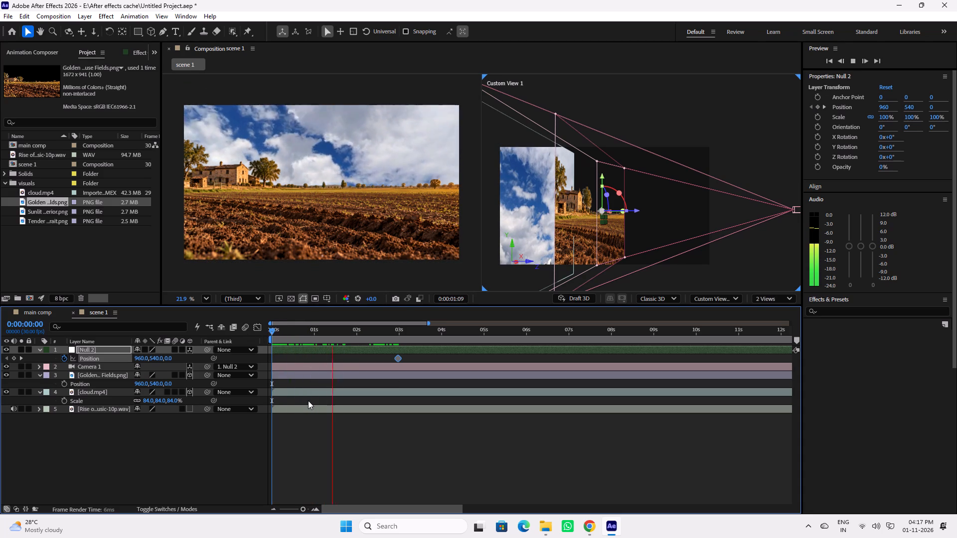
key(space)
click(345, 332)
key(space)
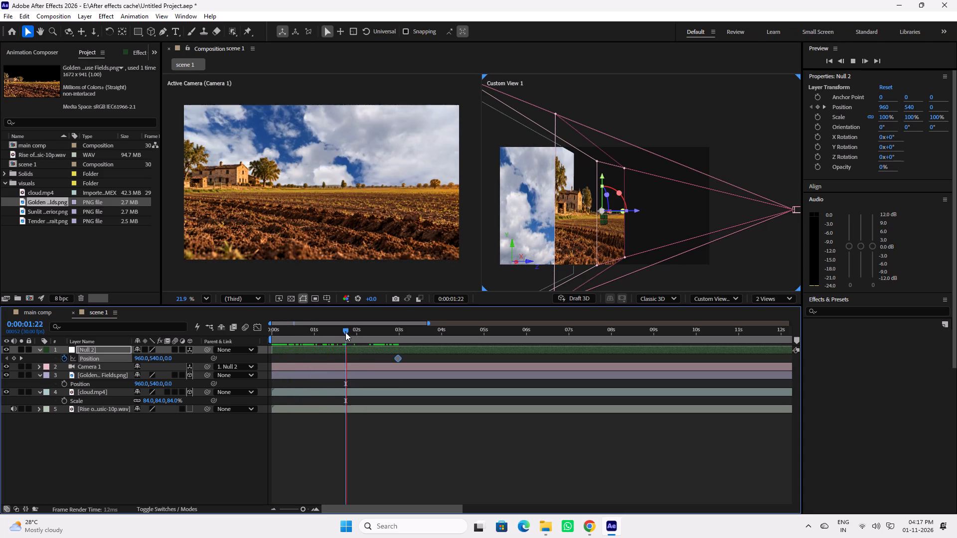
click(345, 332)
drag(345, 332, 341, 332)
key(space)
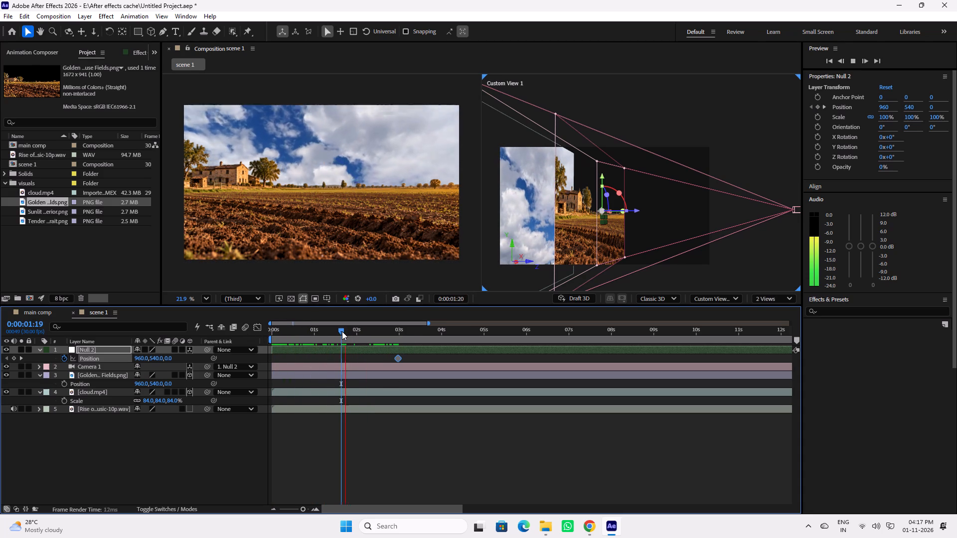
click(340, 331)
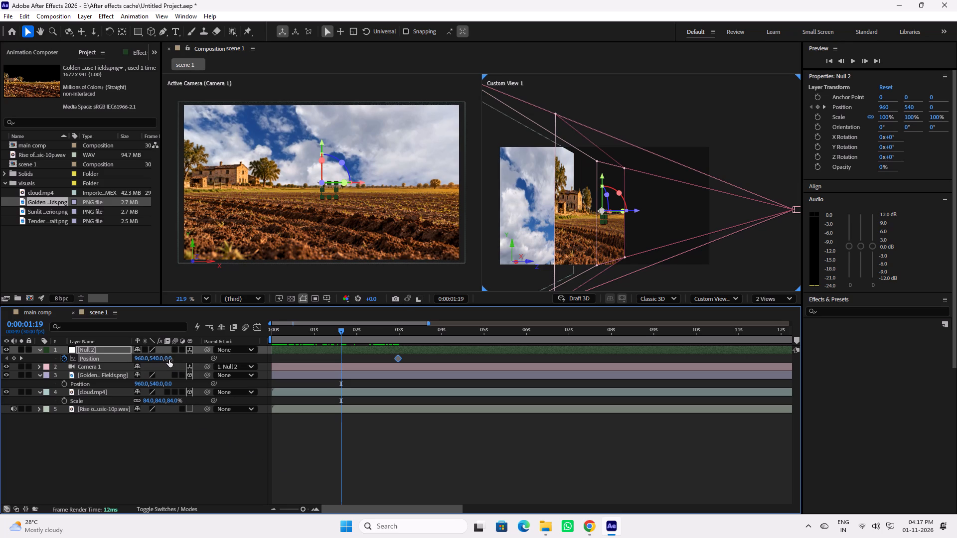
click(342, 332)
key(space)
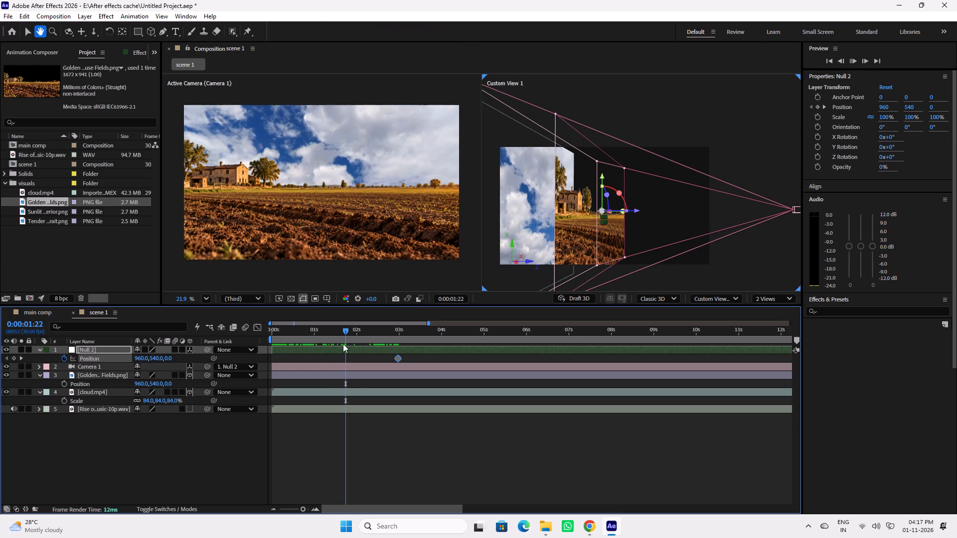
click(345, 331)
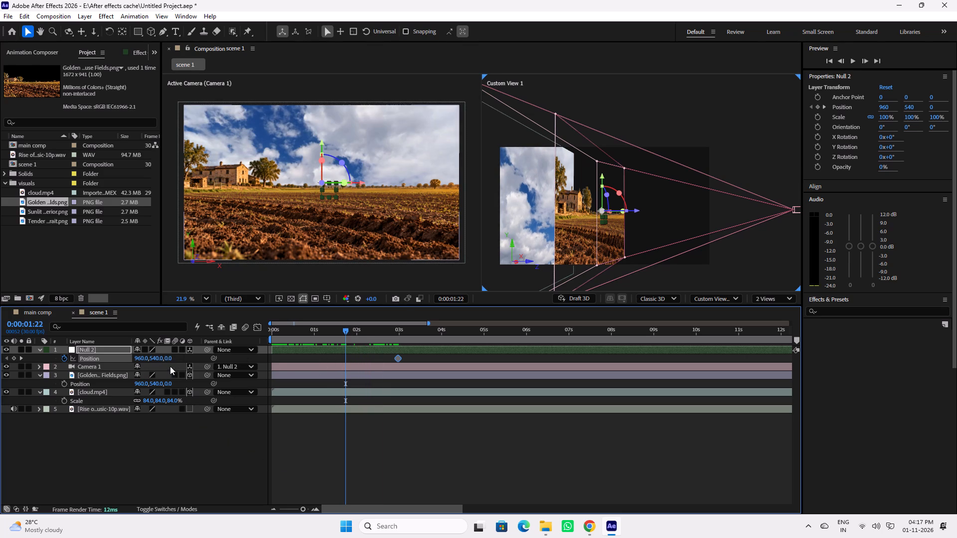
drag(168, 359, 520, 416)
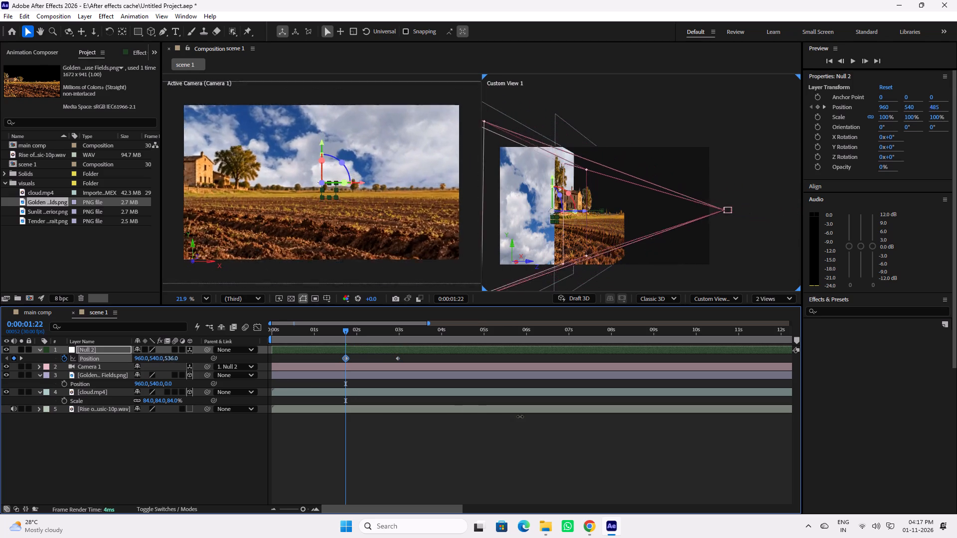
drag(520, 416, 672, 441)
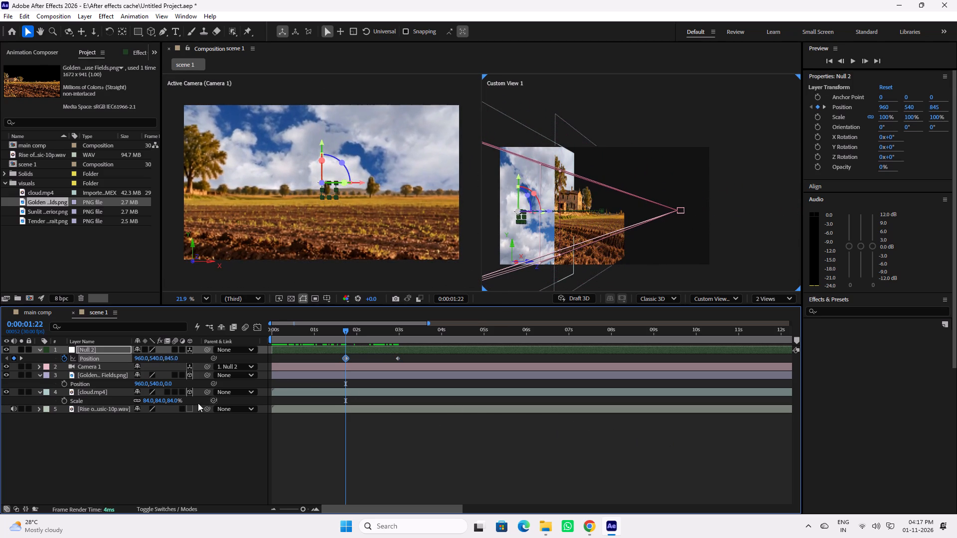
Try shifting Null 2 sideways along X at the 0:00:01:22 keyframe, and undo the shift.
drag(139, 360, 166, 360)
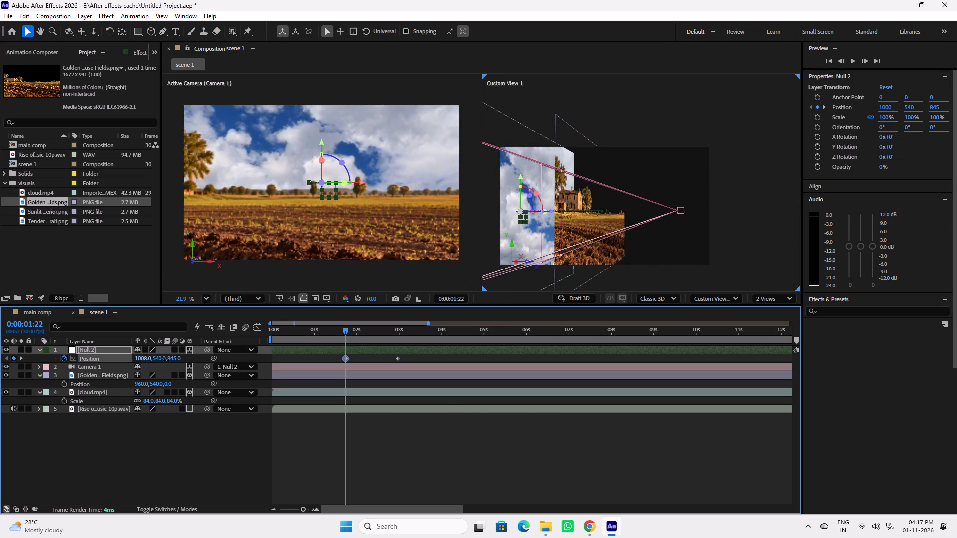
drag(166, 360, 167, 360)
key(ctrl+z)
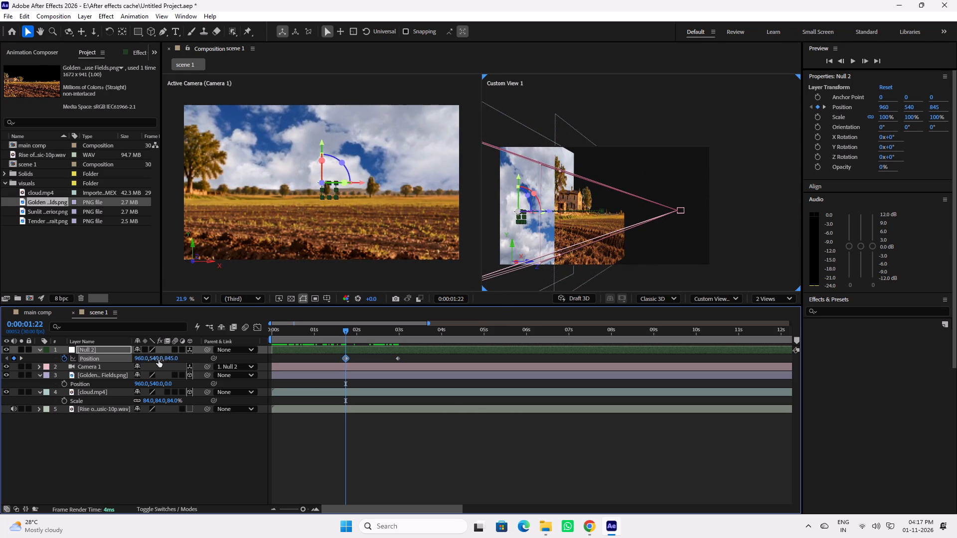
Raise Null 2 to a Y position of 291 at the 0:00:01:22 keyframe so the camera frames the sky.
drag(158, 360, 28, 382)
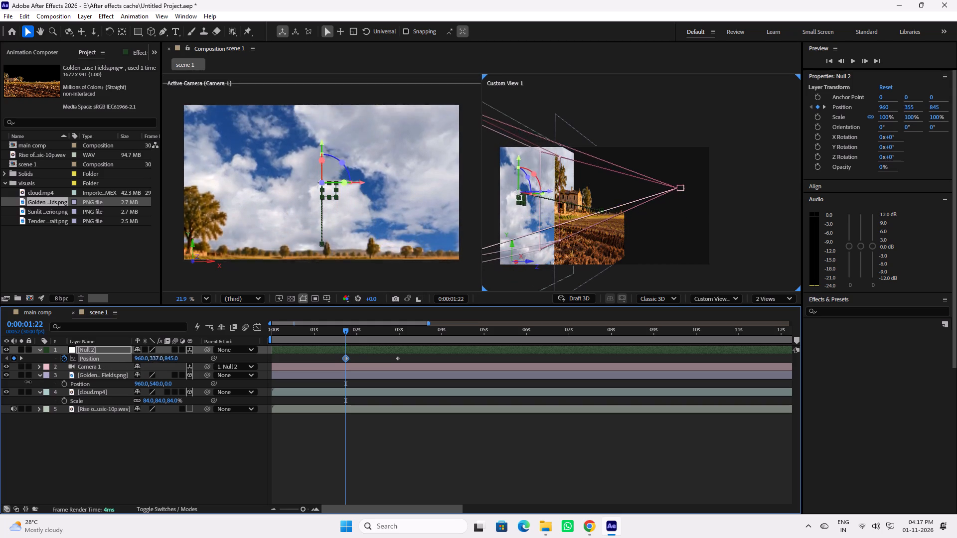
drag(28, 382, 0, 394)
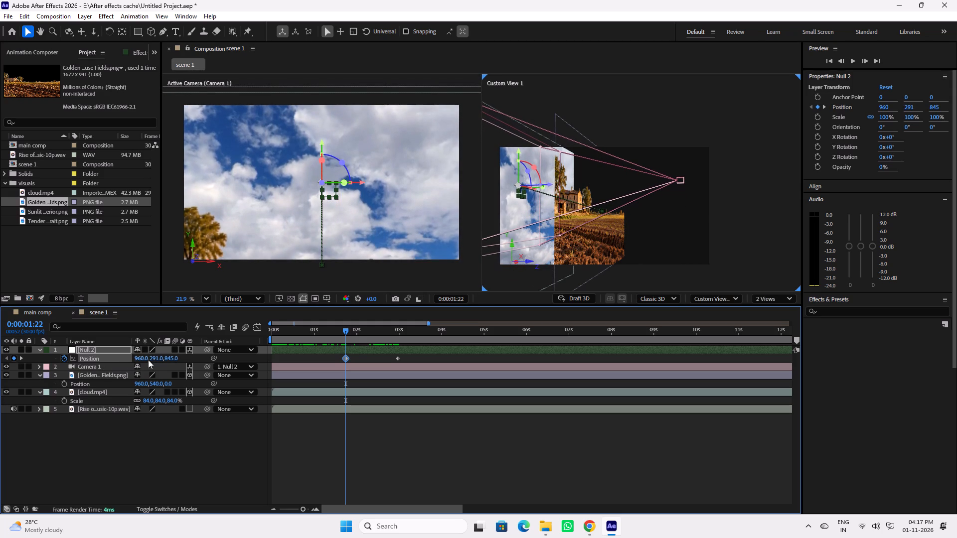
Raise Null 2 to a Y position of 214 at the 0:00:01:22 keyframe so the sky fills more of the frame.
drag(156, 359, 70, 368)
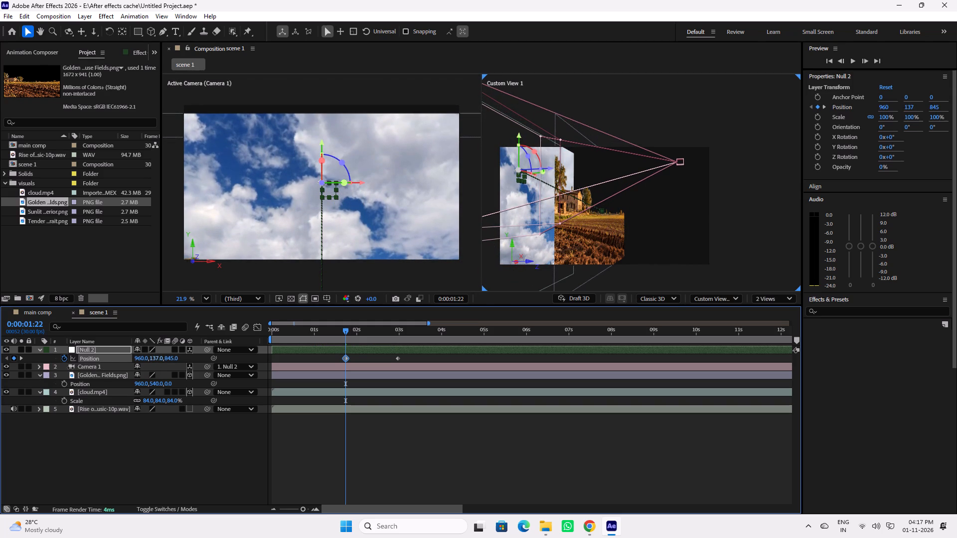
drag(70, 368, 54, 370)
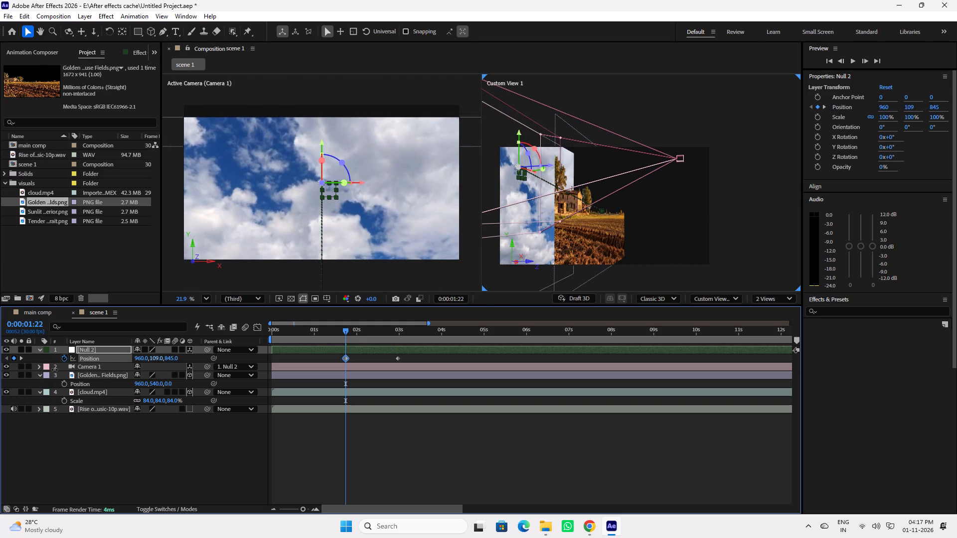
drag(54, 370, 111, 365)
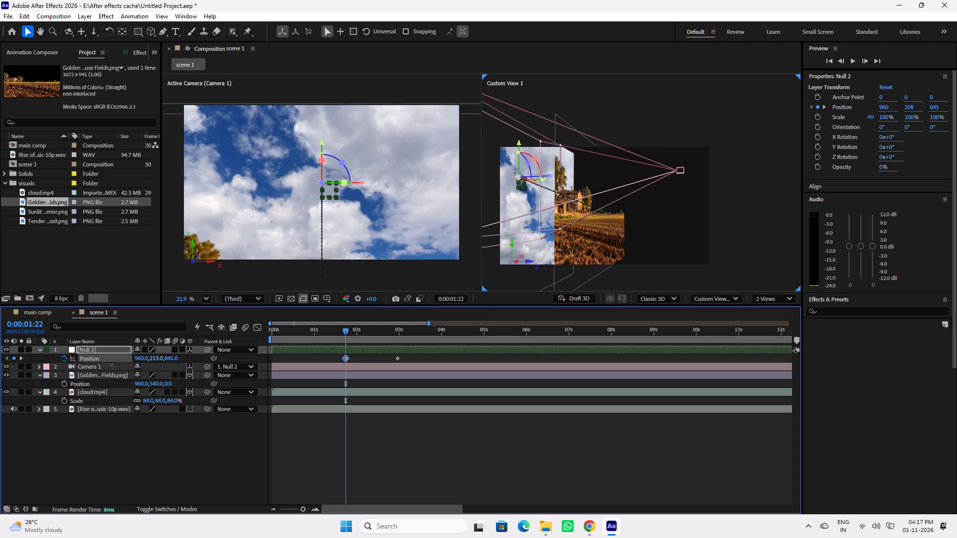
drag(111, 365, 112, 365)
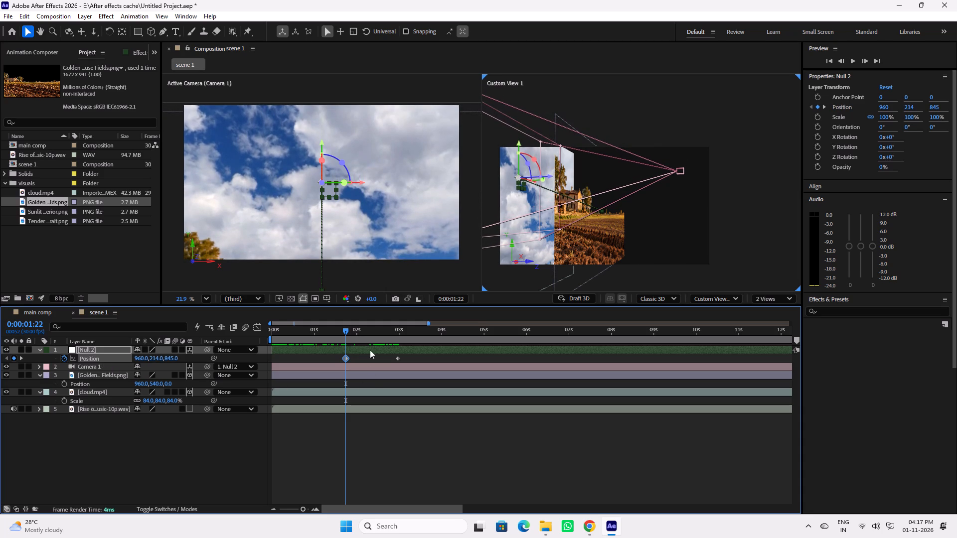
Scrub and play Null 2's move between its two Position keyframes to check the transition from sky to field.
drag(346, 330, 369, 336)
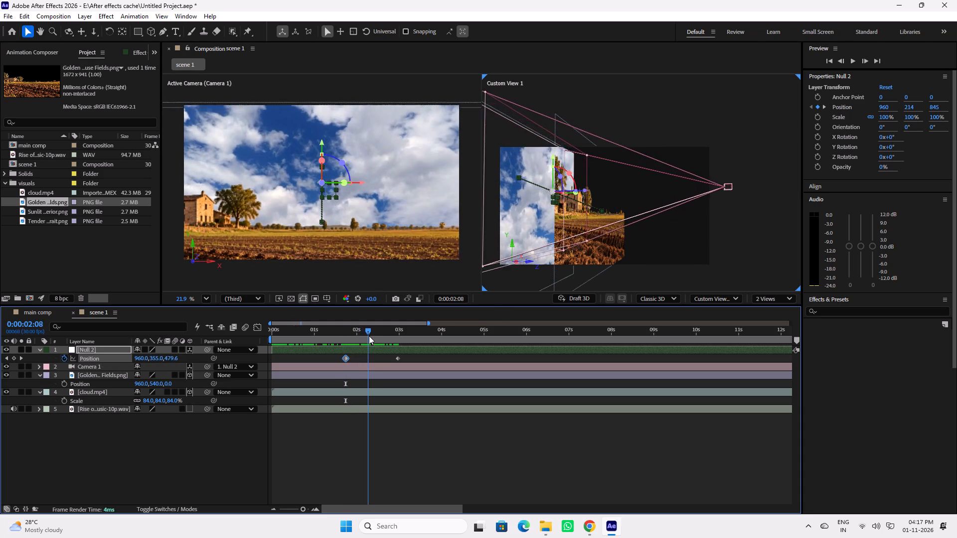
drag(369, 336, 394, 338)
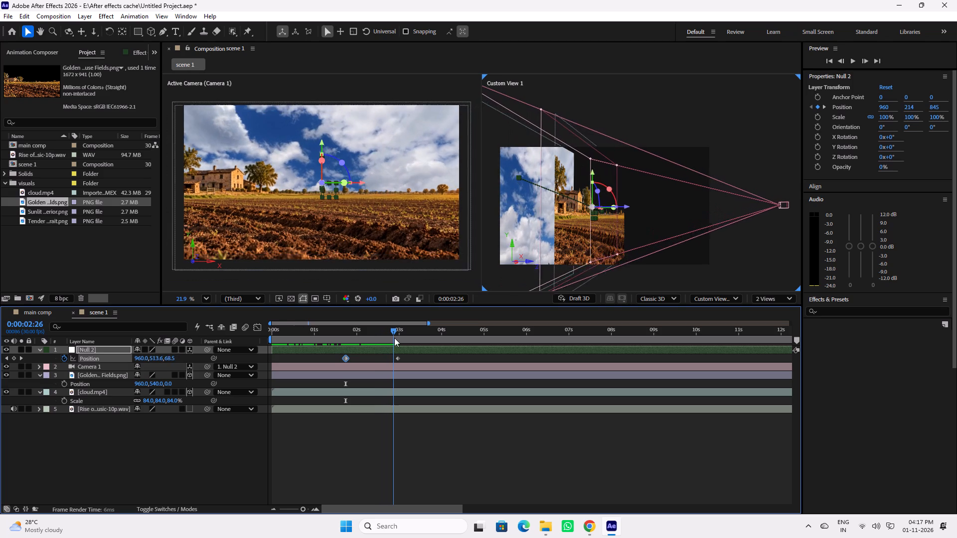
drag(394, 338, 402, 338)
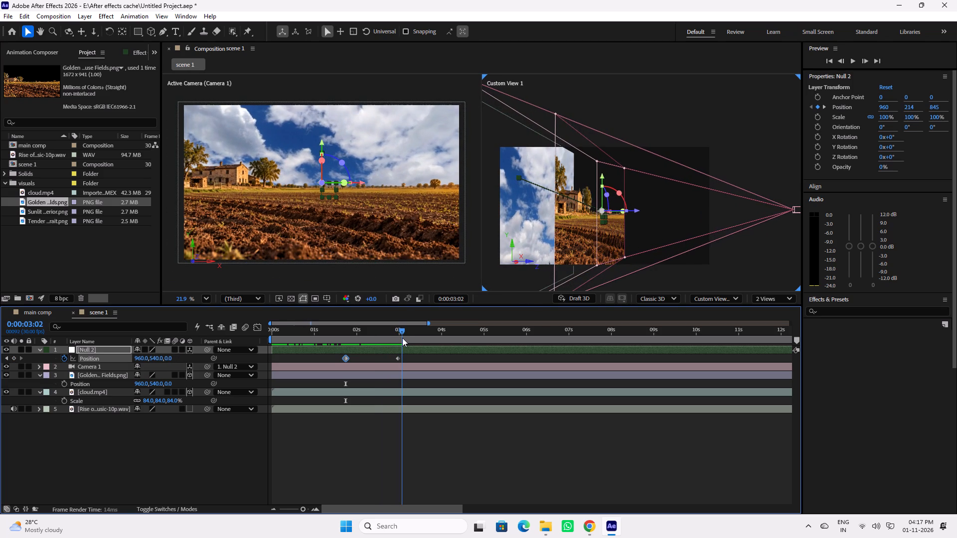
drag(402, 338, 342, 336)
key(space)
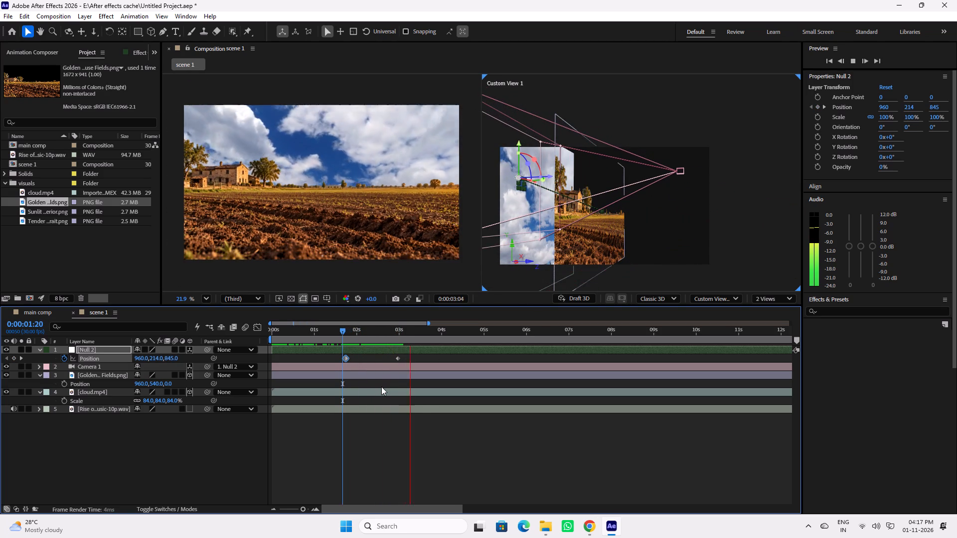
key(space)
drag(381, 332, 336, 332)
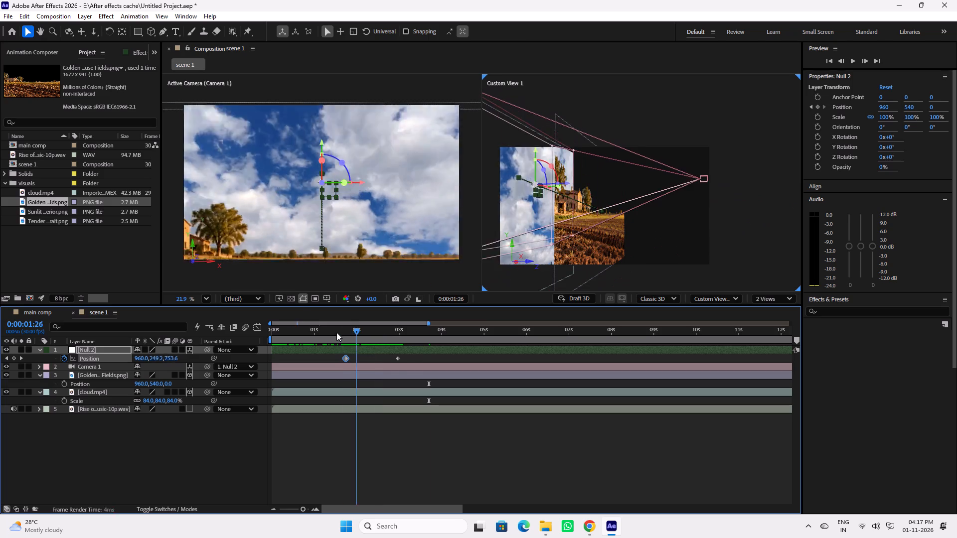
drag(336, 332, 336, 332)
Apply Easy Ease to both Null 2 Position keyframes and reshape the speed graph with a fast start and 100% influence at the end.
drag(411, 356, 331, 360)
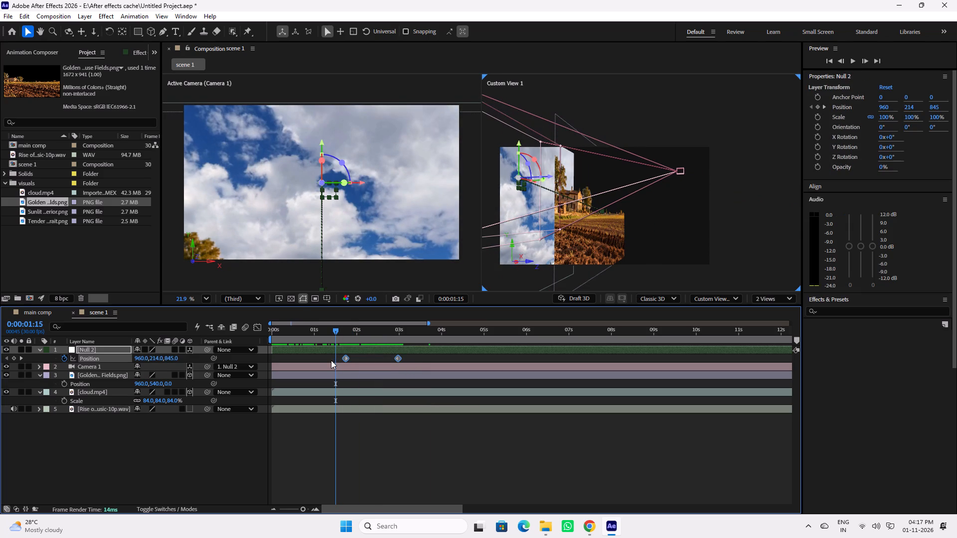
key(F9)
click(257, 329)
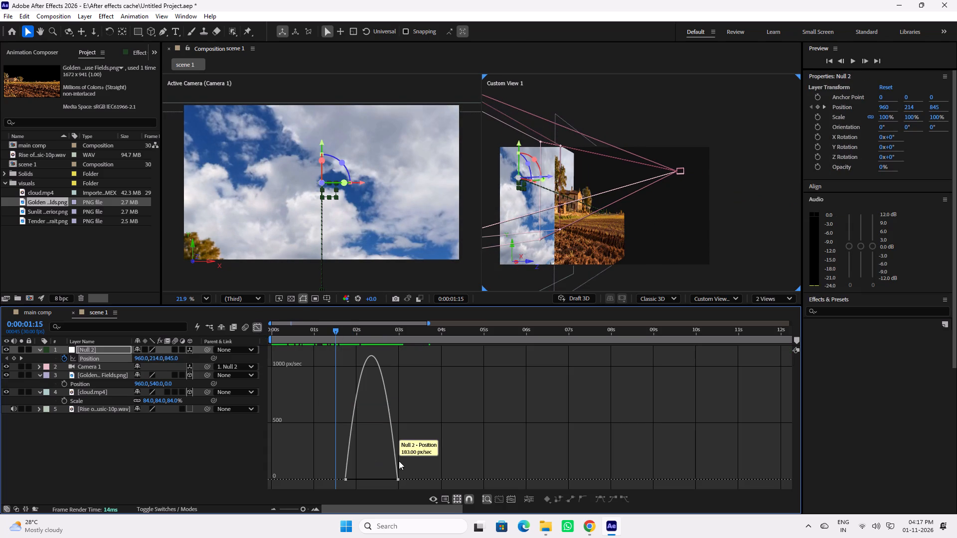
click(398, 480)
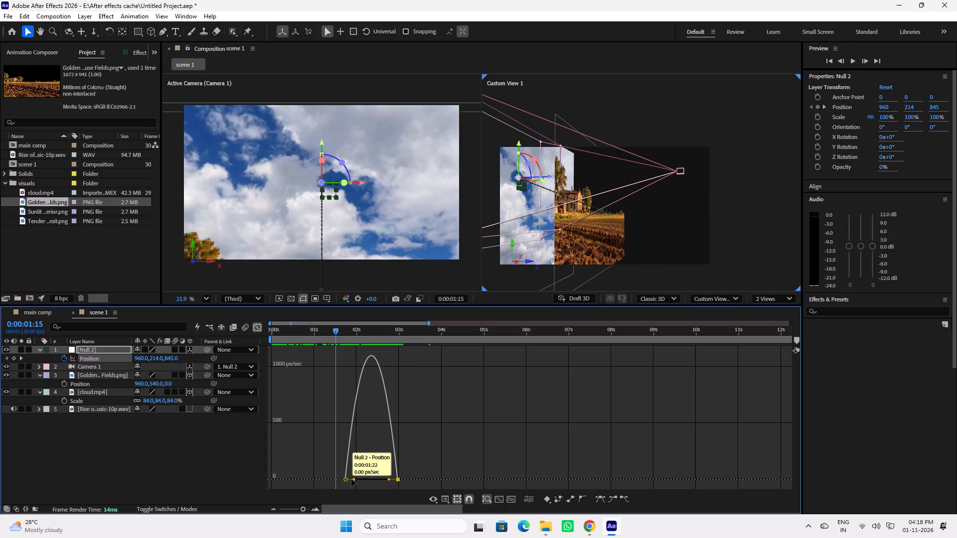
drag(354, 480, 351, 480)
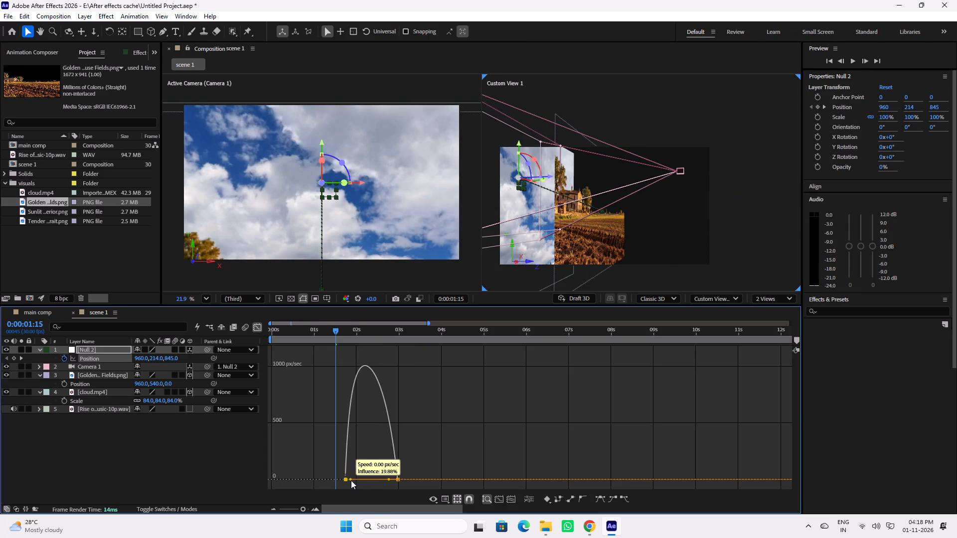
drag(351, 480, 348, 481)
drag(389, 479, 361, 480)
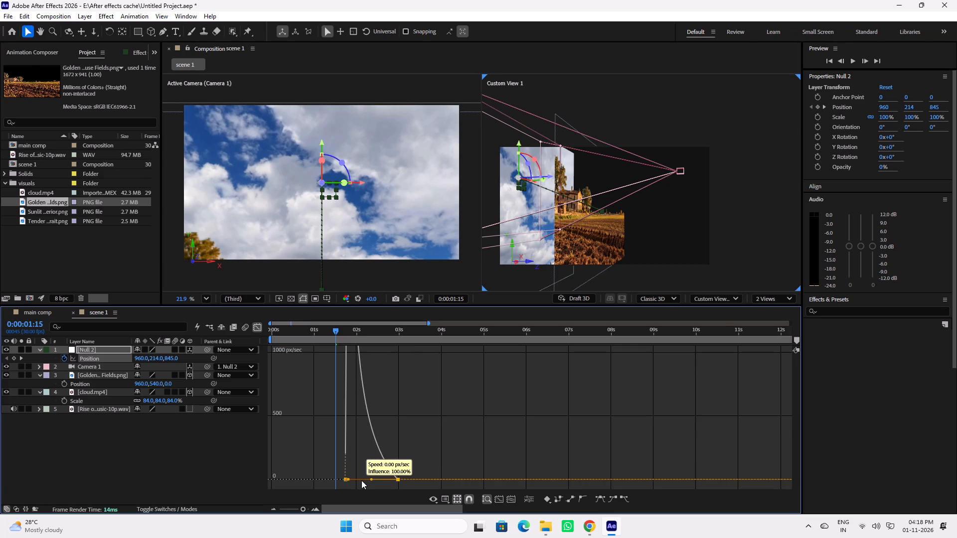
drag(361, 480, 360, 480)
Play the scene from the start to check the eased camera move, and save the project.
drag(333, 331, 253, 332)
key(space)
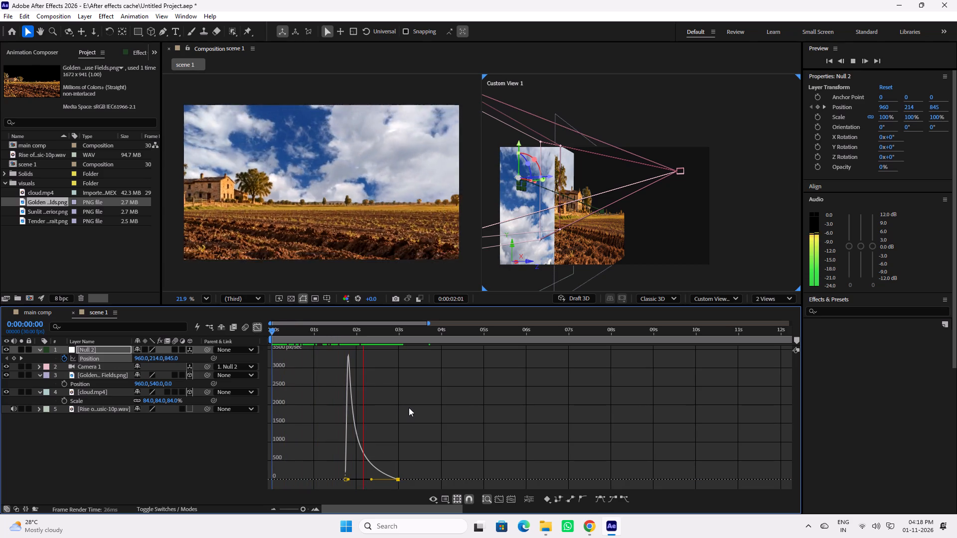
key(space)
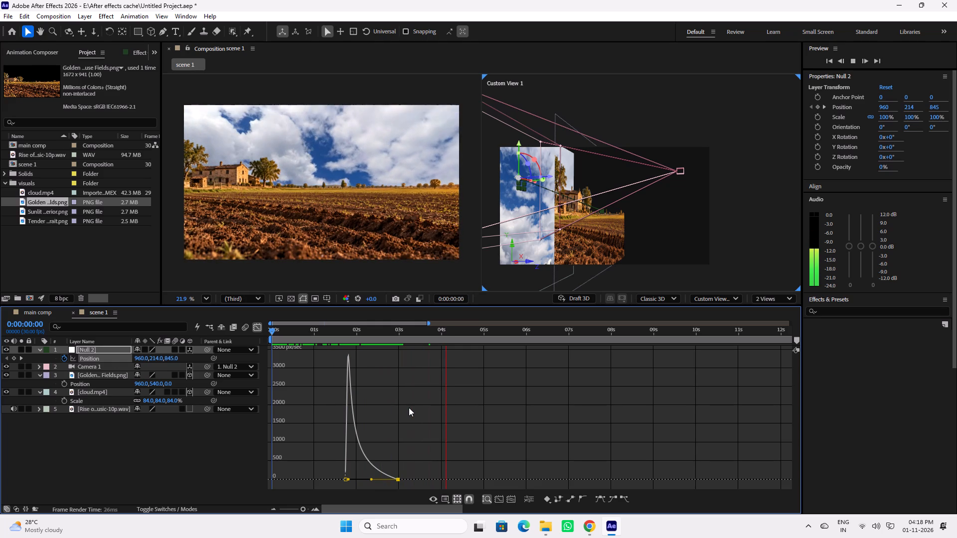
click(253, 325)
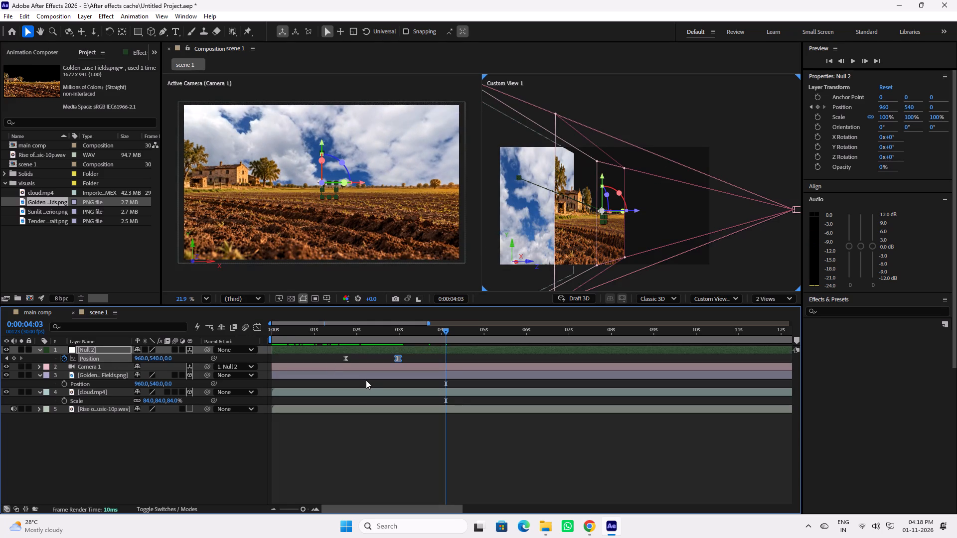
key(ctrl+s)
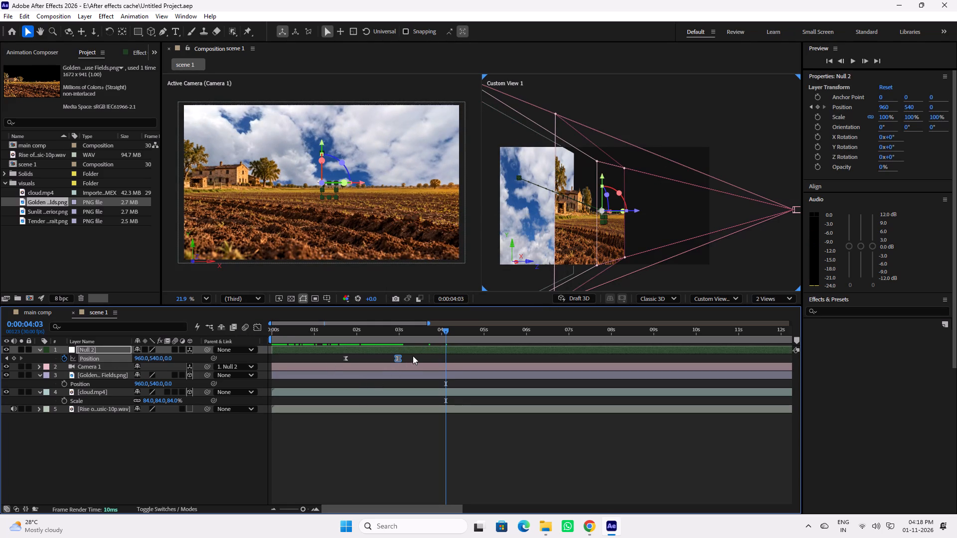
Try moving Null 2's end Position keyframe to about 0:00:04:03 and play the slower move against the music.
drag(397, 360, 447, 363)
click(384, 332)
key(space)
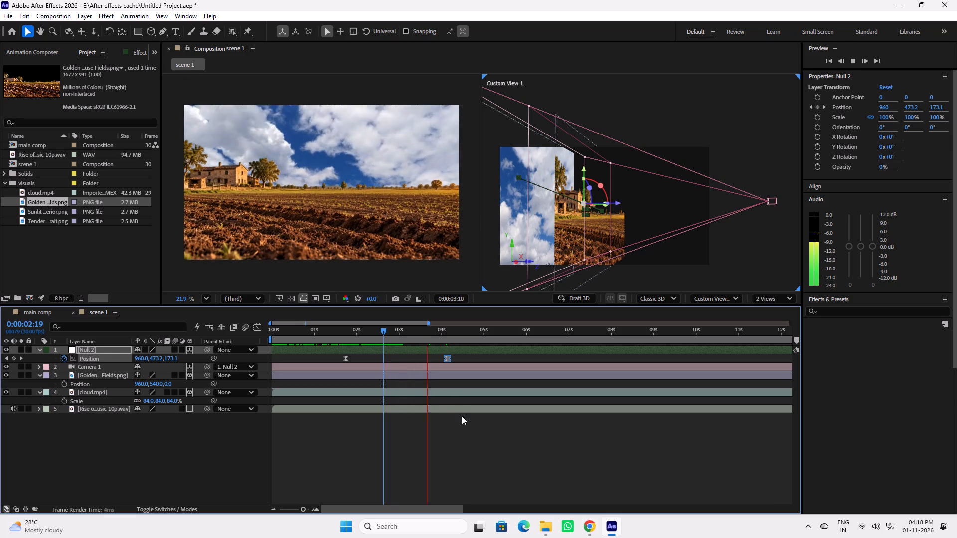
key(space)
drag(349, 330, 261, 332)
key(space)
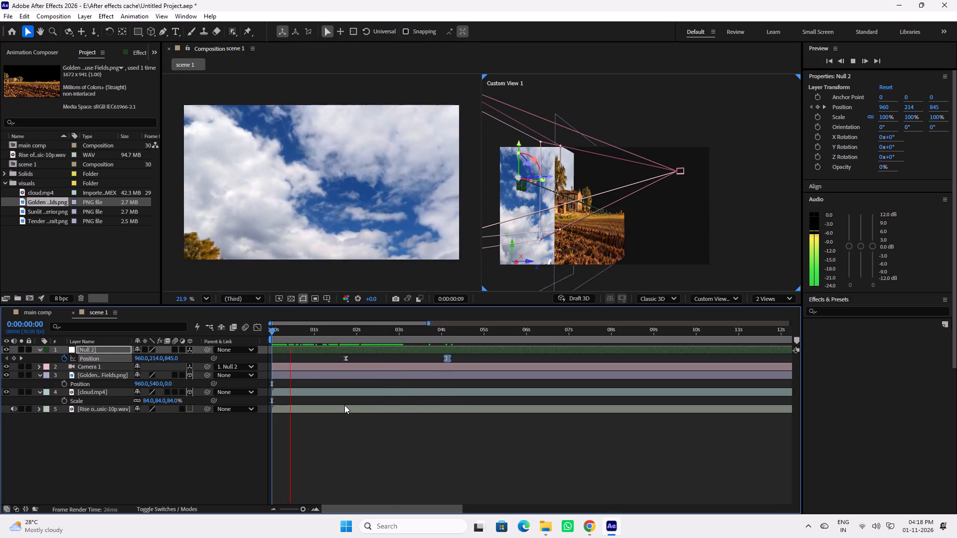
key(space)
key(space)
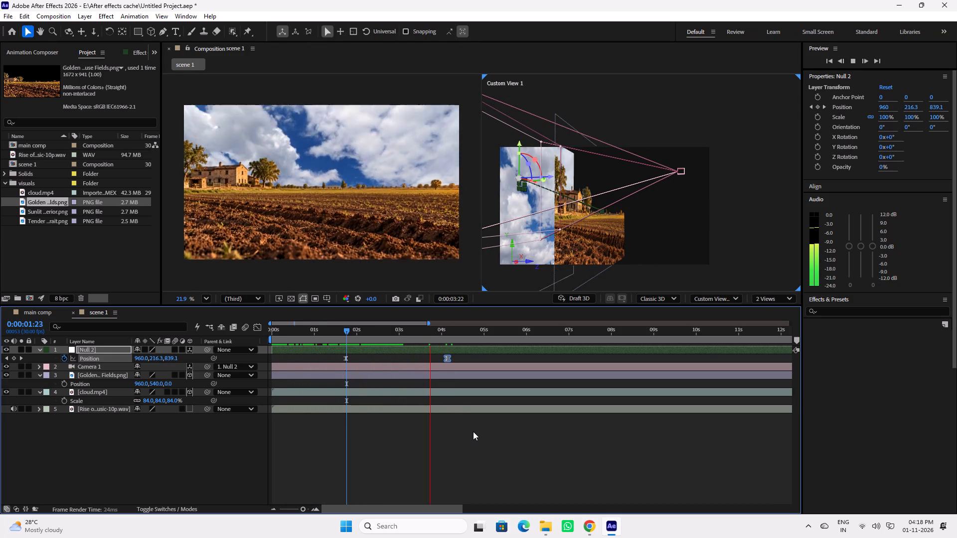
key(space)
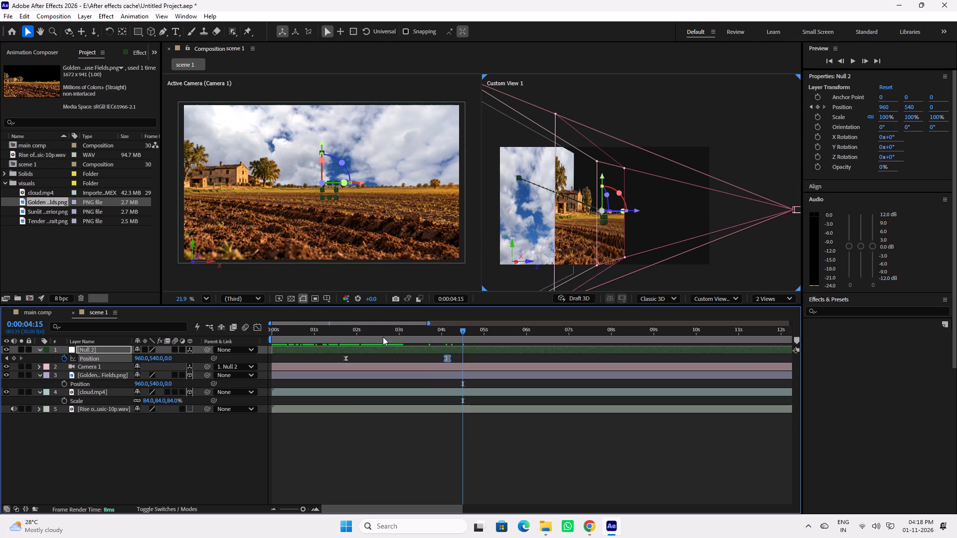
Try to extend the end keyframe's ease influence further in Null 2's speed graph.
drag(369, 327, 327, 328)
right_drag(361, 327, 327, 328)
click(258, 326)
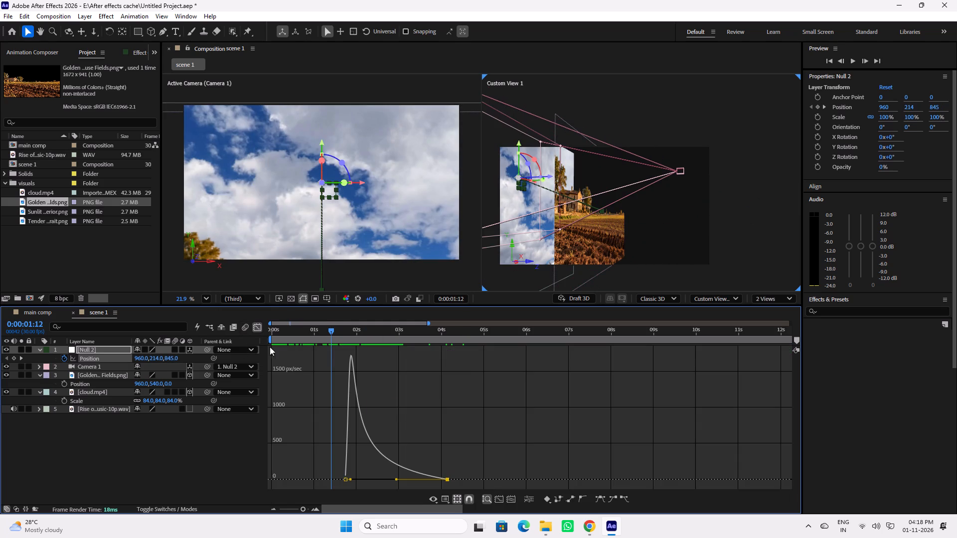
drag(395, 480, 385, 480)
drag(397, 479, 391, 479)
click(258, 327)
Move Null 2's end Position keyframe to about 0:00:04:23, previewing the camera move, and save the project.
click(359, 330)
key(space)
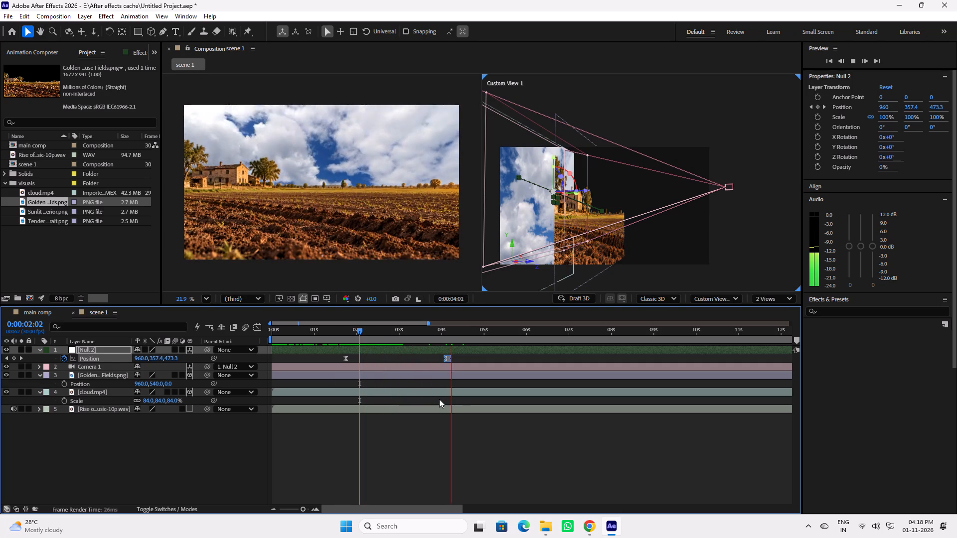
key(space)
drag(447, 358, 468, 359)
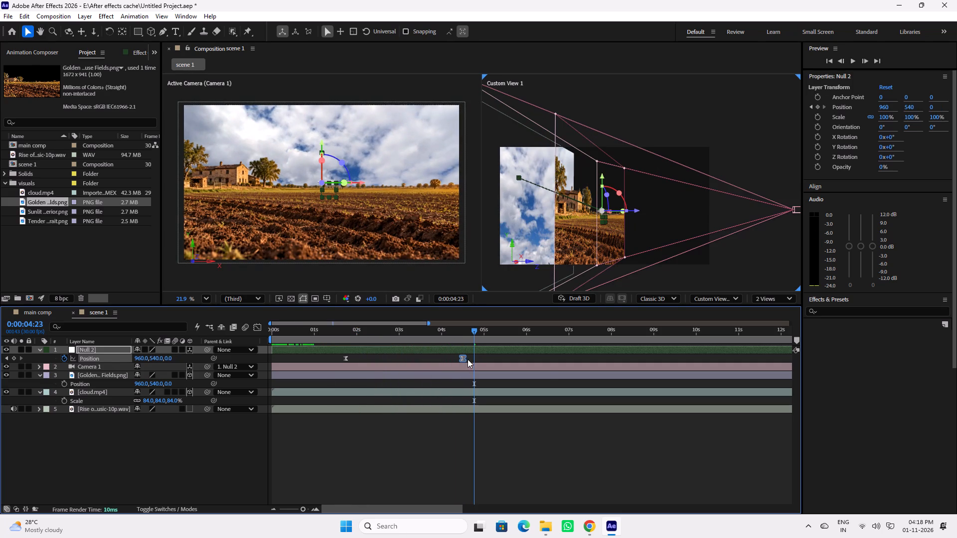
drag(468, 359, 474, 361)
click(407, 329)
key(space)
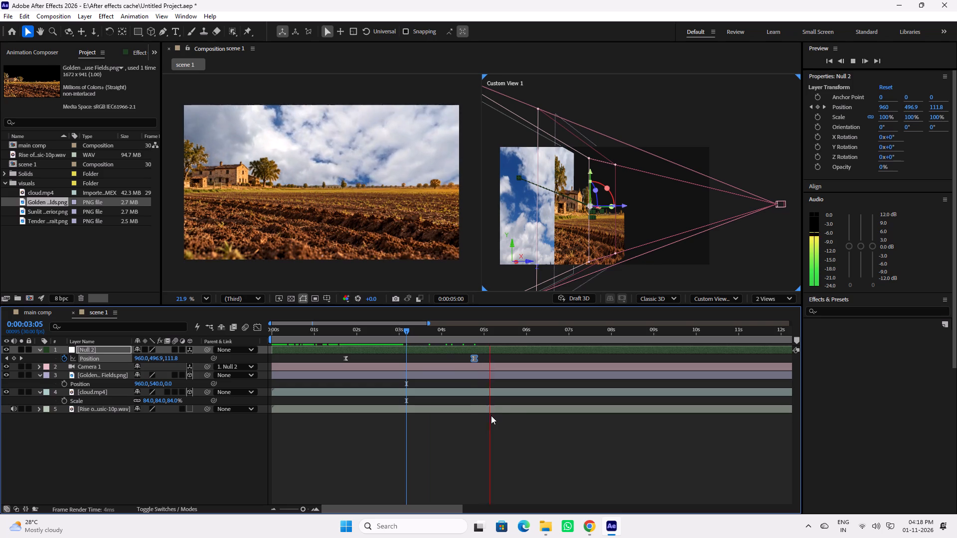
key(space)
drag(353, 333, 300, 332)
key(ctrl+s)
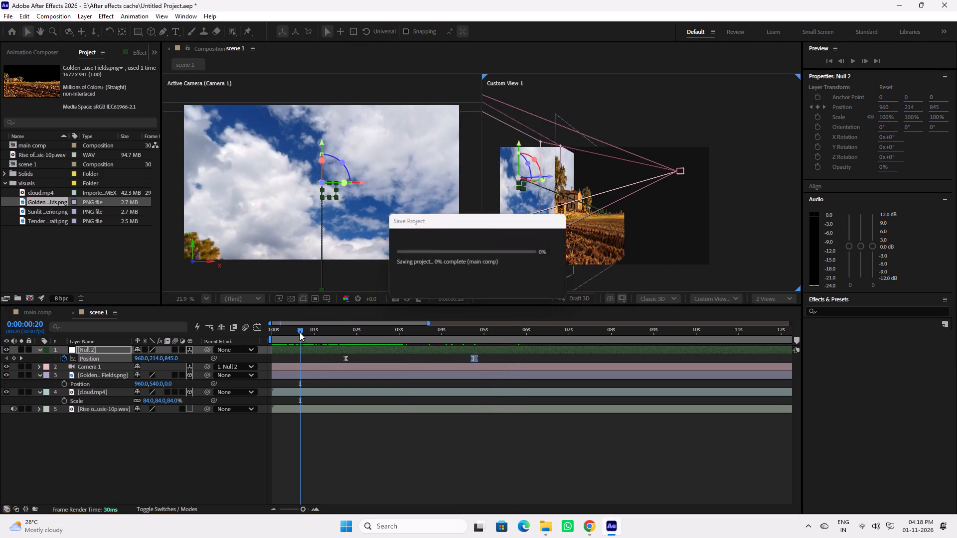
Add a text layer reading 1963 over the sky, with the scene at 0:00:00:04.
drag(298, 332, 273, 333)
click(552, 423)
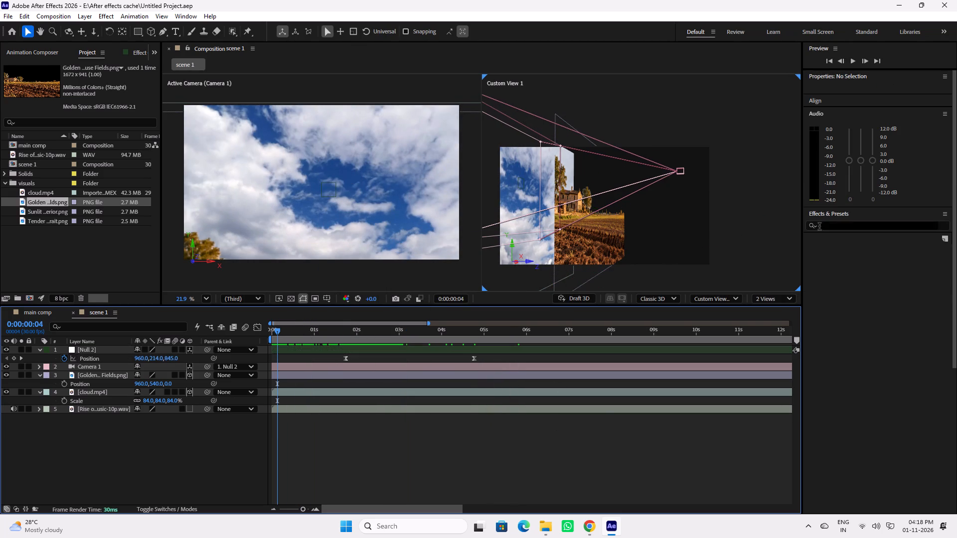
key(ctrl+t)
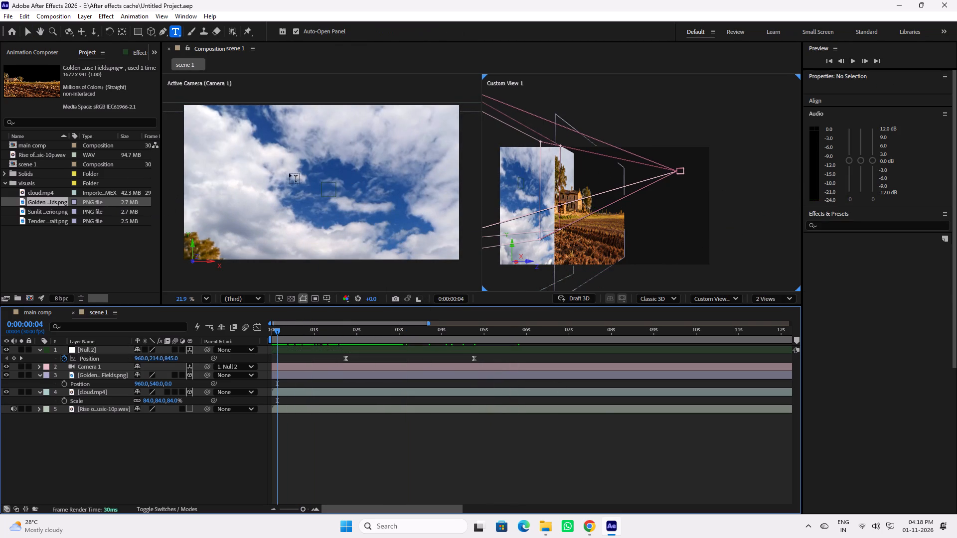
click(307, 162)
text(1963)
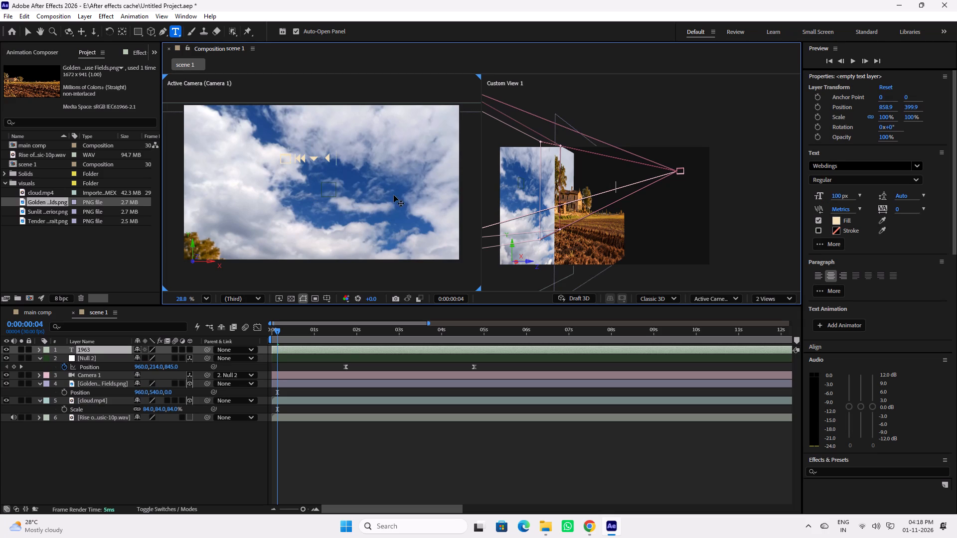
Try different fonts on the 1963 text, including MS PGothic, Yu Gothic UI and Microsoft JhengHei.
scroll(899, 166, down, 3)
double_click(704, 347)
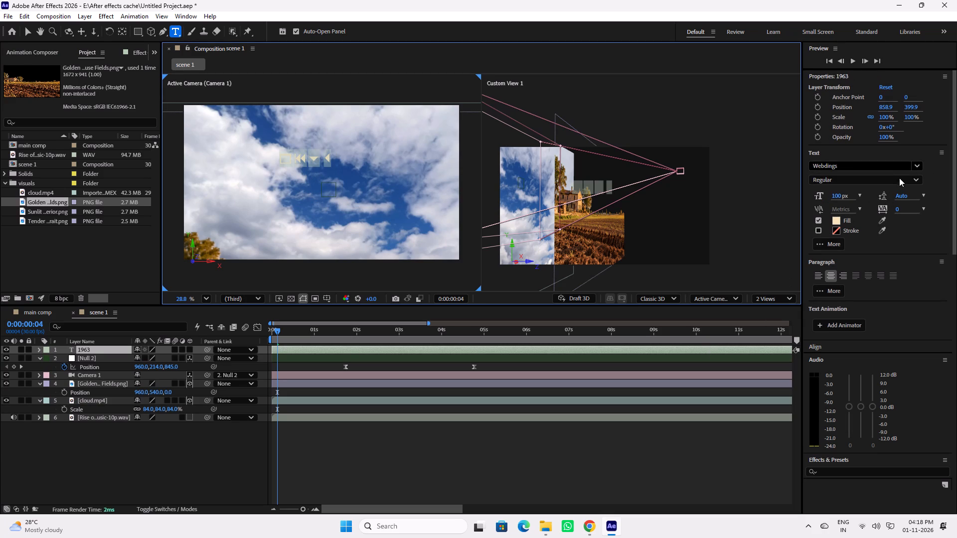
scroll(902, 167, down, 3)
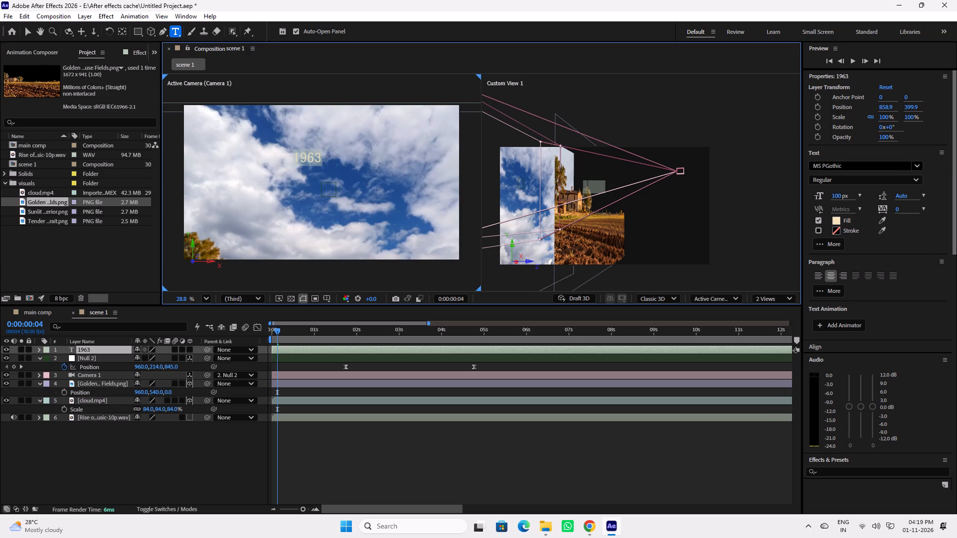
scroll(903, 166, down, 1)
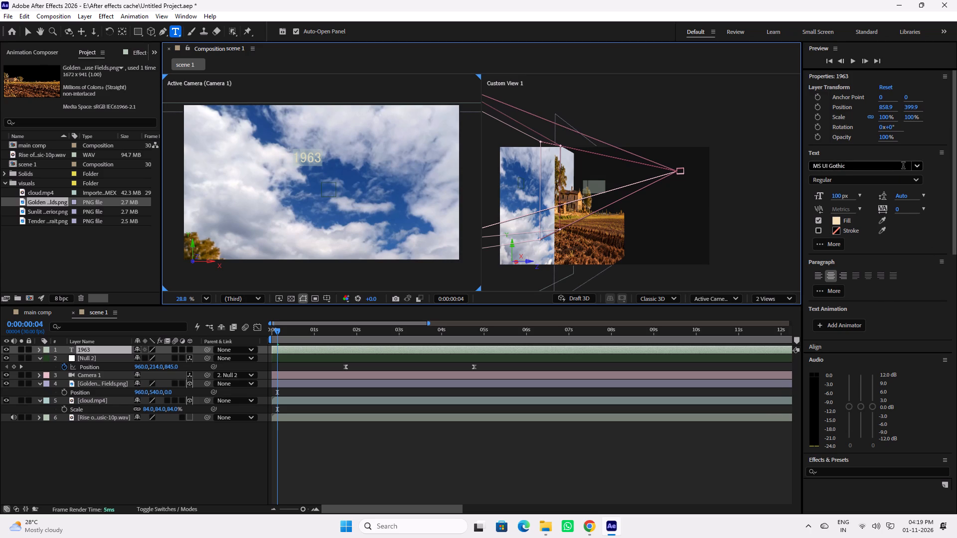
scroll(903, 166, down, 2)
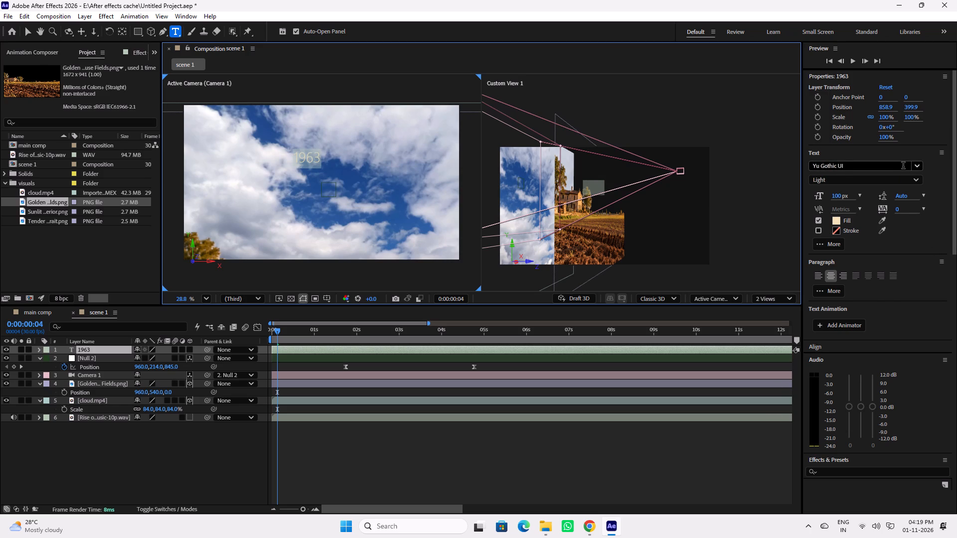
scroll(903, 166, down, 2)
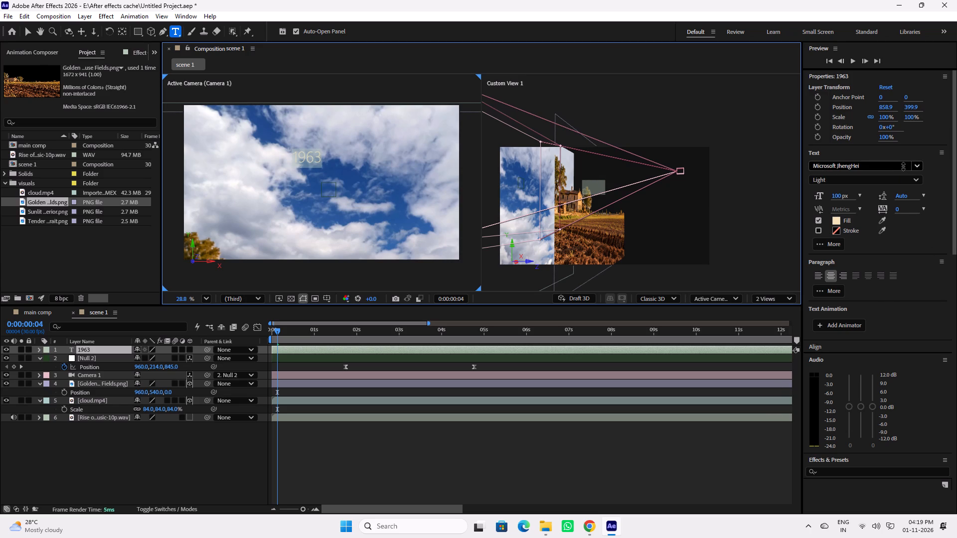
scroll(903, 166, down, 3)
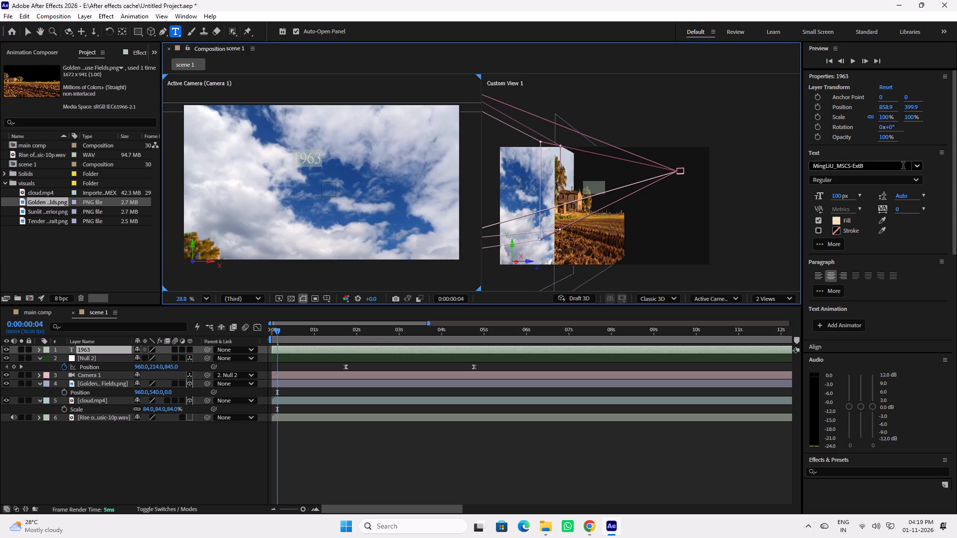
scroll(903, 166, up, 5)
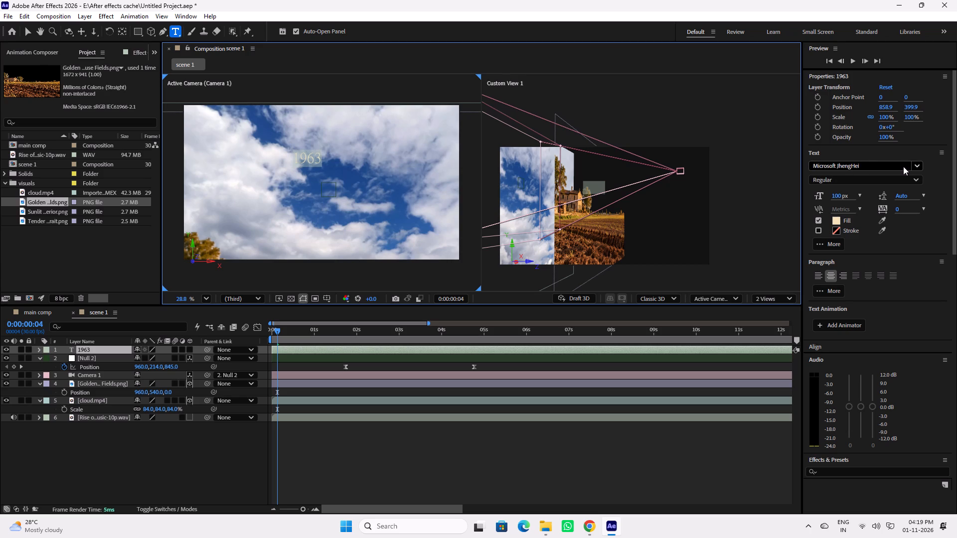
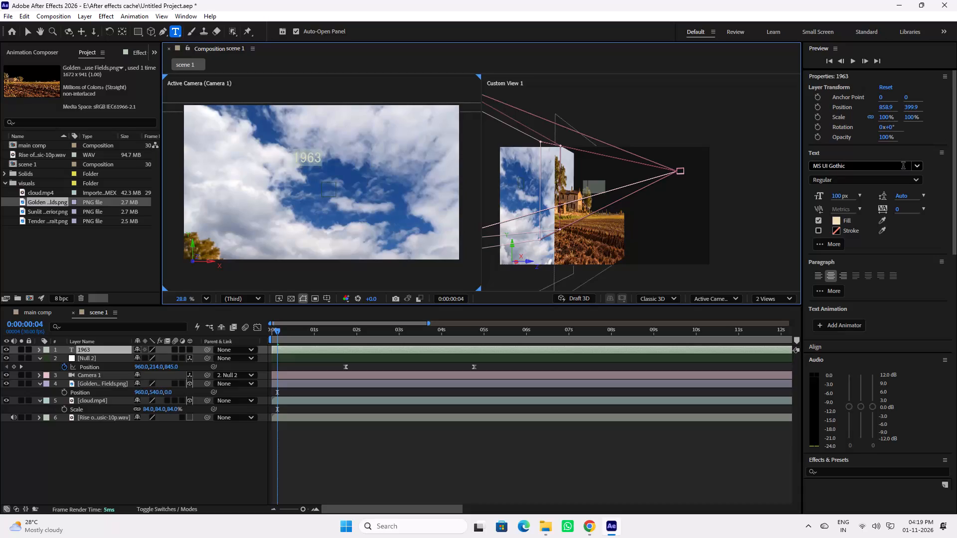
Delete the 1963 text layer from the scene 1 composition.
click(920, 165)
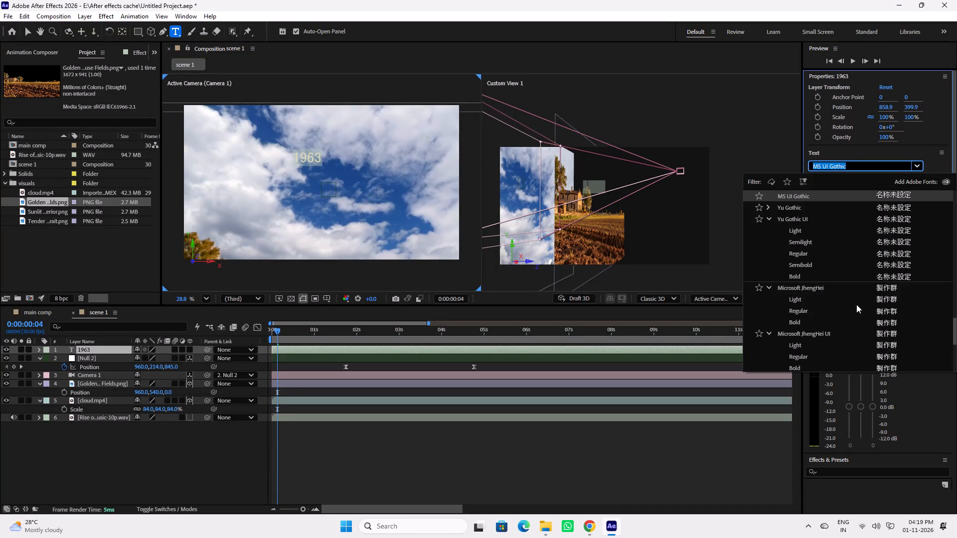
click(653, 467)
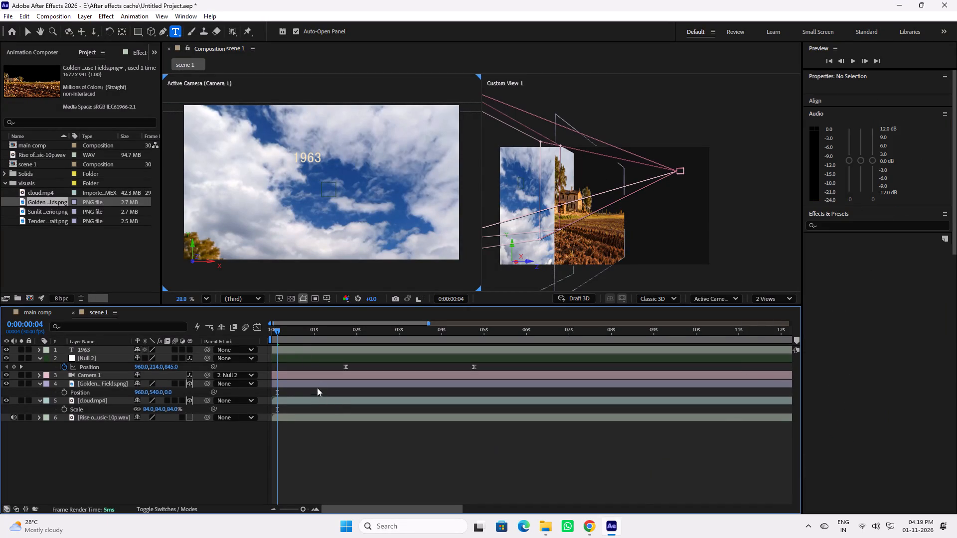
click(297, 347)
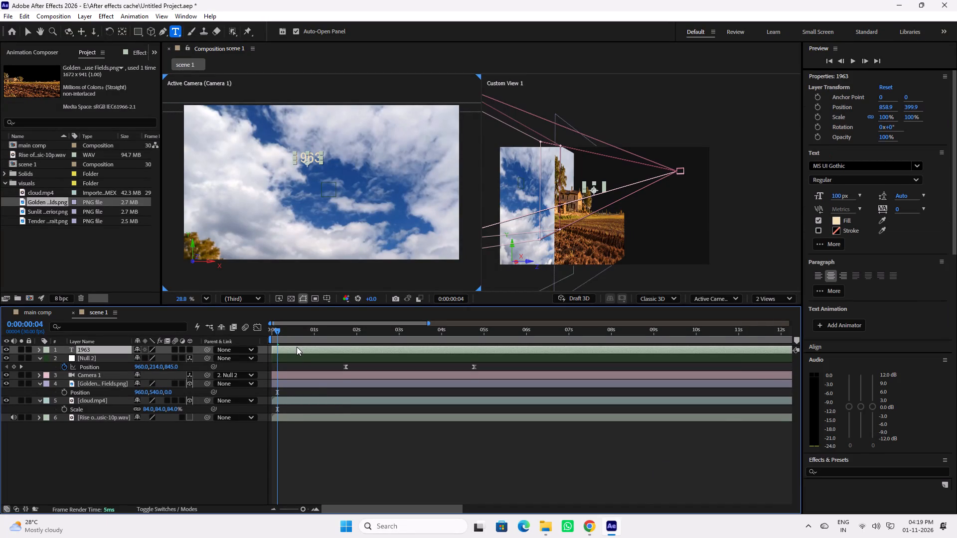
key(Delete)
click(414, 441)
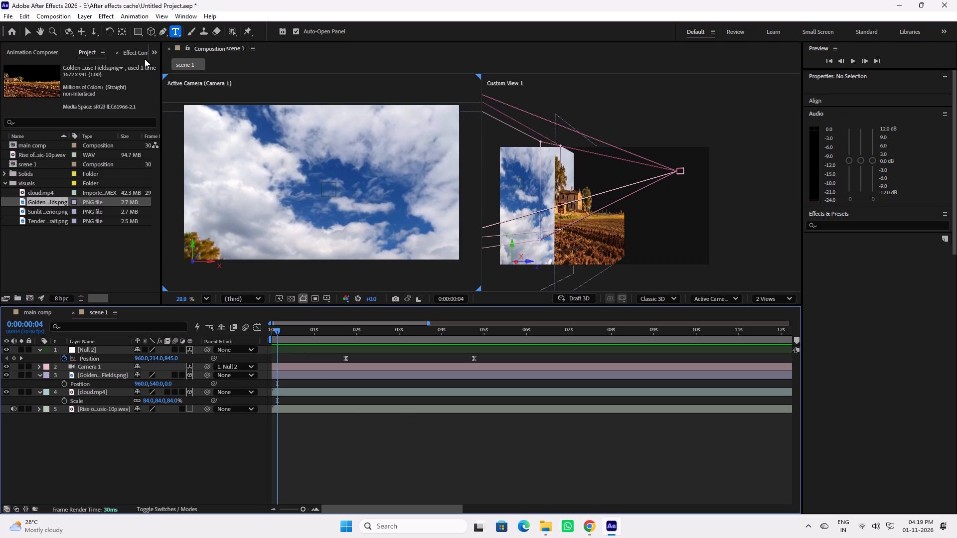
Browse the Animation Composer library's graphic component, transition and title categories for a title preset.
click(30, 49)
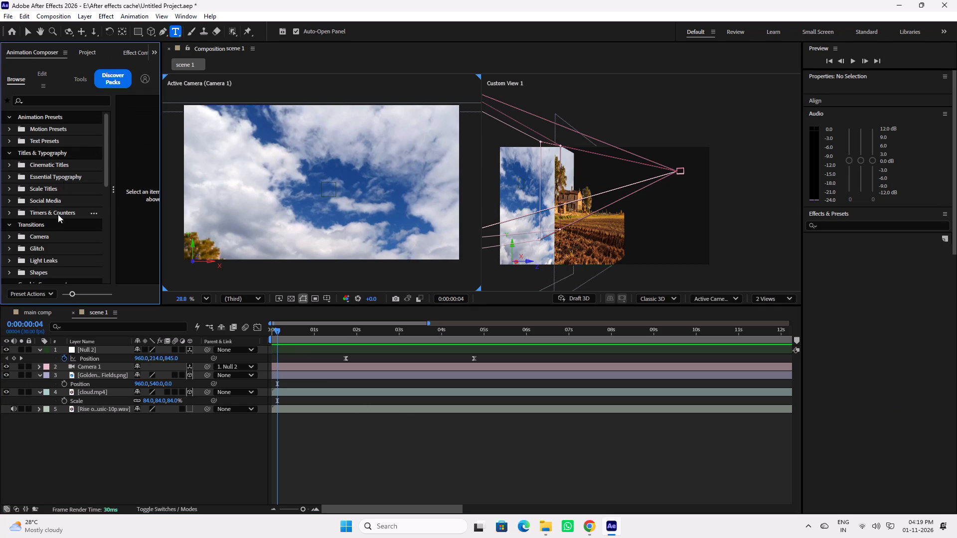
scroll(58, 216, down, 3)
scroll(62, 228, up, 5)
scroll(62, 228, down, 4)
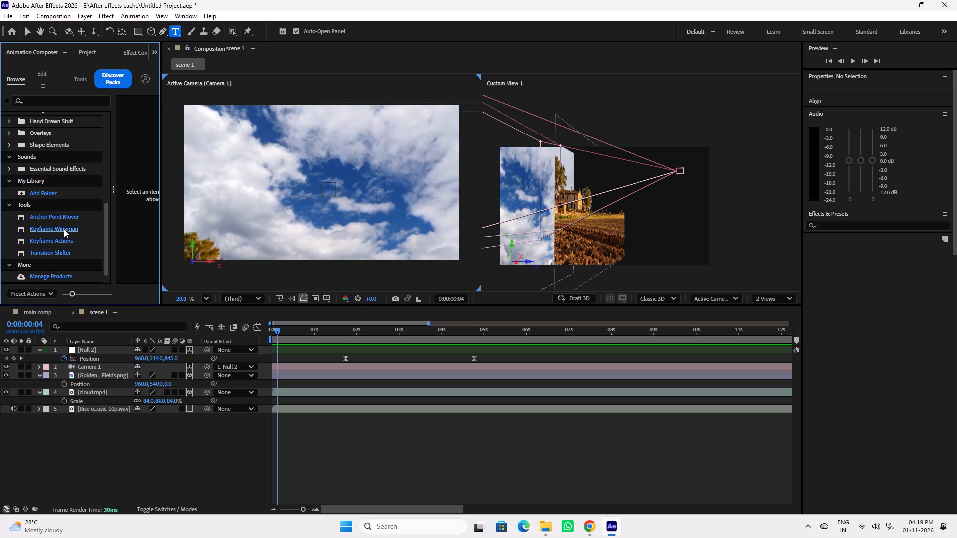
scroll(58, 204, down, 4)
scroll(59, 216, up, 2)
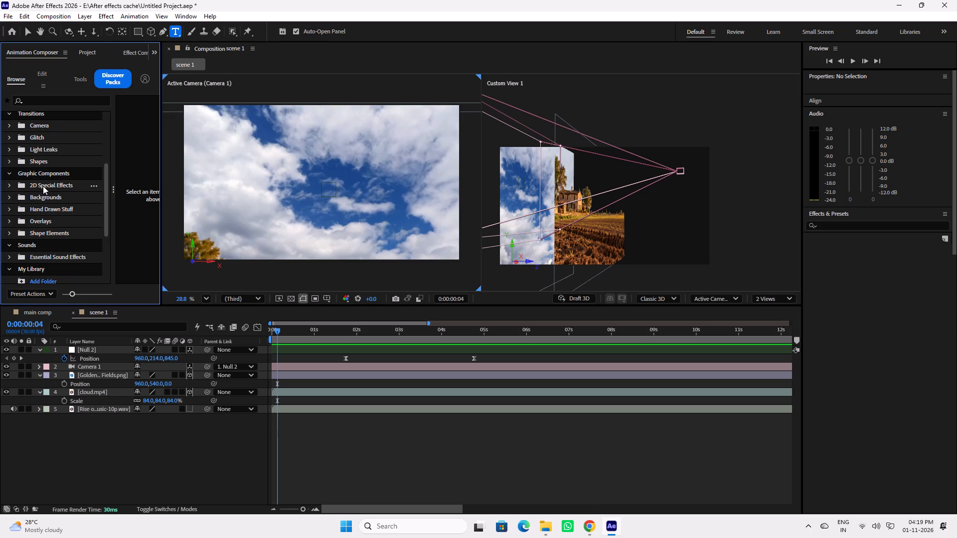
click(43, 186)
click(43, 199)
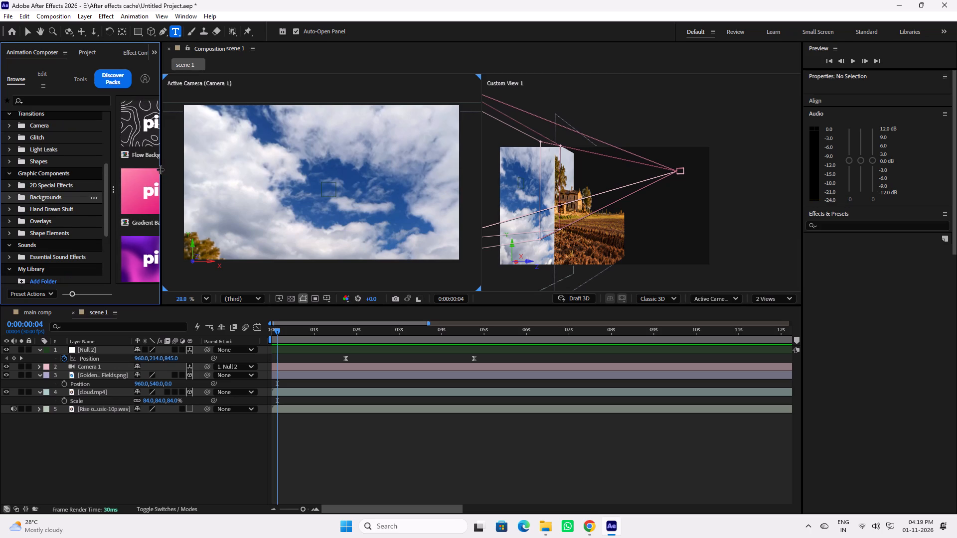
drag(160, 168, 255, 176)
scroll(61, 182, up, 1)
click(48, 229)
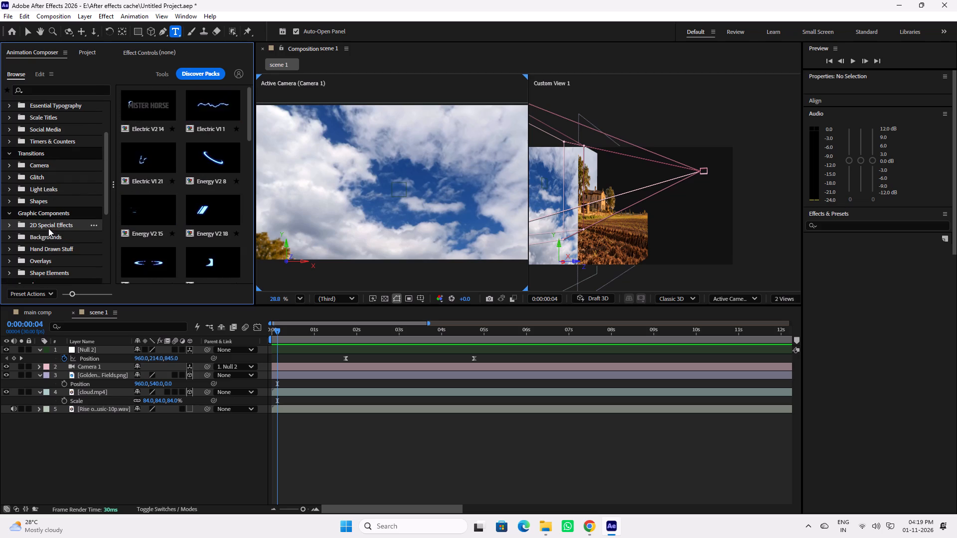
click(46, 199)
click(46, 181)
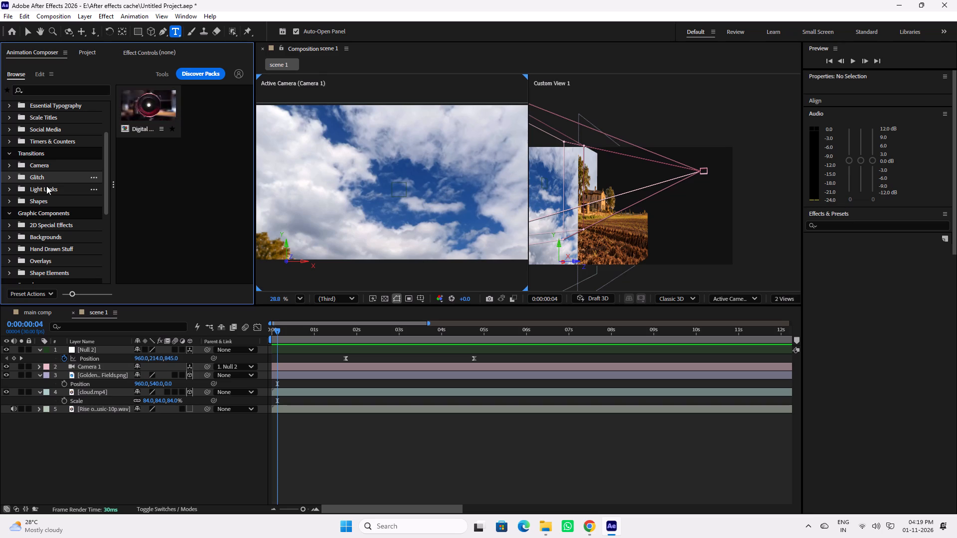
Examine the Animation Composer's light leak and camera transitions, plus its Essential Typography, Scale Titles and Social Media presets, for a suitable title.
click(46, 186)
click(48, 160)
scroll(48, 166, up, 1)
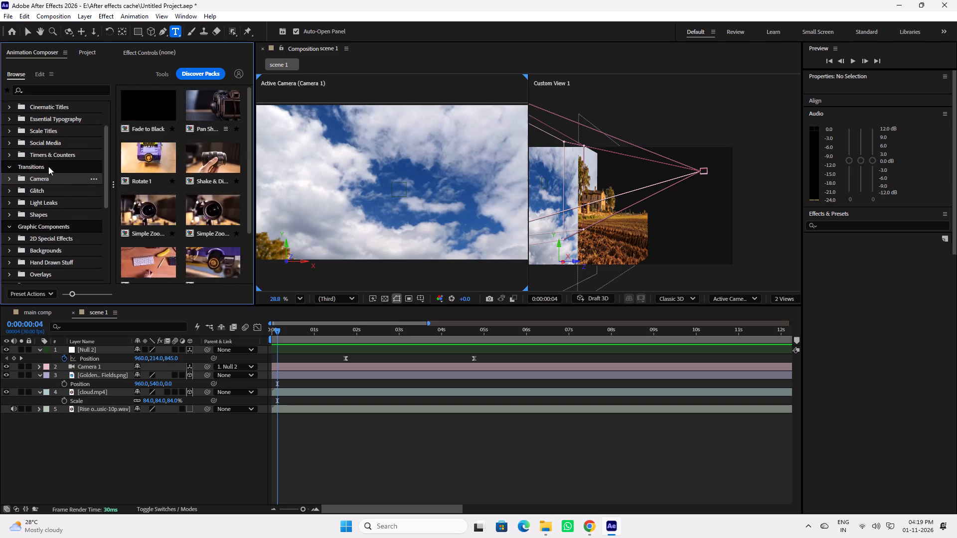
scroll(48, 166, up, 1)
click(48, 168)
click(48, 176)
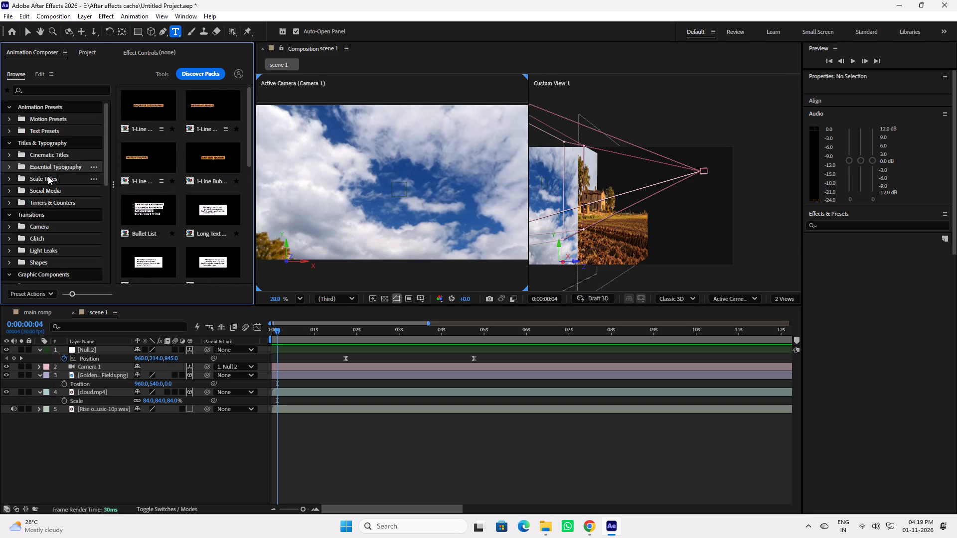
click(48, 184)
click(49, 191)
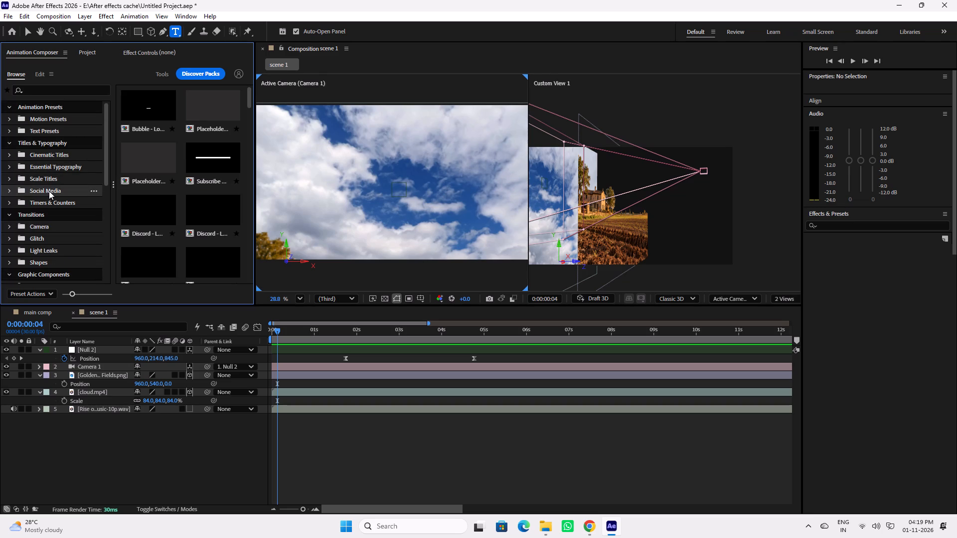
scroll(175, 224, down, 6)
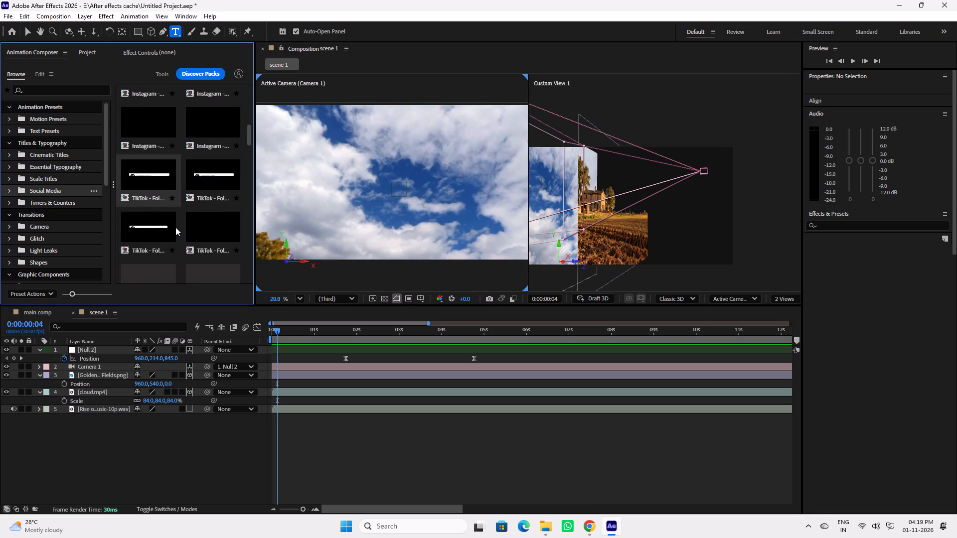
scroll(175, 227, down, 8)
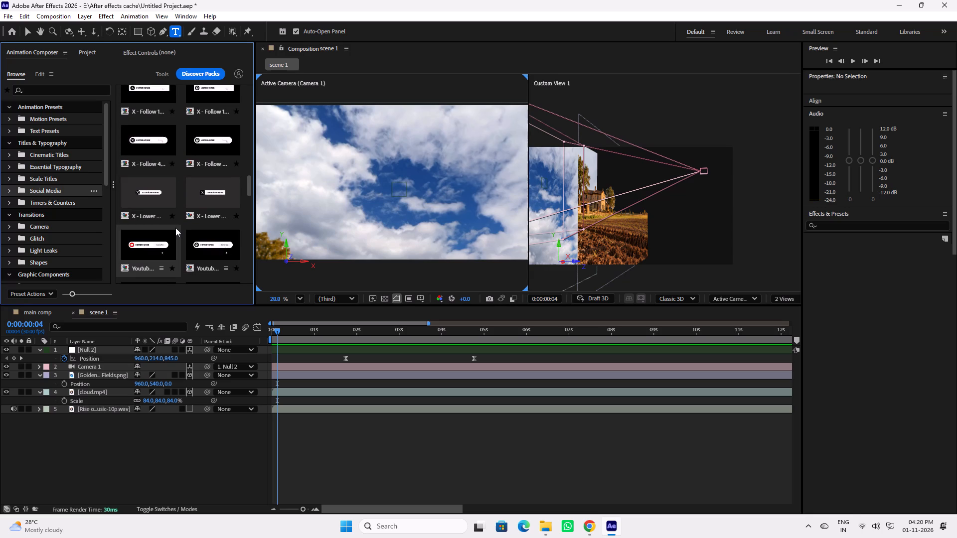
scroll(175, 228, down, 5)
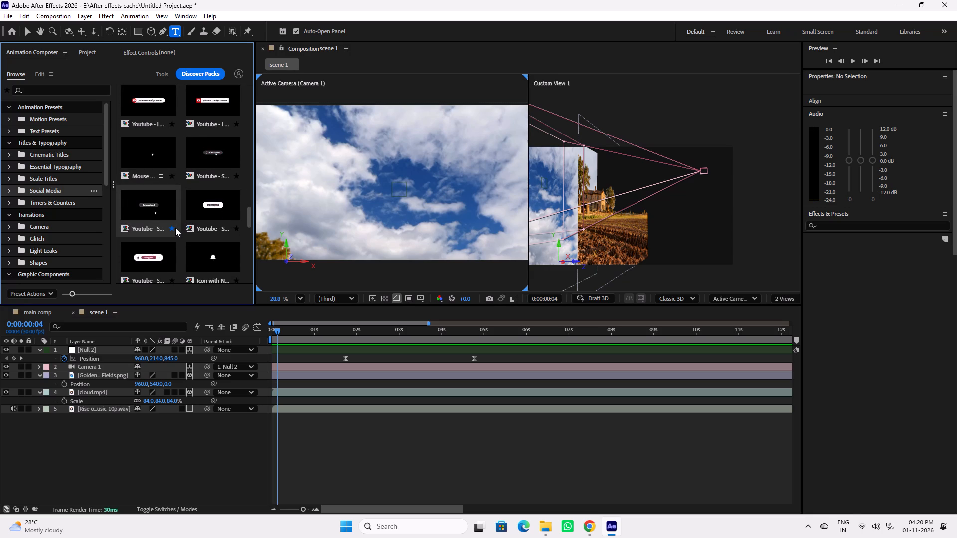
scroll(181, 242, down, 2)
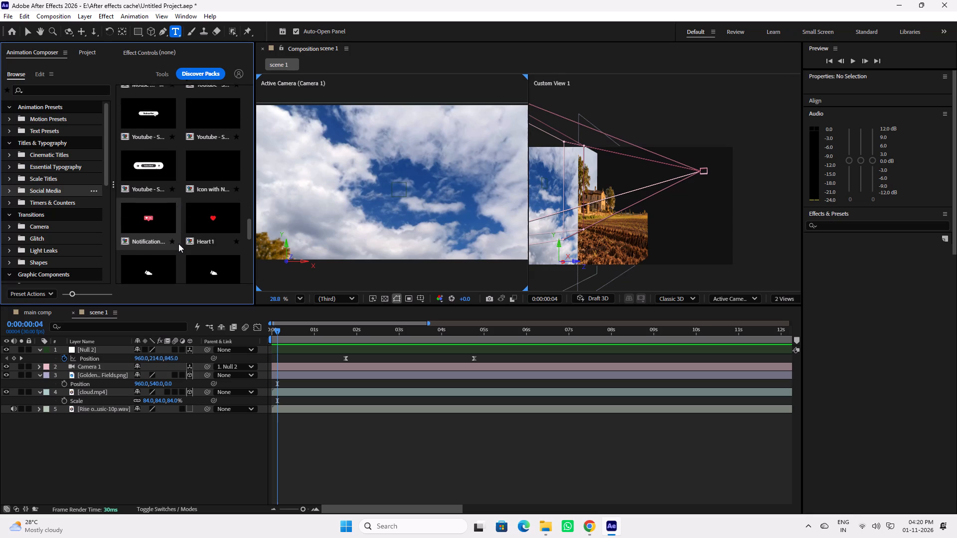
scroll(178, 244, down, 9)
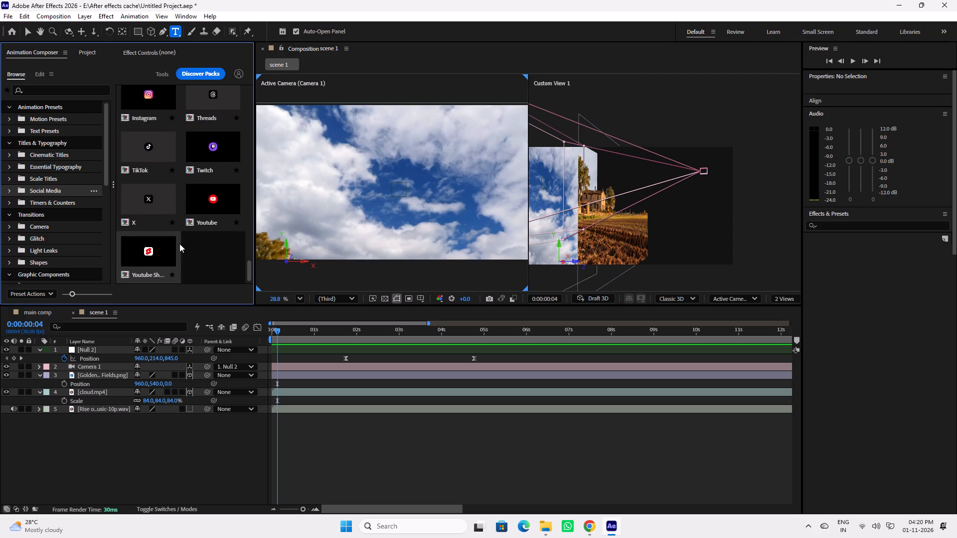
scroll(179, 244, down, 3)
scroll(179, 244, up, 3)
scroll(51, 159, up, 1)
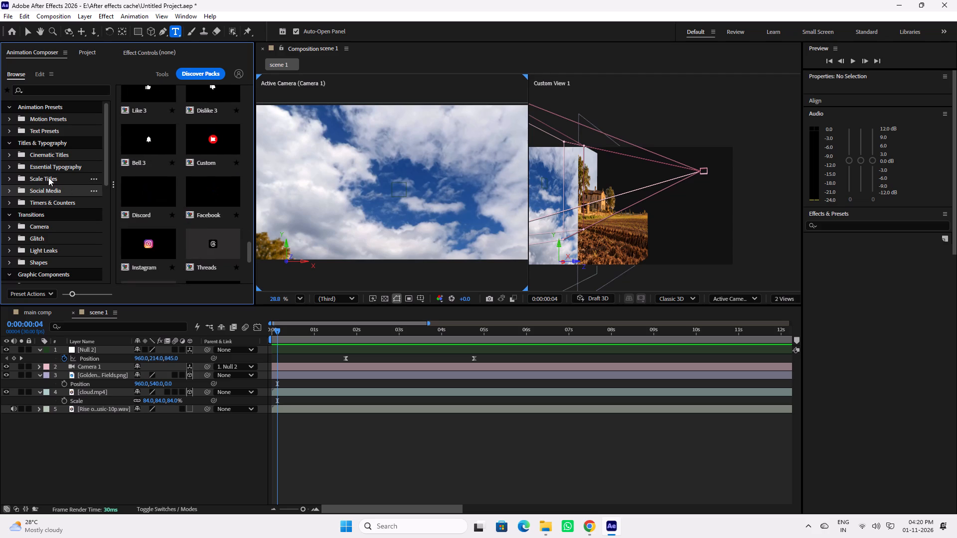
Compare the Scale, Essential Typography and Cinematic title presets, and select the 1-Line Light cinematic title reading Evolution.
click(48, 177)
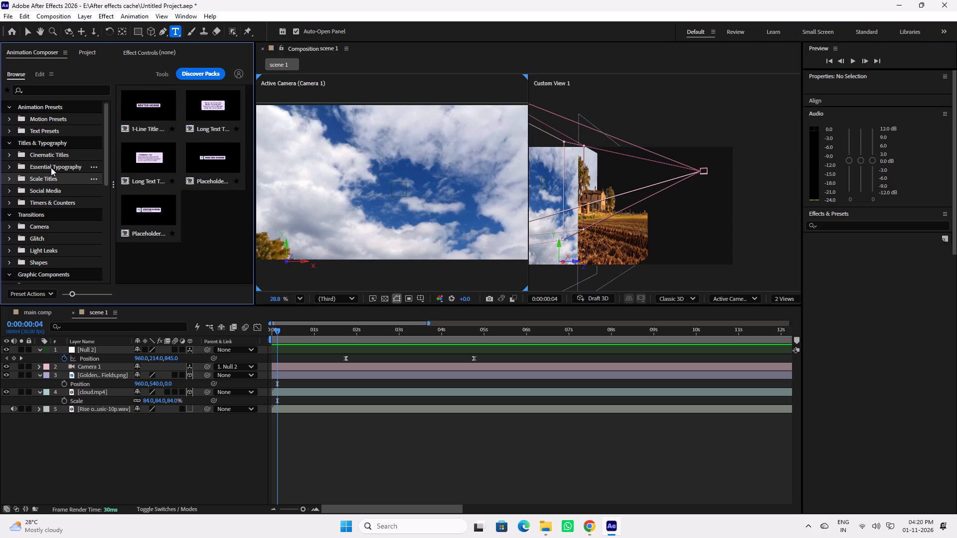
click(51, 168)
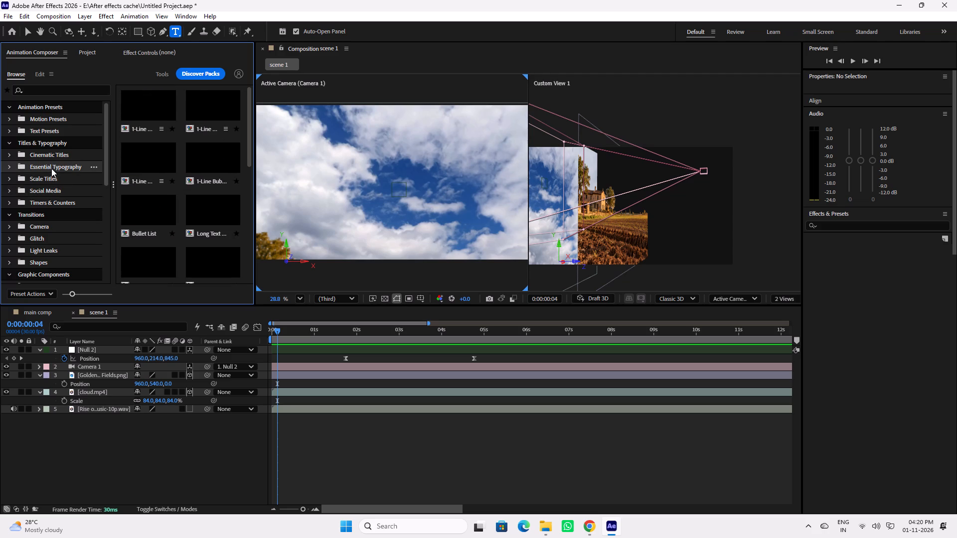
click(53, 158)
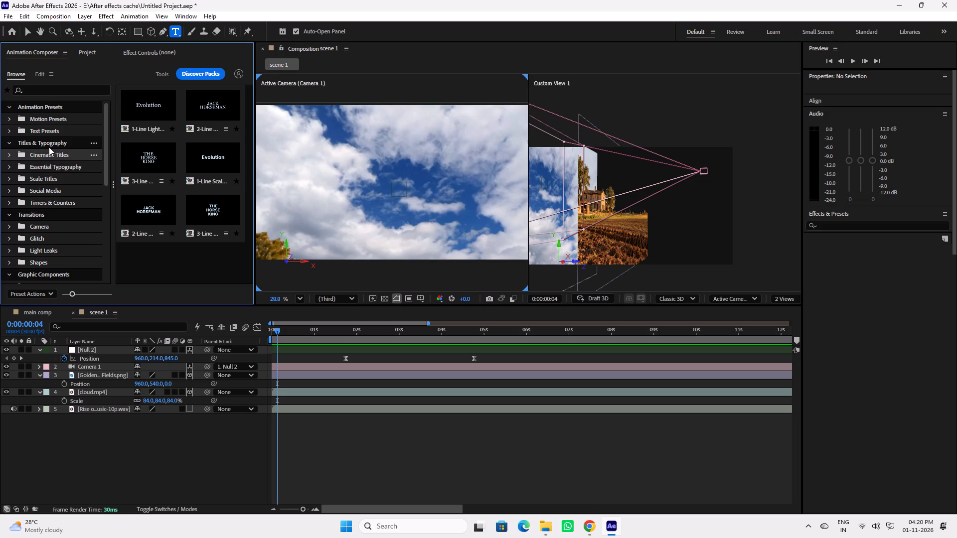
click(141, 110)
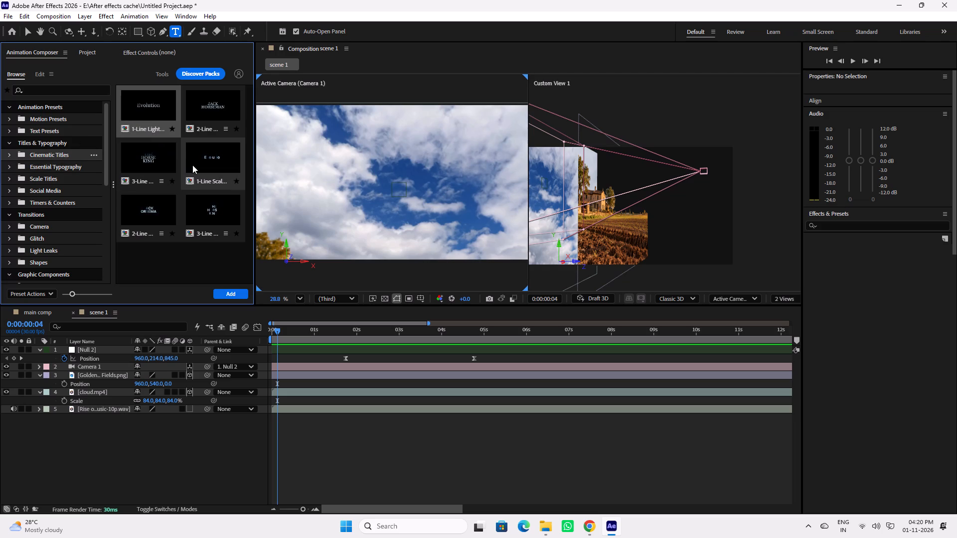
Preview the one-, two- and three-line Cinematic Titles presets and their alignment variants.
click(210, 162)
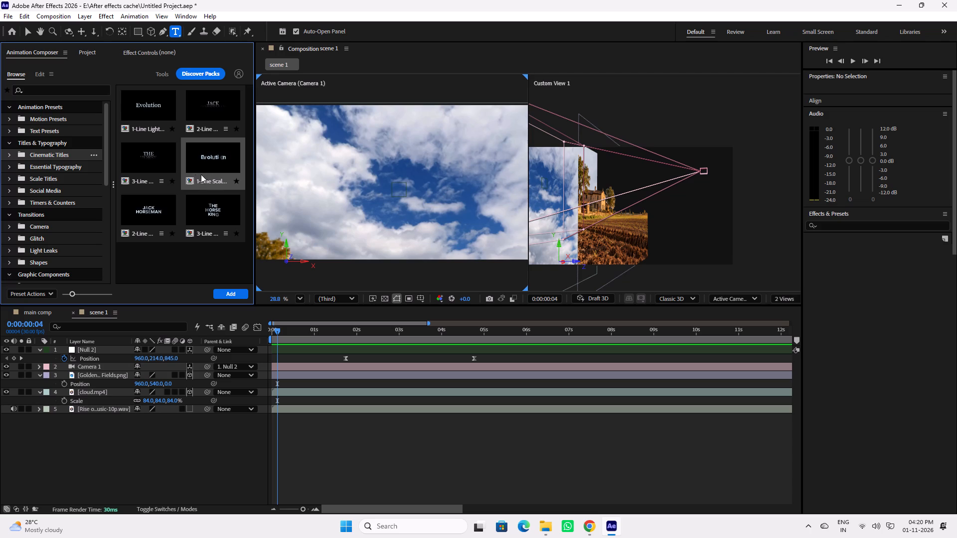
click(150, 155)
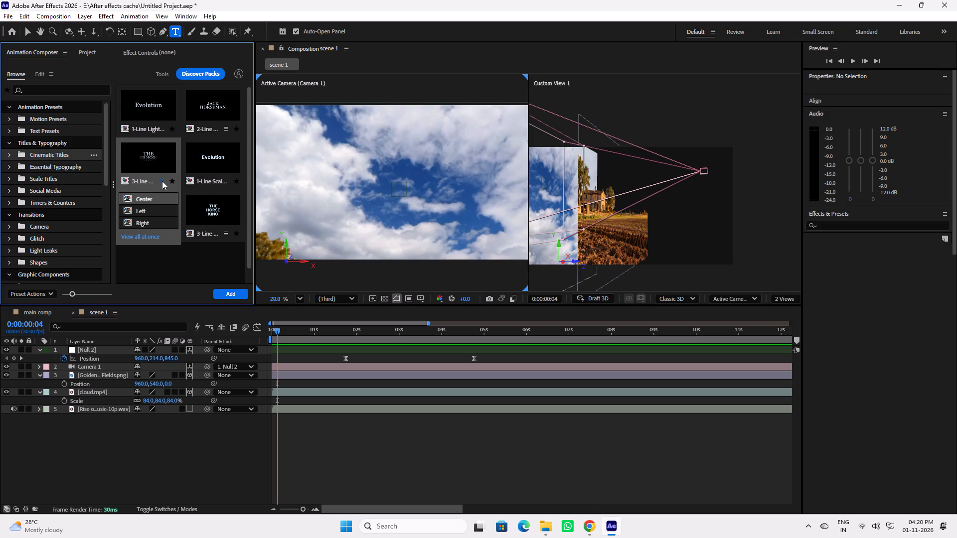
click(208, 101)
click(150, 156)
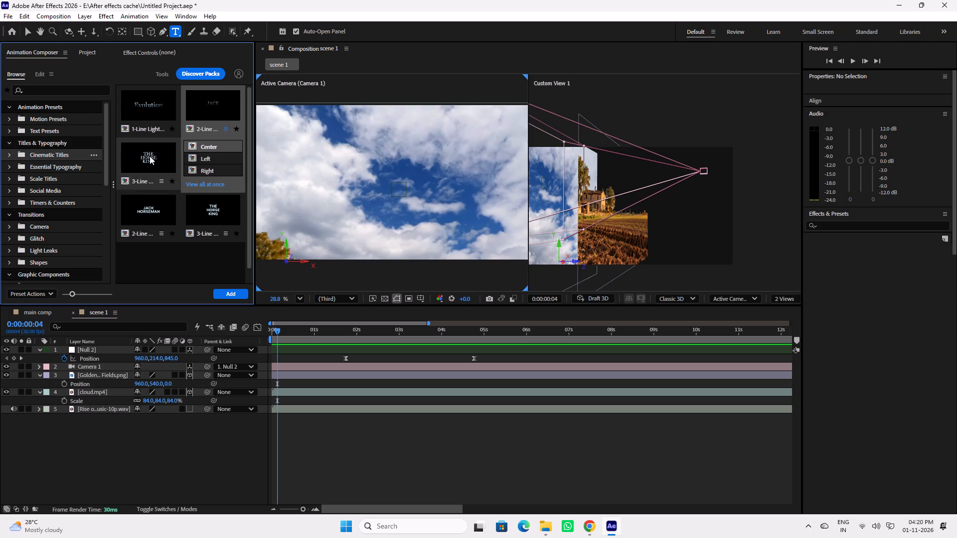
click(151, 213)
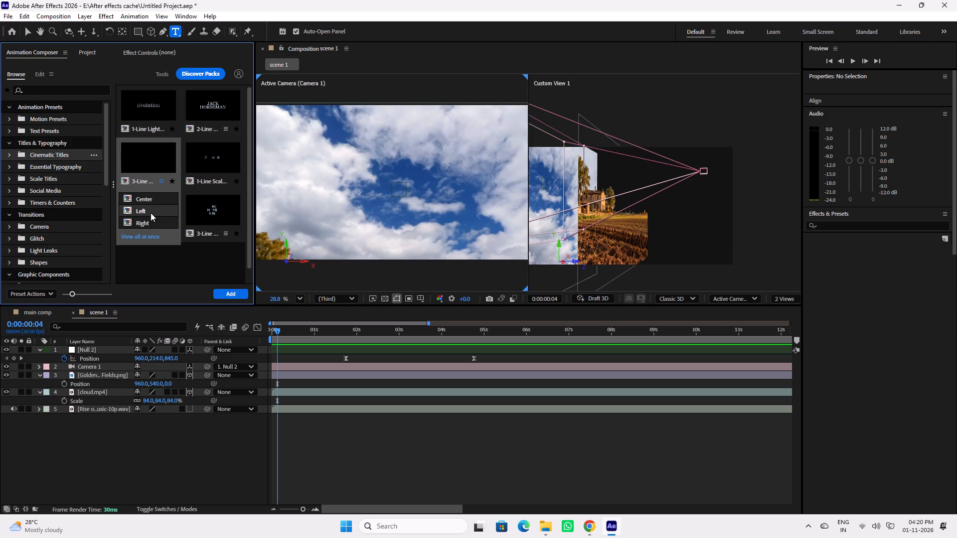
click(143, 222)
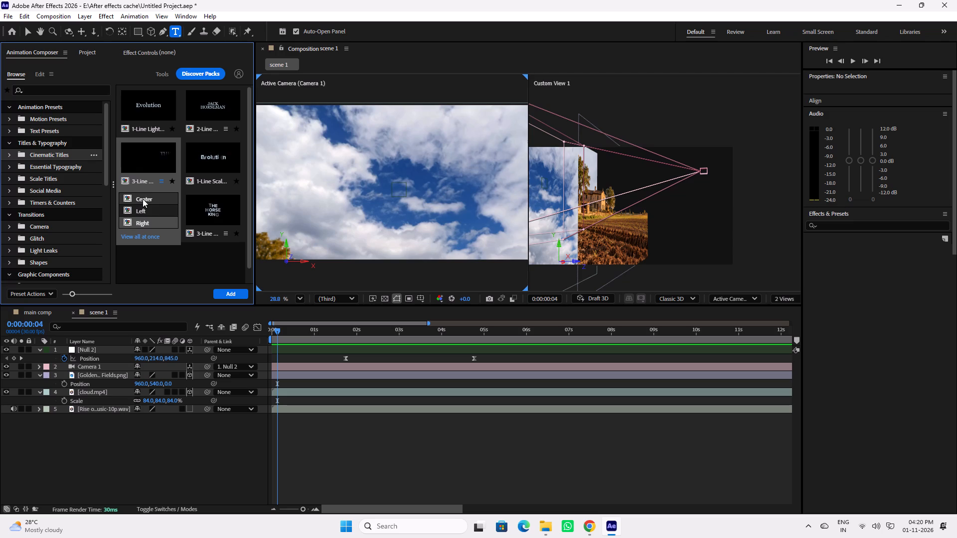
click(143, 199)
click(147, 109)
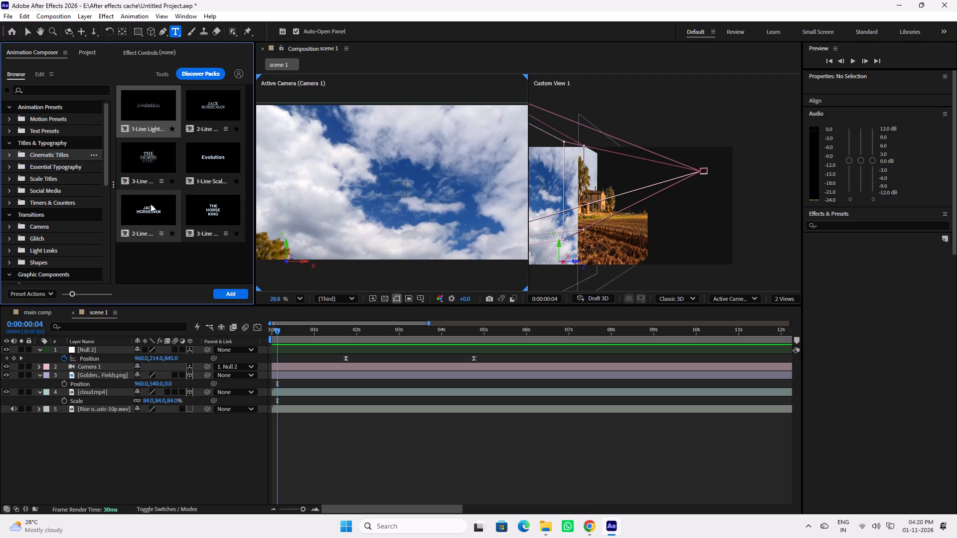
click(151, 205)
click(210, 208)
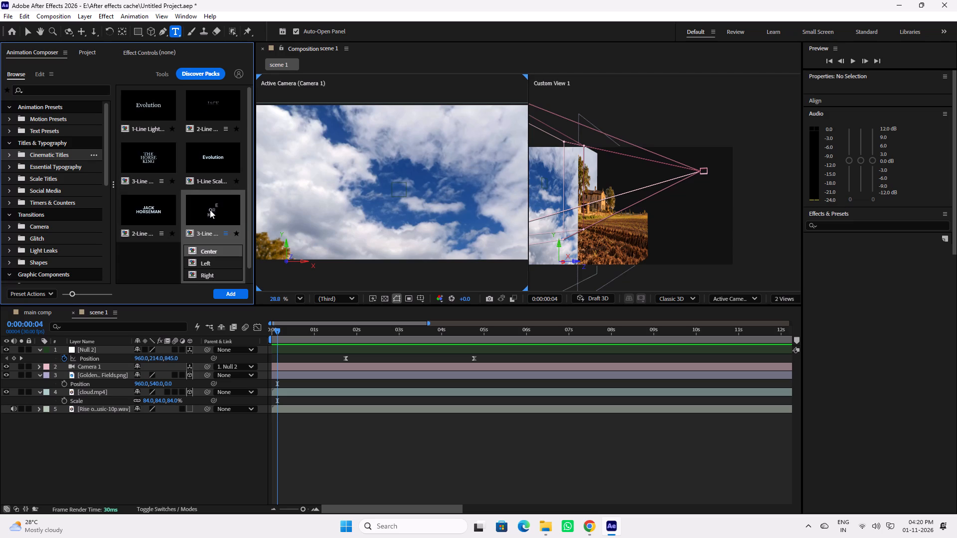
scroll(211, 216, down, 6)
click(151, 252)
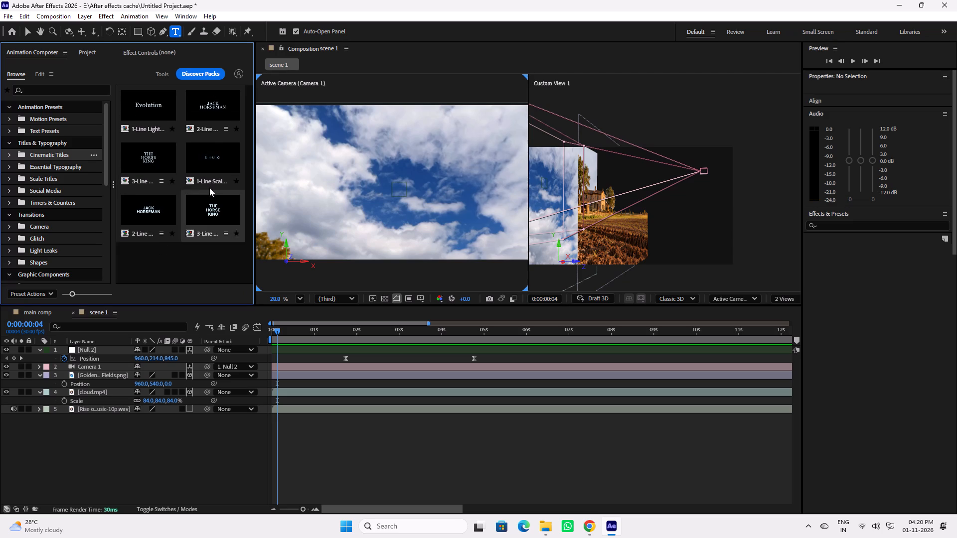
Add the centred 3-Line Light Mask cinematic title to scene 1 at 0:00:00:04 and preview its animation.
click(150, 166)
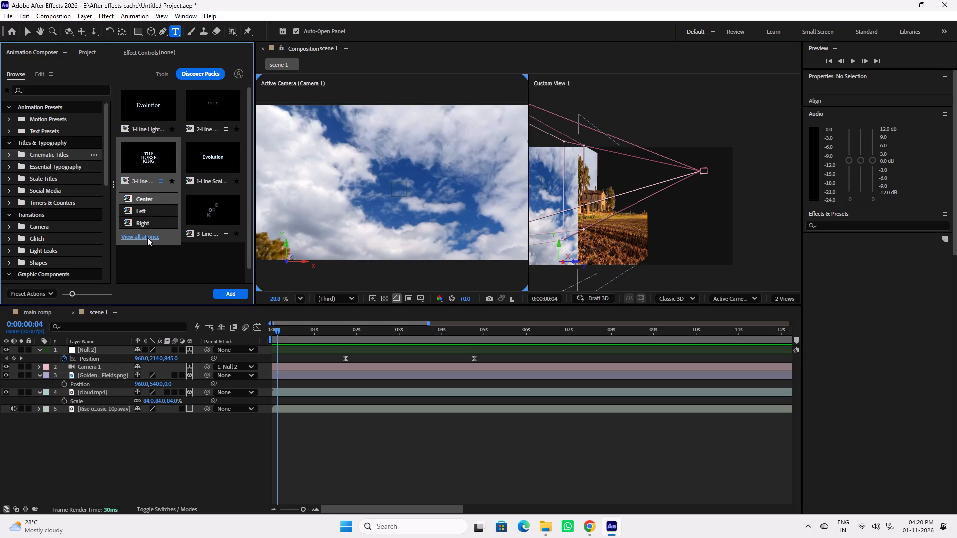
click(229, 291)
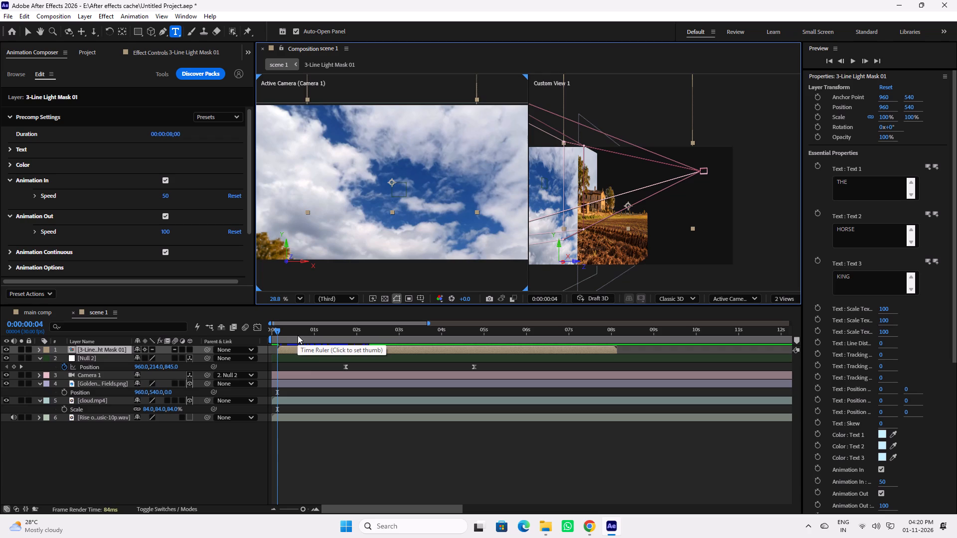
key(space)
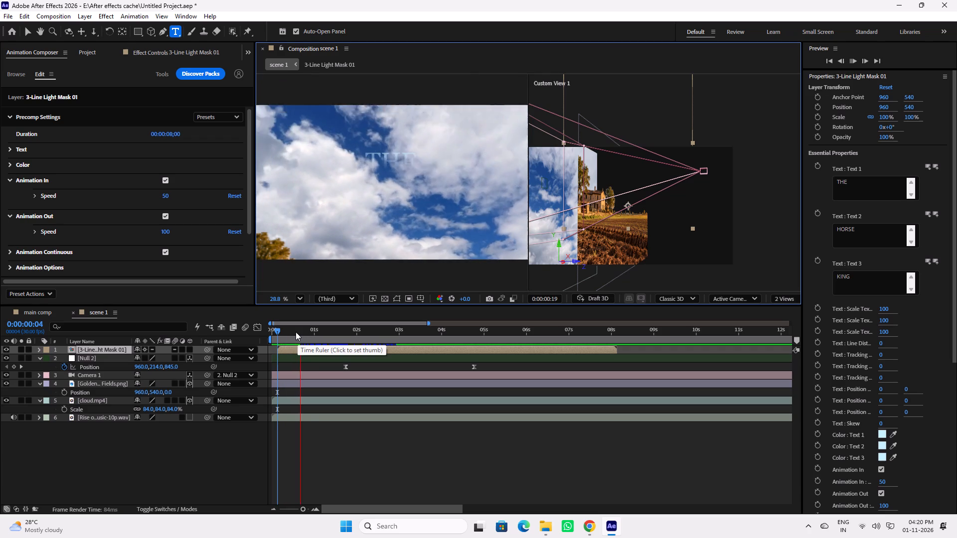
key(space)
Switch the composition viewer to a single Active Camera view and enlarge the image to 33.3%.
click(784, 297)
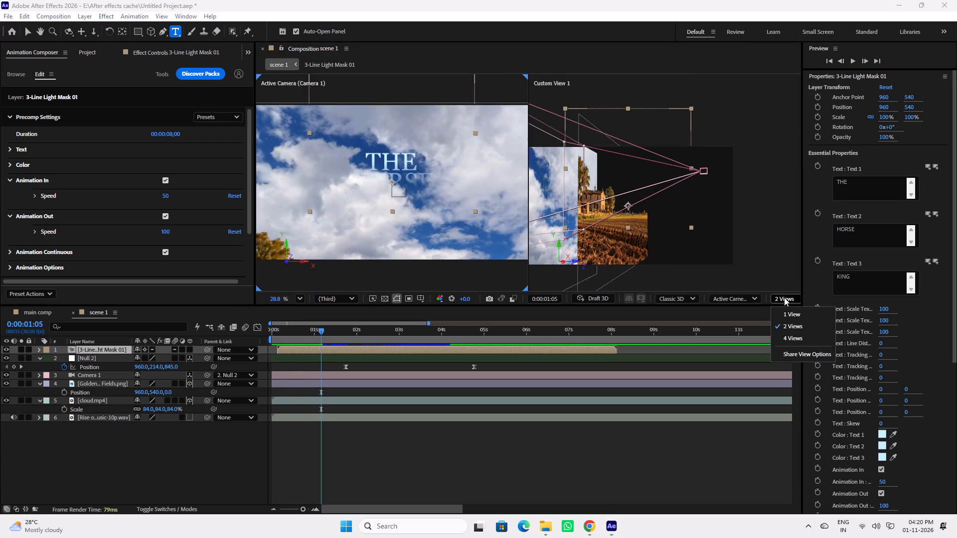
click(796, 316)
scroll(477, 215, up, 2)
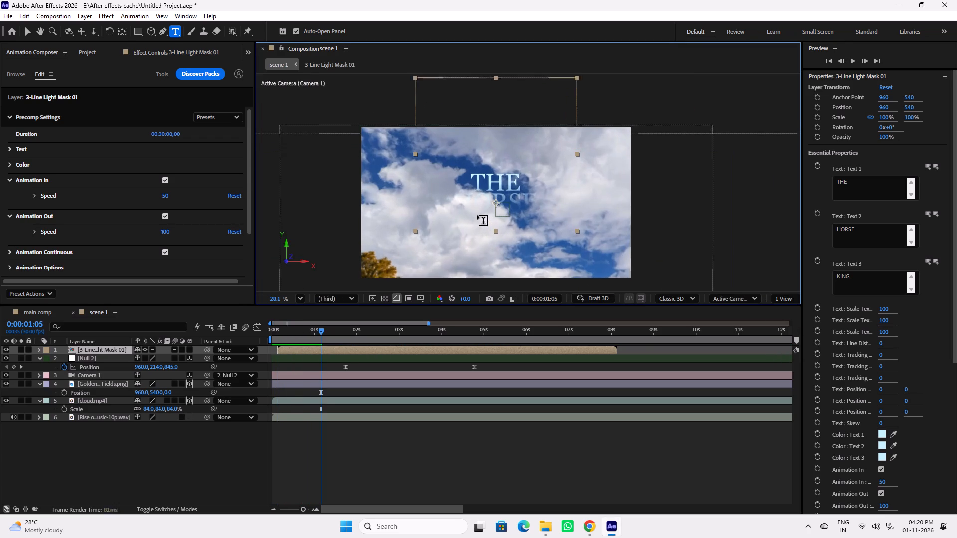
scroll(477, 215, up, 1)
key(space)
key(space)
key(space)
key(space)
key(space)
key(space)
key(space)
key(space)
key(space)
key(space)
key(space)
key(space)
key(space)
key(space)
key(space)
key(space)
key(space)
key(space)
key(space)
key(space)
drag(451, 209, 446, 190)
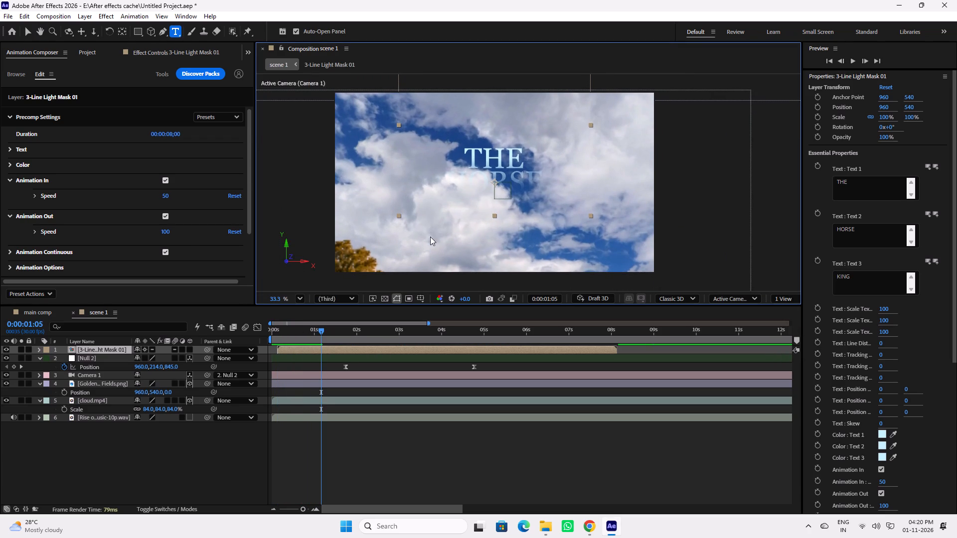
Save the project.
key(ctrl+s)
Scrub through the opening seconds of scene 1 to examine the title's reveal against the camera move.
drag(323, 331, 282, 334)
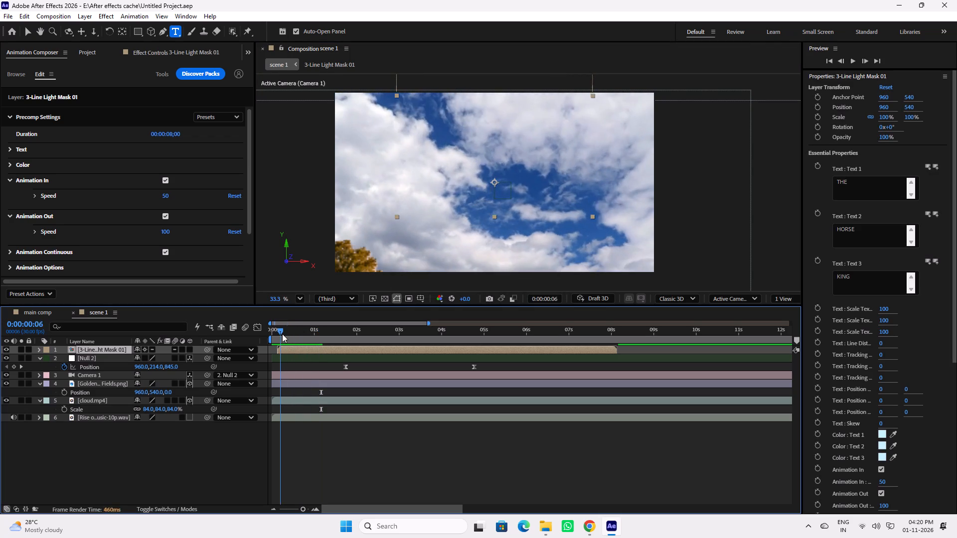
drag(282, 334, 408, 347)
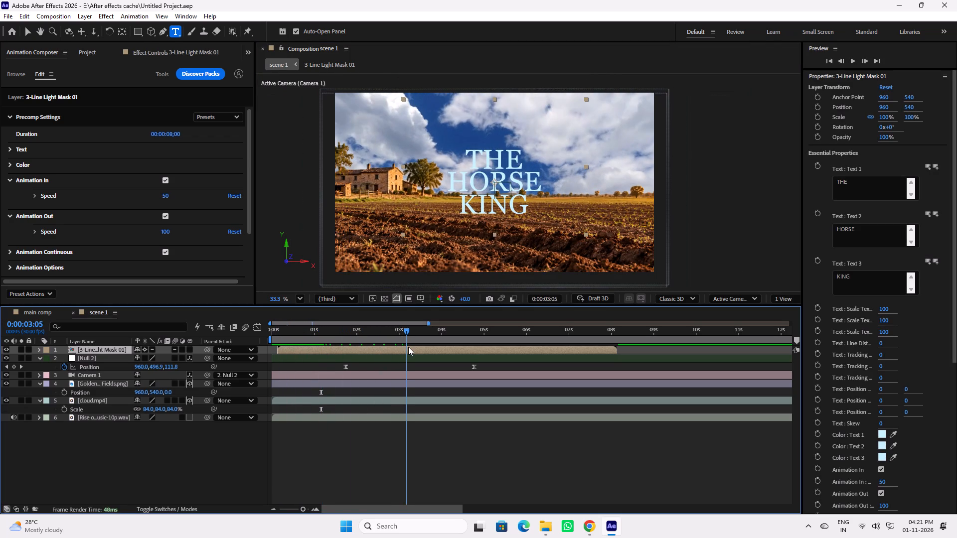
drag(408, 347, 312, 343)
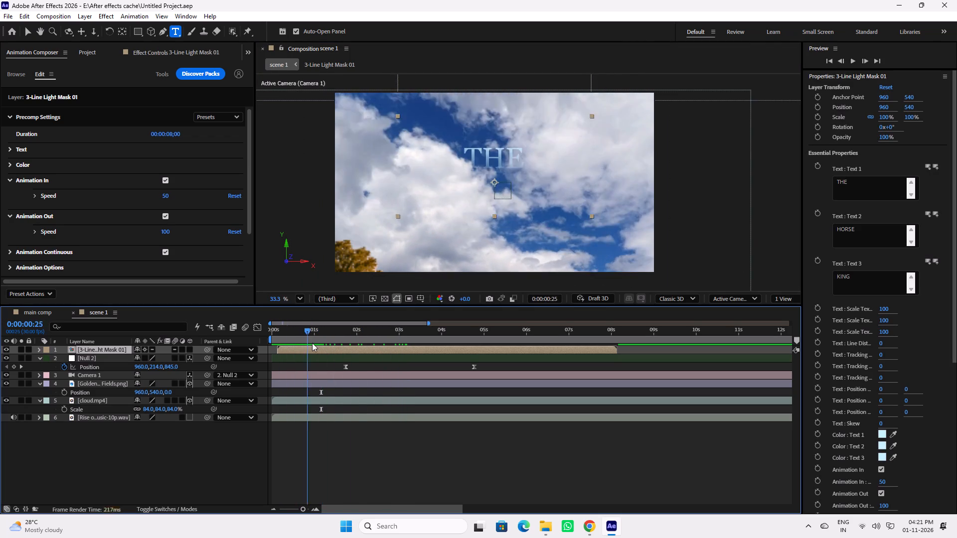
drag(312, 343, 379, 344)
drag(332, 342, 340, 291)
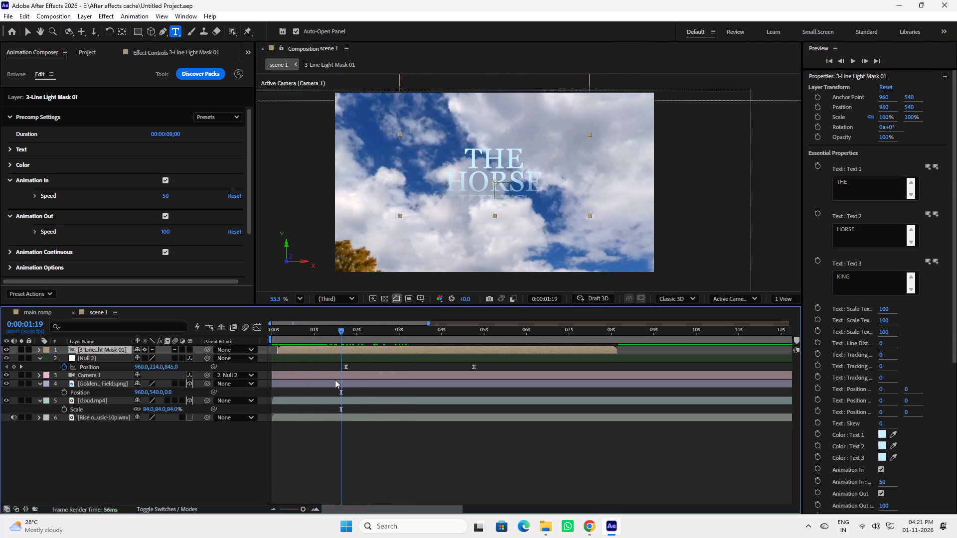
drag(351, 336, 385, 334)
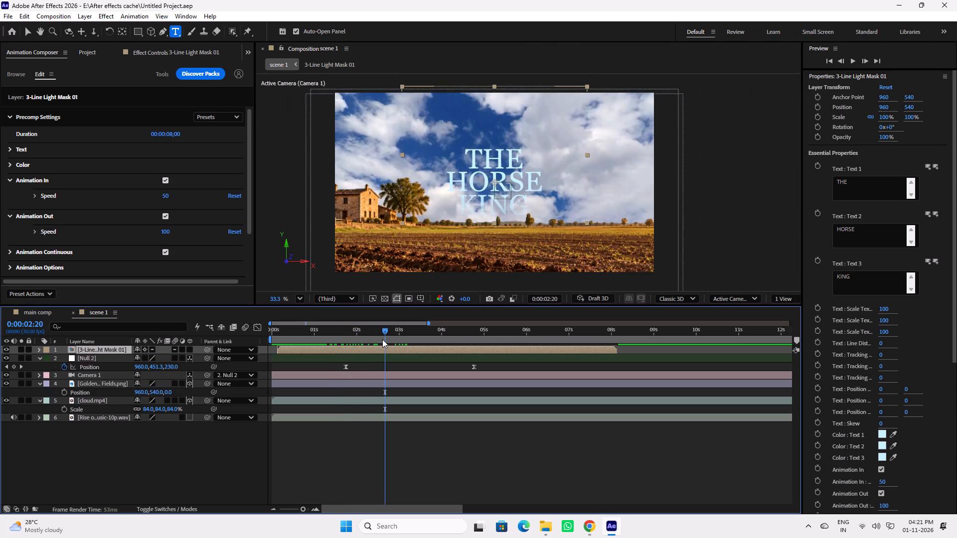
Open the 3-Line Light Mask title's precomposition, delete the Text 1 layer reading THE, and check the remaining animation.
double_click(376, 351)
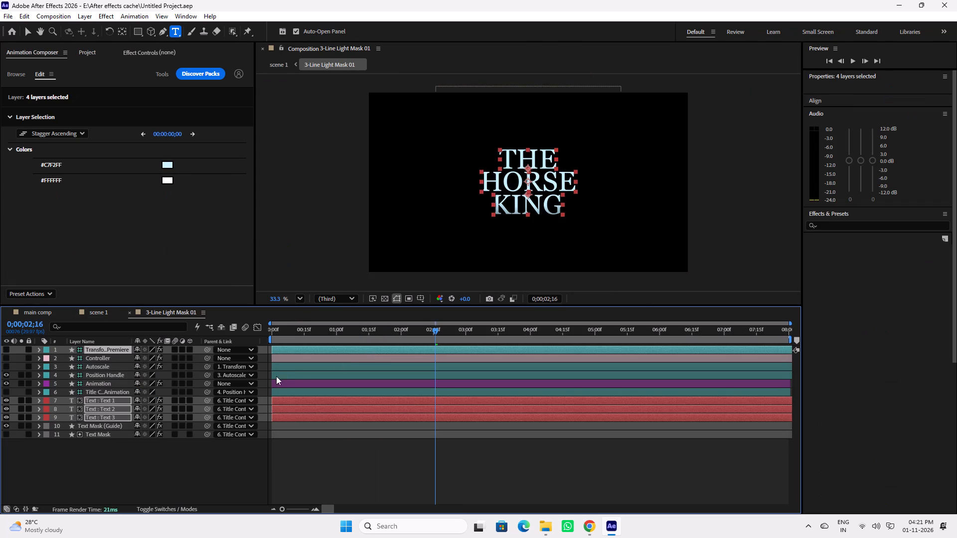
click(350, 478)
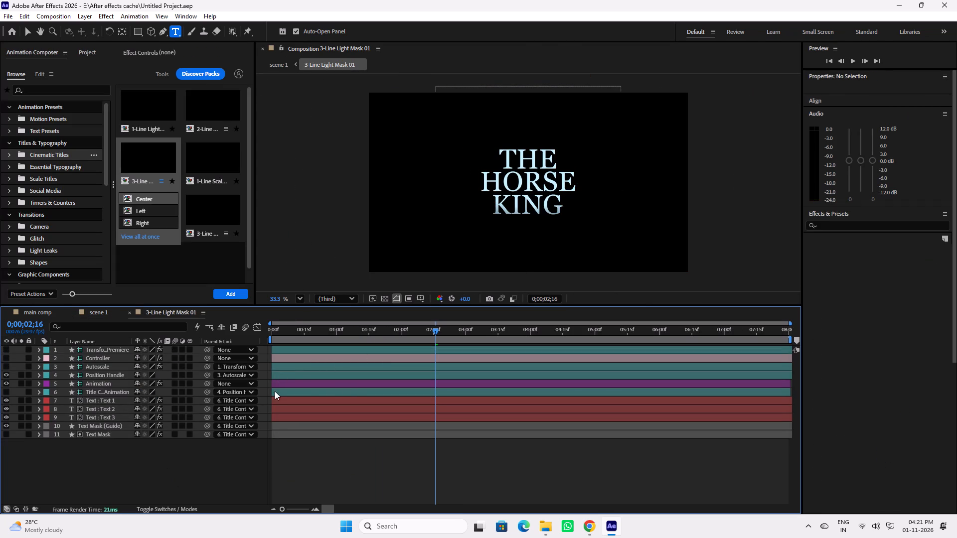
click(103, 402)
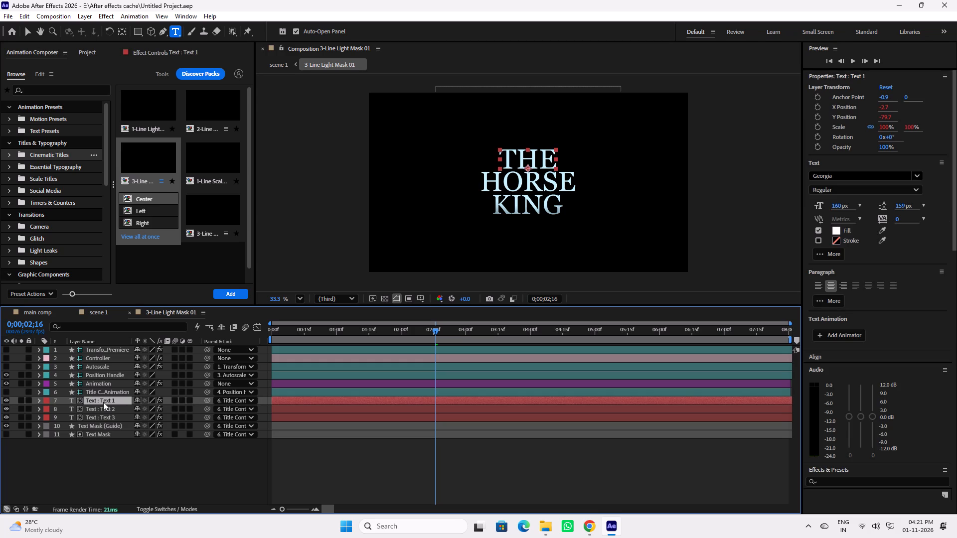
key(Delete)
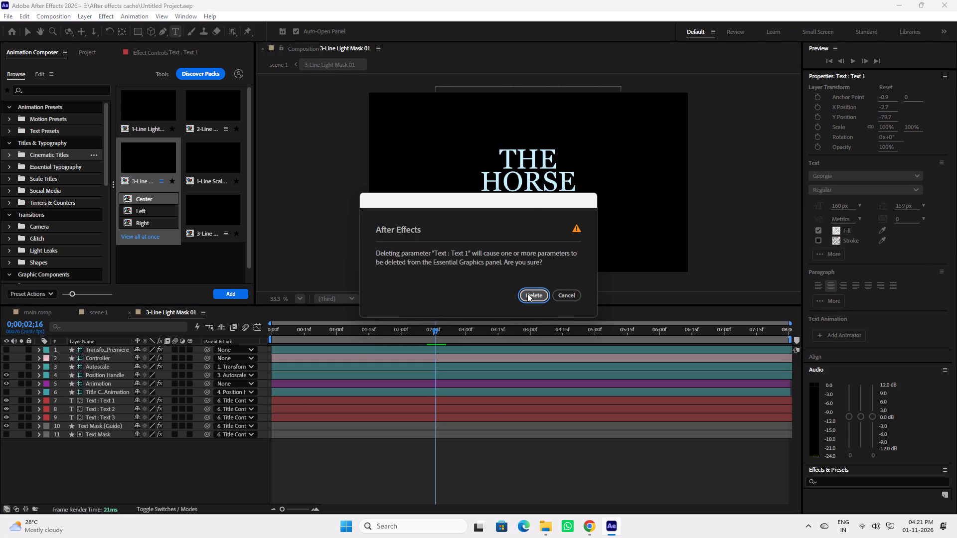
click(530, 292)
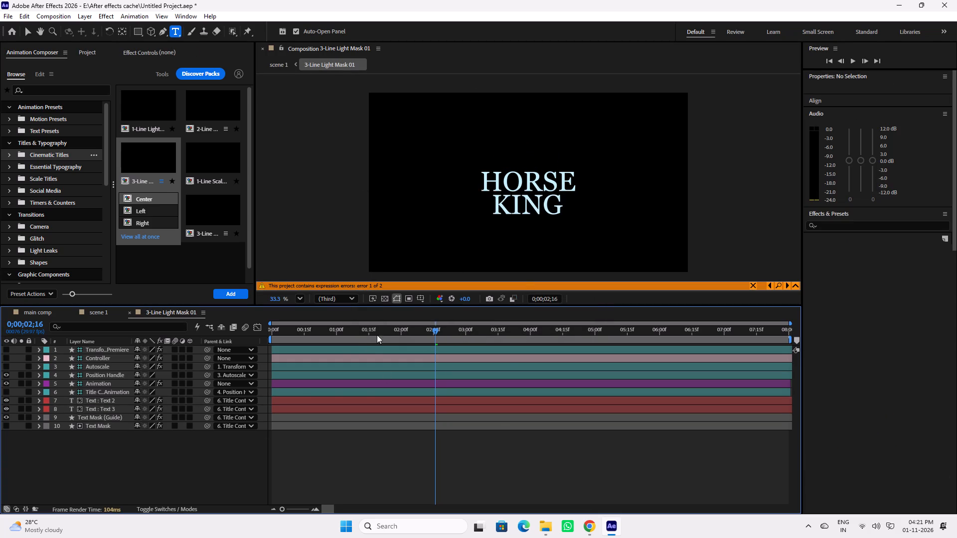
drag(371, 333, 538, 343)
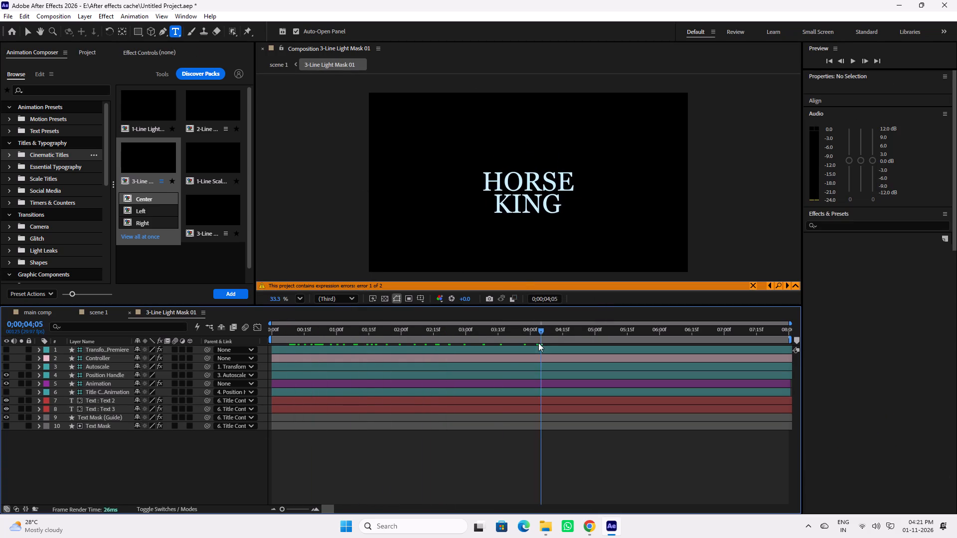
Scrub through the title precomposition and scene 1 to examine the title's animation without its first line.
drag(538, 343, 776, 351)
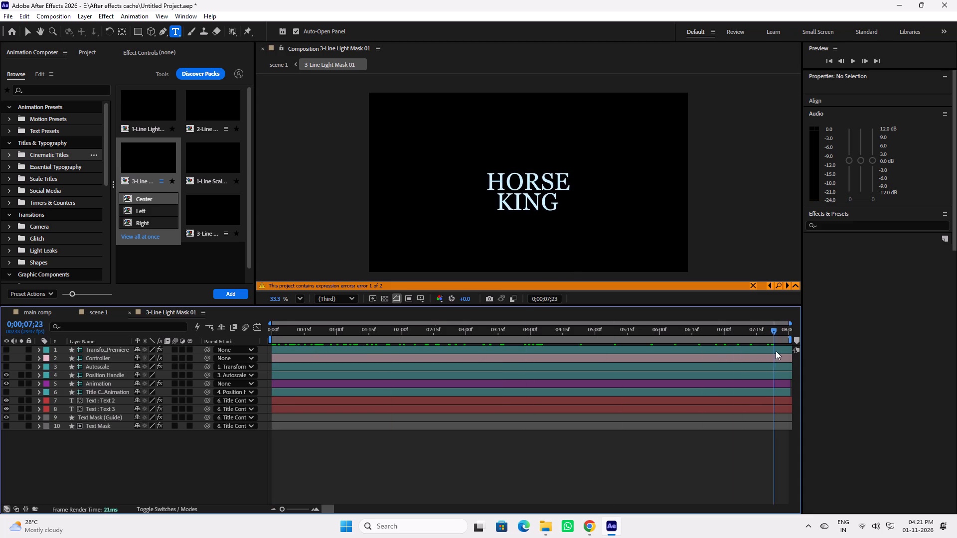
drag(776, 351, 417, 353)
click(201, 459)
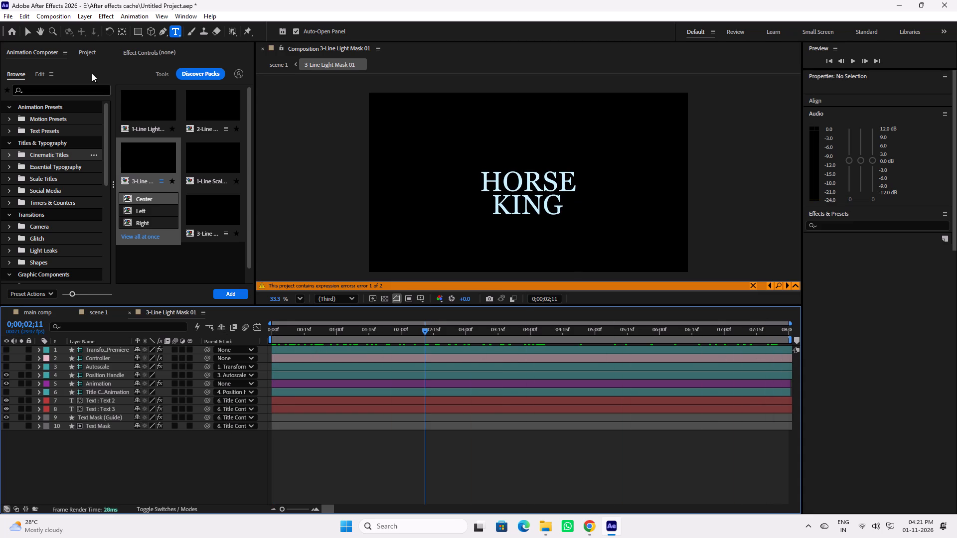
click(92, 49)
click(143, 47)
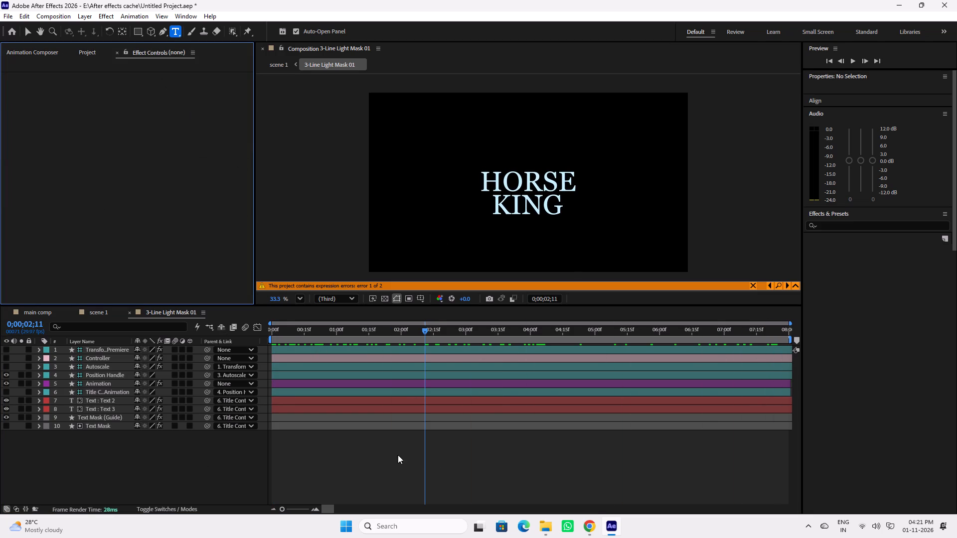
click(94, 313)
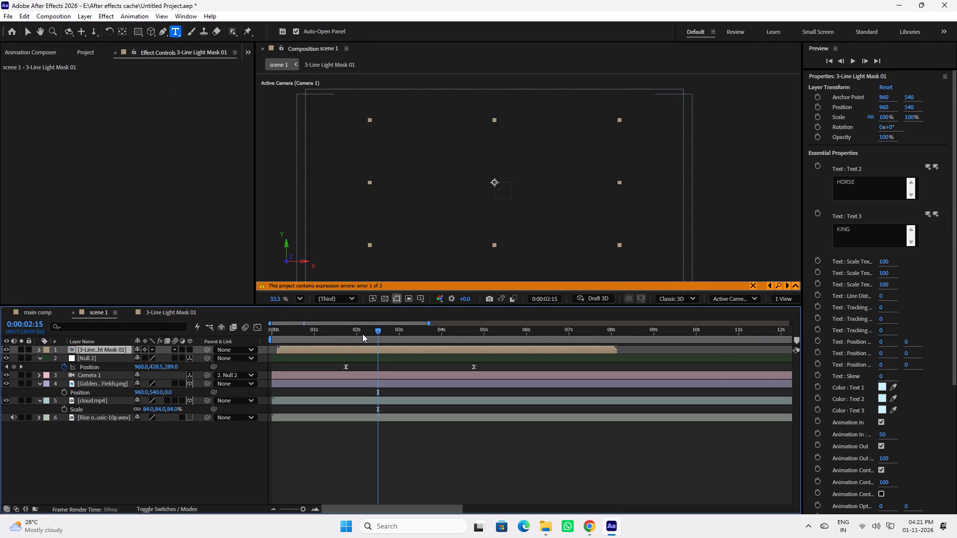
drag(359, 335, 366, 344)
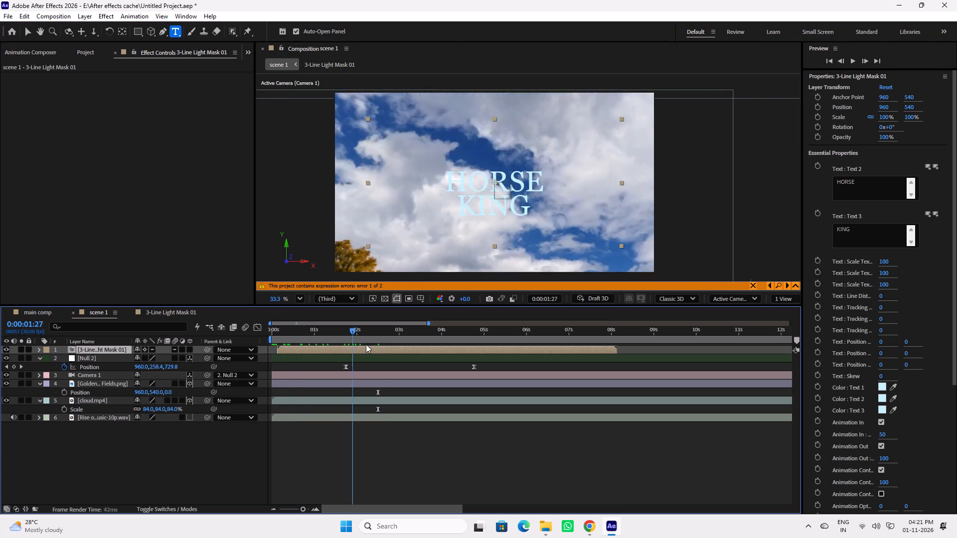
drag(366, 344, 482, 351)
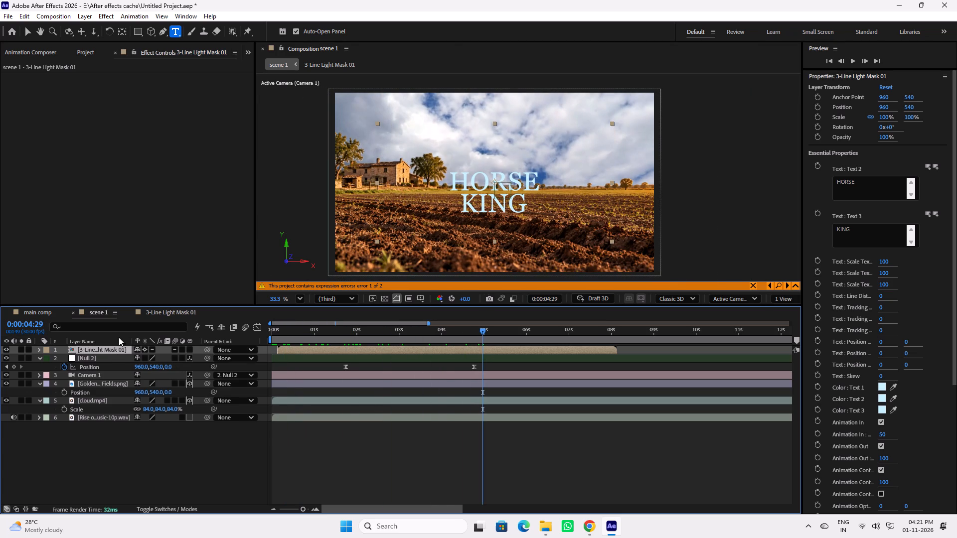
Undo the deletion of the Text 1 layer in the title precomposition and check the three-line reveal.
click(167, 312)
key(ctrl+z)
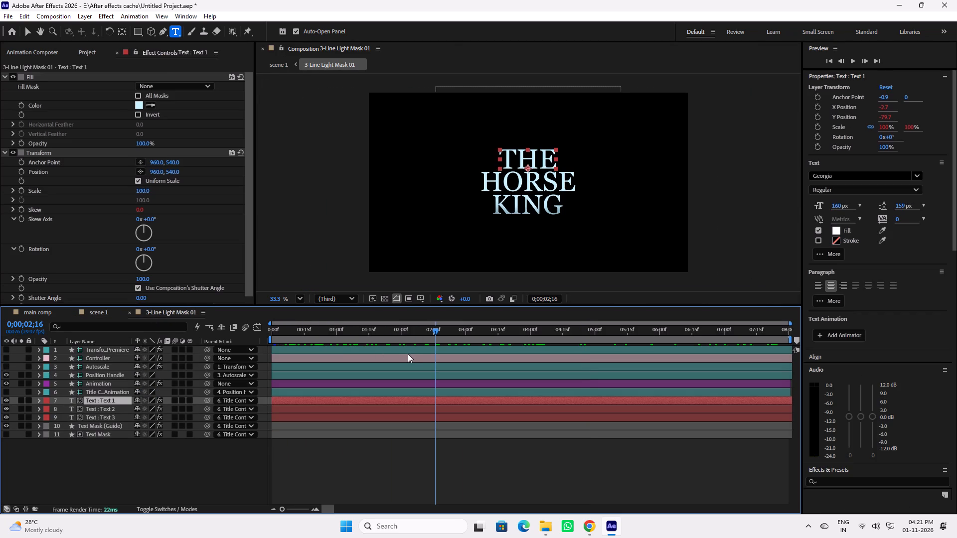
drag(315, 333, 302, 333)
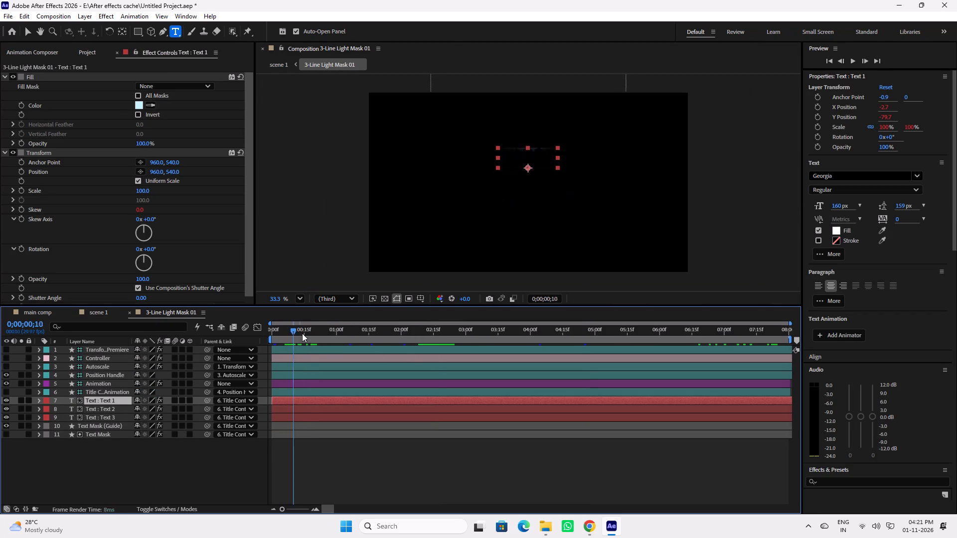
drag(302, 333, 397, 345)
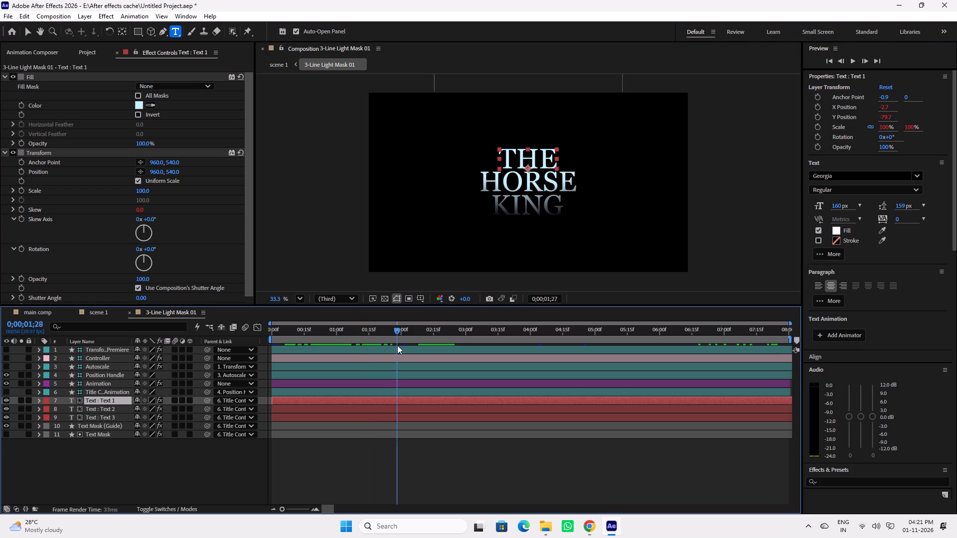
drag(397, 345, 300, 342)
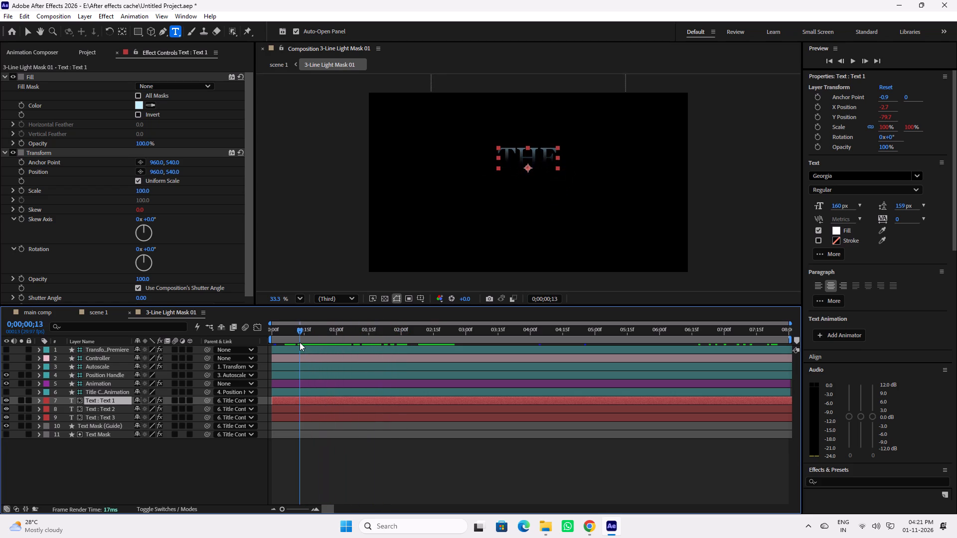
drag(300, 342, 392, 344)
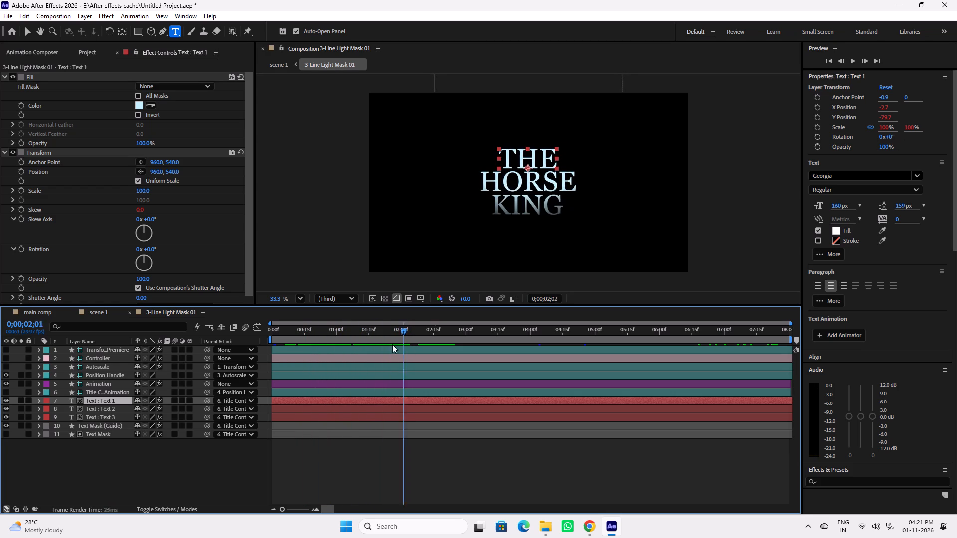
drag(392, 344, 355, 342)
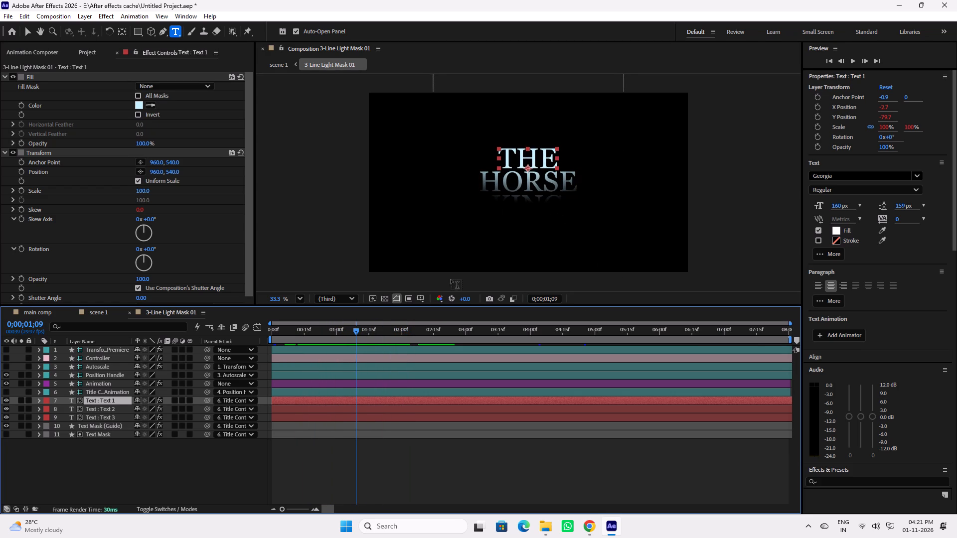
Replace the title's first line, THE, with the text 1963.
double_click(524, 179)
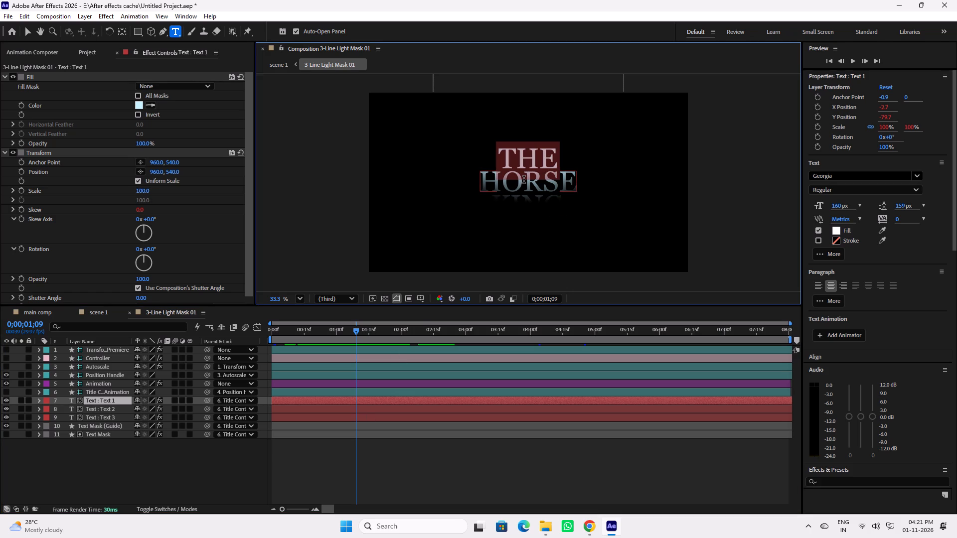
text(19)
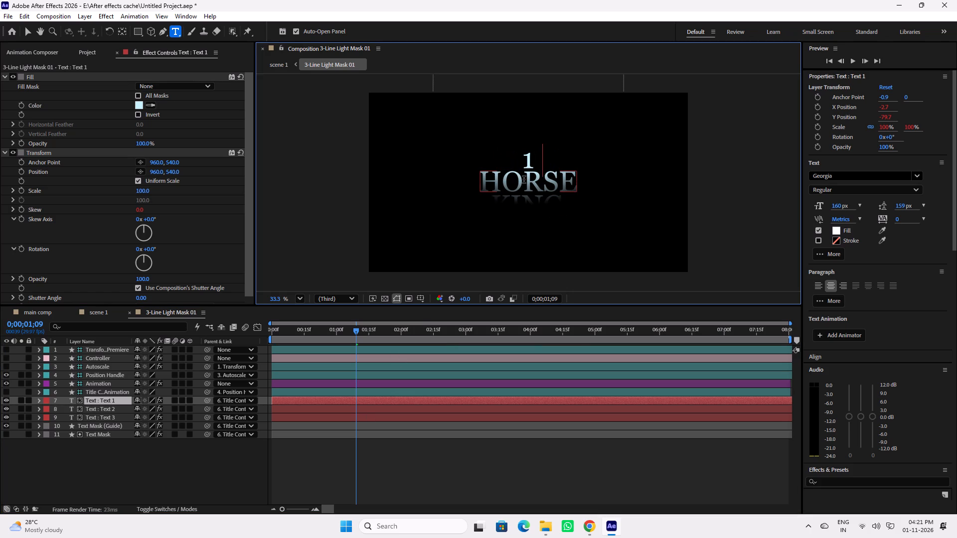
text(63)
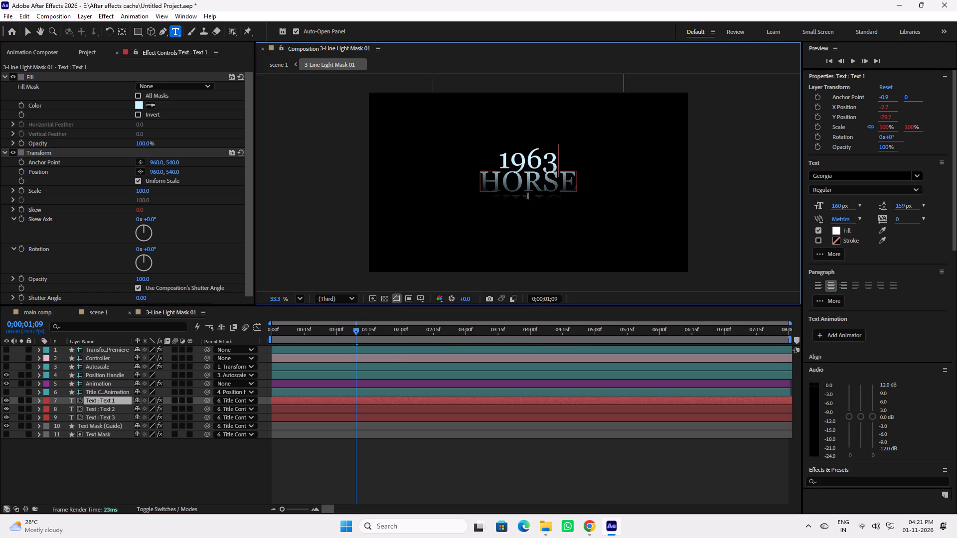
click(523, 191)
double_click(569, 185)
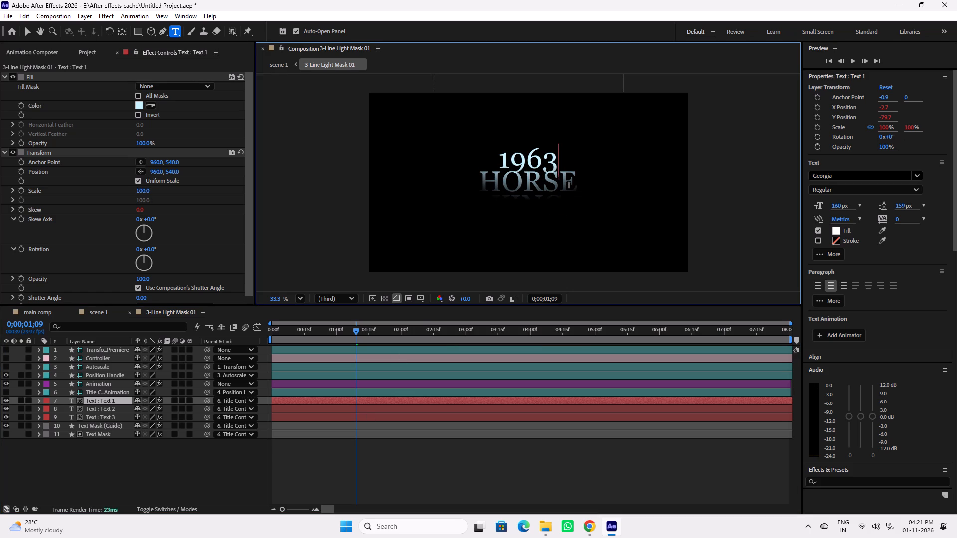
click(577, 191)
click(459, 464)
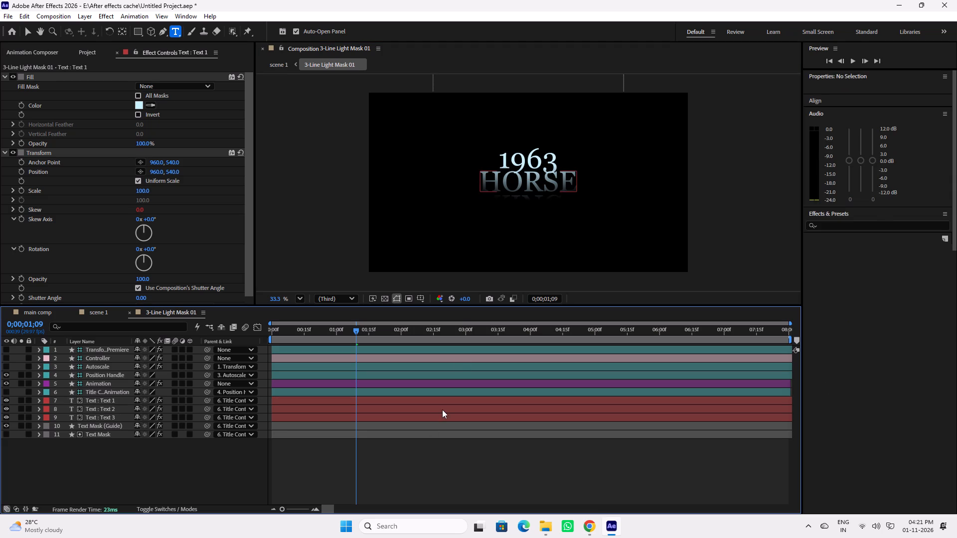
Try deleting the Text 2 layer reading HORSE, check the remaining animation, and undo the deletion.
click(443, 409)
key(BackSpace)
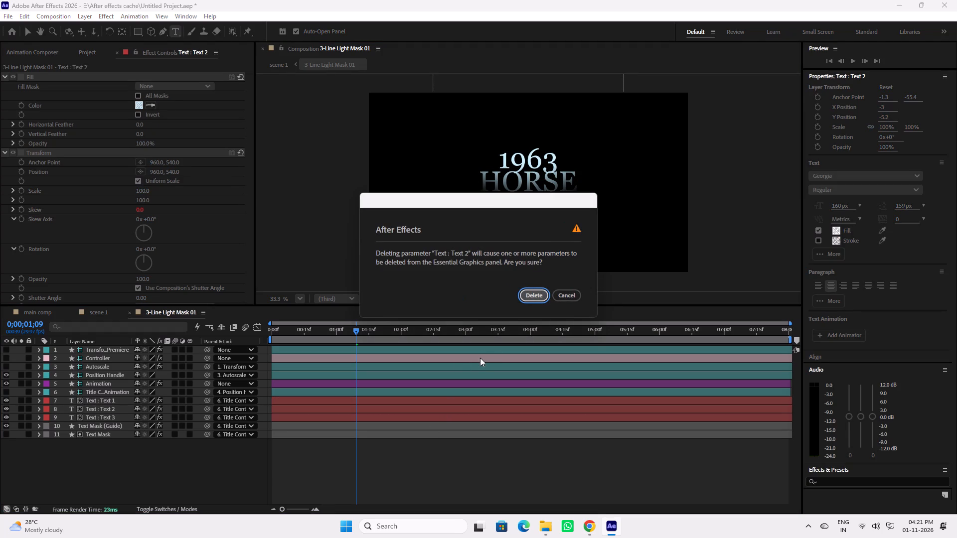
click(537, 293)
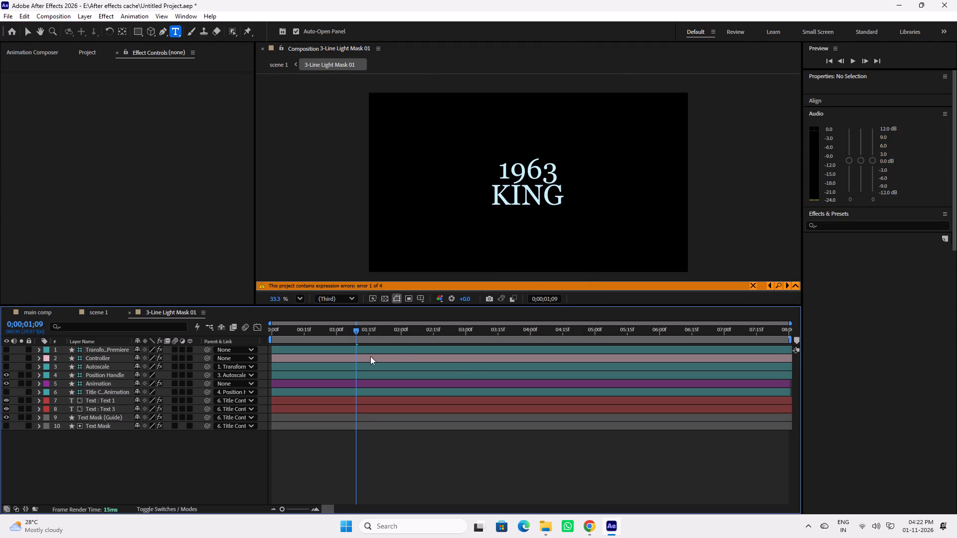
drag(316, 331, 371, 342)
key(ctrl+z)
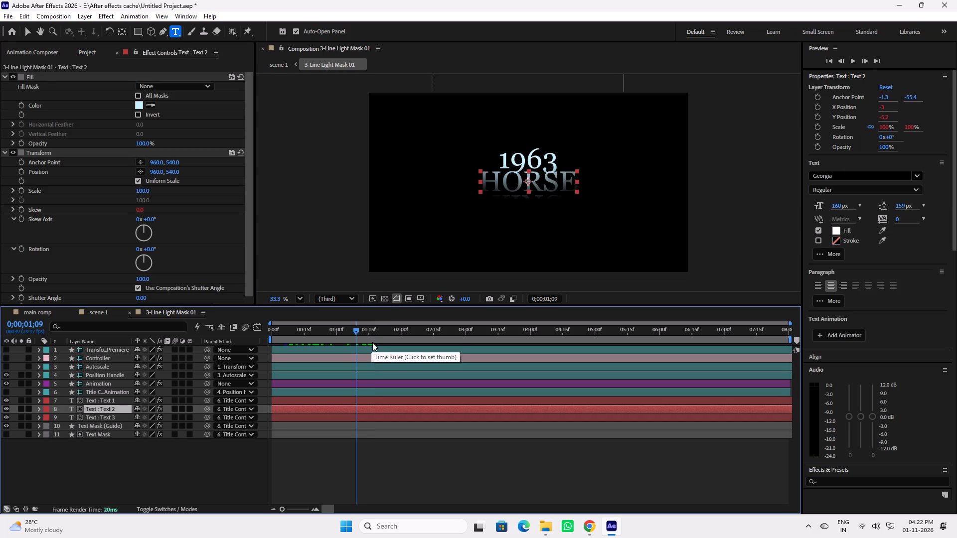
Examine how the Text Mask layer moves over the title lines during the reveal and which layer it is parented to.
drag(346, 328, 309, 337)
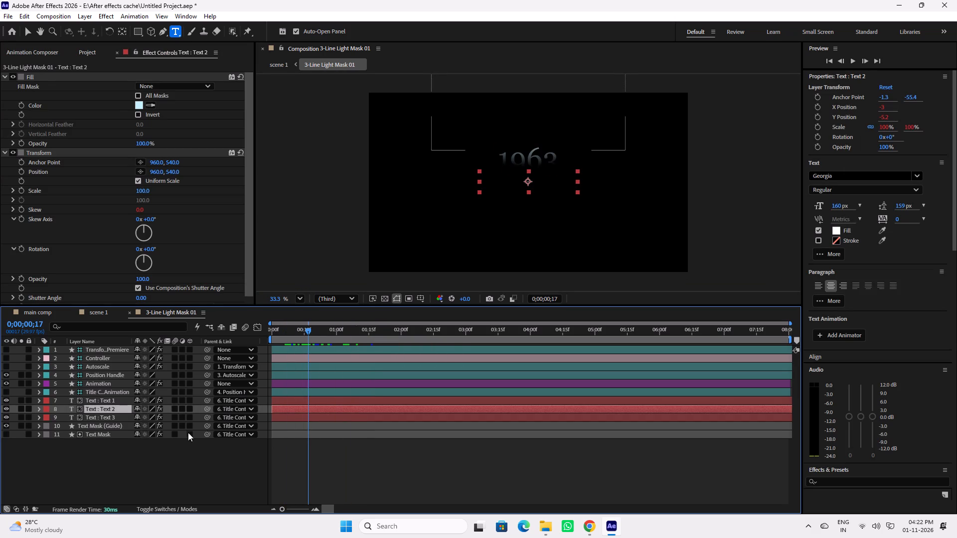
click(96, 433)
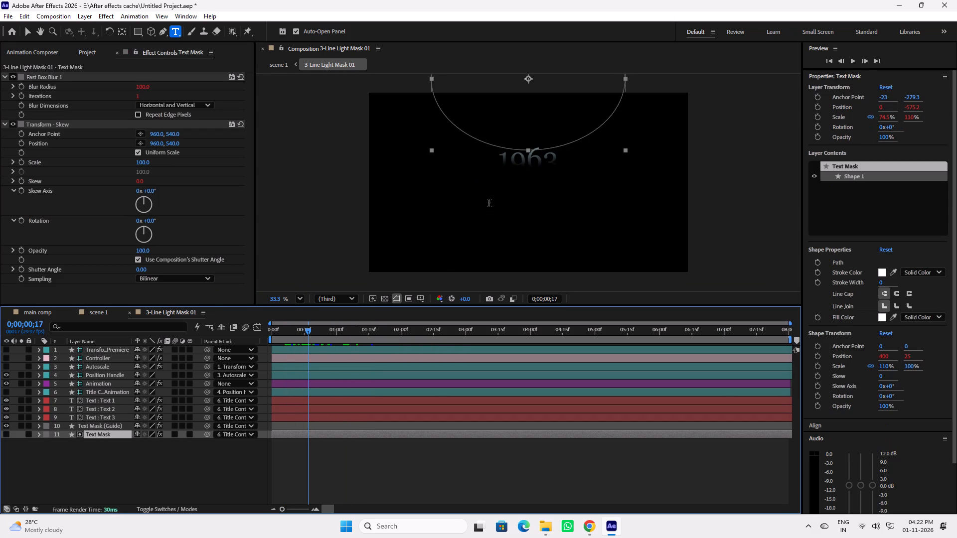
drag(302, 333, 300, 334)
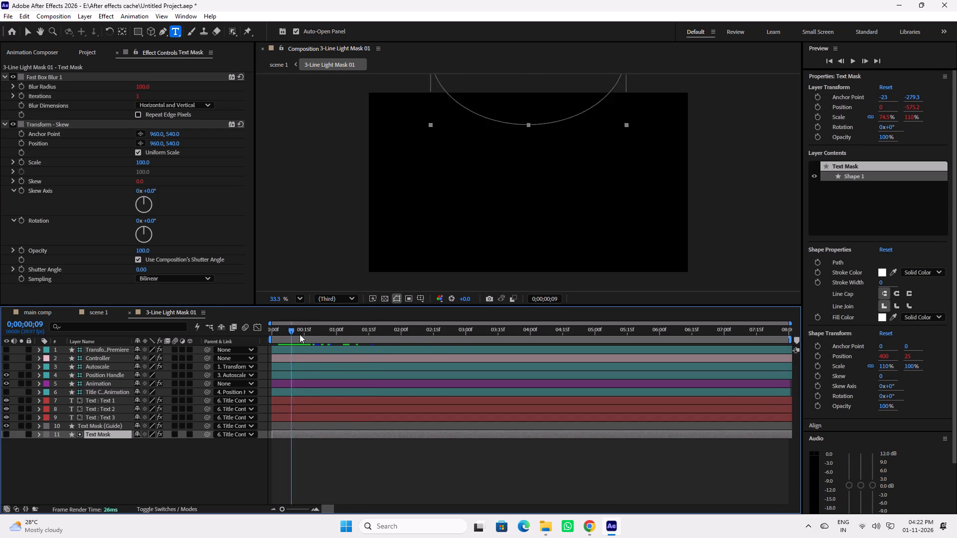
drag(300, 334, 464, 353)
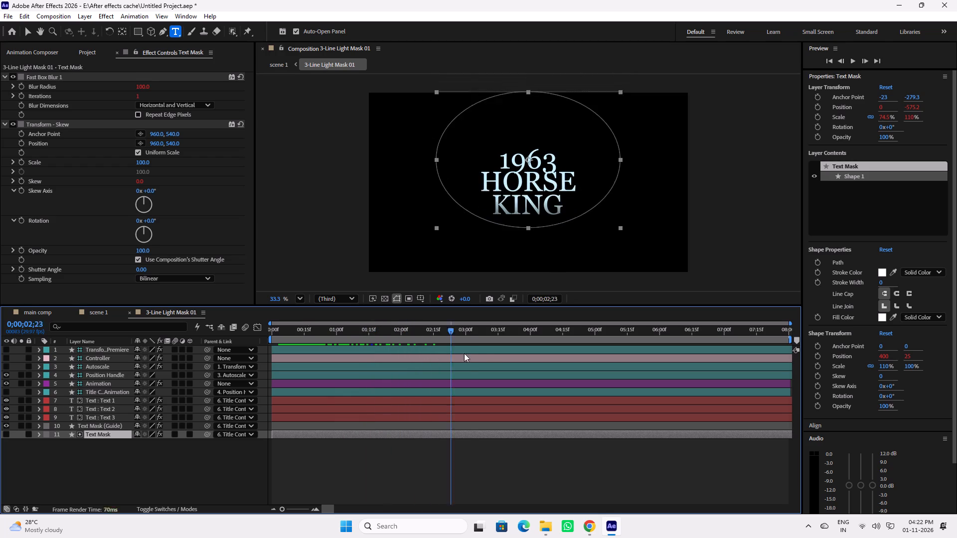
drag(464, 353, 319, 338)
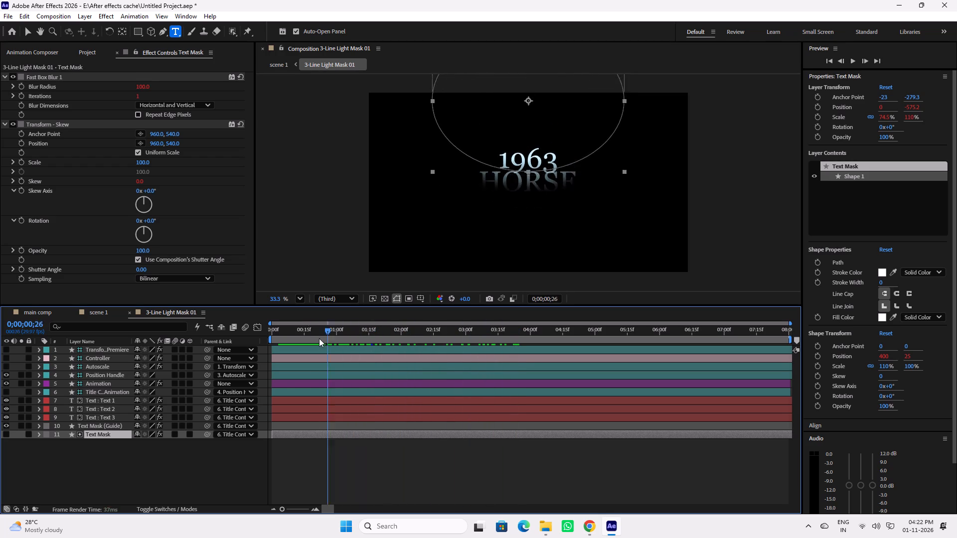
drag(319, 338, 387, 350)
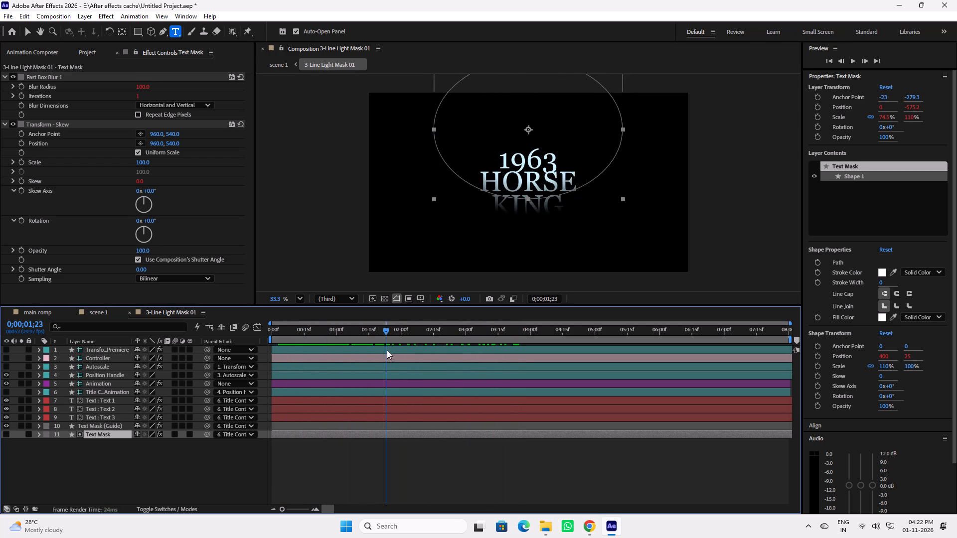
drag(387, 350, 398, 352)
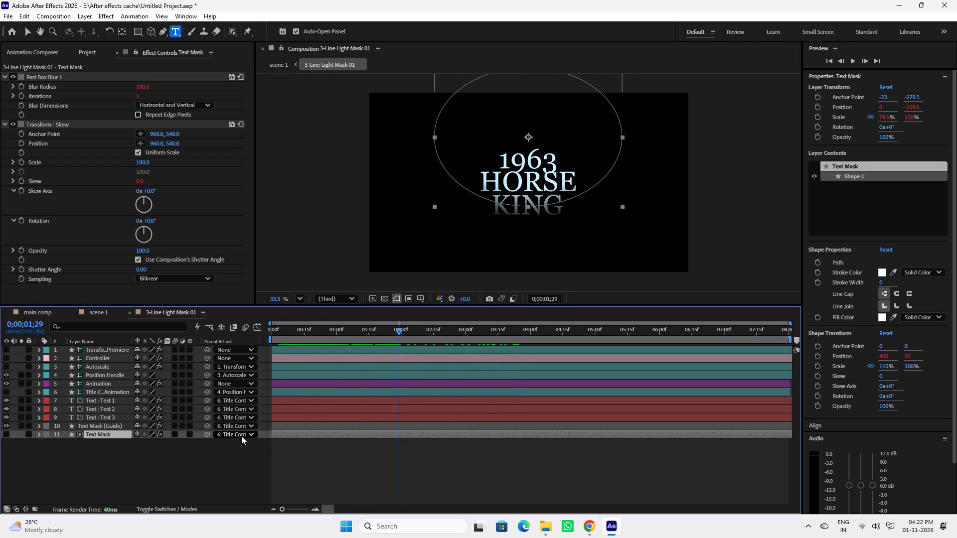
click(241, 436)
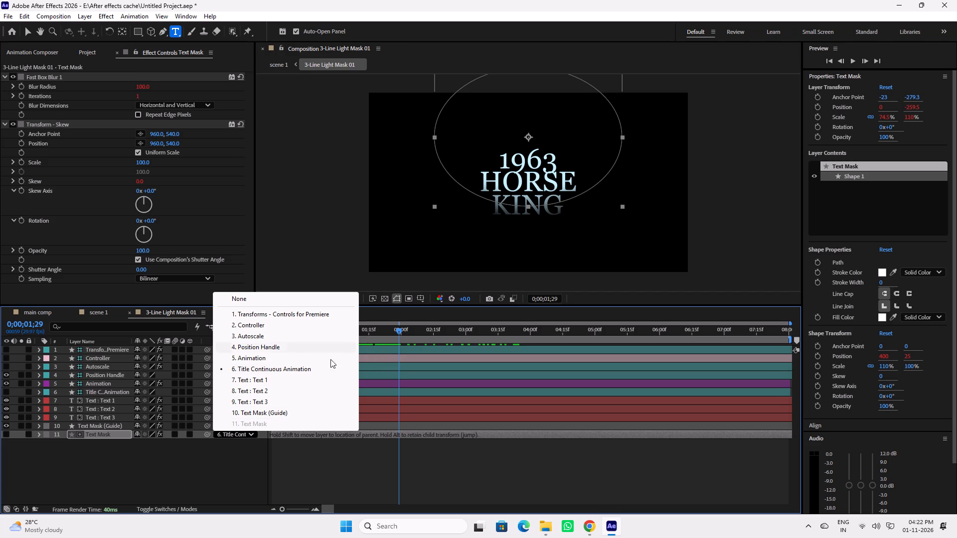
click(261, 370)
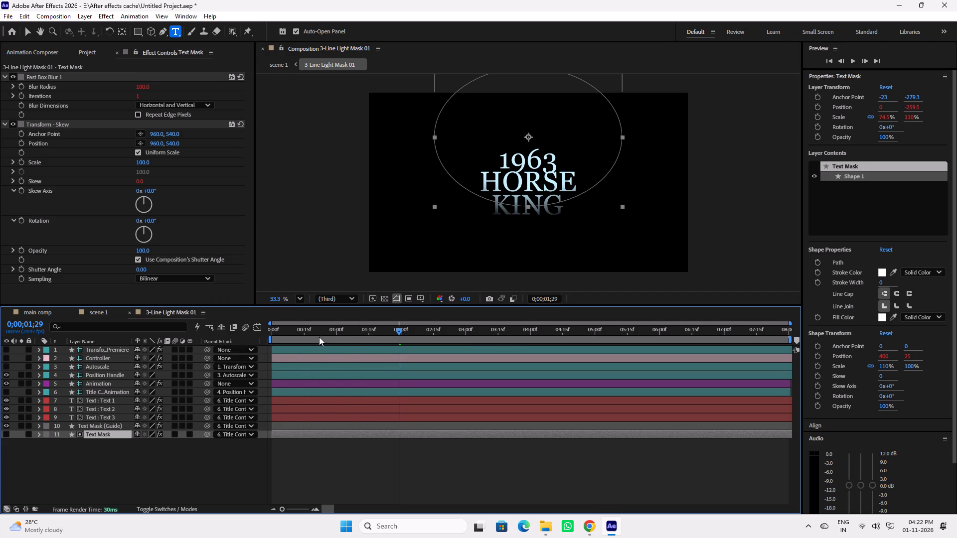
drag(321, 333, 390, 344)
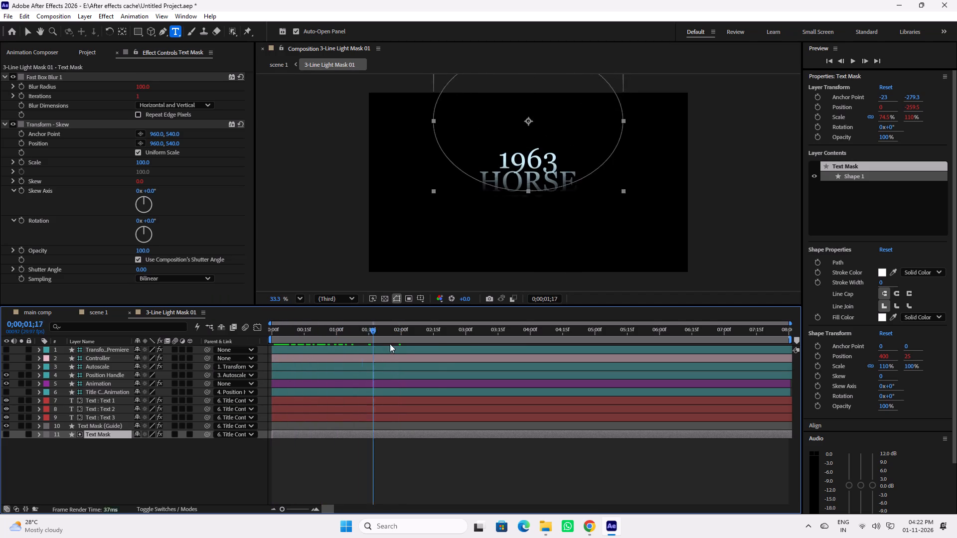
drag(390, 344, 442, 350)
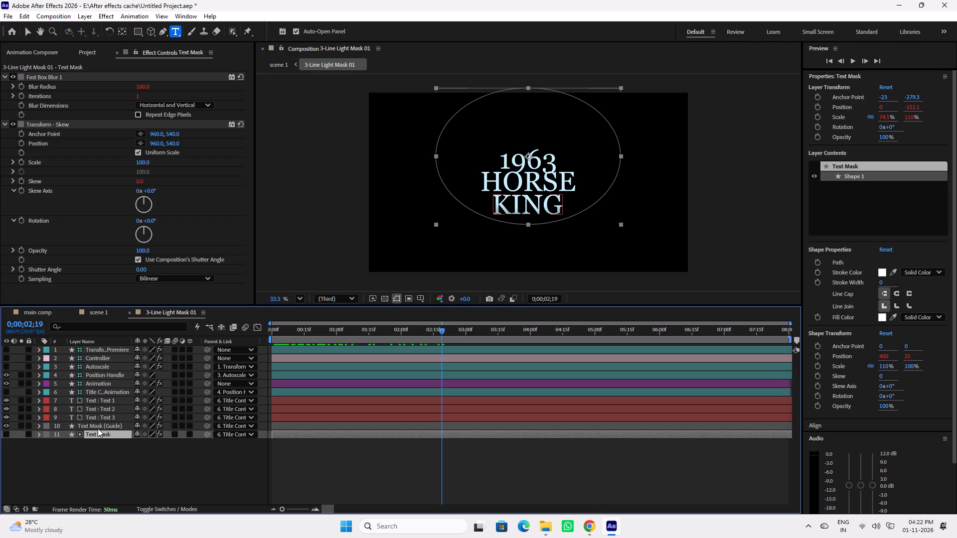
Delete the Text Mask (Guide) layer from the title precomposition and check the reveal.
click(98, 427)
drag(315, 332, 280, 333)
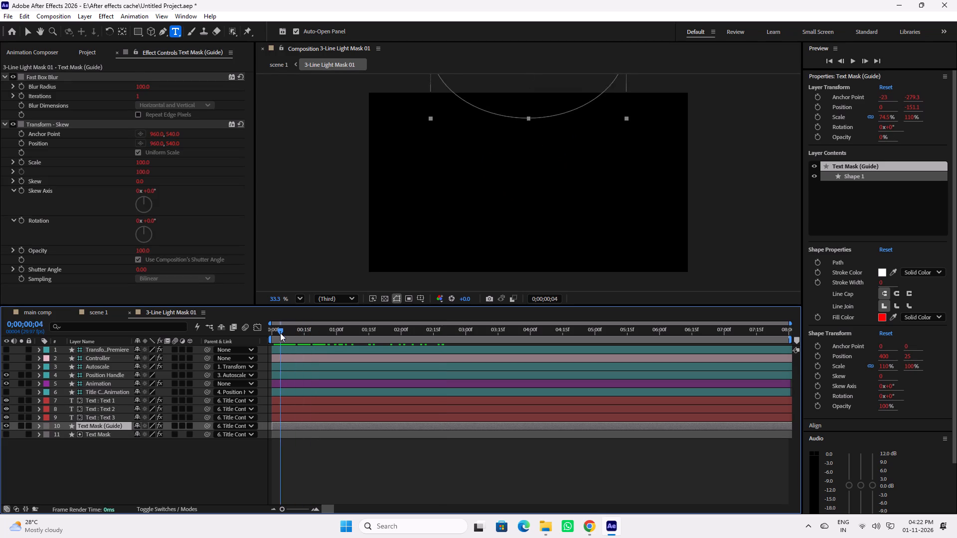
drag(280, 333, 359, 340)
key(Delete)
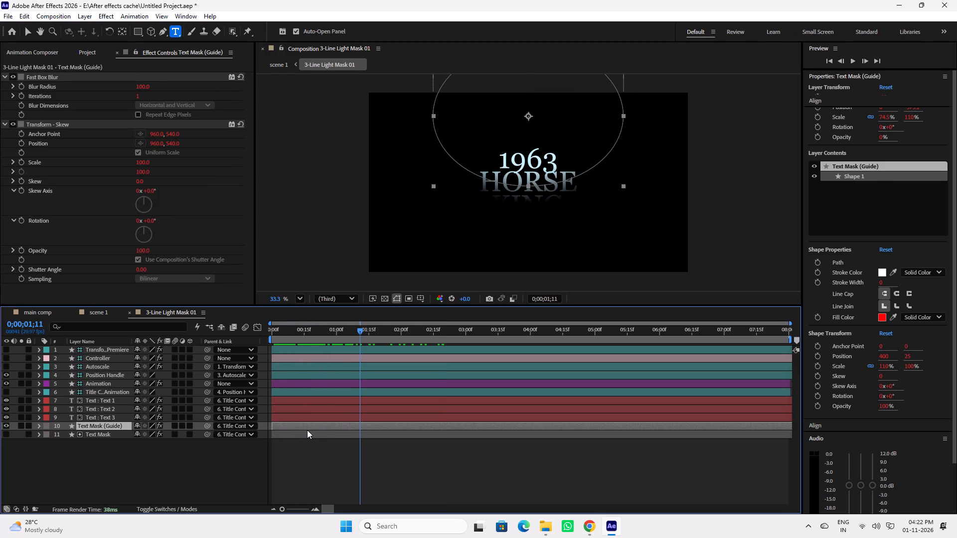
drag(305, 336, 286, 335)
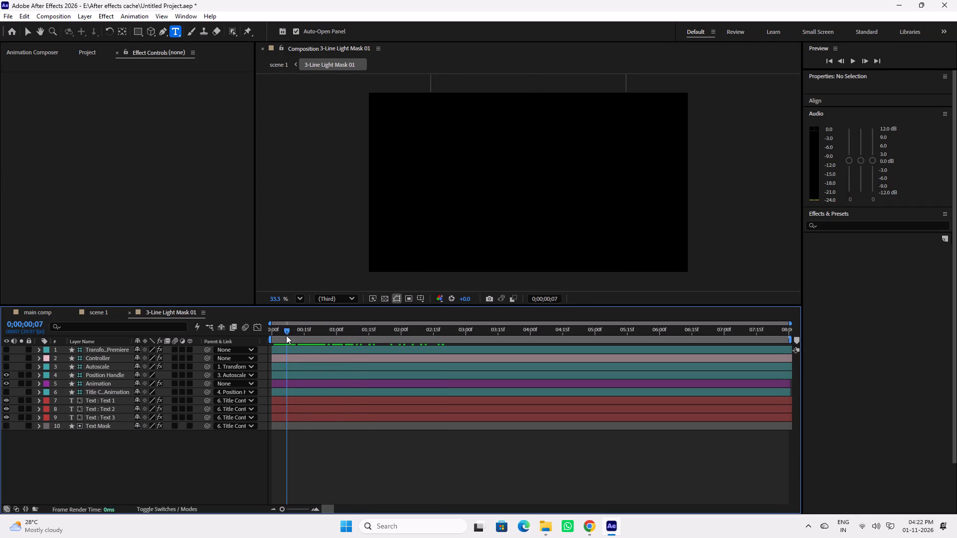
drag(286, 335, 380, 339)
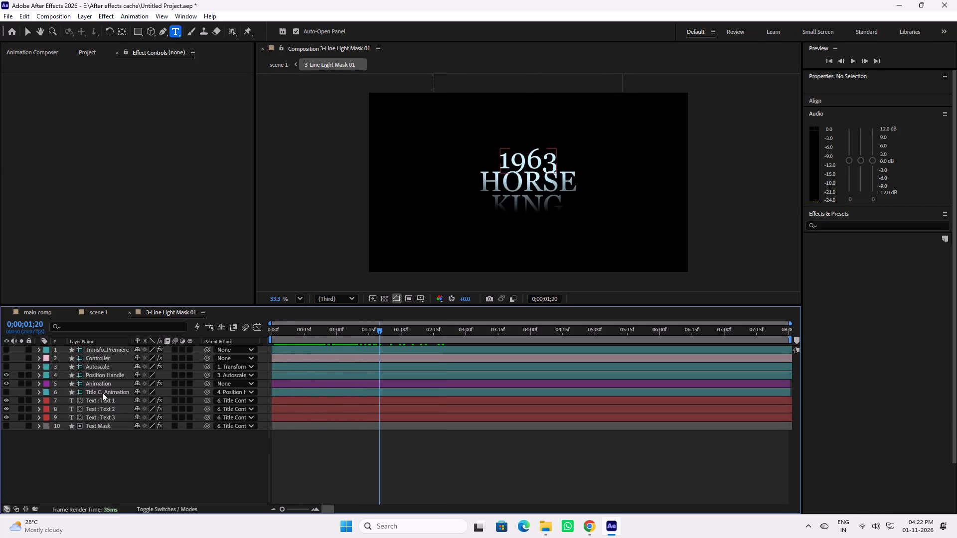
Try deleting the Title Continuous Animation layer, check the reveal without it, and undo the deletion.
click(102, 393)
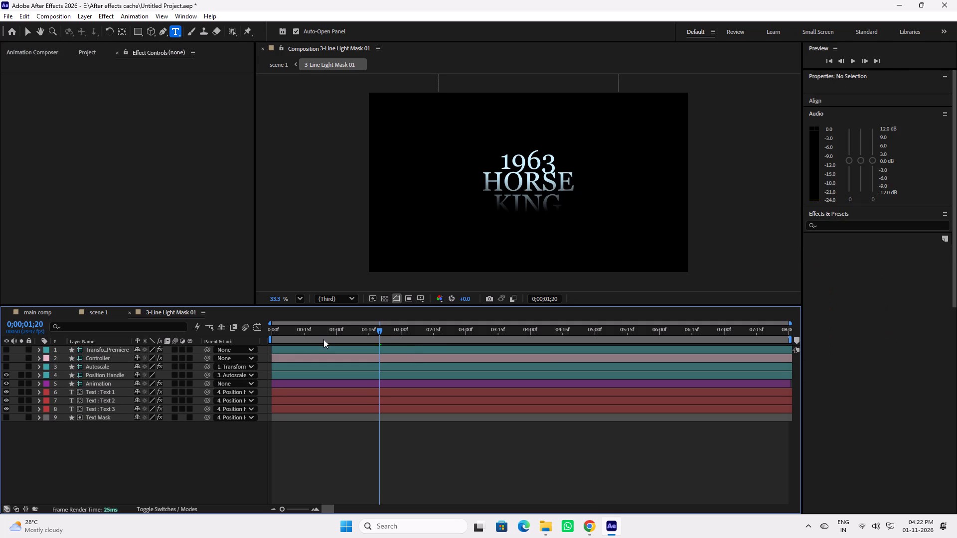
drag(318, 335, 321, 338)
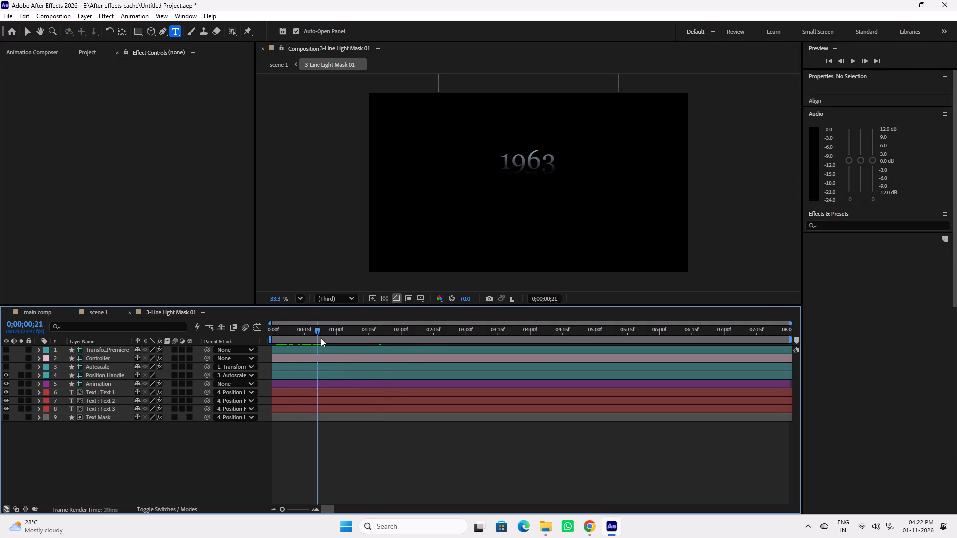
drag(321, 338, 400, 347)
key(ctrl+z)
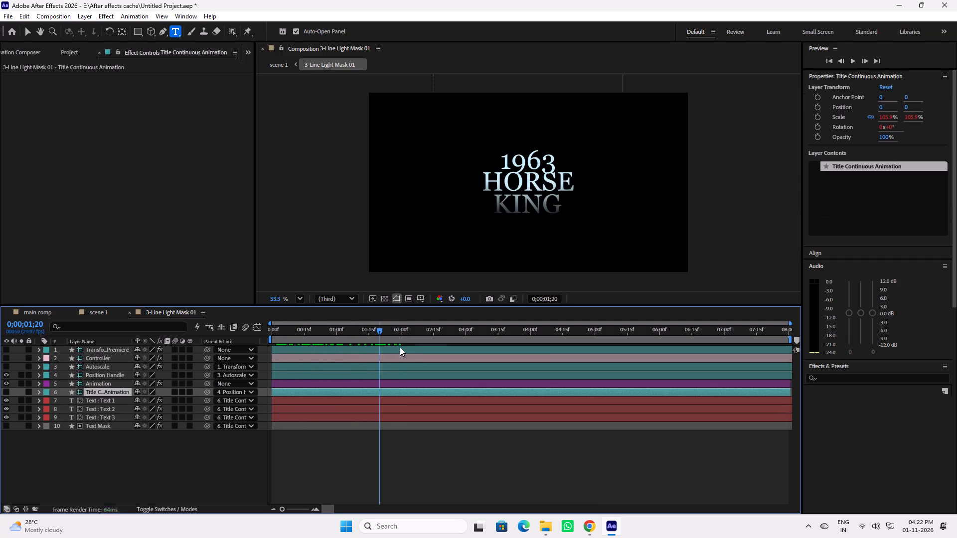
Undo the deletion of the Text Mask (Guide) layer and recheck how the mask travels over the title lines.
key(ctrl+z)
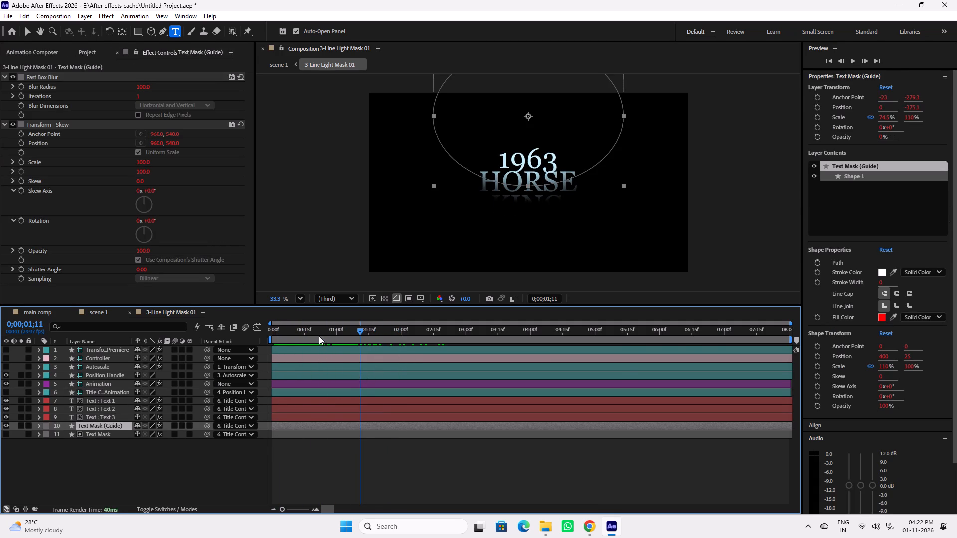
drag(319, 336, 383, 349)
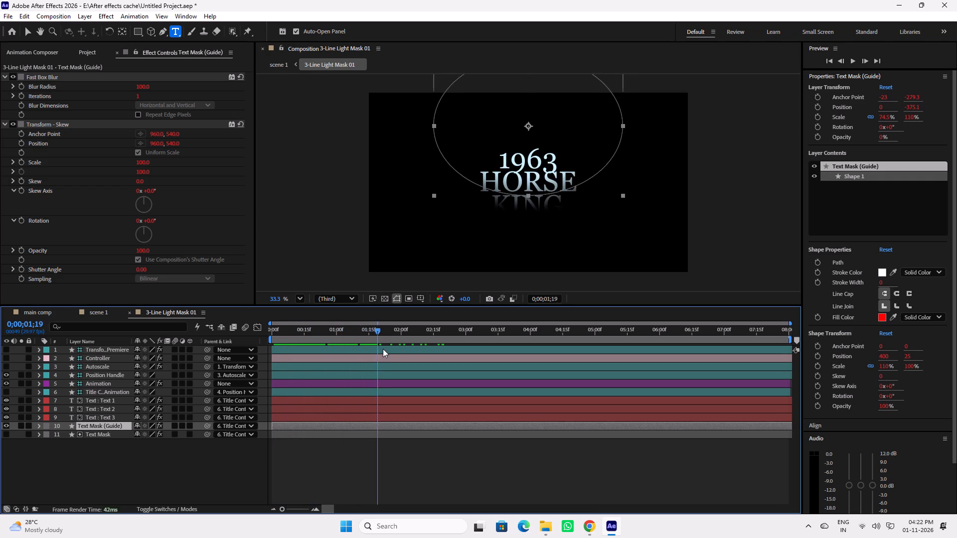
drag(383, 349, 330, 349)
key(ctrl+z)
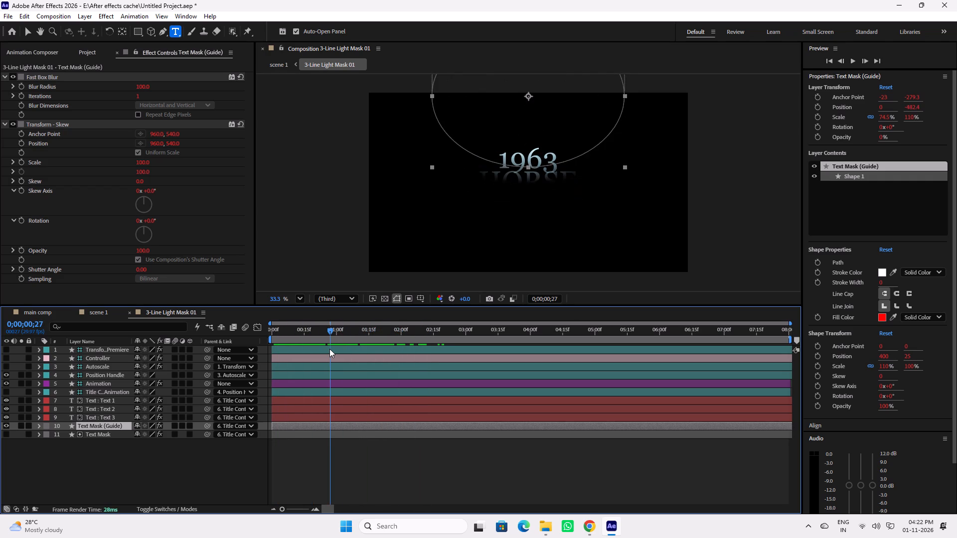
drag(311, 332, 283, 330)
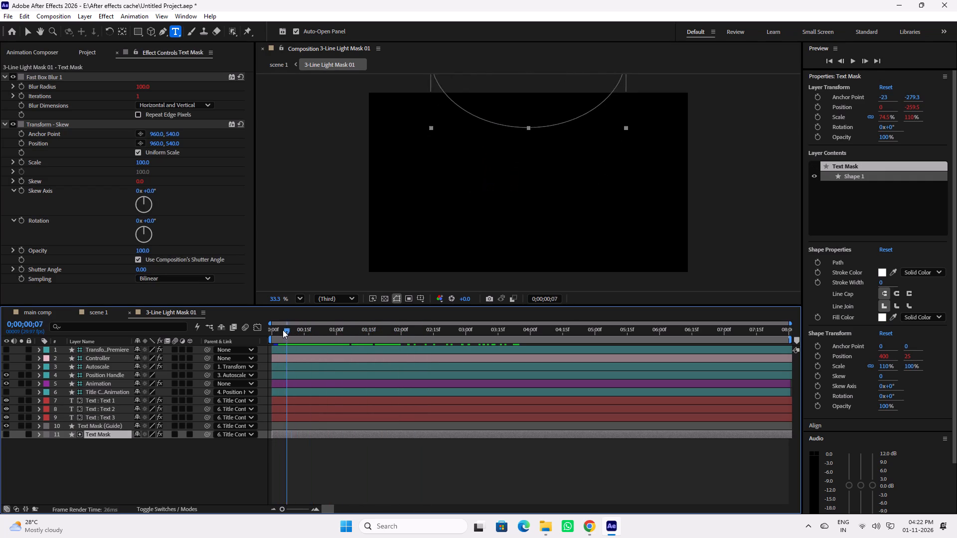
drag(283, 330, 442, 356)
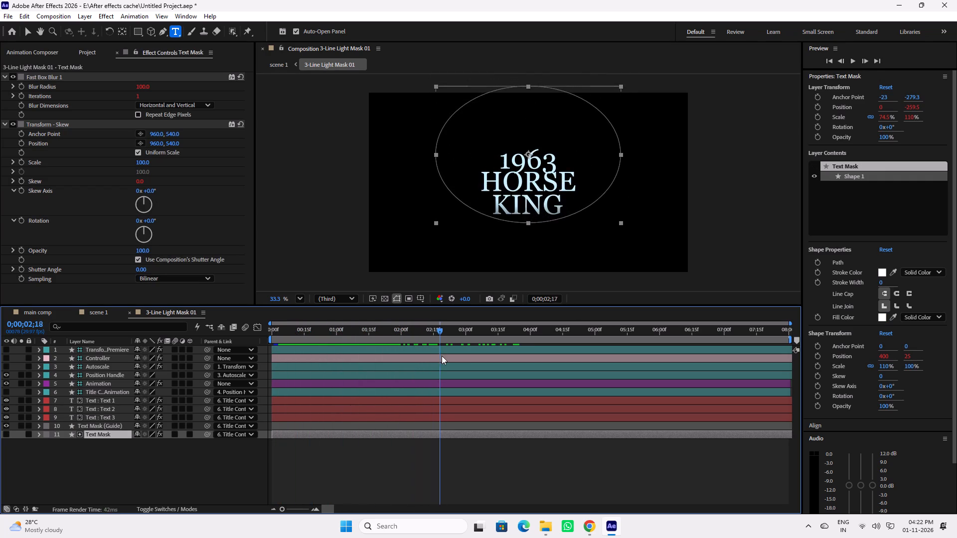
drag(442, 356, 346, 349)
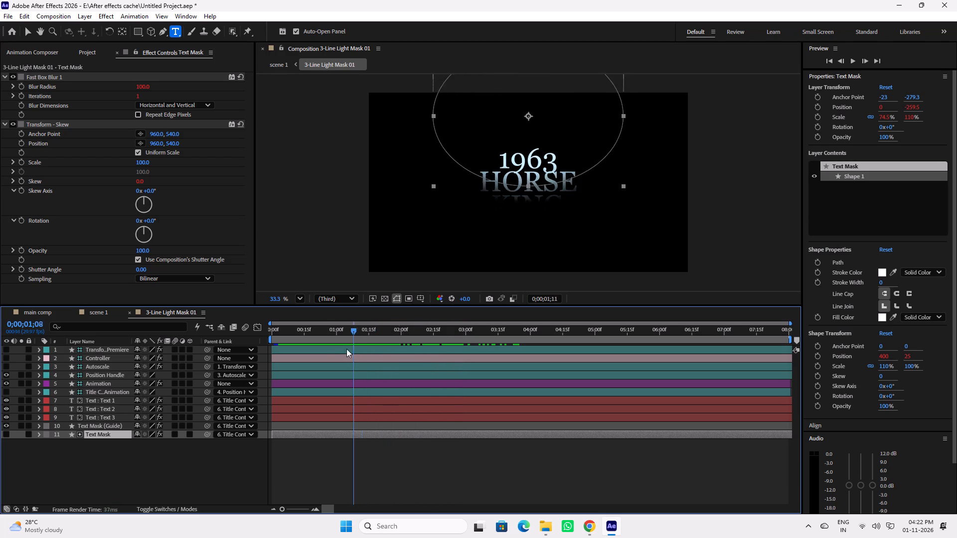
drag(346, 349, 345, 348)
Delete the Text Mask (Guide) layer again and check the title reveal.
click(102, 427)
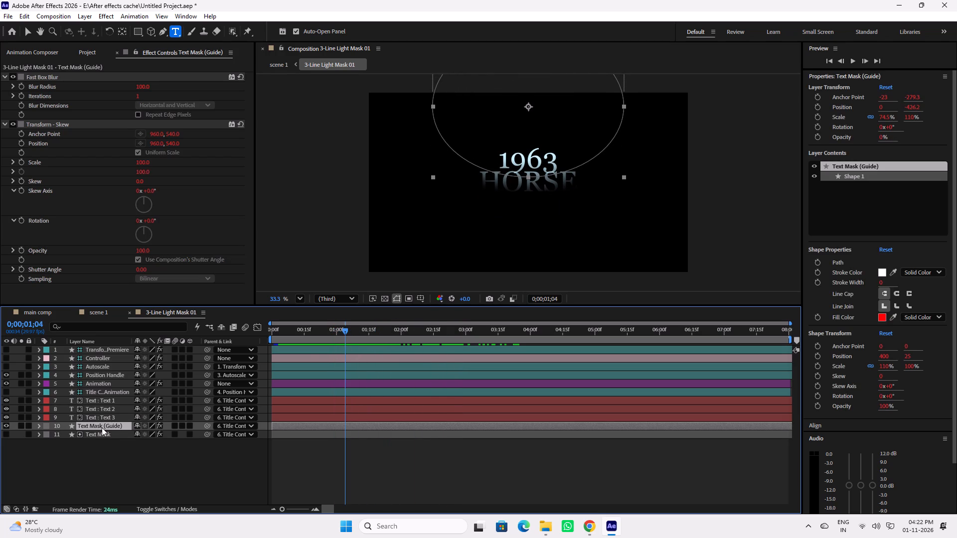
key(Delete)
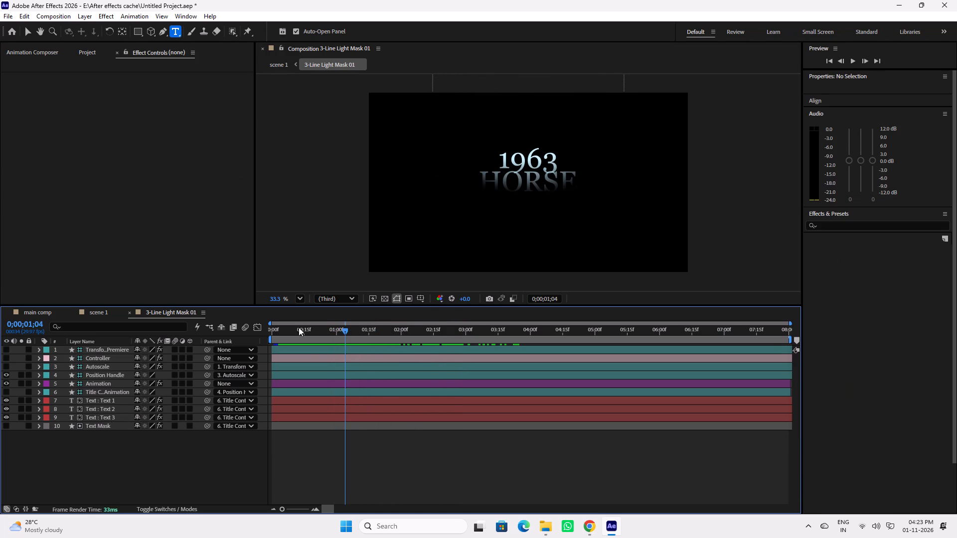
drag(305, 330, 415, 348)
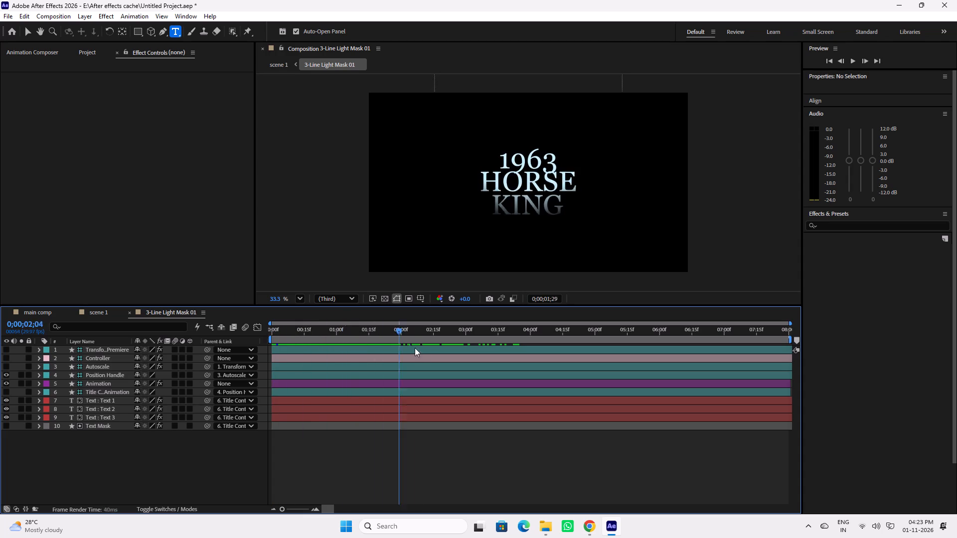
drag(415, 348, 308, 347)
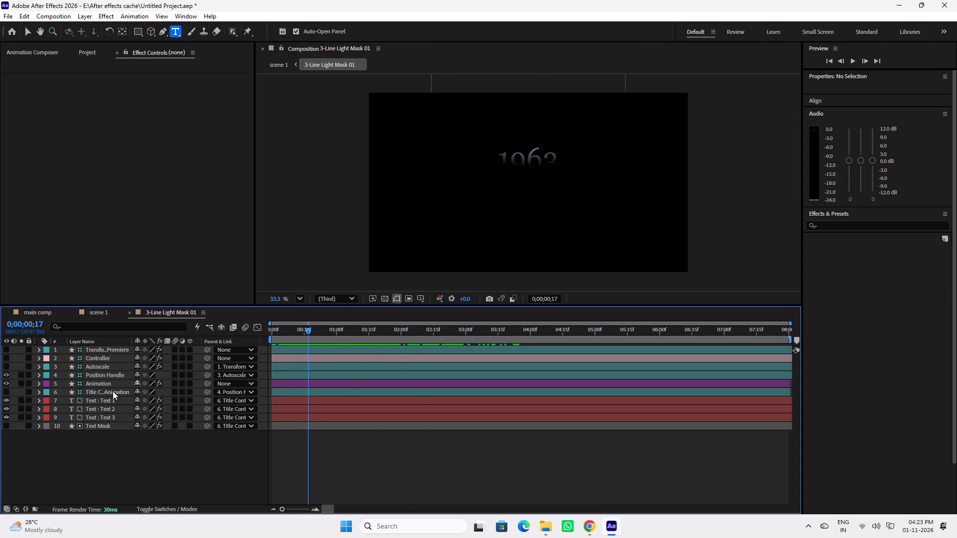
Examine the Title Continuous Animation, Animation and Position Handle layers while checking the title reveal.
click(110, 393)
click(112, 384)
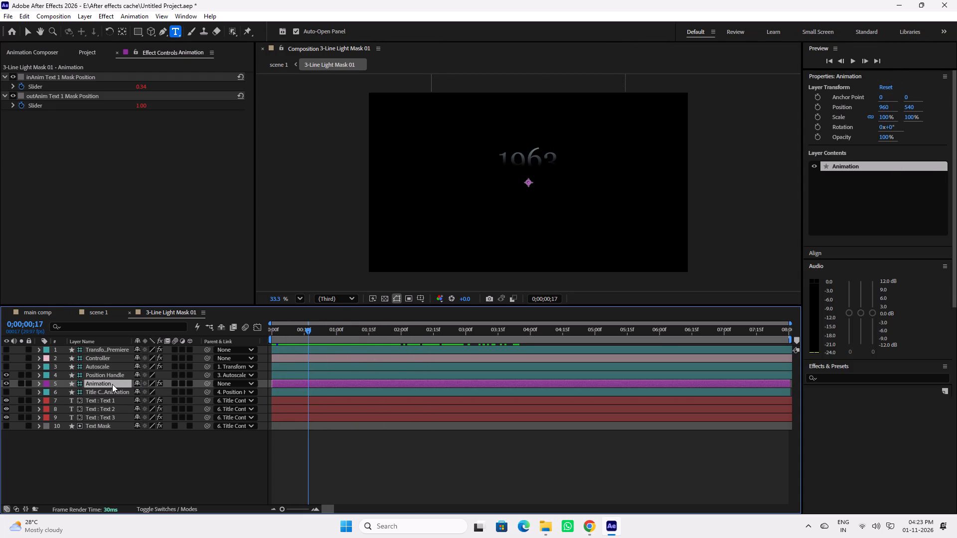
drag(297, 331, 342, 335)
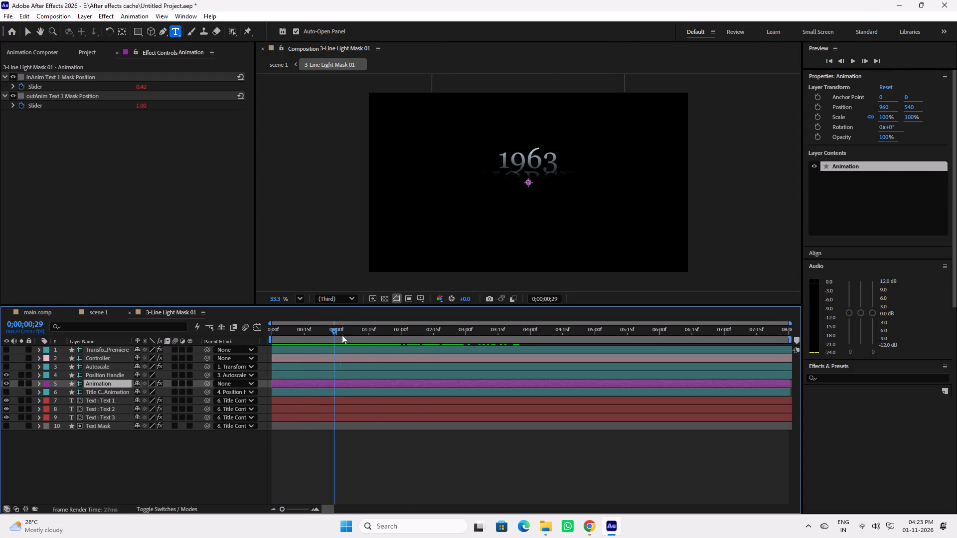
drag(342, 335, 322, 341)
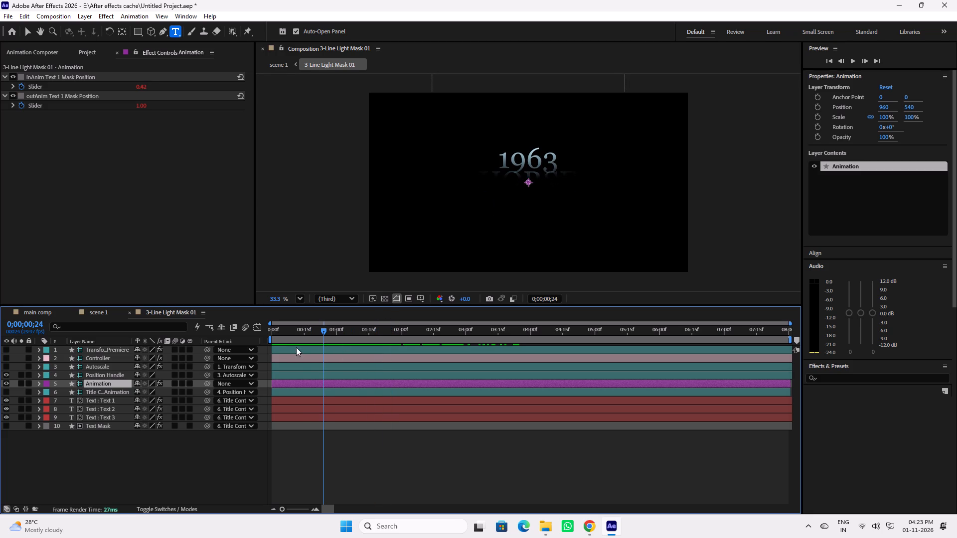
click(110, 374)
drag(316, 328, 403, 340)
Check the reveal with the Autoscale layer selected and delete that layer.
click(114, 368)
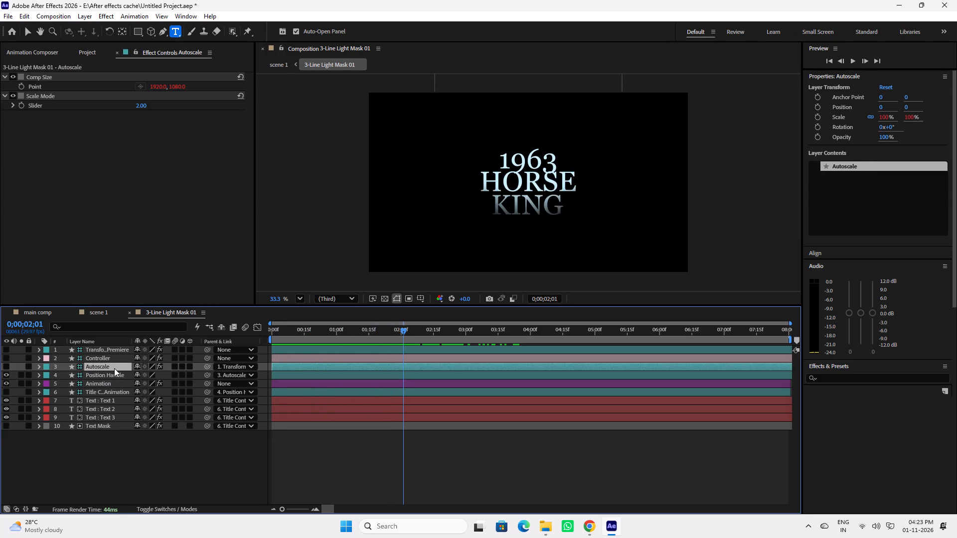
drag(320, 334, 339, 337)
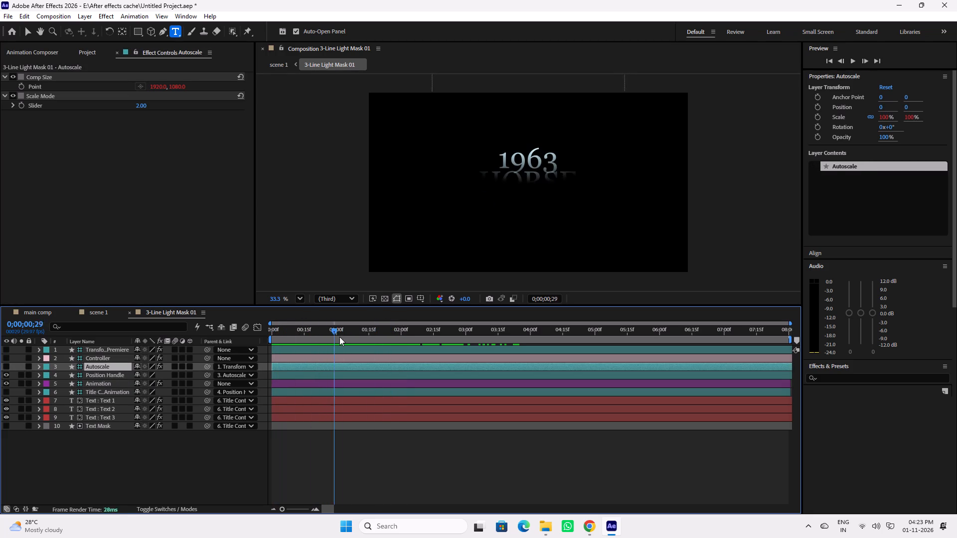
drag(339, 337, 386, 341)
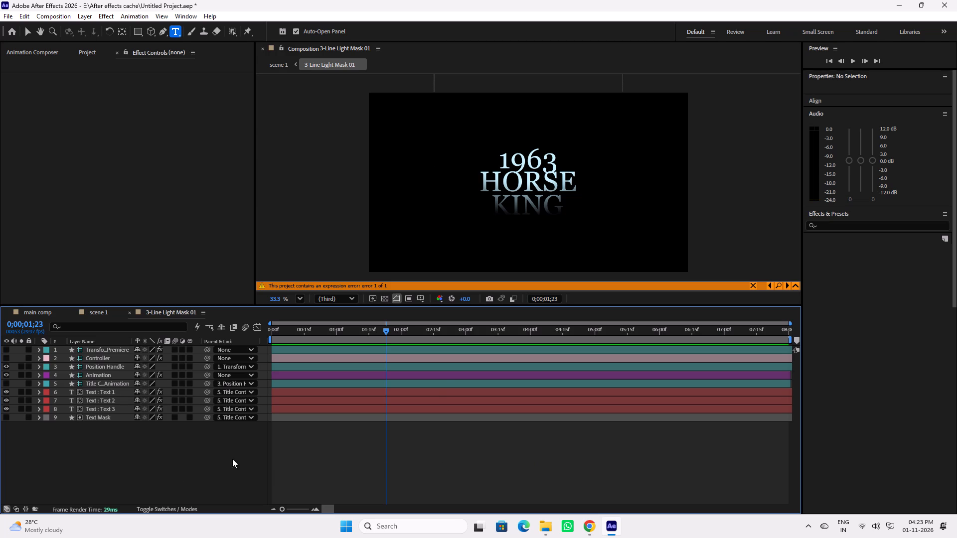
Clear the word HORSE from the Text 2 layer, leaving the layer itself in the composition.
click(536, 184)
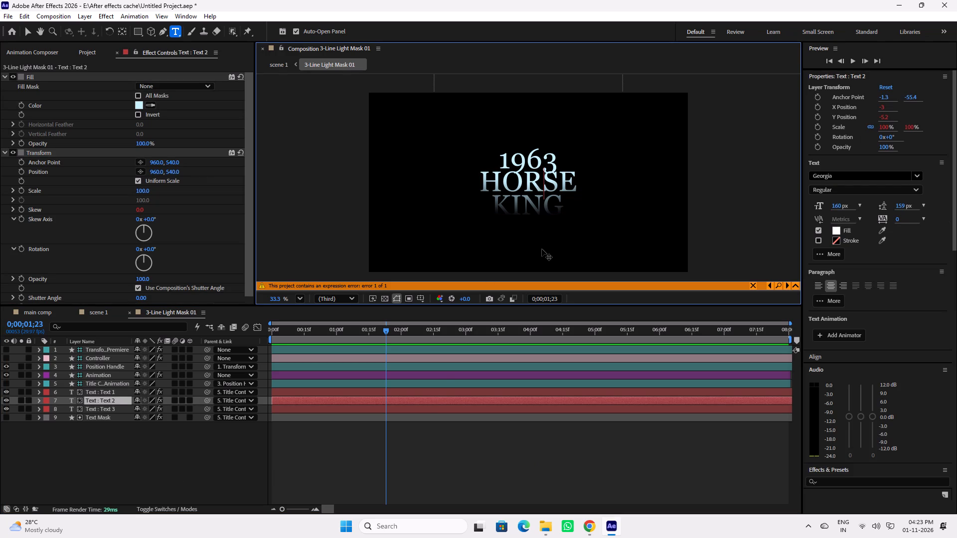
key(BackSpace)
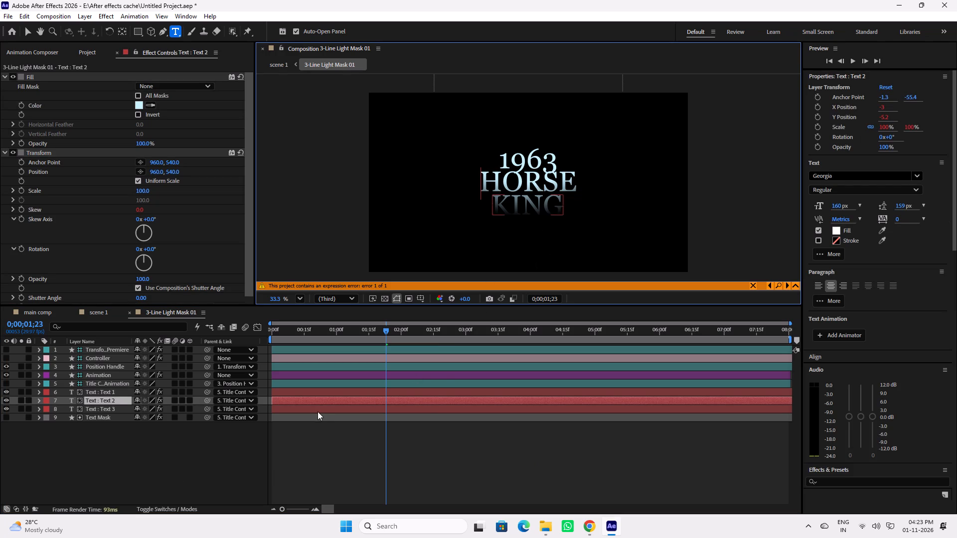
key(Delete)
key(Delete)
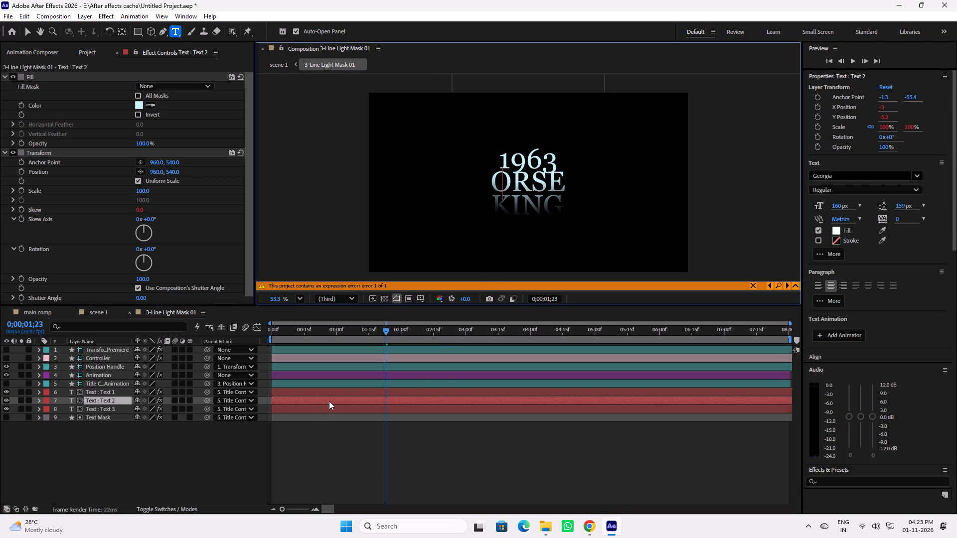
key(Delete)
key(Delete)
key(Delete)
key(Delete)
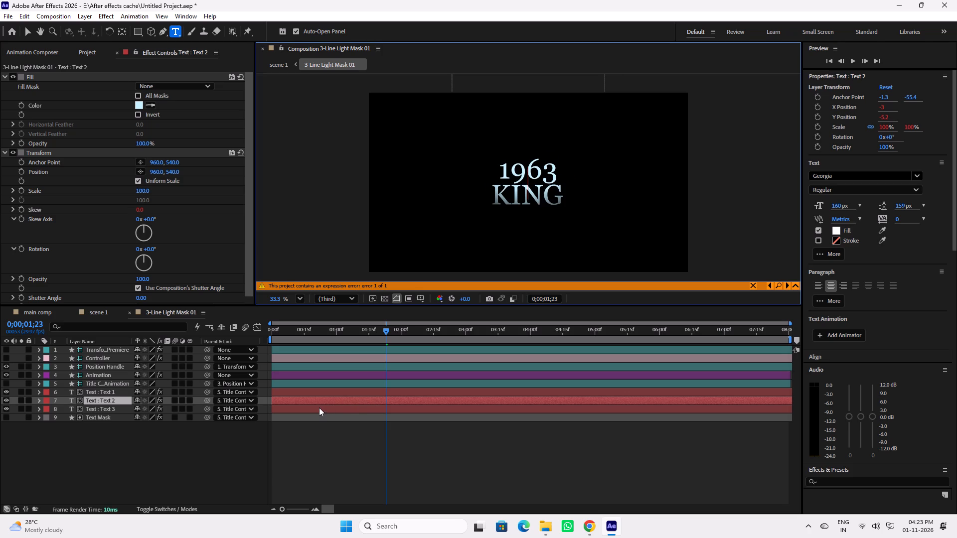
click(324, 394)
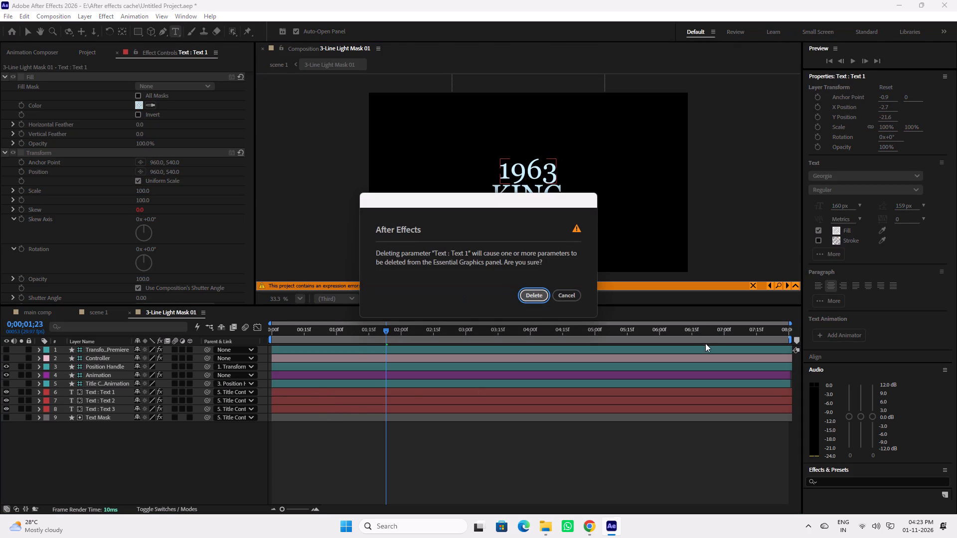
click(568, 297)
Clear the word KING from the Text 3 layer and check the reveal of 1963 on its own.
click(386, 408)
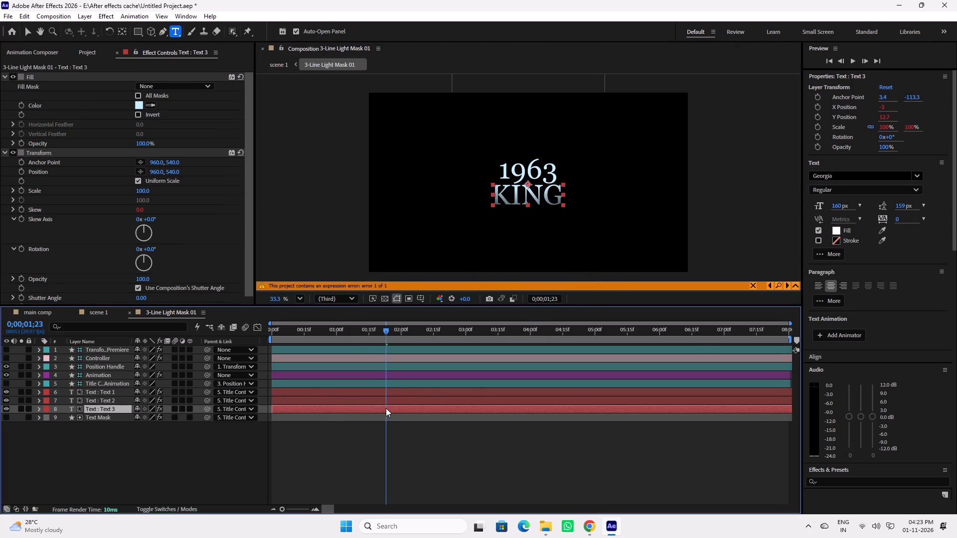
double_click(386, 408)
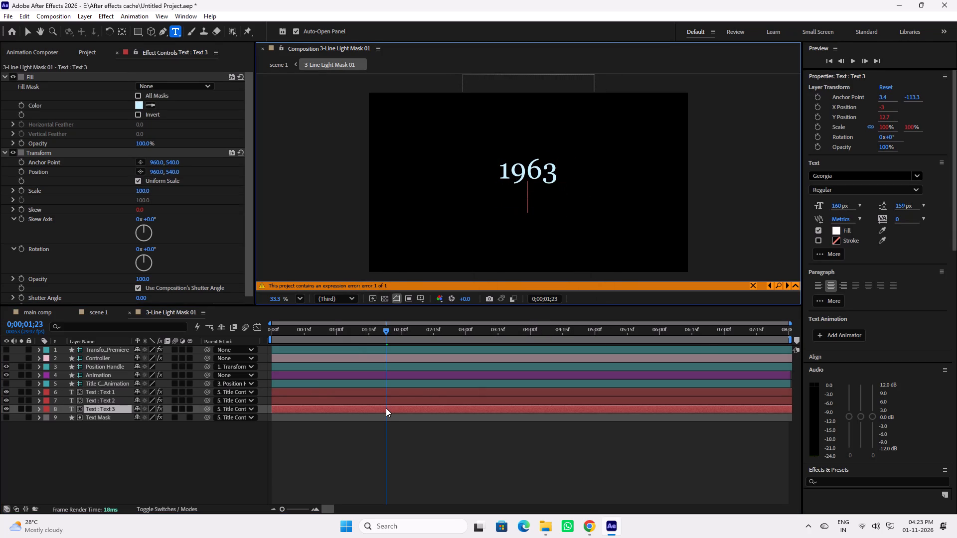
click(162, 460)
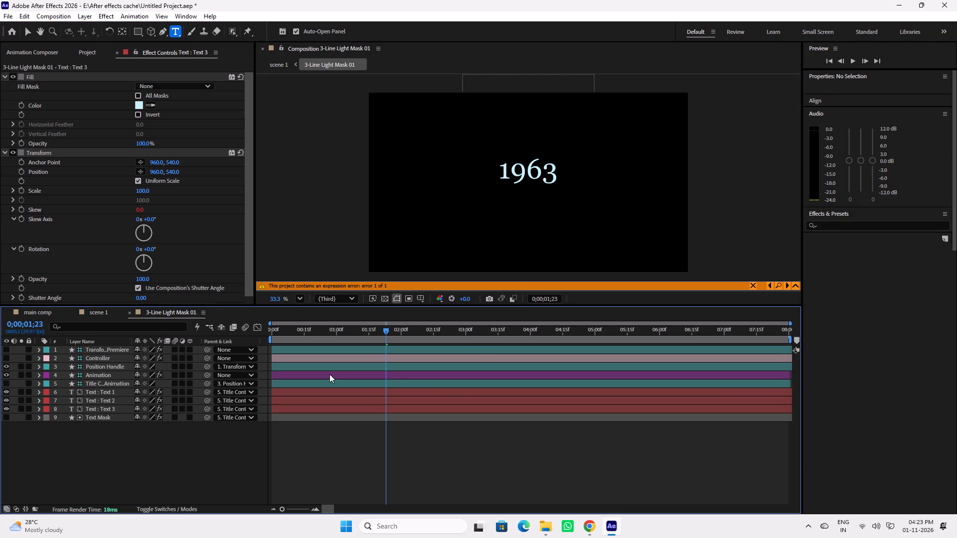
drag(324, 337, 258, 330)
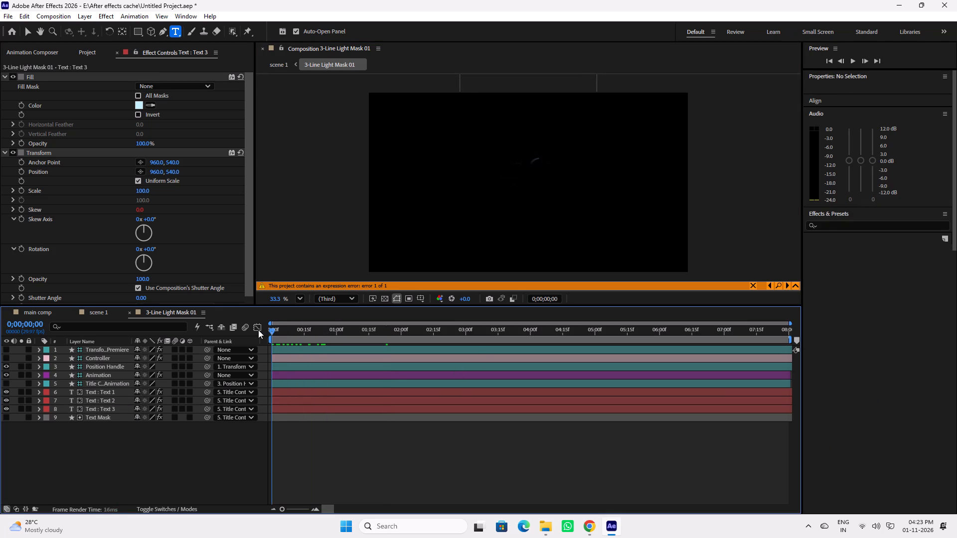
drag(258, 330, 436, 355)
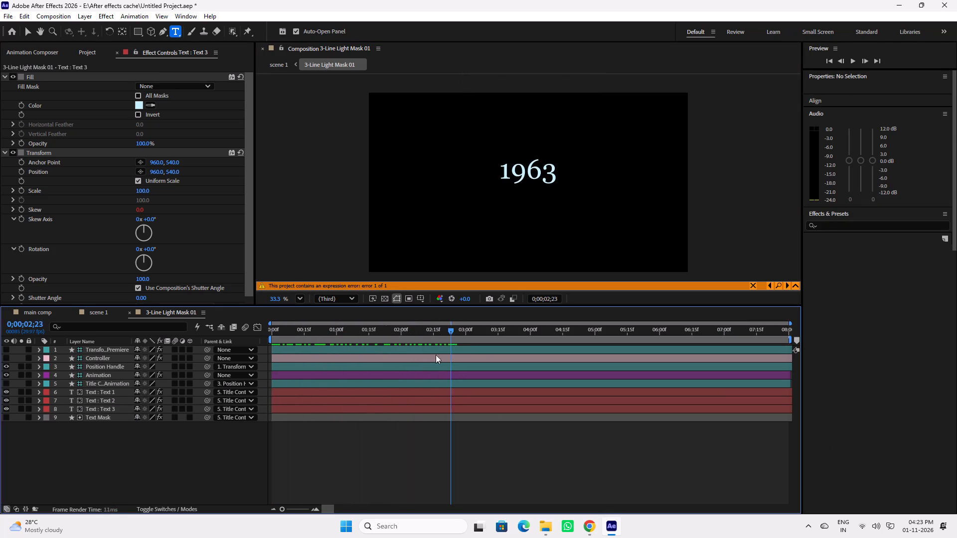
drag(436, 355, 523, 369)
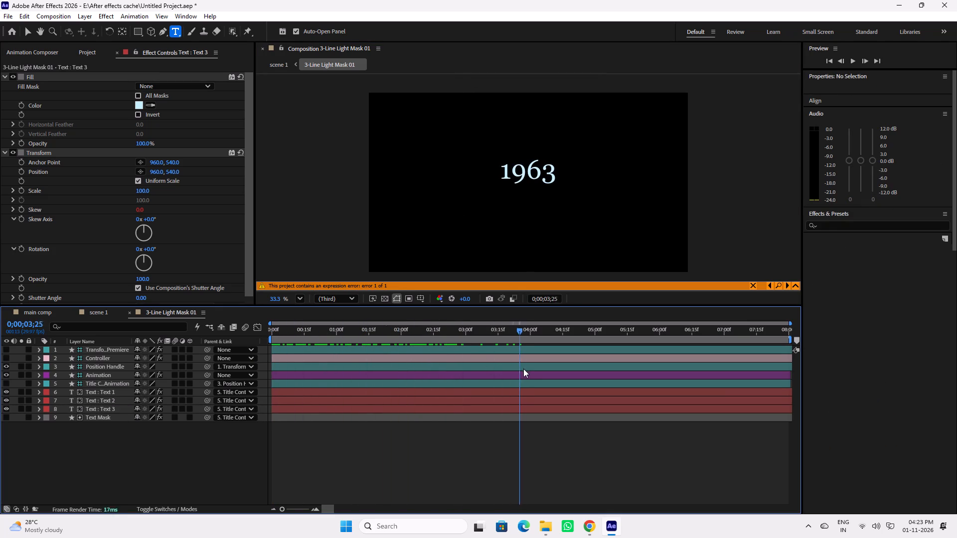
drag(523, 369, 336, 371)
Set the parent of the Text 2 and Text 1 layers to None and check the start of the reveal.
click(354, 401)
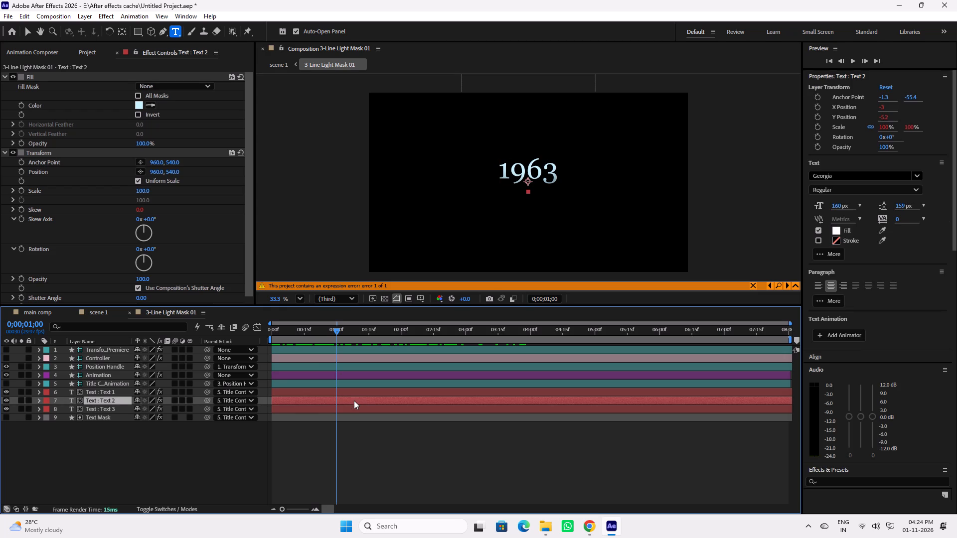
click(235, 400)
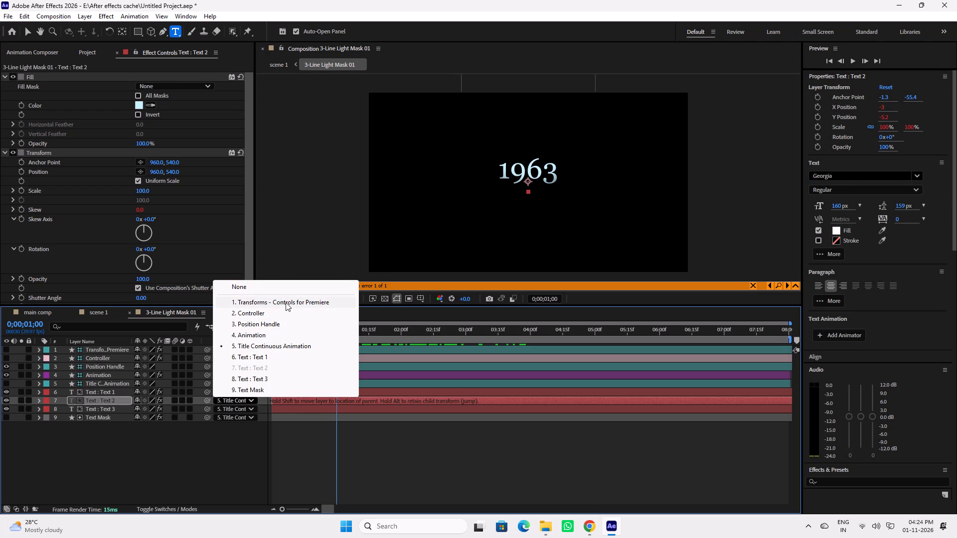
scroll(268, 301, up, 4)
click(259, 290)
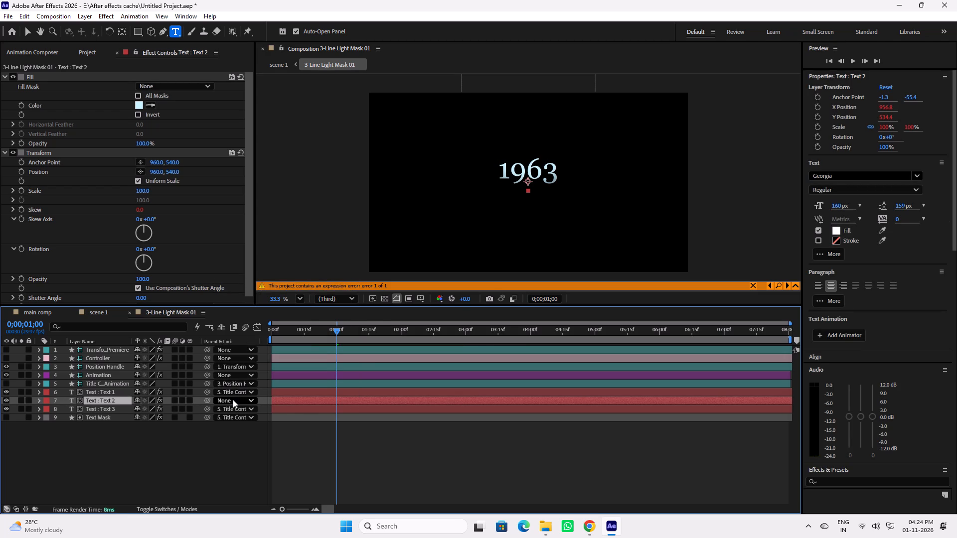
click(235, 392)
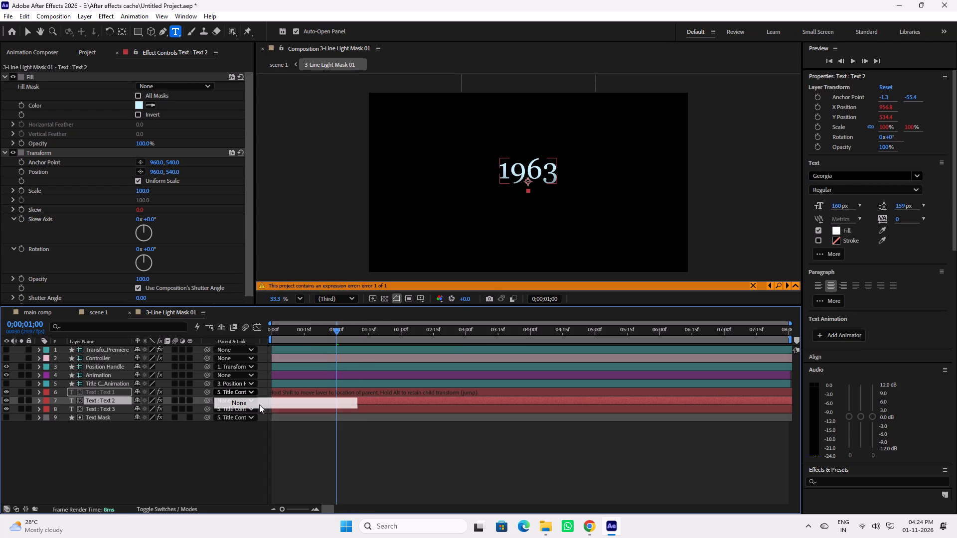
click(259, 404)
drag(321, 332, 301, 333)
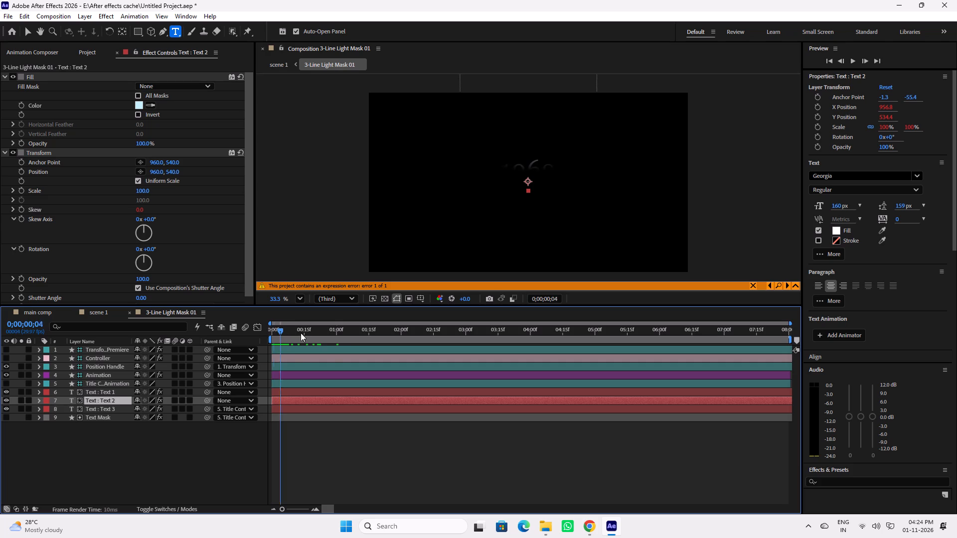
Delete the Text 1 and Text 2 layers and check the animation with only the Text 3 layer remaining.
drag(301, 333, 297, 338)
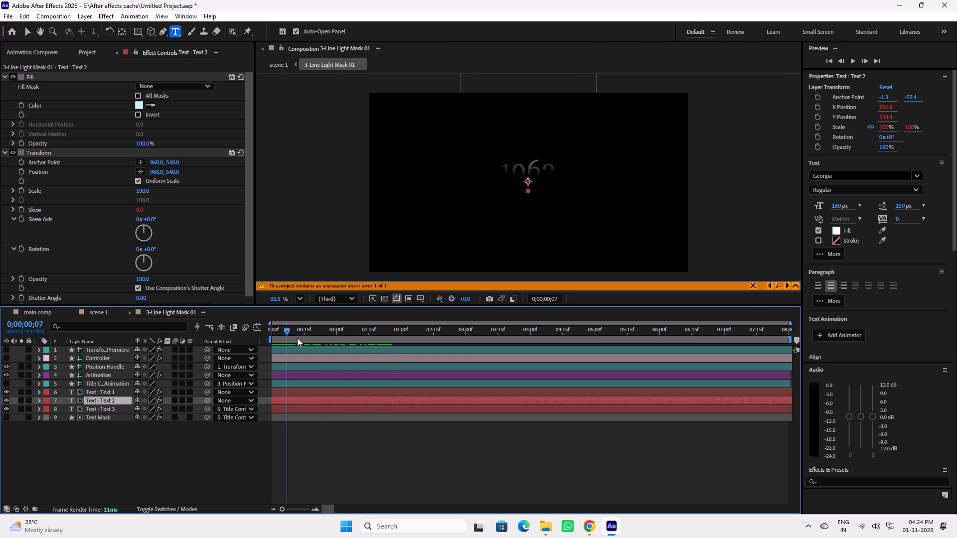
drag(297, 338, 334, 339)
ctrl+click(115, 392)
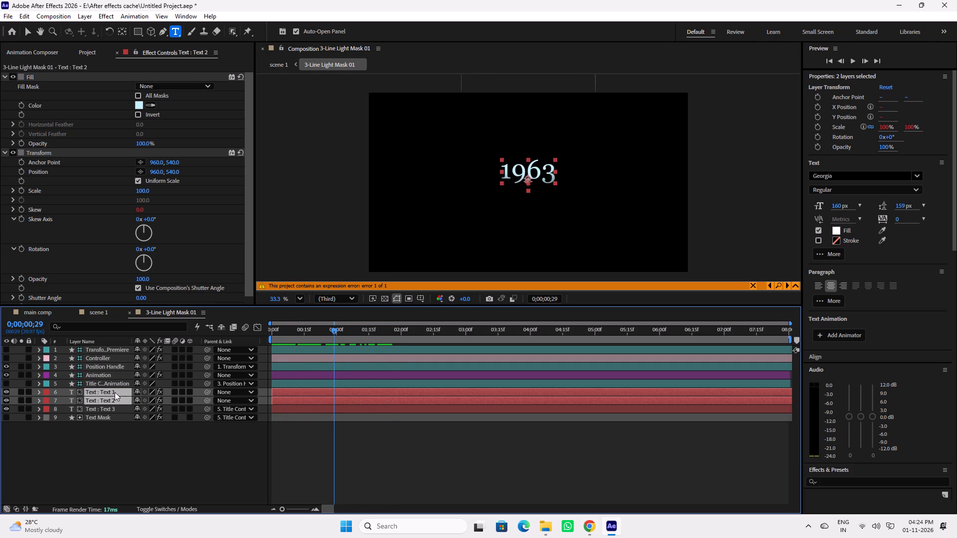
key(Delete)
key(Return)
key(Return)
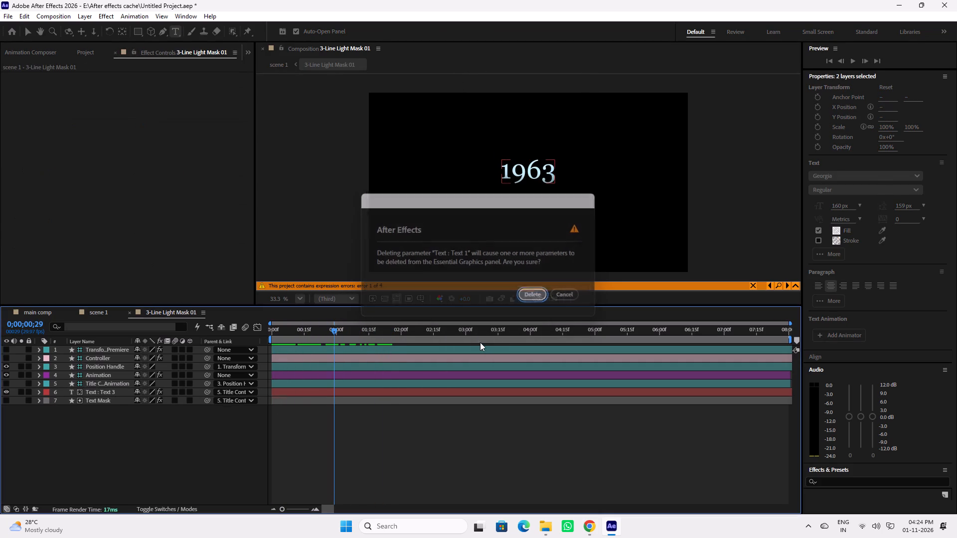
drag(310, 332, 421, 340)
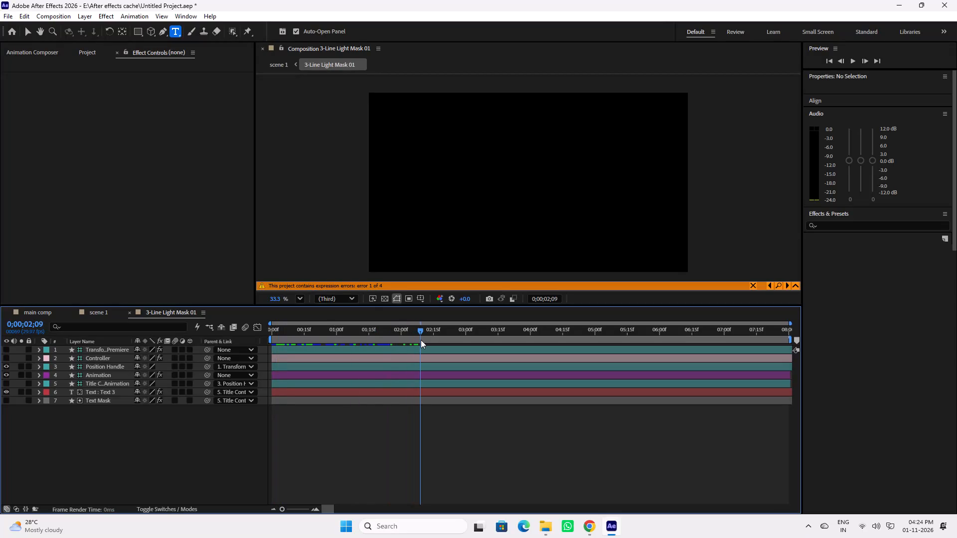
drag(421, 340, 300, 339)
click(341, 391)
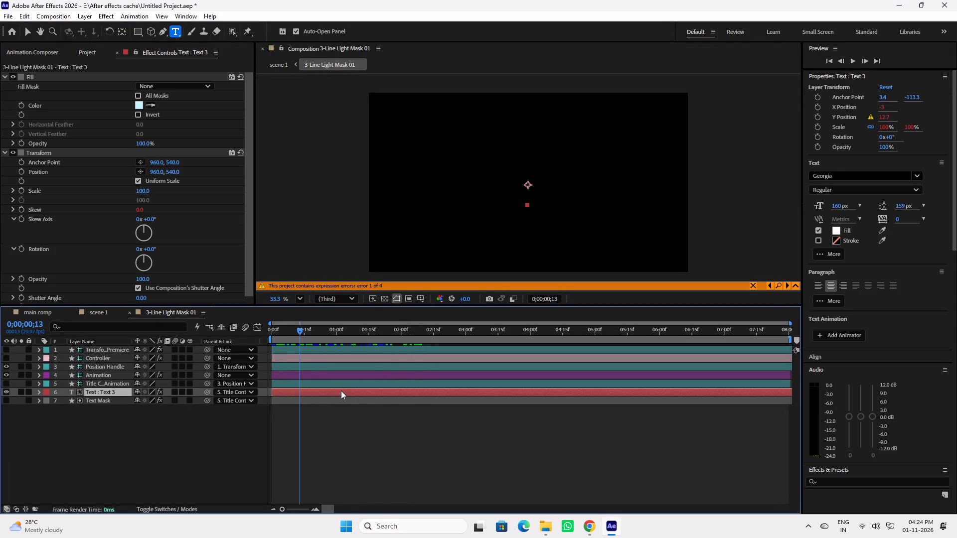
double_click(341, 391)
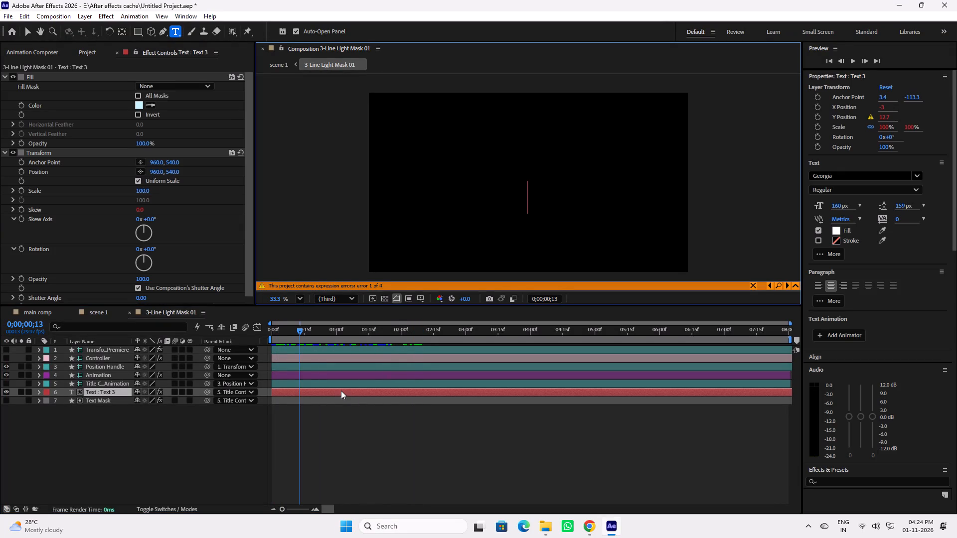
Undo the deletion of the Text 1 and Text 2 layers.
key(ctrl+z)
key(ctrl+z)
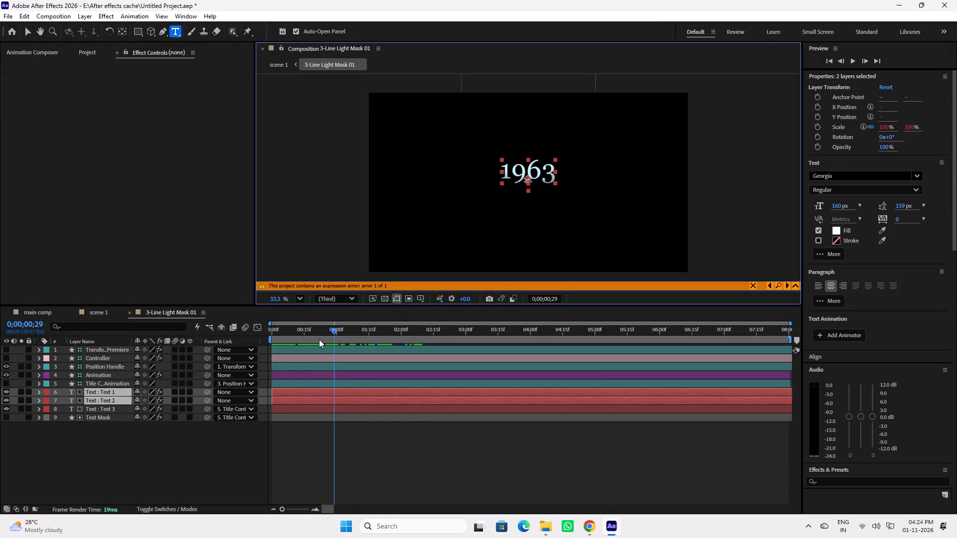
Examine the 1963 reveal over the first two seconds of the 3-Line Light Mask 01 composition.
drag(318, 334, 407, 348)
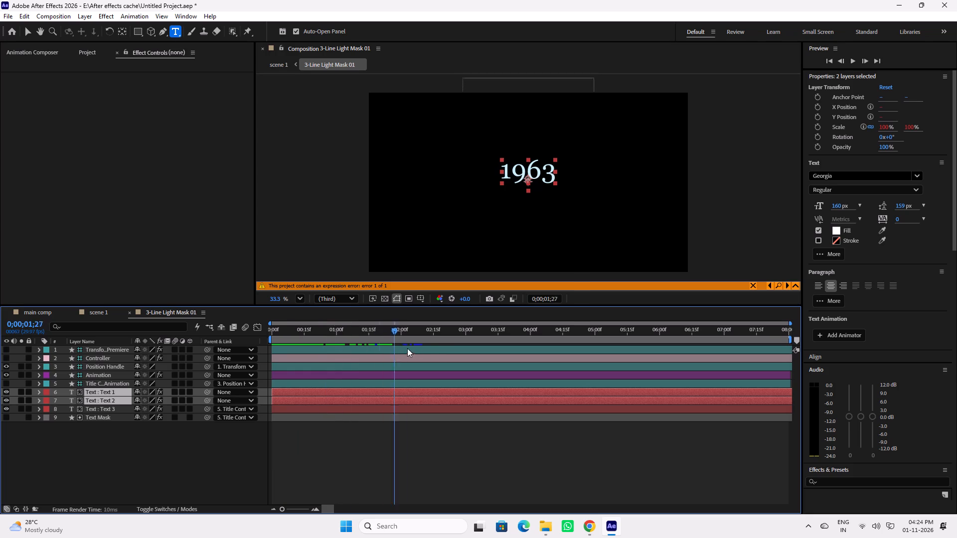
drag(407, 348, 288, 338)
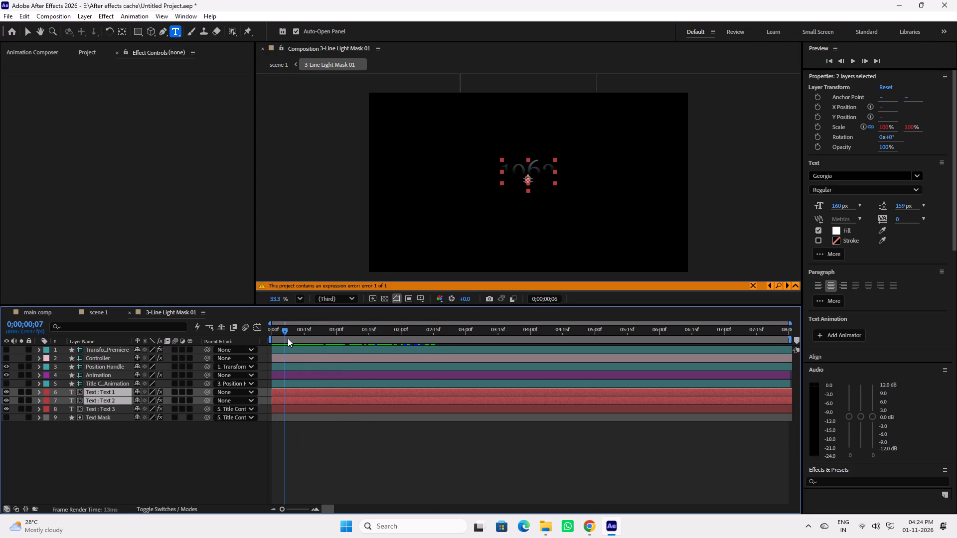
drag(288, 338, 324, 342)
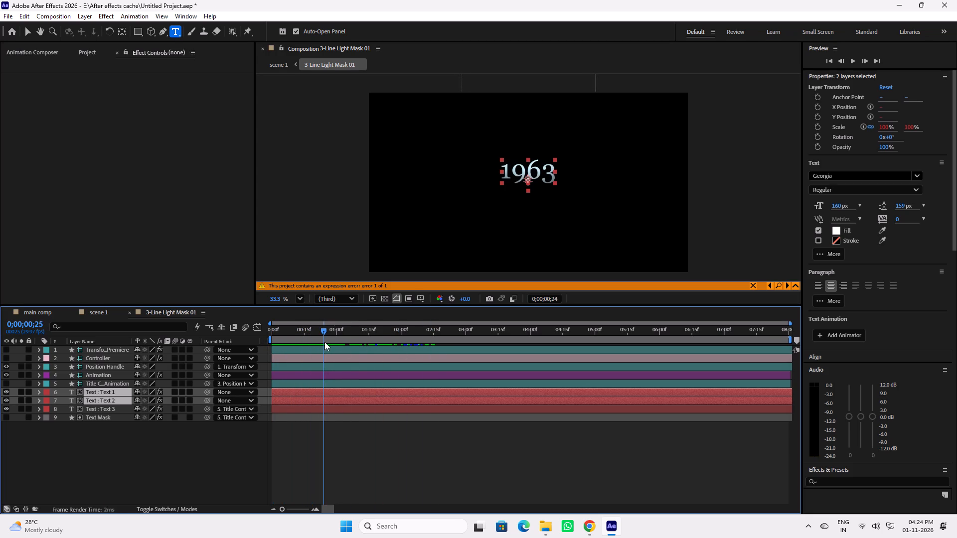
drag(324, 342, 318, 346)
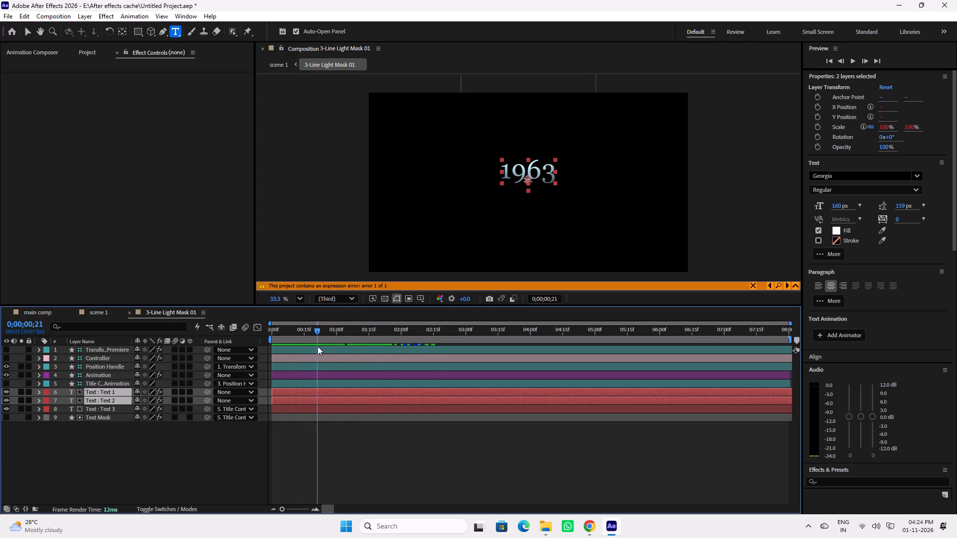
drag(306, 333, 289, 333)
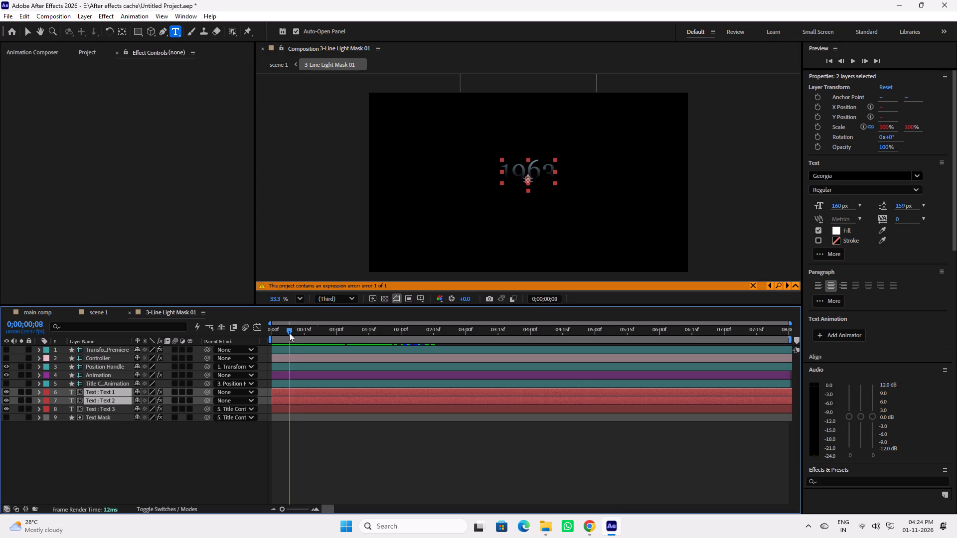
drag(289, 333, 303, 332)
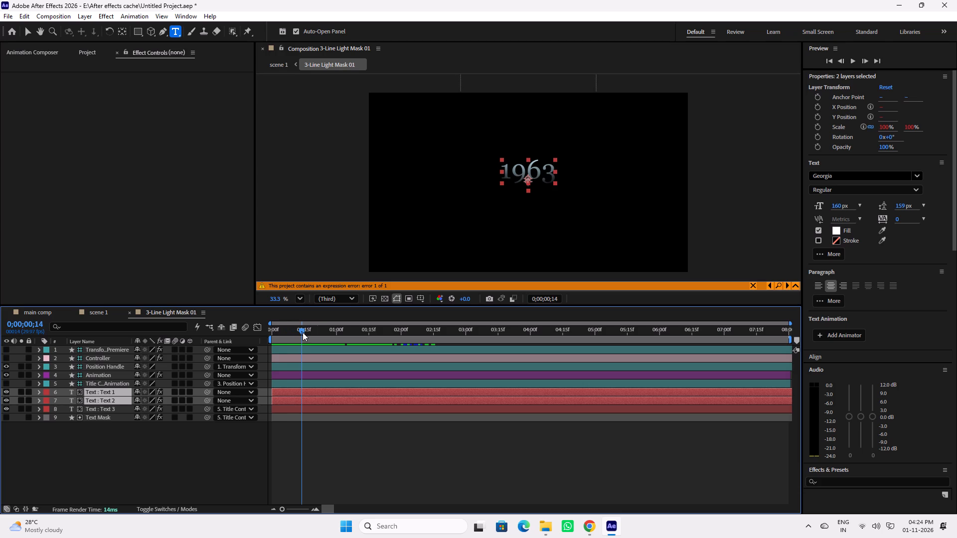
drag(303, 332, 305, 332)
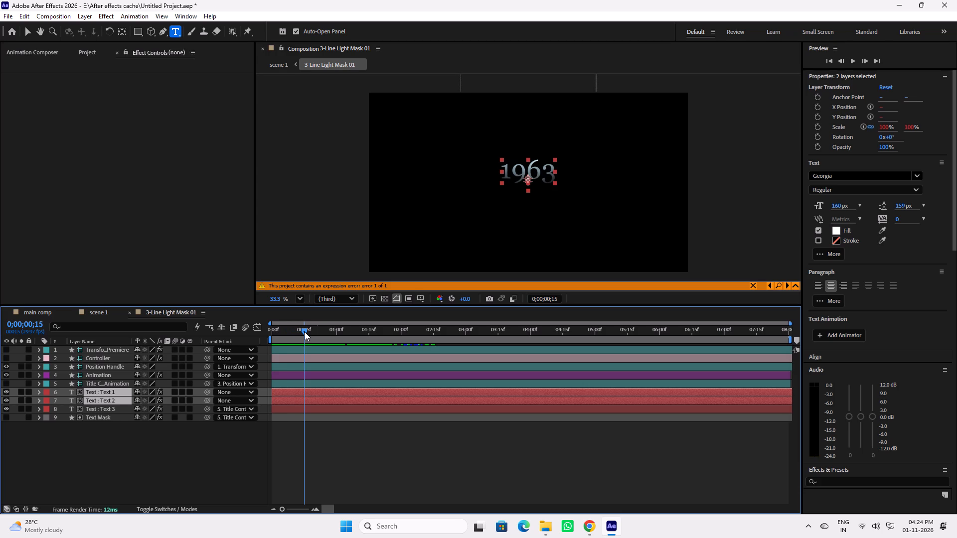
drag(305, 332, 318, 332)
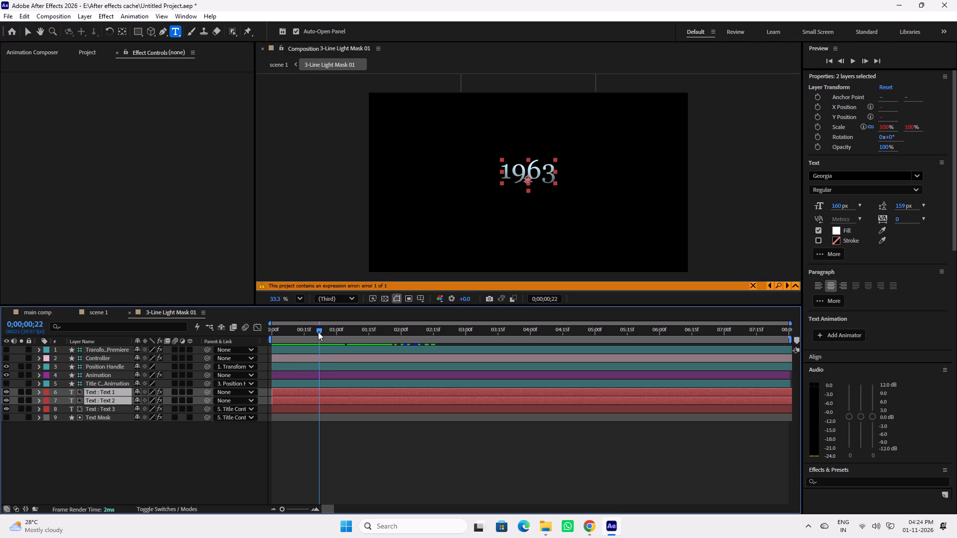
drag(318, 332, 314, 332)
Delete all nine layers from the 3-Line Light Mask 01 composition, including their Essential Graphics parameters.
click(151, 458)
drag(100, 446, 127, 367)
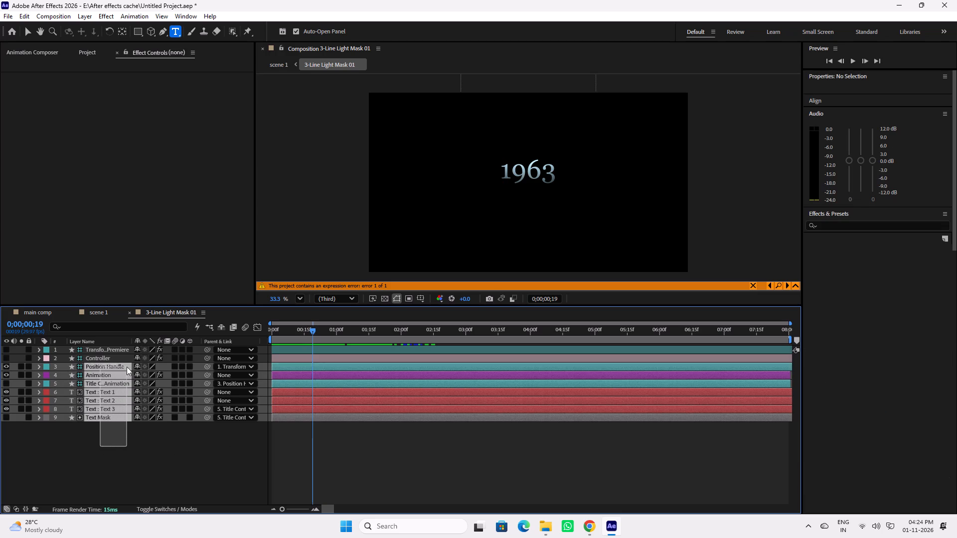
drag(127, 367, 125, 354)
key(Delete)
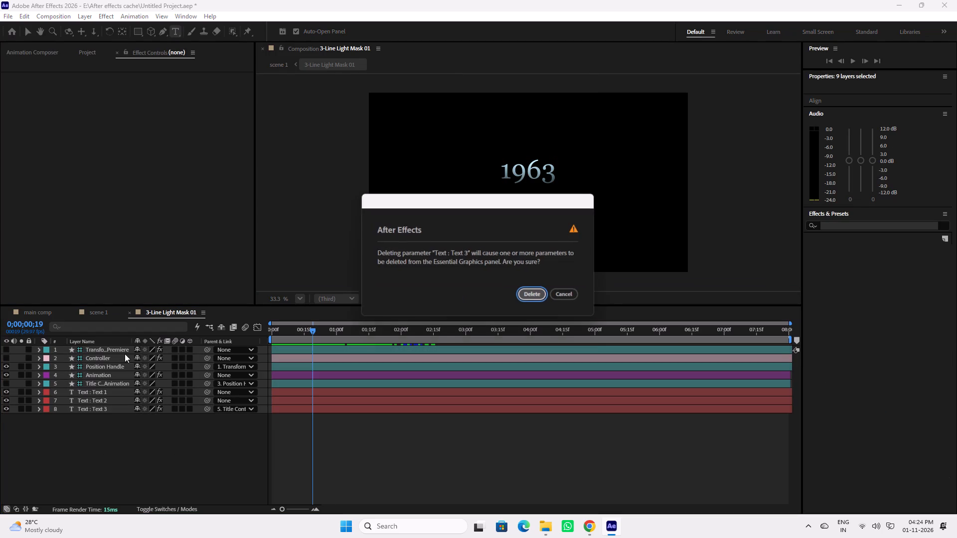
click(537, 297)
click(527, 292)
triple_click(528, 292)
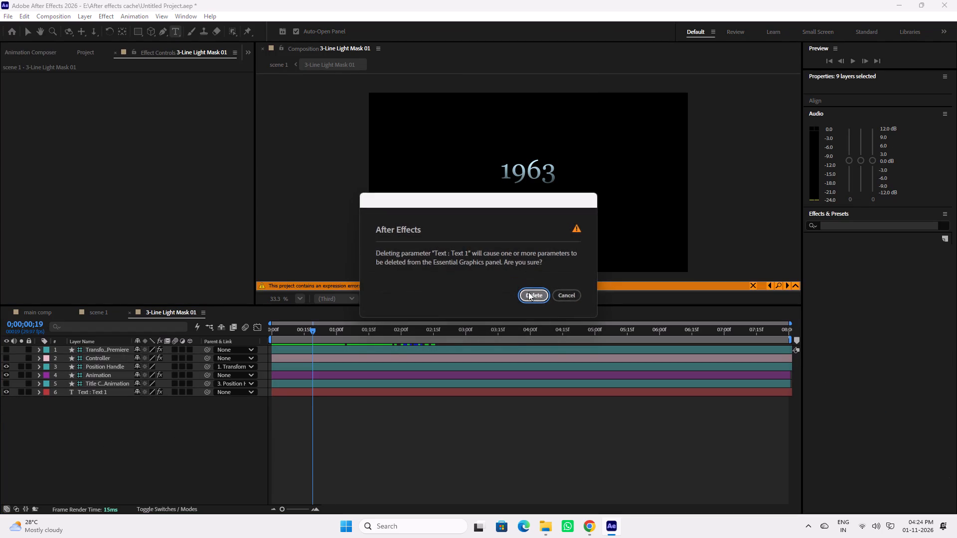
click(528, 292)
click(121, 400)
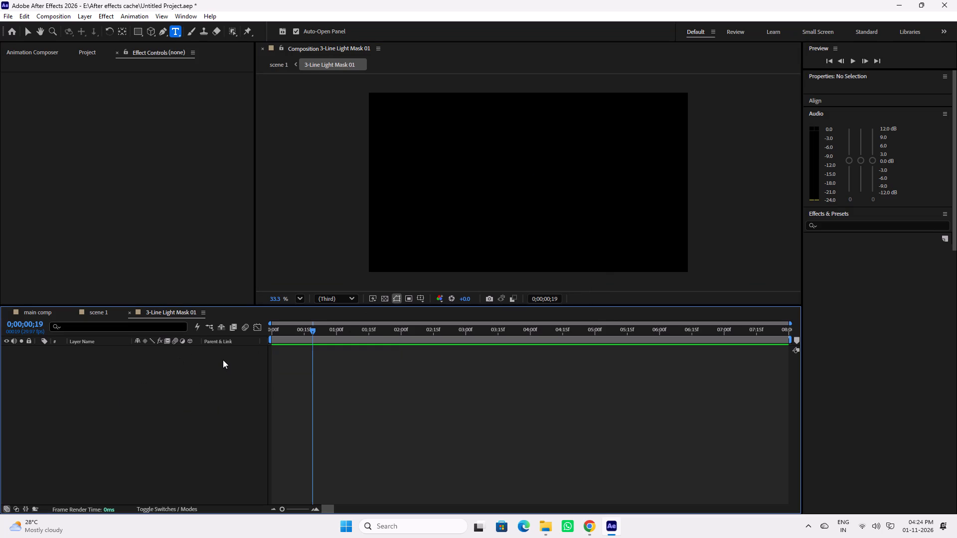
Delete the Animation Composer folder with all its contents from the project, removing the template title from scene 1.
click(172, 312)
click(92, 52)
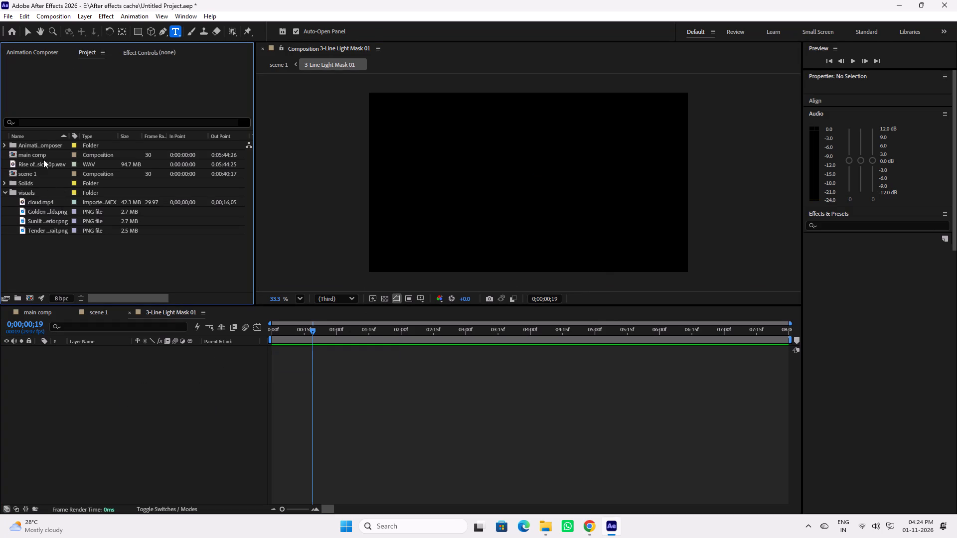
click(40, 144)
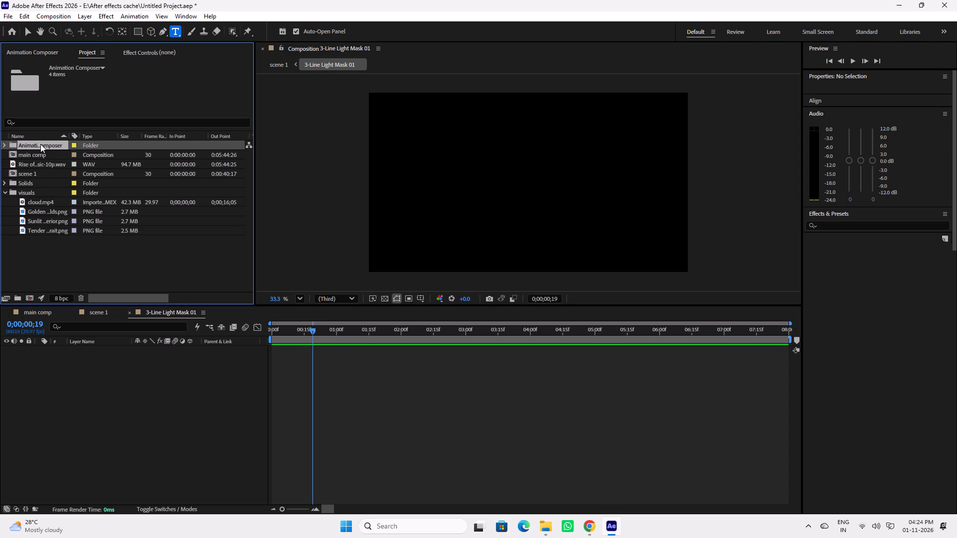
click(3, 144)
click(5, 144)
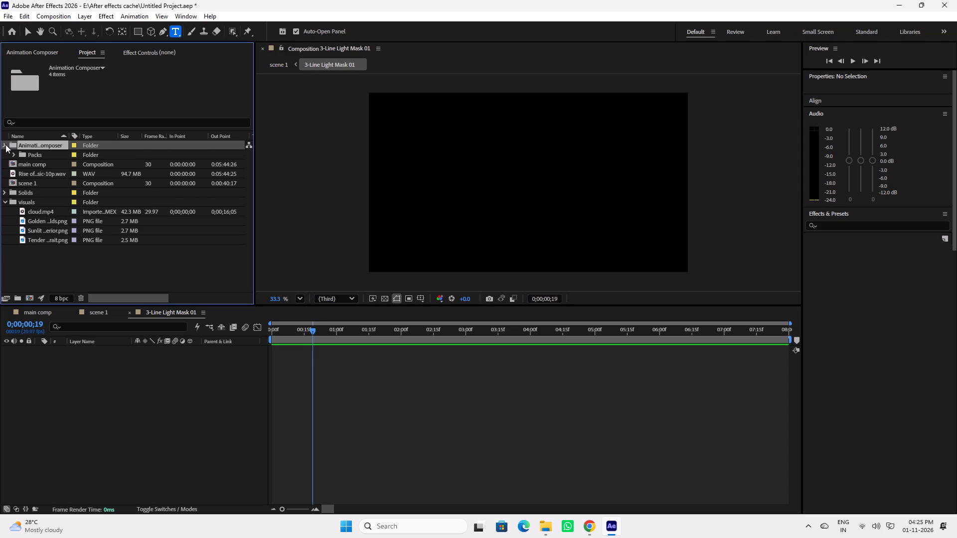
click(440, 408)
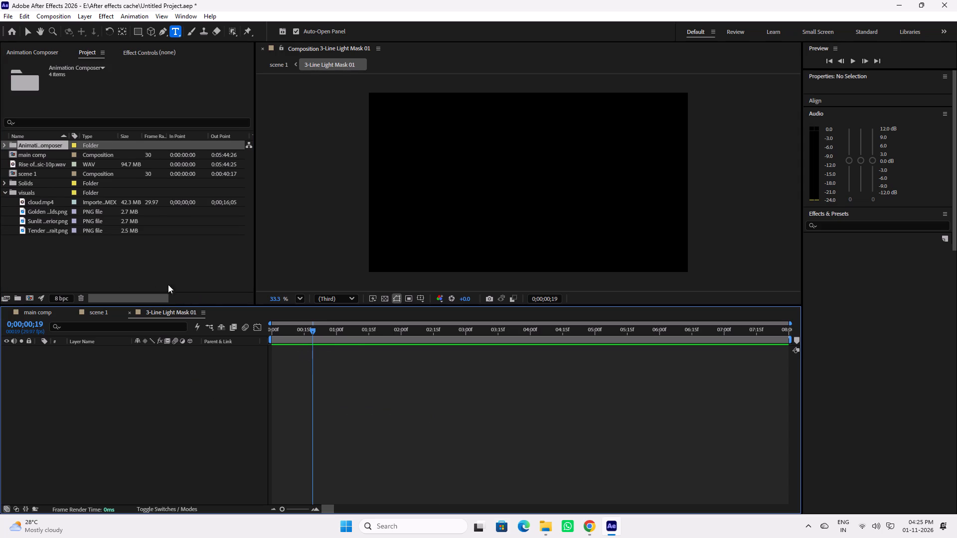
click(35, 147)
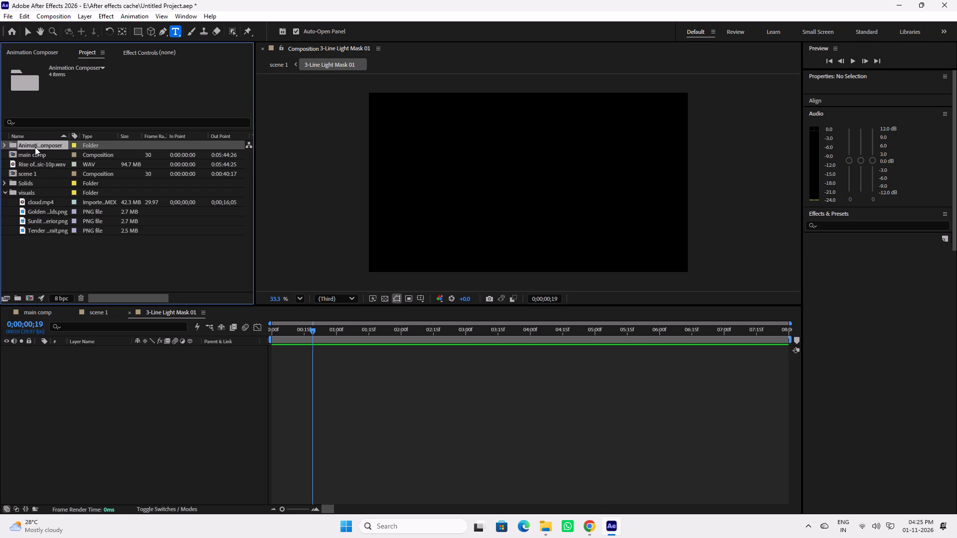
click(523, 292)
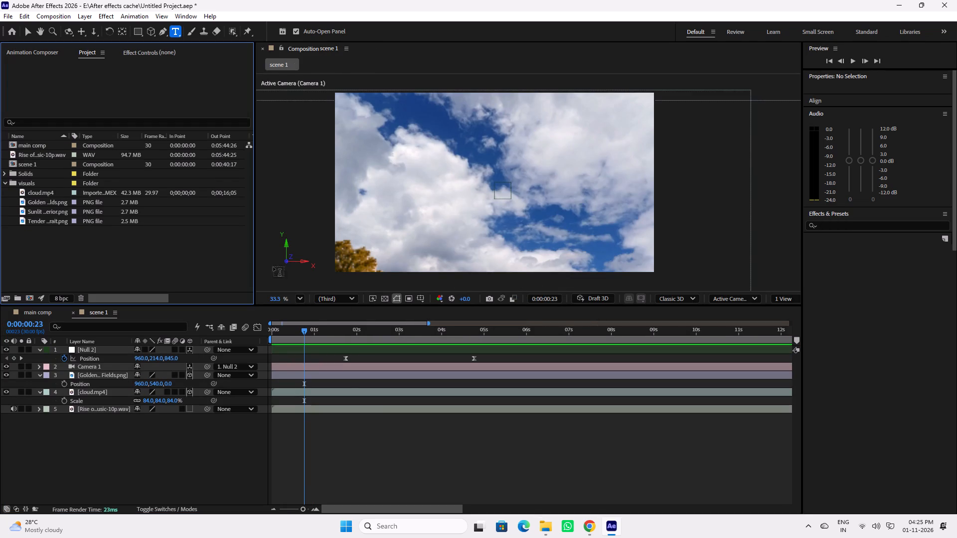
Play back scene 1 from the start without the title and save the project.
click(470, 452)
drag(312, 331, 283, 331)
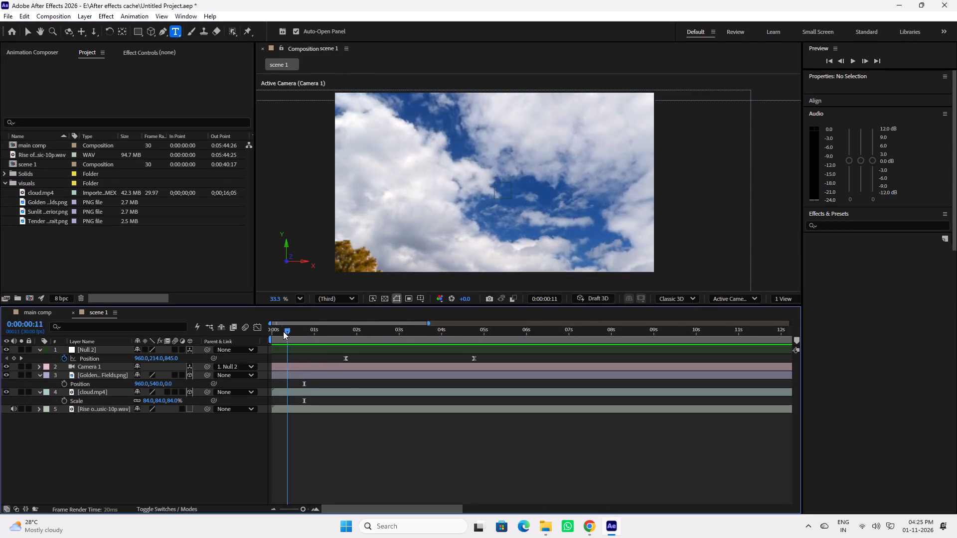
drag(283, 331, 257, 332)
key(space)
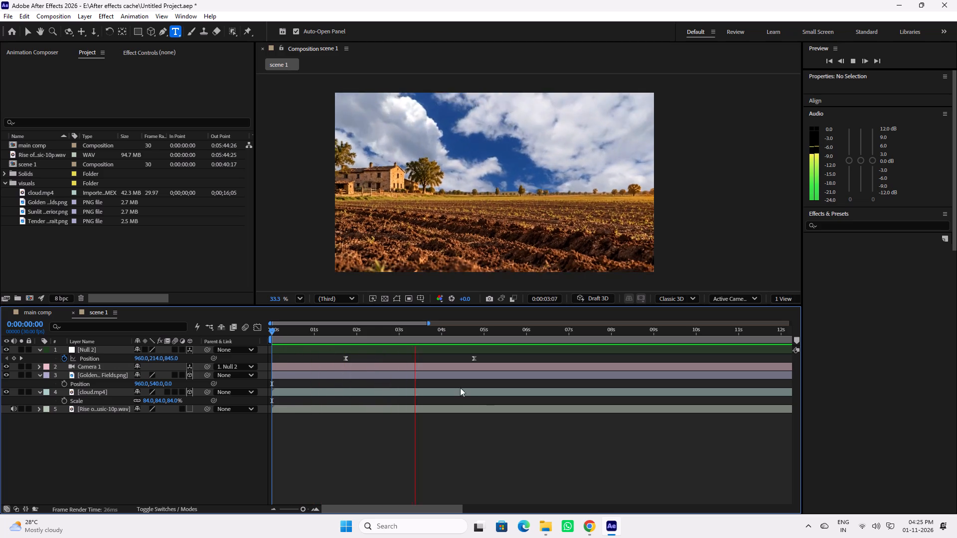
key(space)
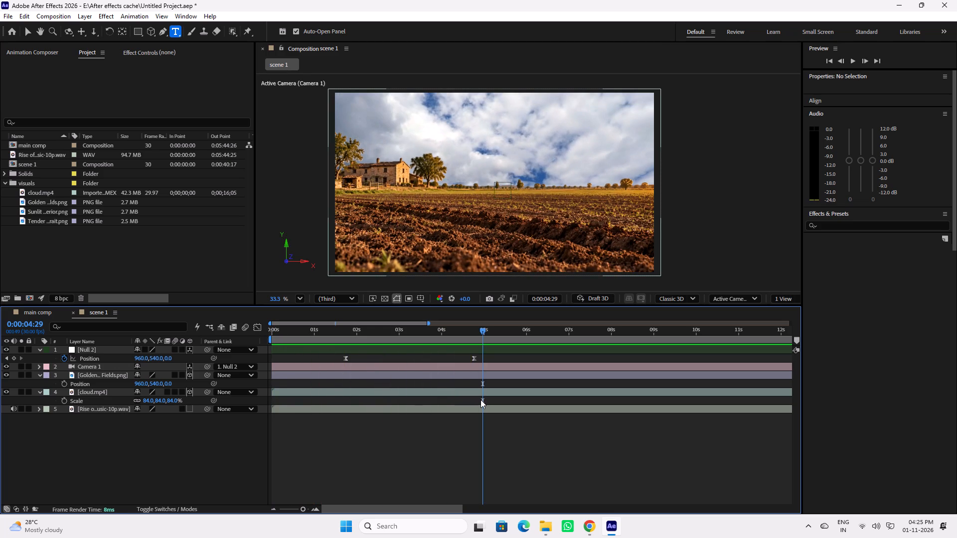
key(ctrl+s)
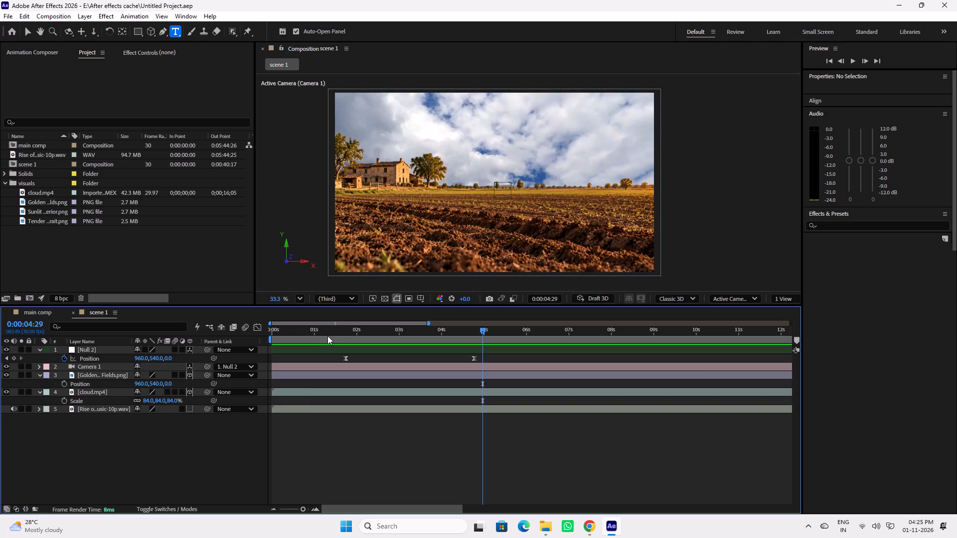
drag(325, 335, 263, 334)
key(space)
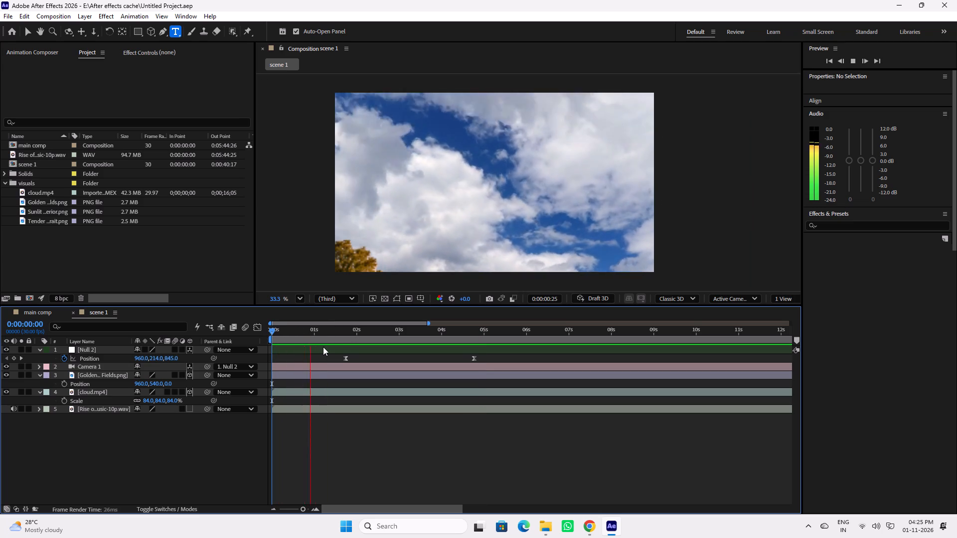
key(space)
key(ctrl+s)
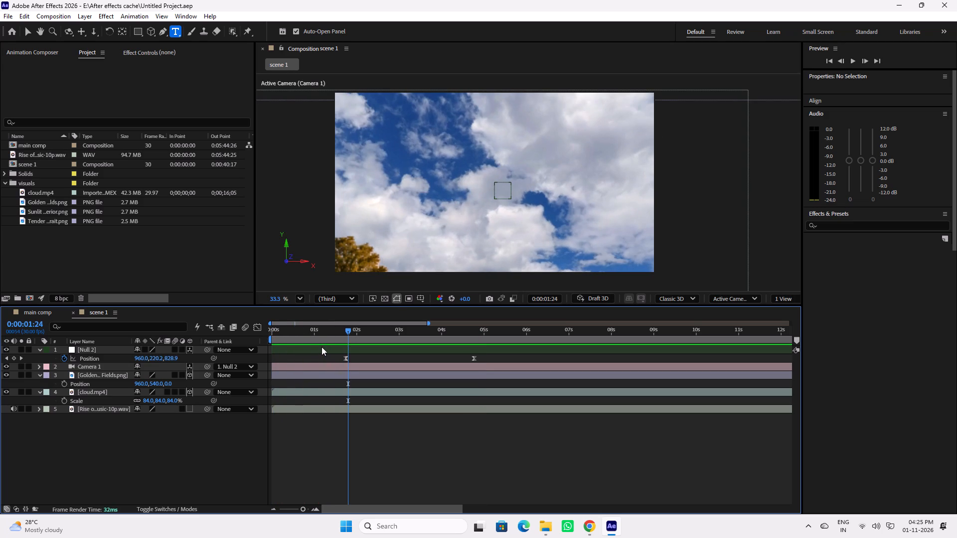
Scrub through the opening camera move of scene 1 and return to its first frame.
drag(312, 326, 349, 340)
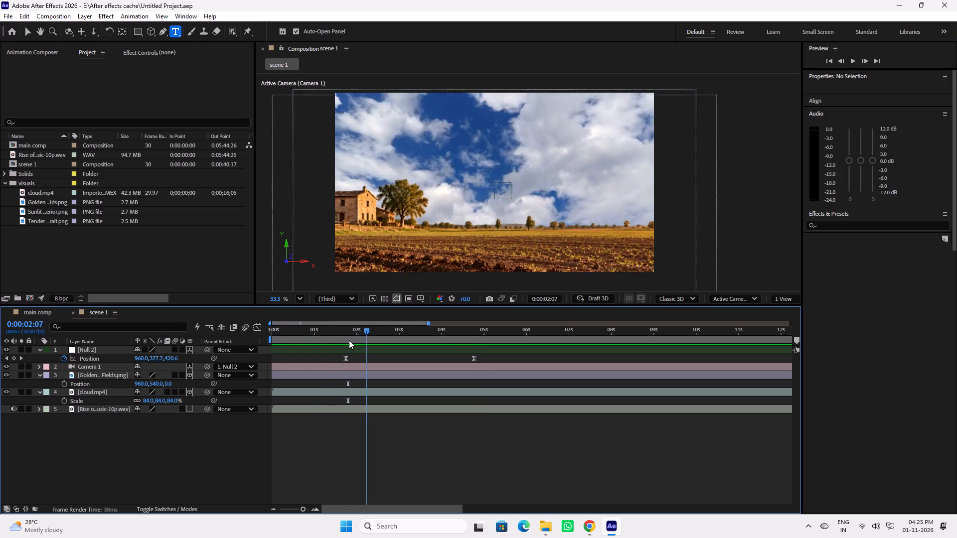
drag(349, 340, 351, 343)
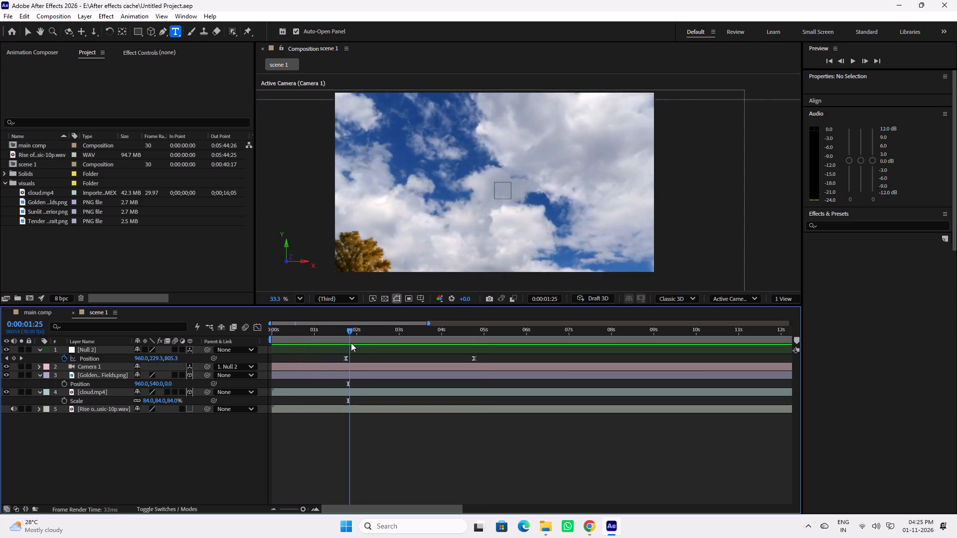
drag(351, 343, 266, 341)
drag(285, 331, 281, 331)
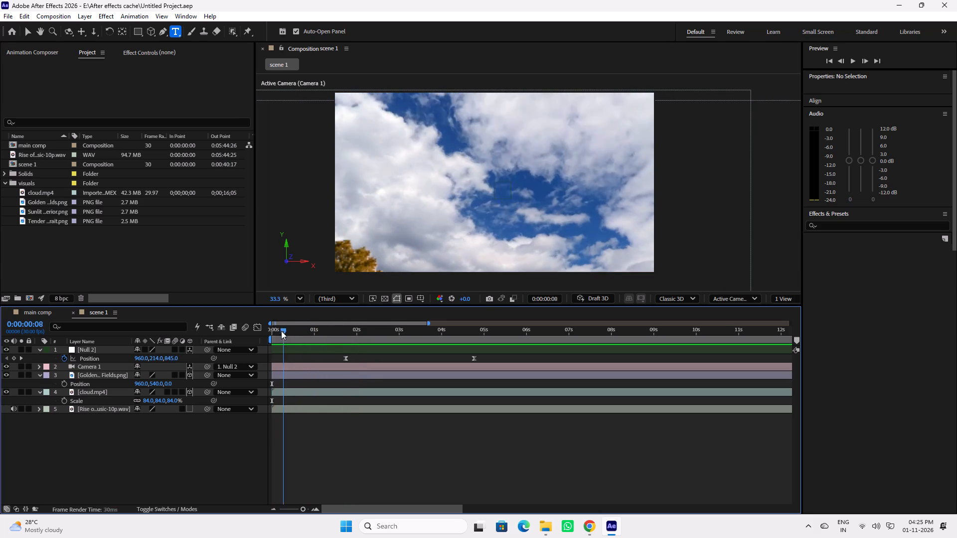
drag(281, 331, 266, 333)
click(144, 447)
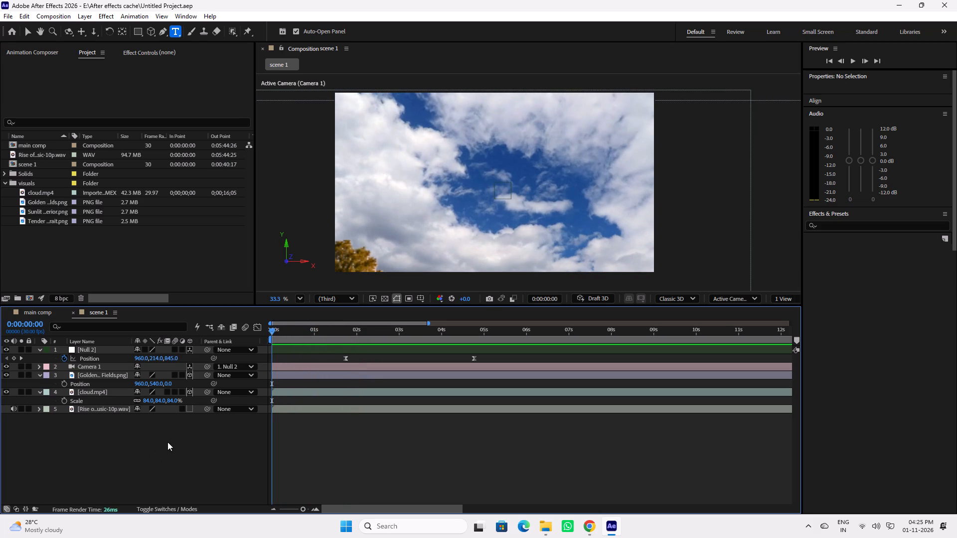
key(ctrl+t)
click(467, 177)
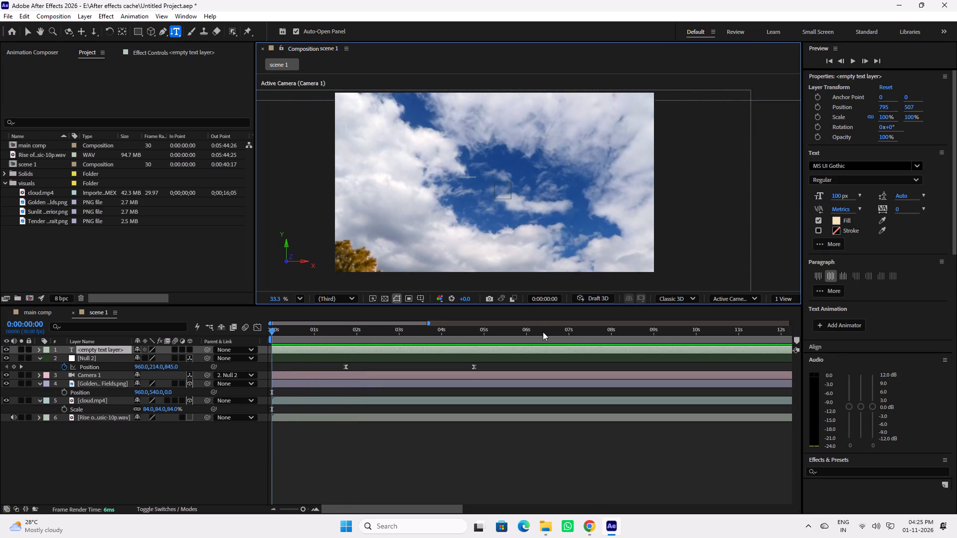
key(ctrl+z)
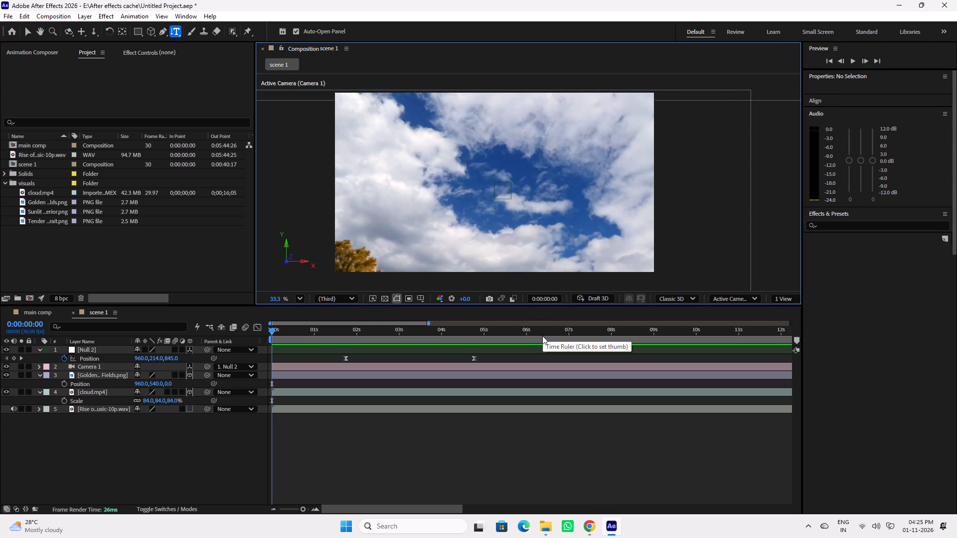
Add the text 1963 over the sky at the start of scene 1 and place its layer directly below Camera 1.
key(ctrl+t)
click(475, 155)
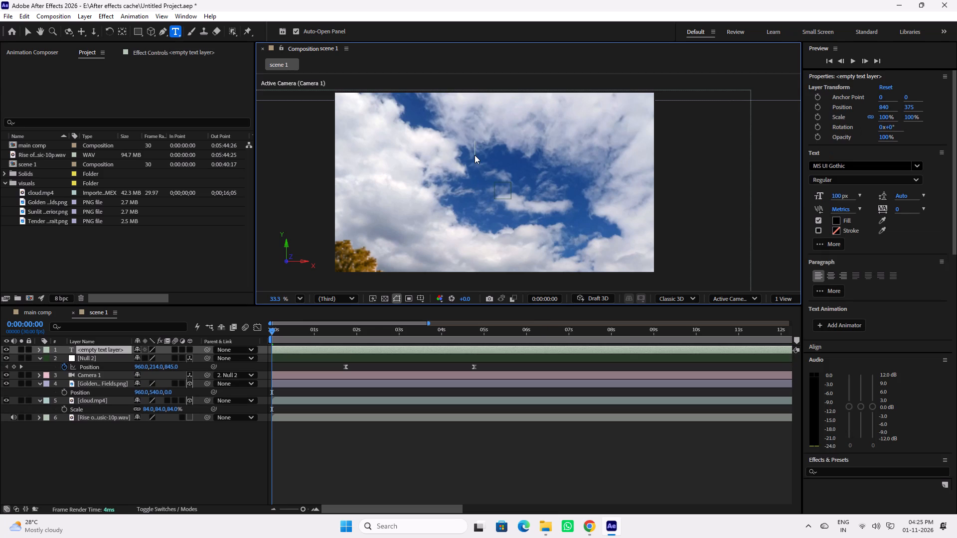
text(1963)
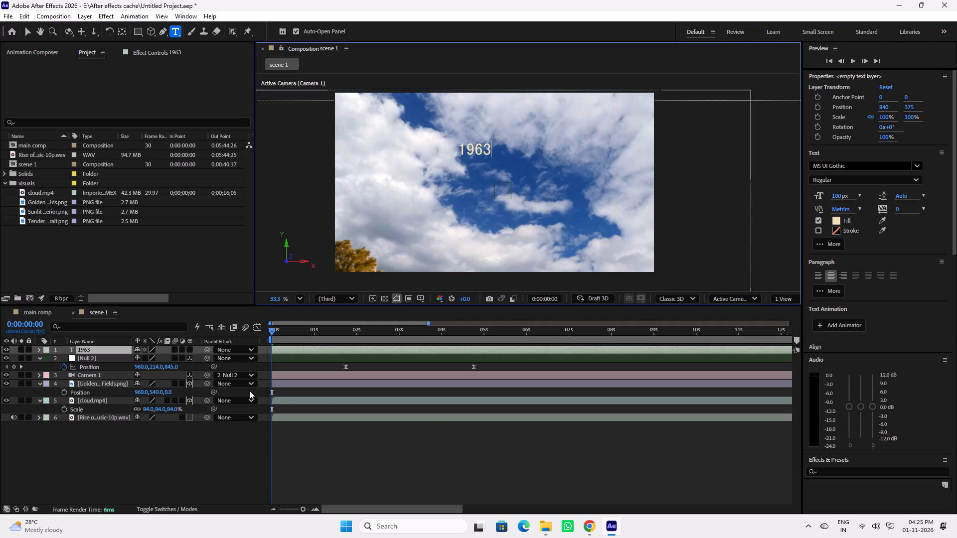
right_click(102, 349)
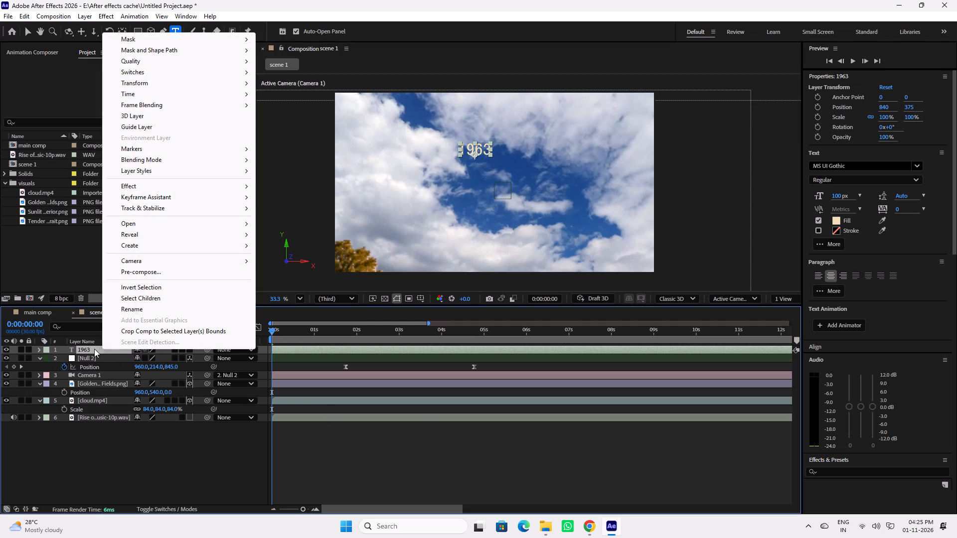
click(92, 349)
drag(90, 349, 86, 379)
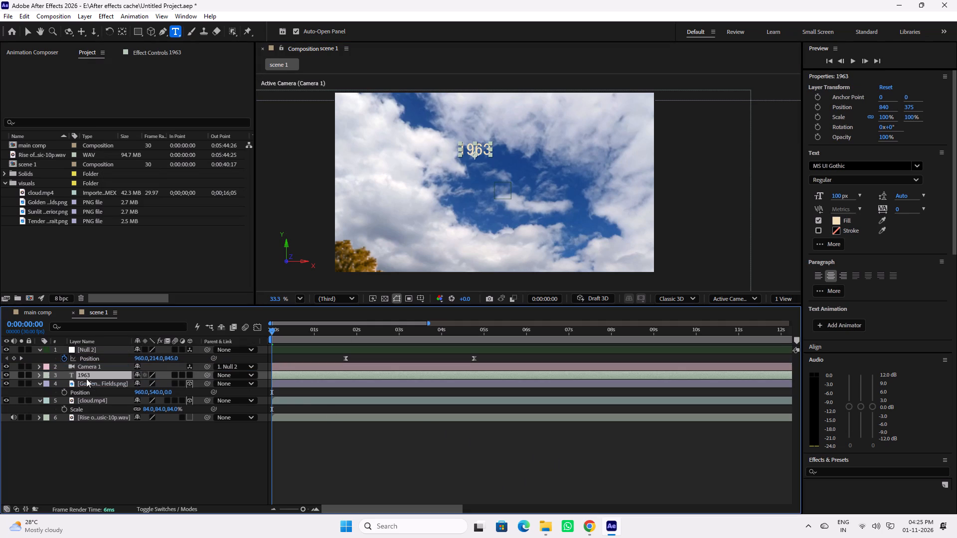
Pre-compose the 1963 text layer into a new composition named 1963 text animation, with all attributes moved into it.
right_click(100, 374)
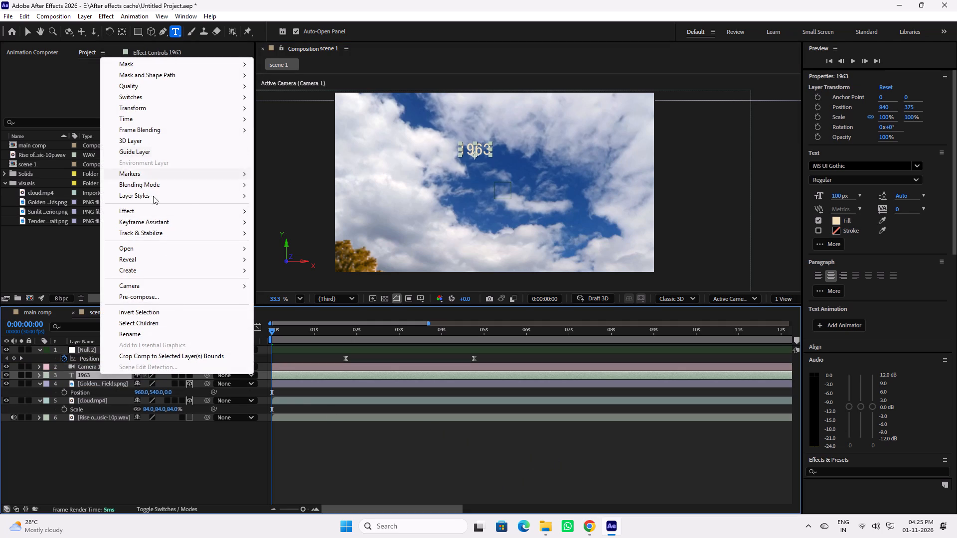
click(158, 292)
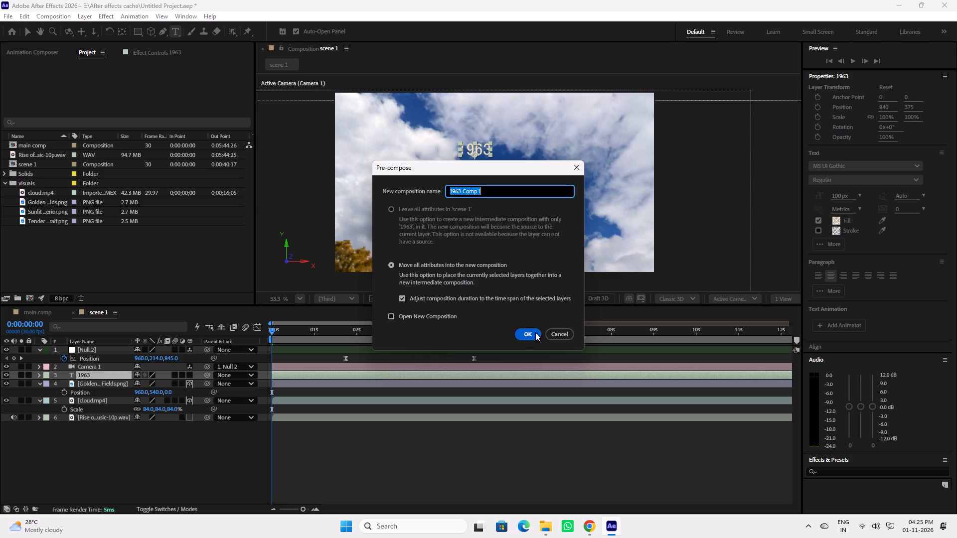
click(491, 191)
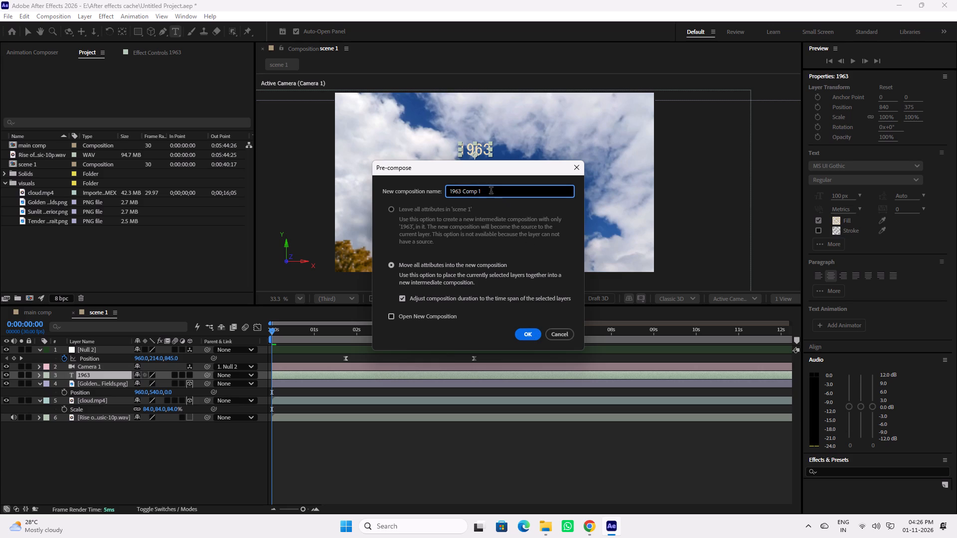
key(BackSpace)
key(BackSpace)
key(BackSpace)
key(BackSpace)
key(BackSpace)
key(BackSpace)
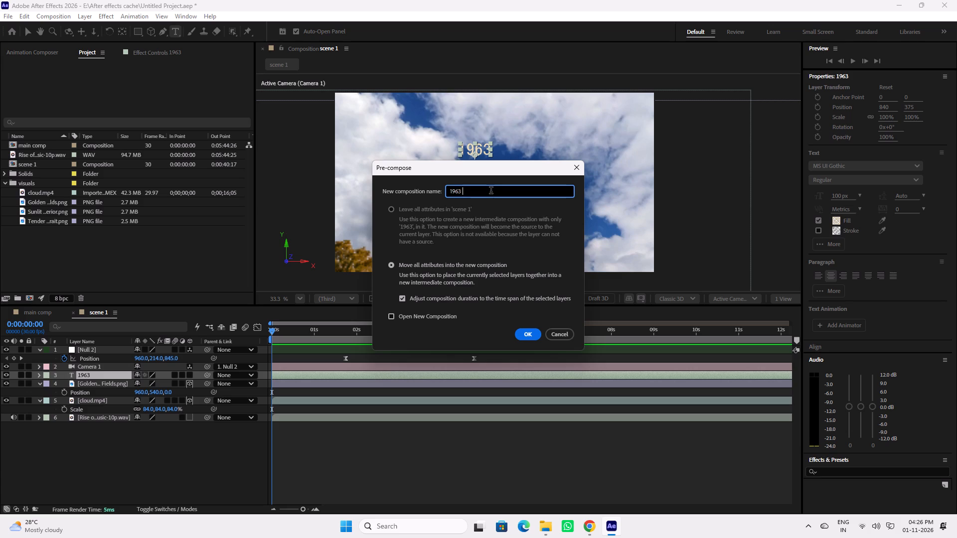
text(anima)
text(tion)
key(space)
key(Left)
key(Left)
key(Left)
key(Left)
key(Left)
key(Left)
key(Left)
key(Left)
key(Left)
key(Left)
text(text)
key(space)
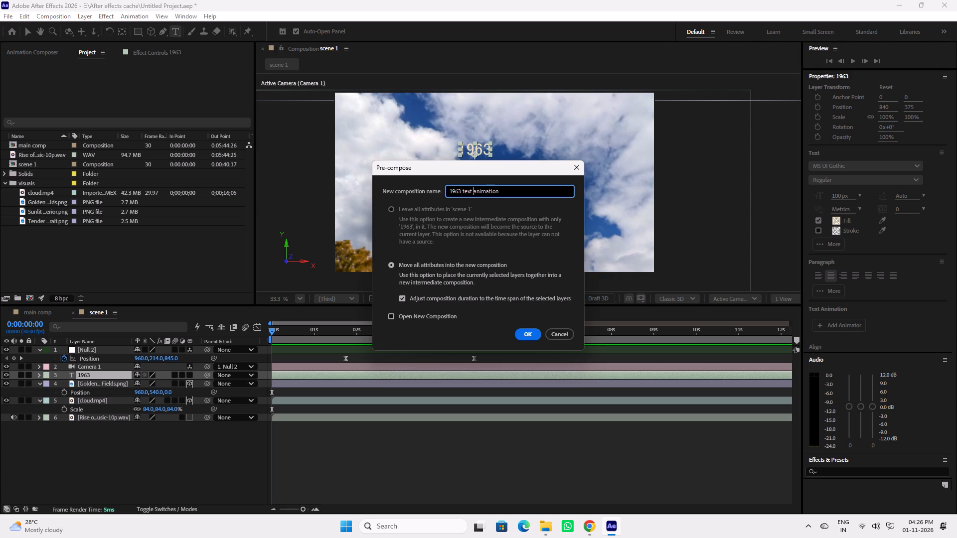
key(Return)
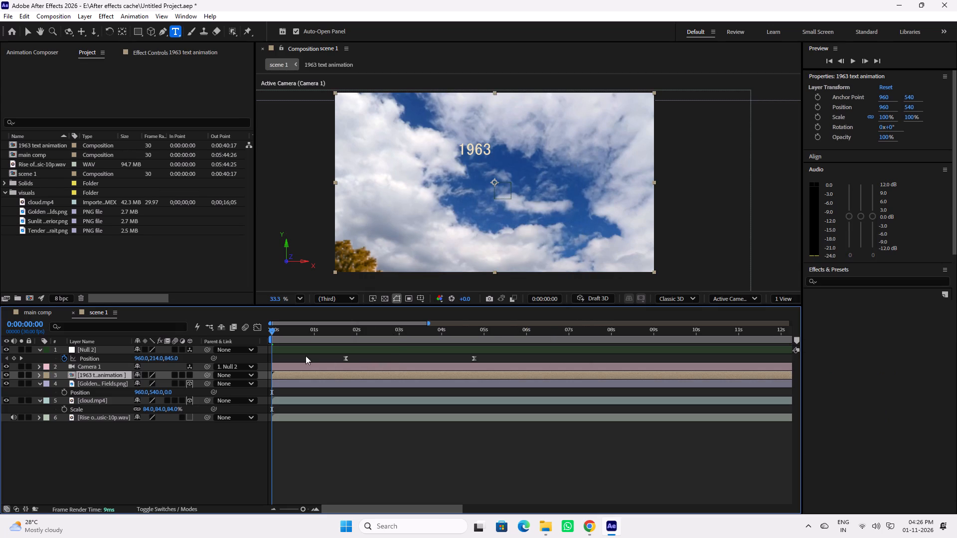
Inside the 1963 text animation composition, centre the 1963 text layer in the frame and centre its anchor point on the text.
click(305, 379)
double_click(308, 376)
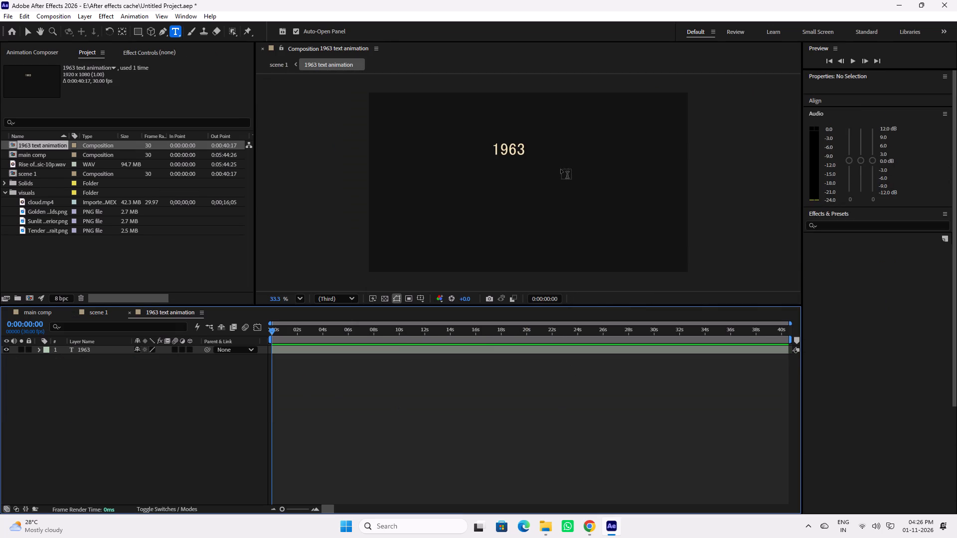
alt+double_click(118, 31)
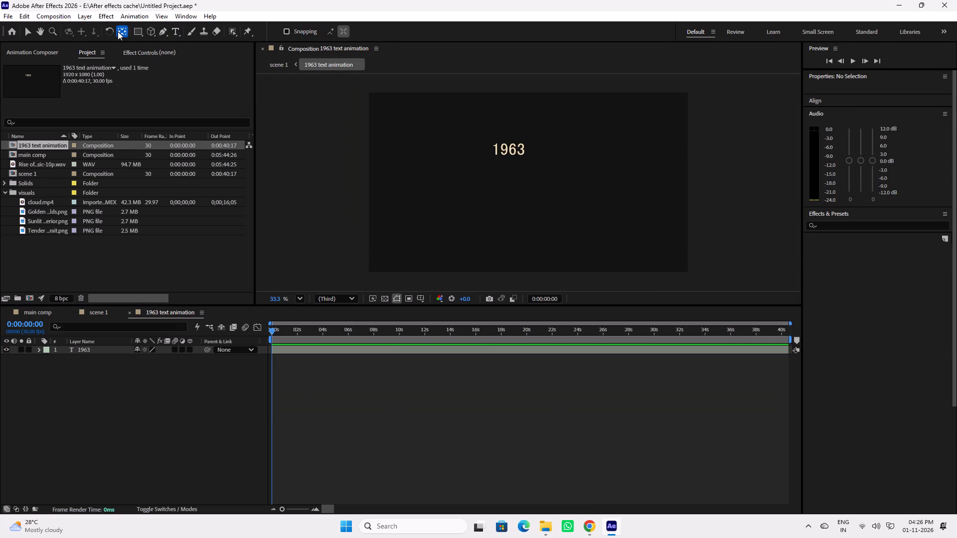
ctrl+double_click(119, 33)
ctrl+double_click(124, 32)
click(833, 101)
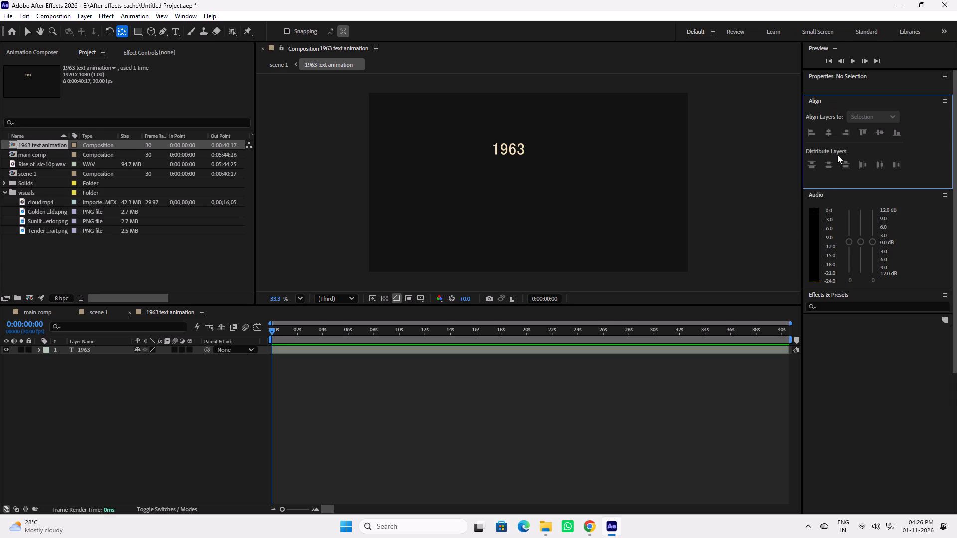
click(830, 131)
click(474, 418)
click(486, 347)
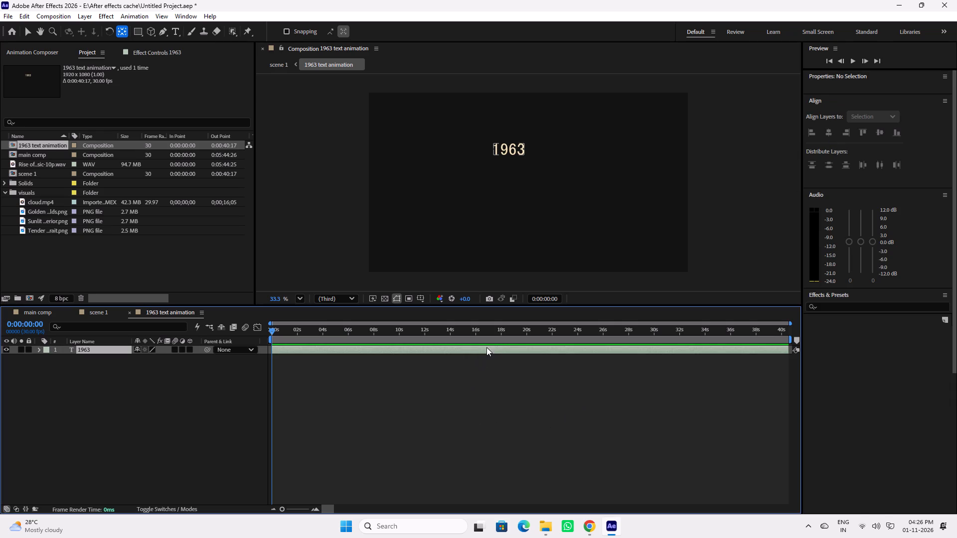
ctrl+double_click(122, 30)
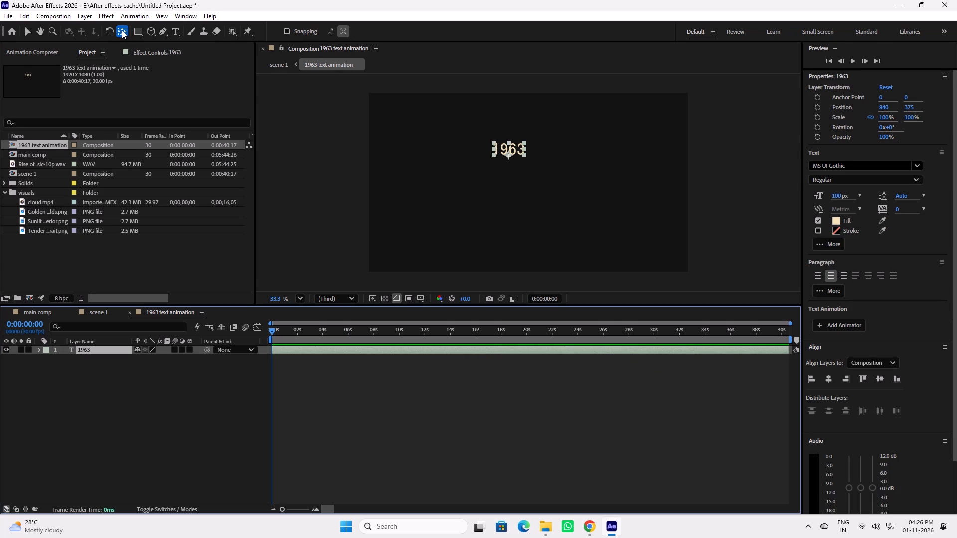
alt+double_click(122, 30)
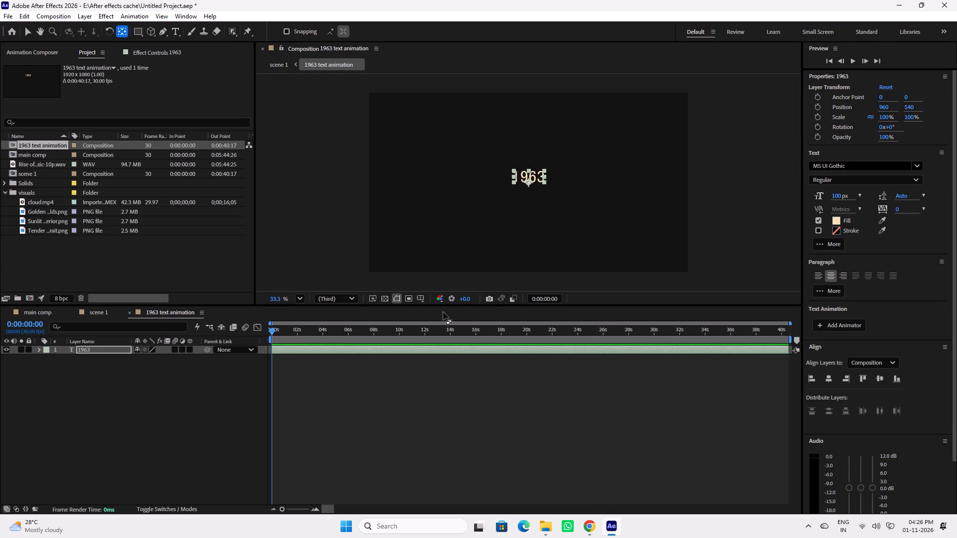
ctrl+double_click(124, 32)
click(513, 412)
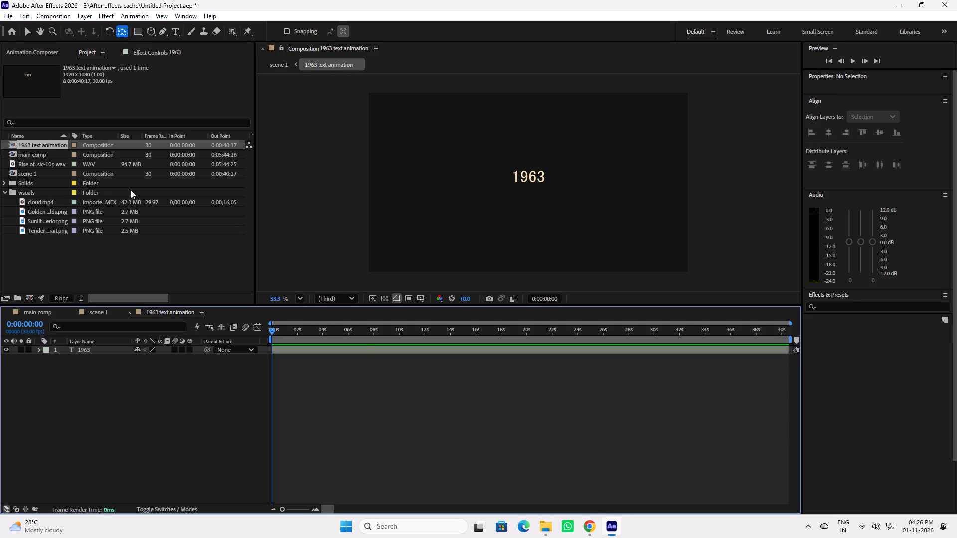
Check the centred 1963 title against the sky in scene 1.
click(98, 314)
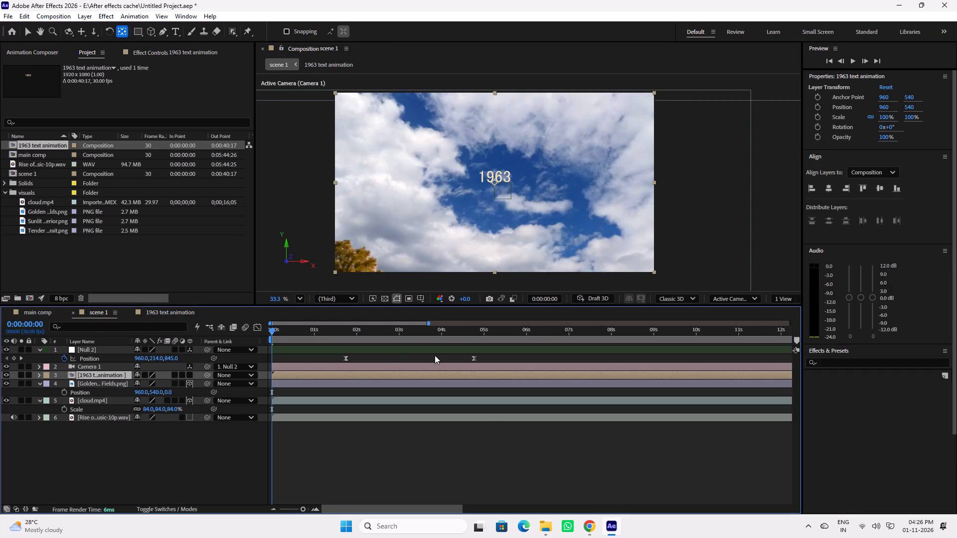
click(479, 458)
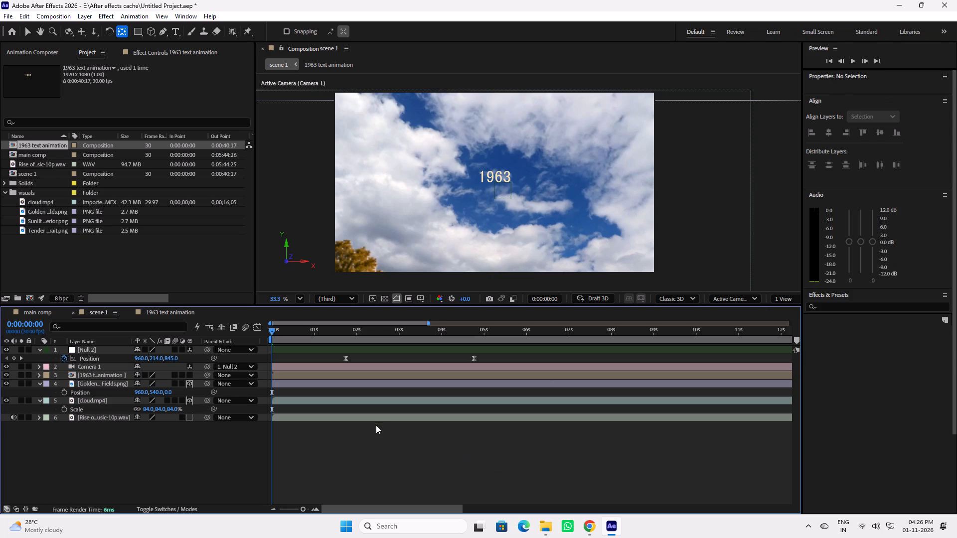
Scale the text layer in the 1963 text animation composition up to 220%.
click(165, 318)
click(169, 313)
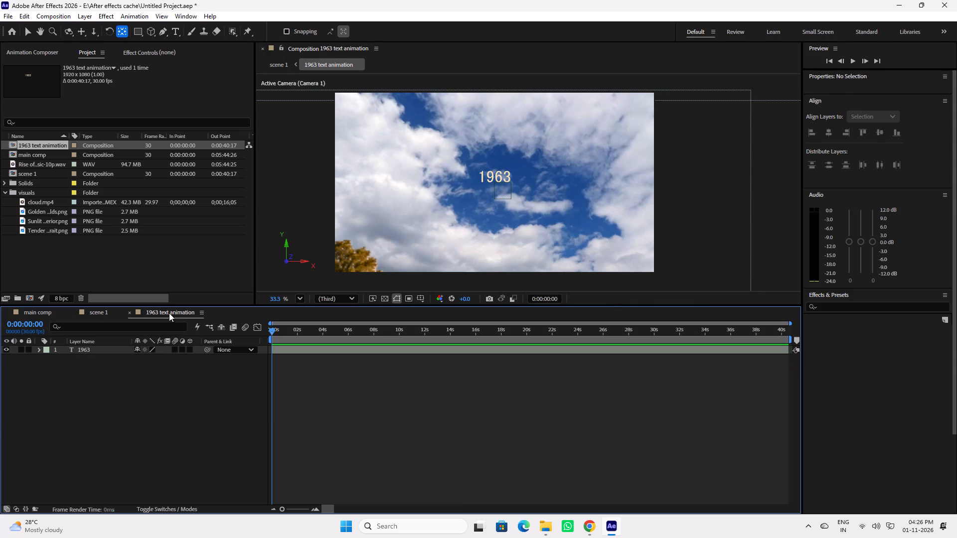
click(394, 350)
key(s)
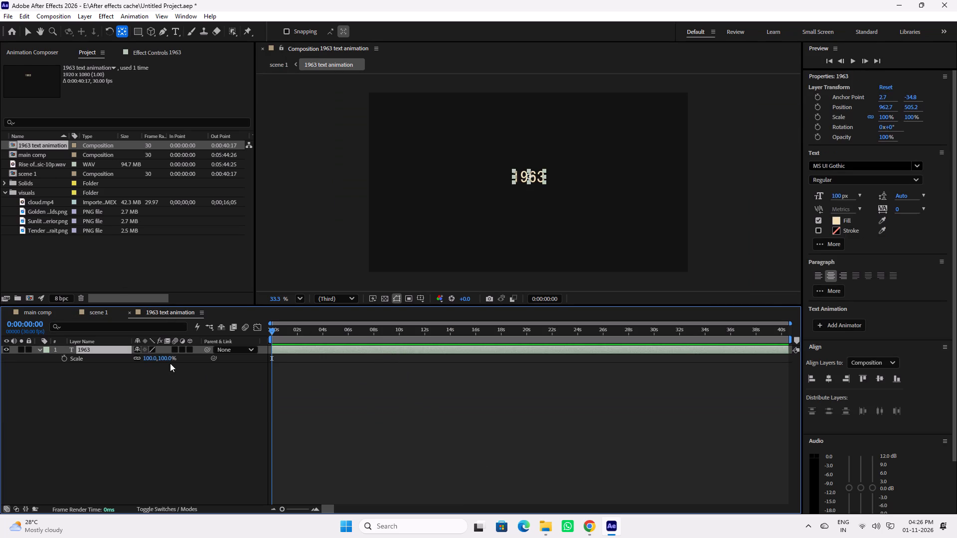
drag(165, 360, 192, 367)
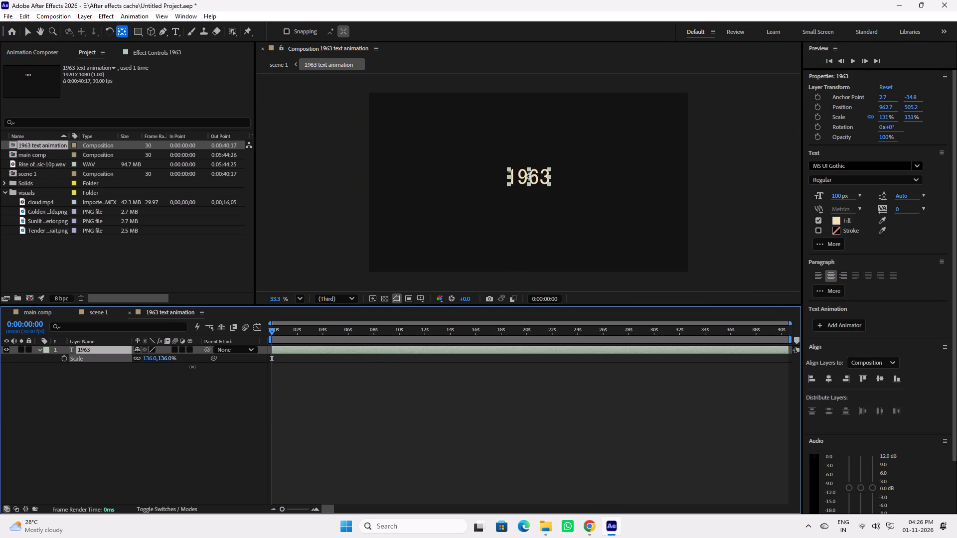
drag(192, 367, 254, 389)
click(498, 422)
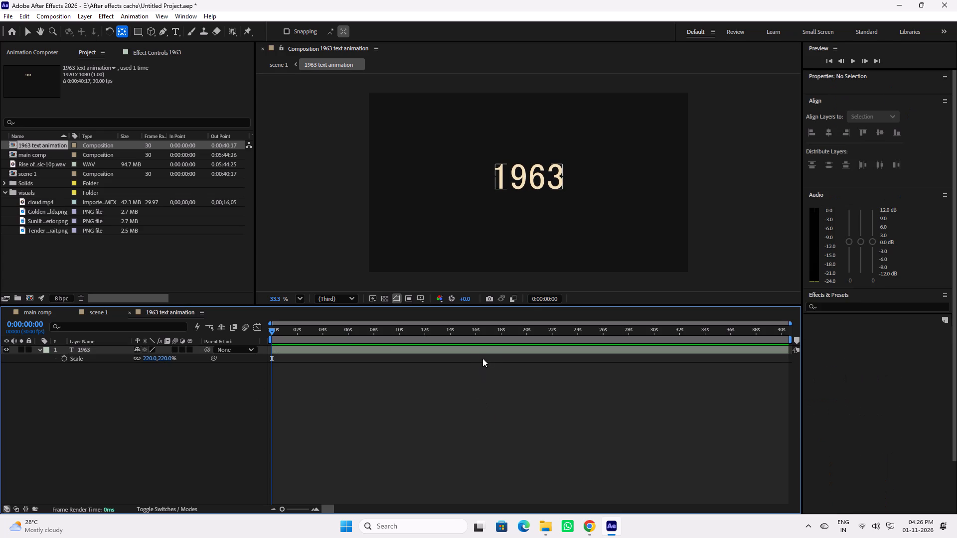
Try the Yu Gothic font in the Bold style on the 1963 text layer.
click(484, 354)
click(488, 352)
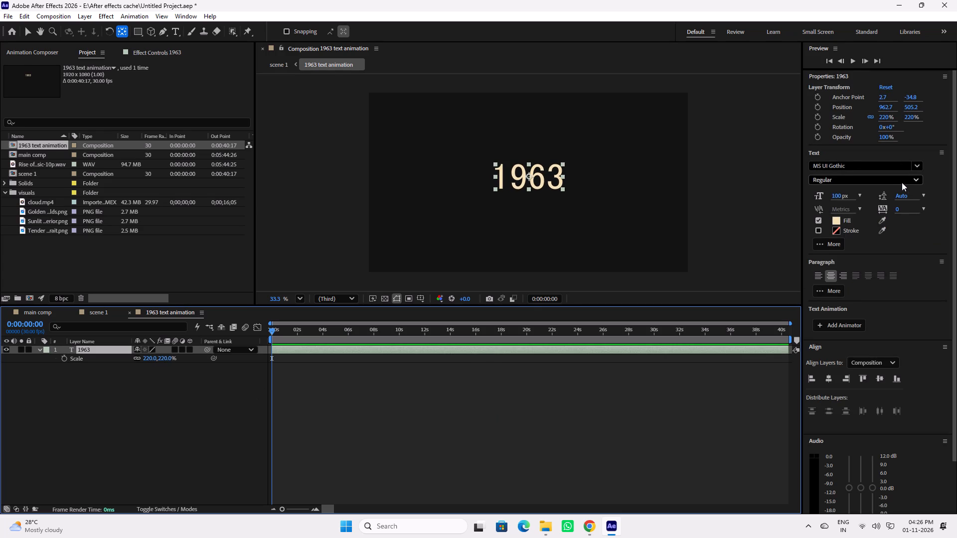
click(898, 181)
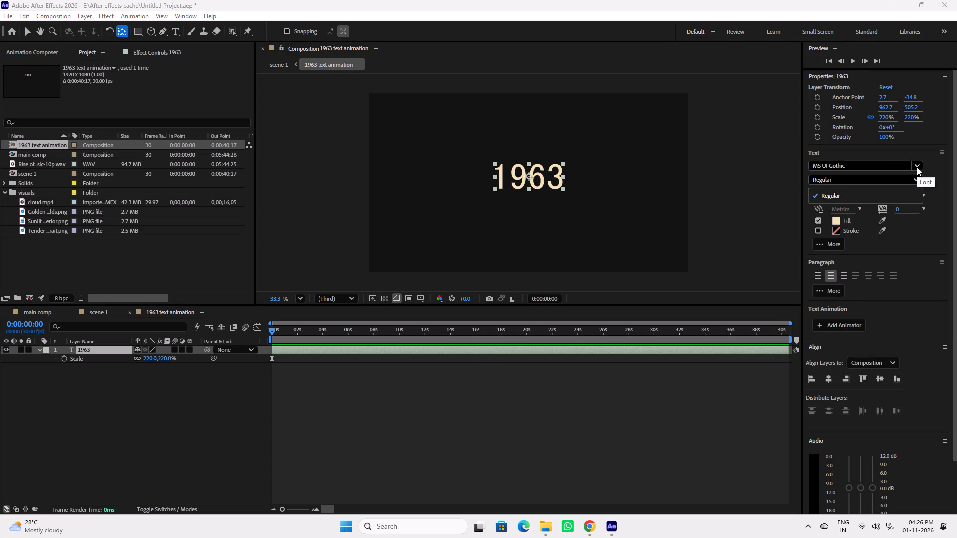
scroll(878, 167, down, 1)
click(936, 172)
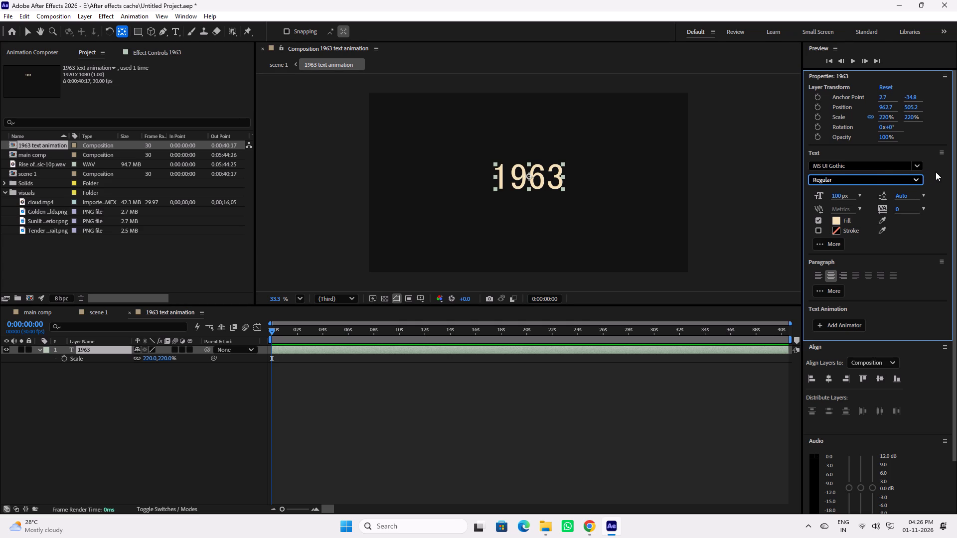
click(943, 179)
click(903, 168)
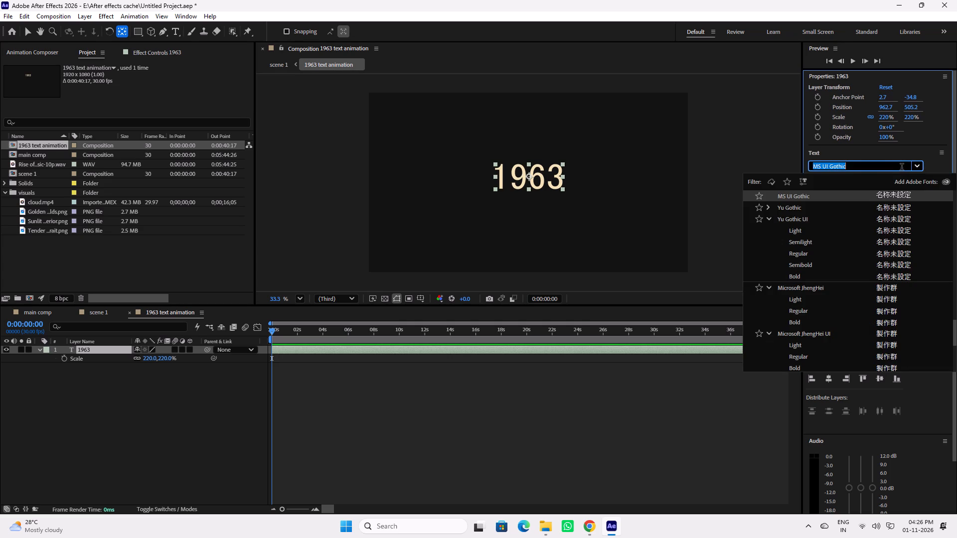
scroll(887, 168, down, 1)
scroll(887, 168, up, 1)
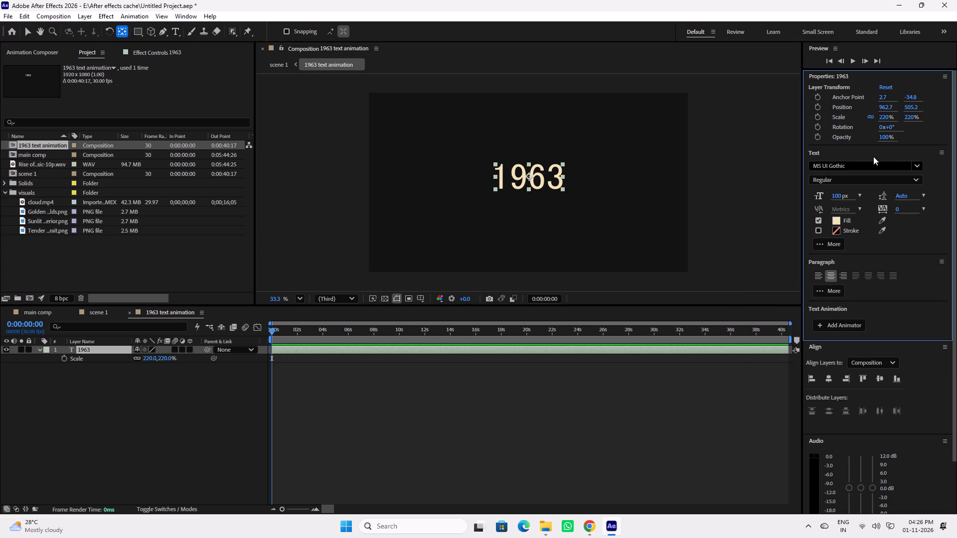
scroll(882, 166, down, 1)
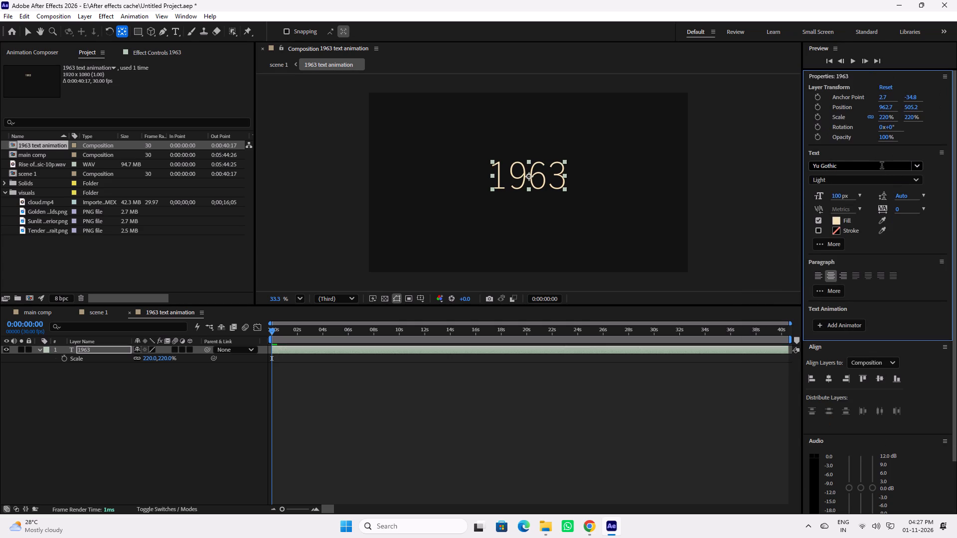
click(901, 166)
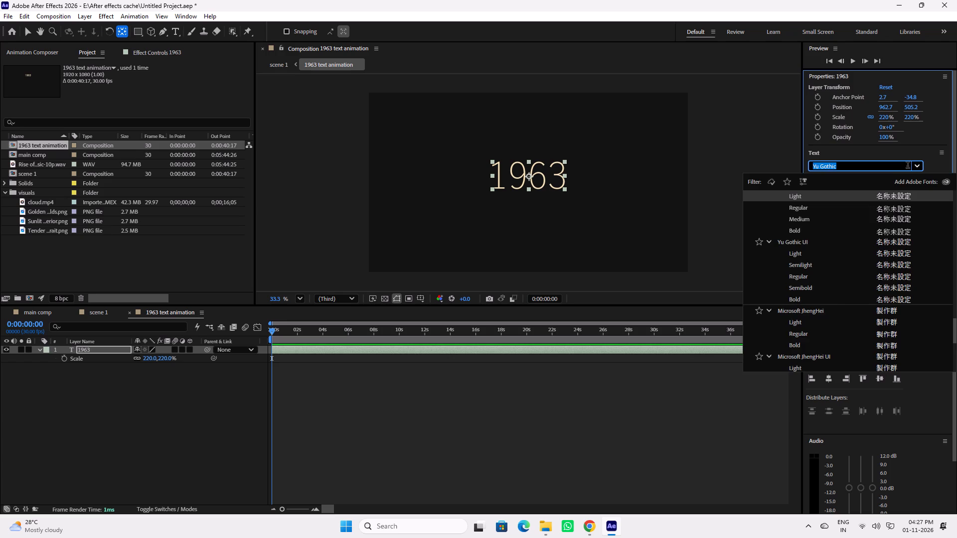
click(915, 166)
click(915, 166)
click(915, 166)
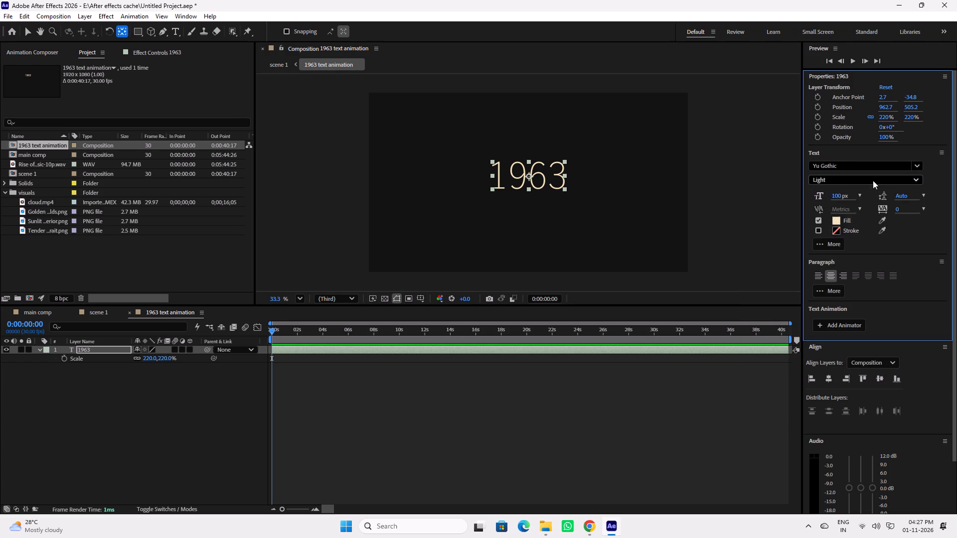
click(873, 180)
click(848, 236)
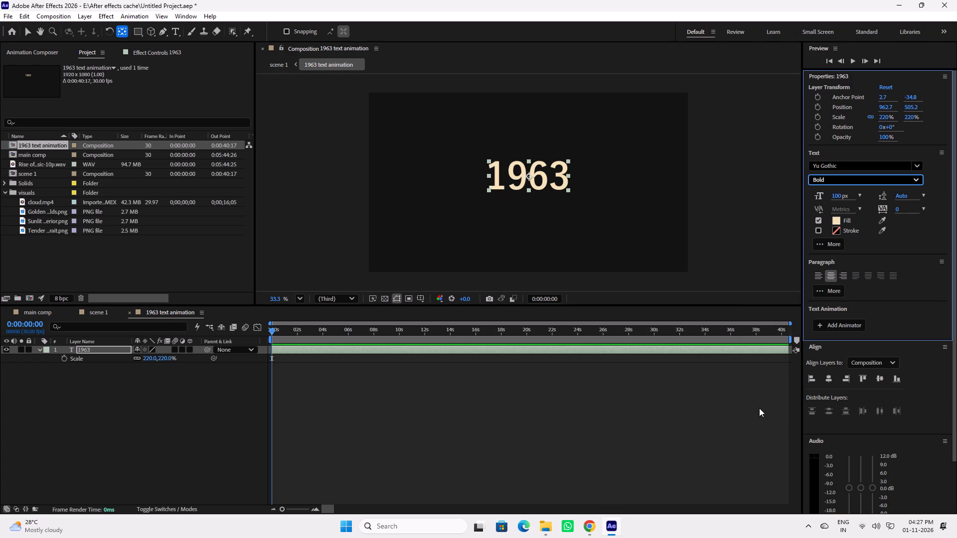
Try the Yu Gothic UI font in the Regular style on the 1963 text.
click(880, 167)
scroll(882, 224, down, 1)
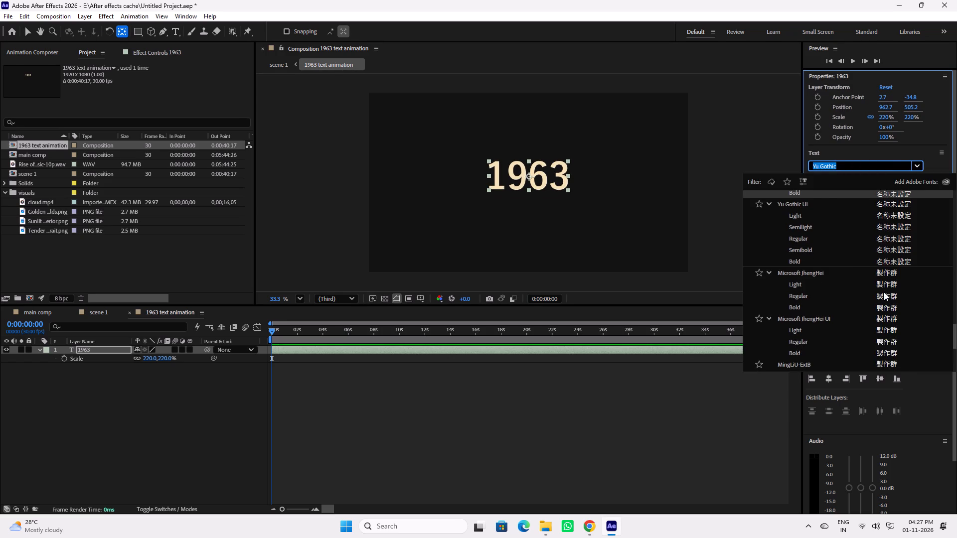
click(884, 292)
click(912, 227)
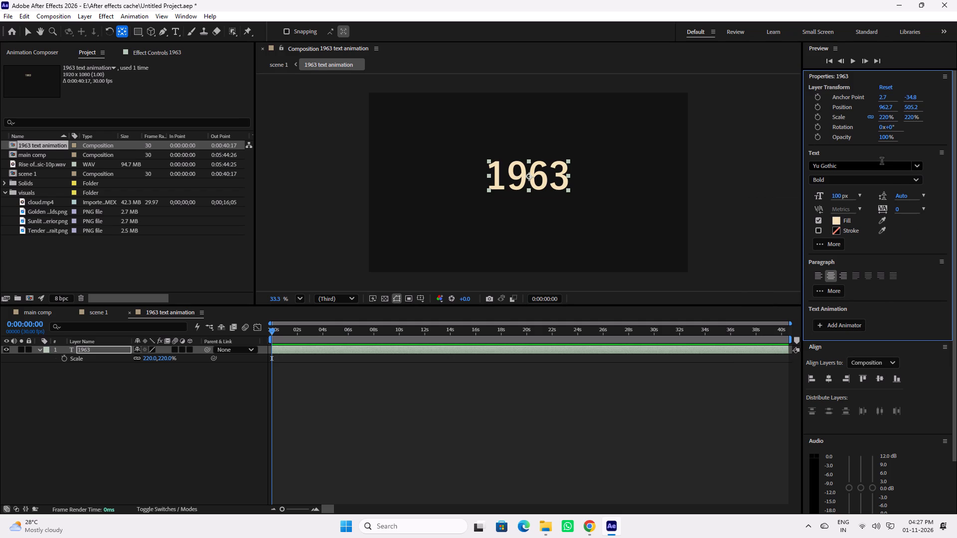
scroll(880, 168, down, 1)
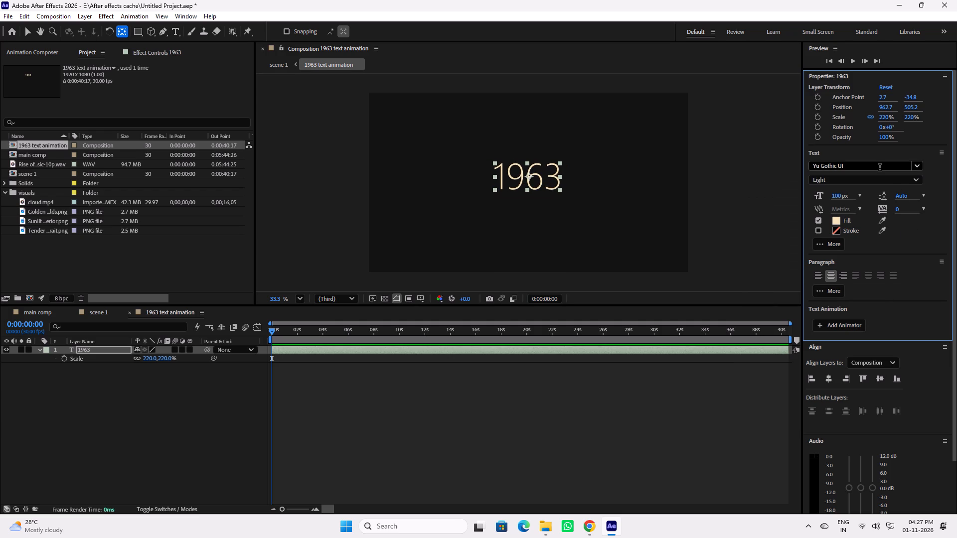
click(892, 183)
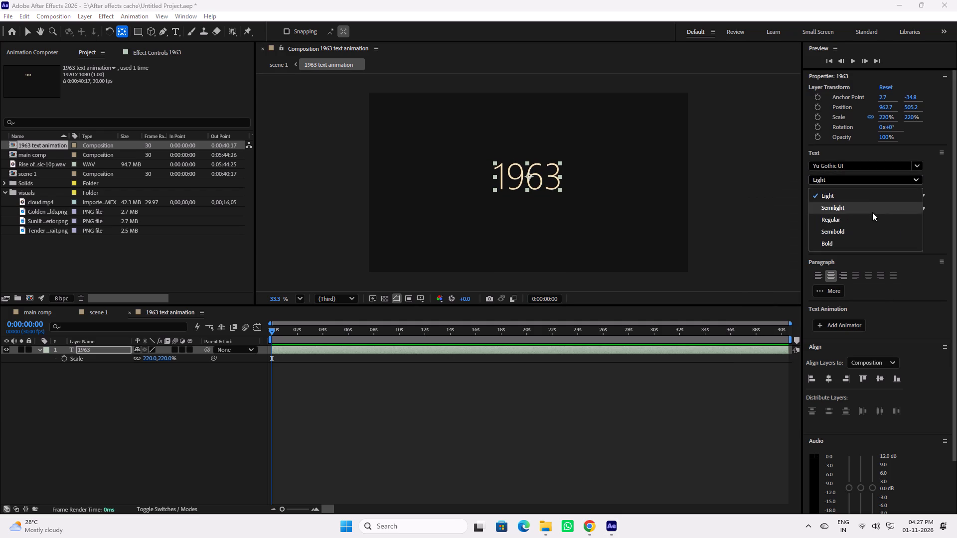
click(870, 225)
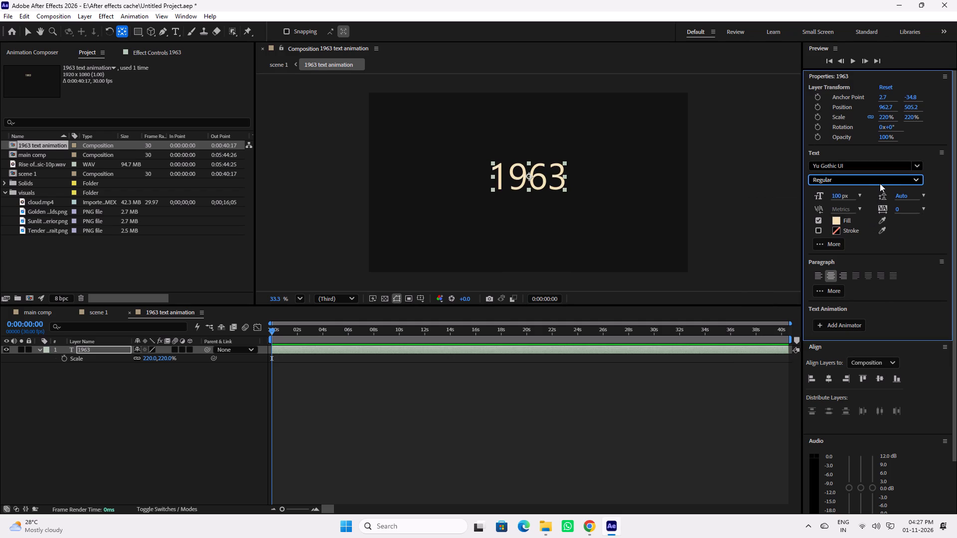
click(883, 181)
Search the available fonts for "old" as an alternative for the 1963 text, and clear the search.
click(885, 167)
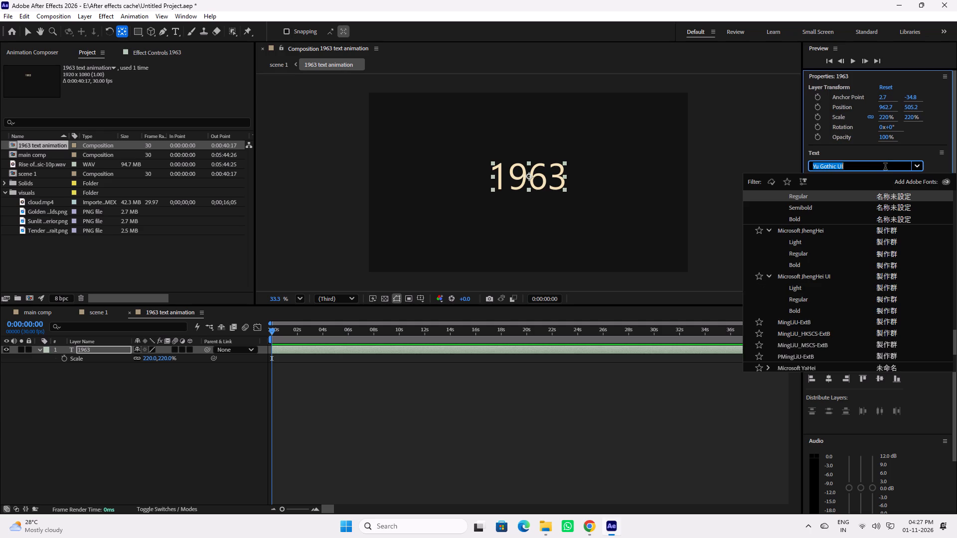
text(old)
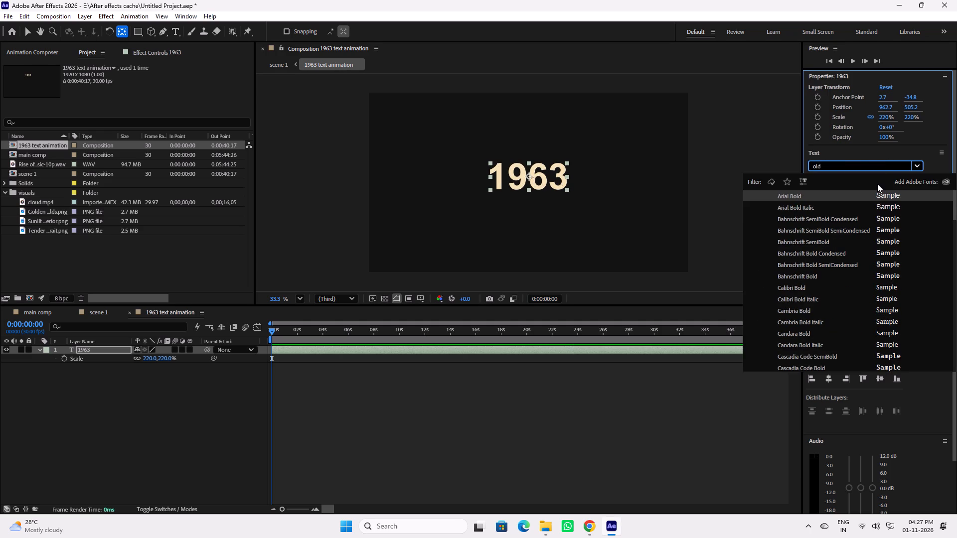
key(BackSpace)
key(BackSpace)
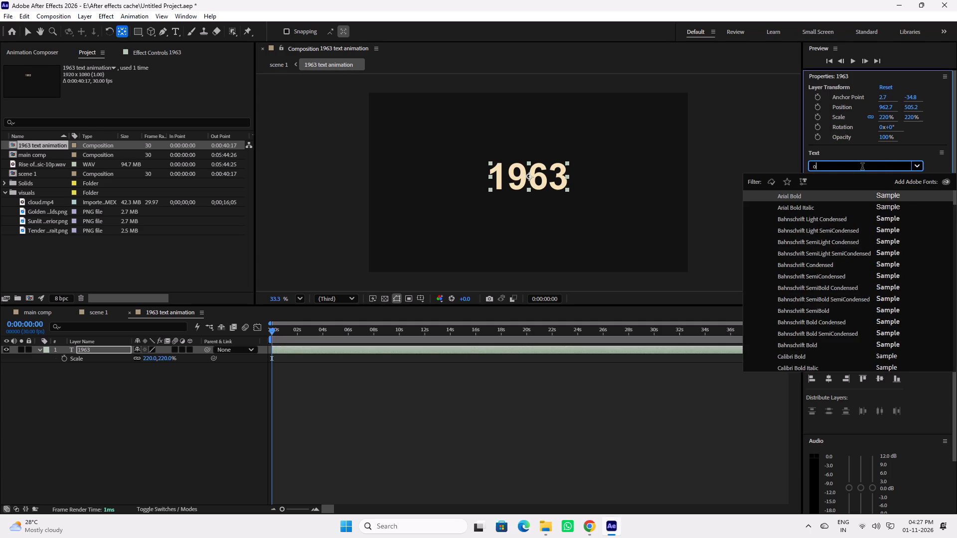
key(BackSpace)
key(BackSpace)
click(857, 157)
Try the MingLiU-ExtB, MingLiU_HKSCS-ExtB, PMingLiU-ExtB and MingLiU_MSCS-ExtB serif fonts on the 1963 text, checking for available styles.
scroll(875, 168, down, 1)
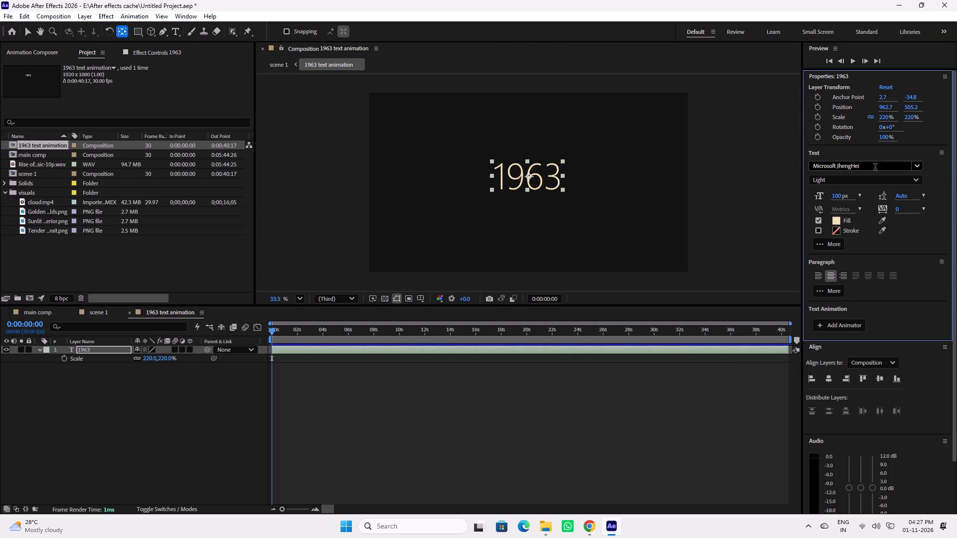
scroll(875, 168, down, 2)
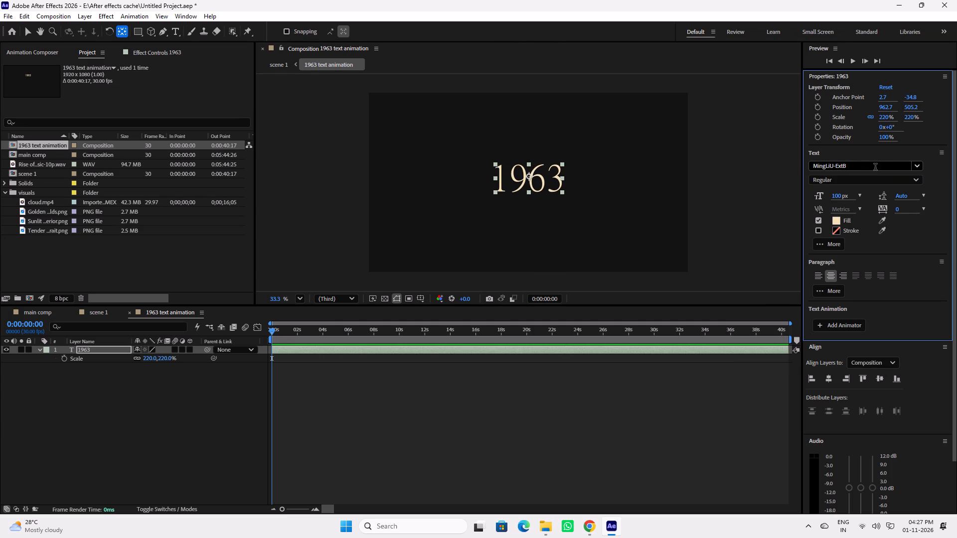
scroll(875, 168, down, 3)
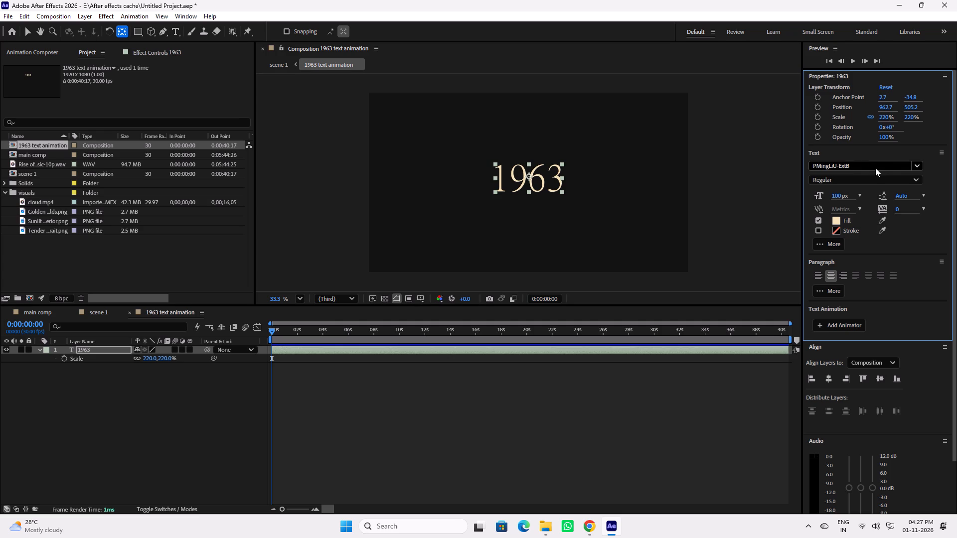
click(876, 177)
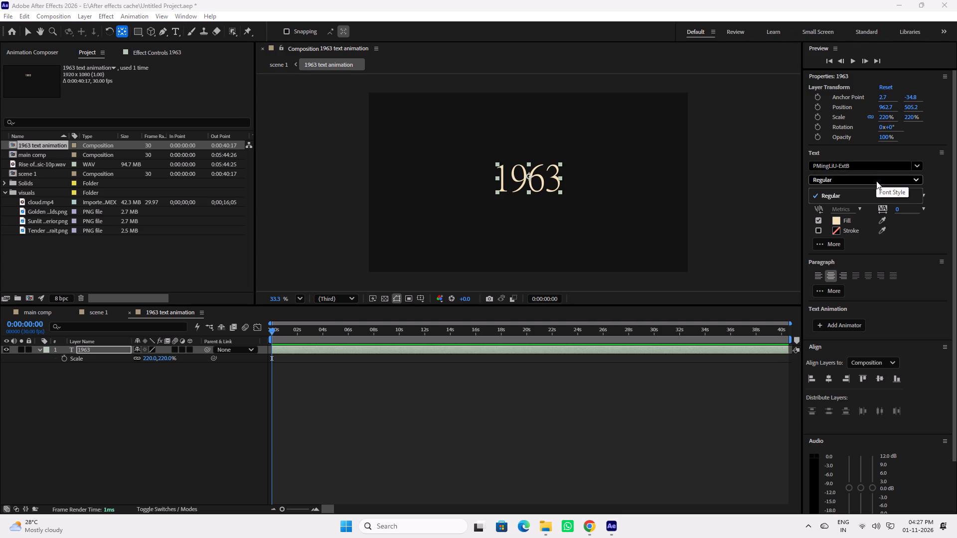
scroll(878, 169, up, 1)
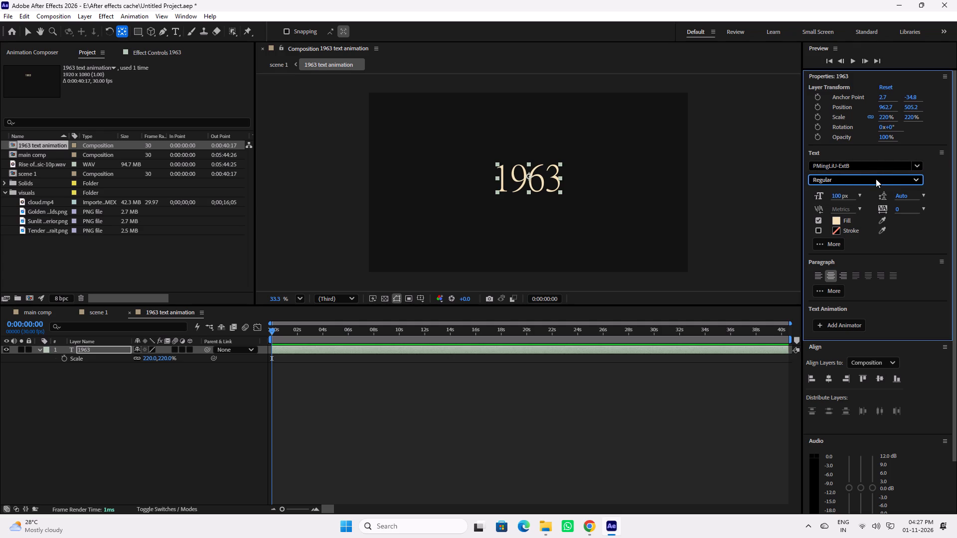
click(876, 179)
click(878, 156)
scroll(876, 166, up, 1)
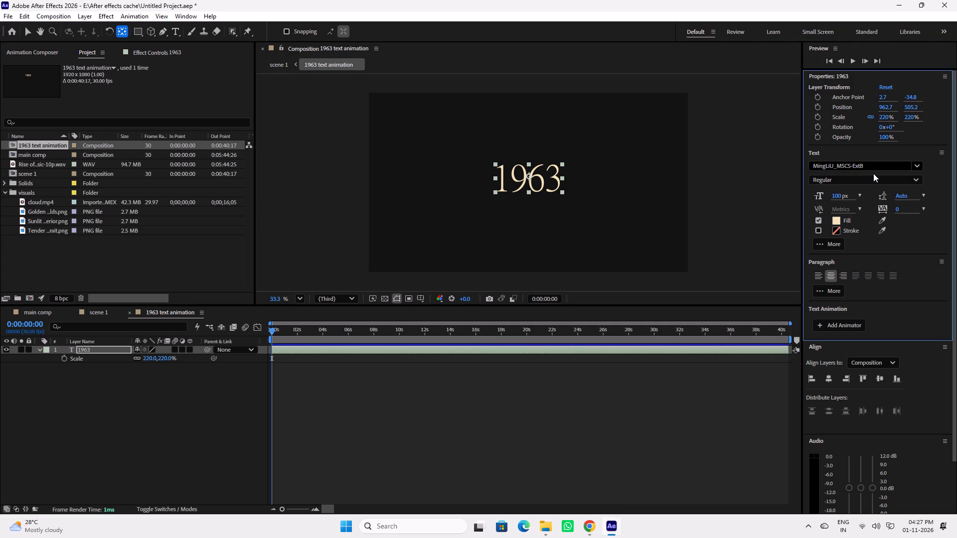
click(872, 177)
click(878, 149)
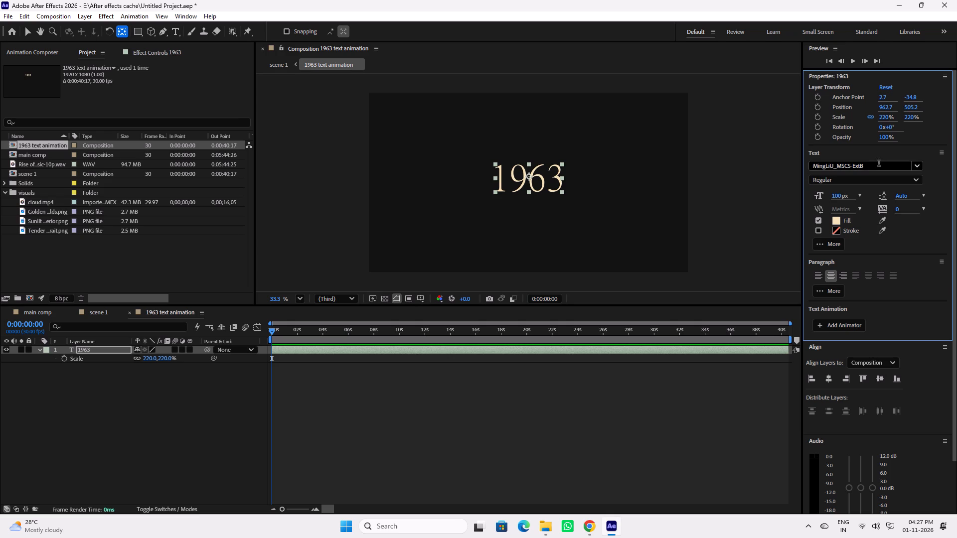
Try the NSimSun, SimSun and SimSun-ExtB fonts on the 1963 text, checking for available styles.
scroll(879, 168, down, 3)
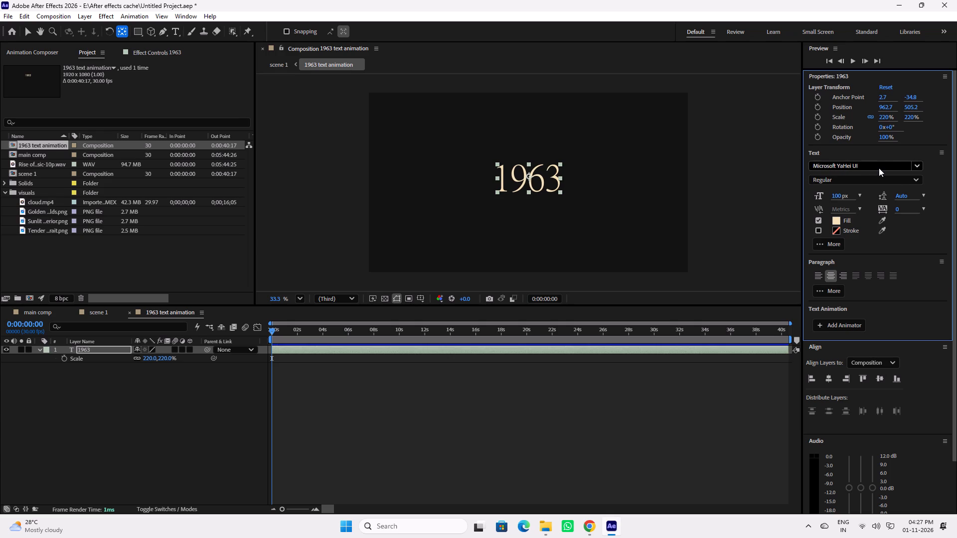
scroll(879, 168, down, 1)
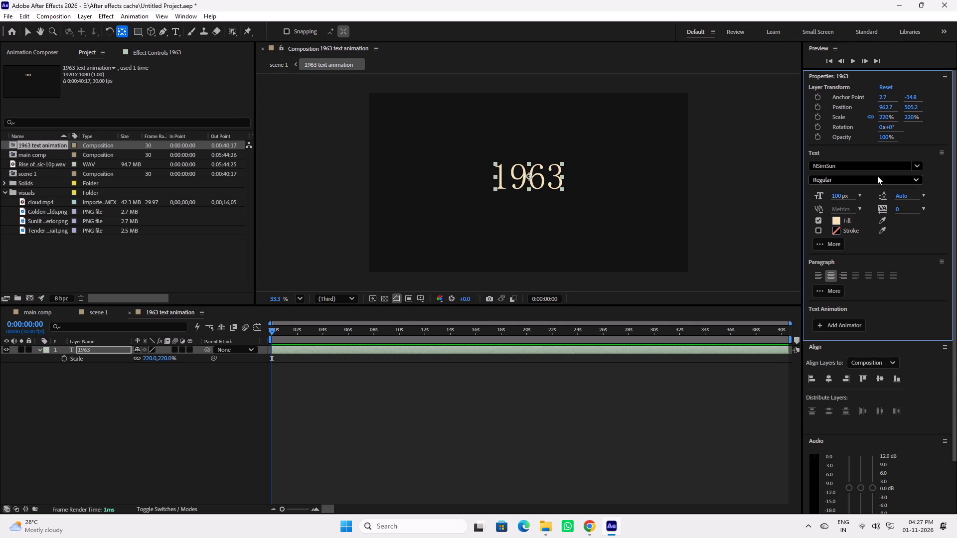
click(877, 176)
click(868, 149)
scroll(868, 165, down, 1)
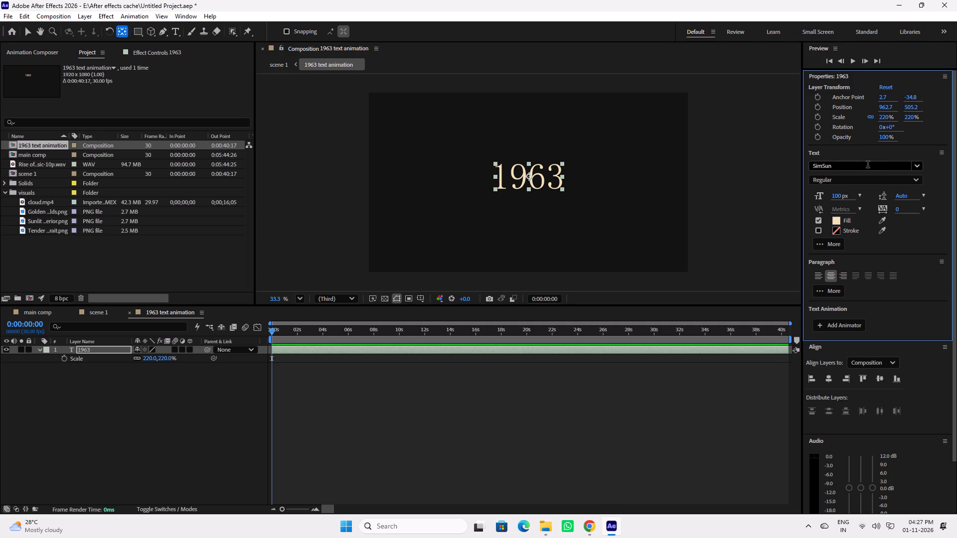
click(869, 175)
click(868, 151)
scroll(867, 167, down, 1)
Set the 1963 text's font to Myanmar Text in the Bold style.
scroll(867, 167, down, 2)
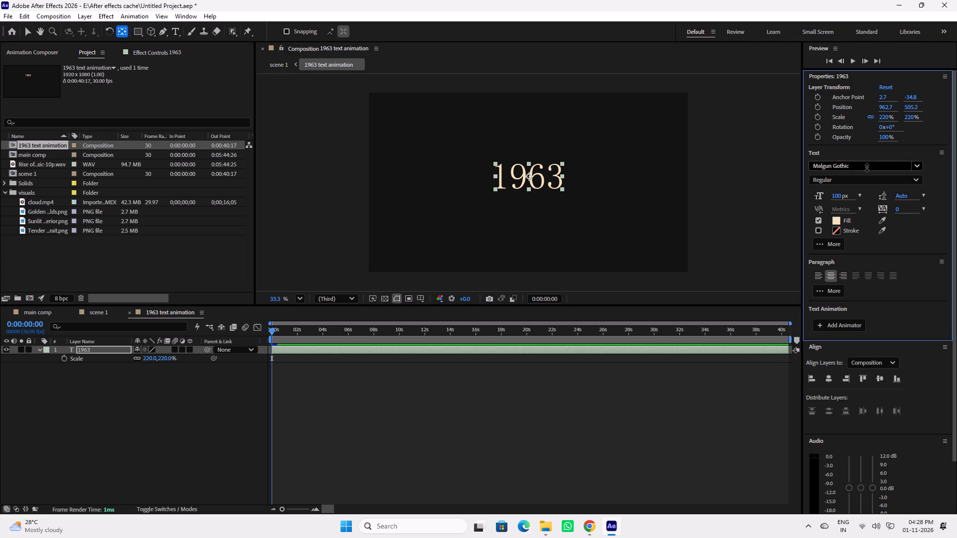
scroll(867, 167, down, 1)
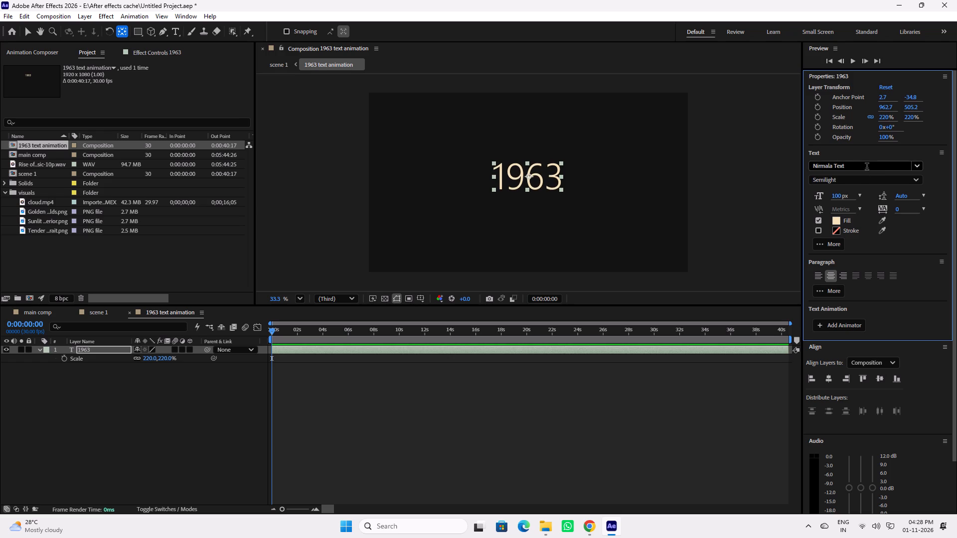
scroll(867, 167, down, 2)
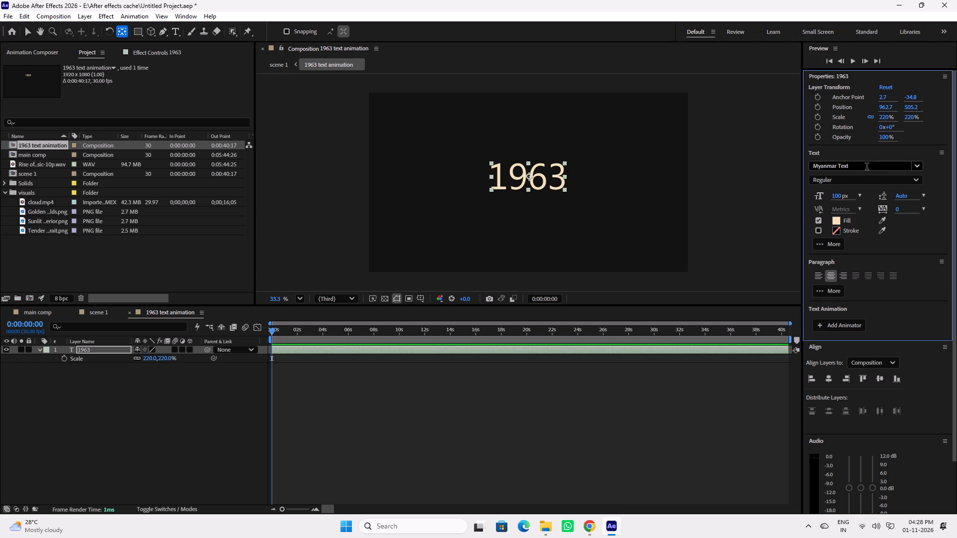
click(867, 184)
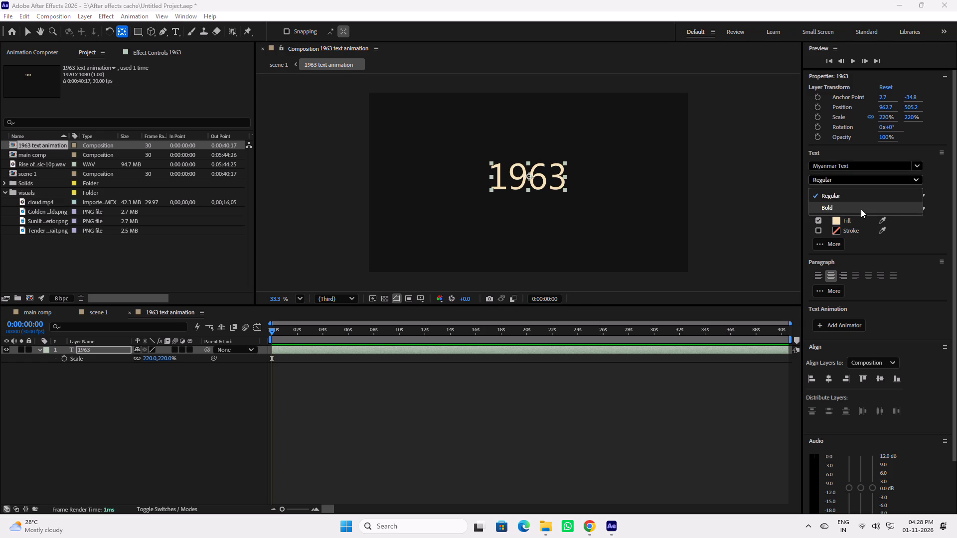
click(861, 209)
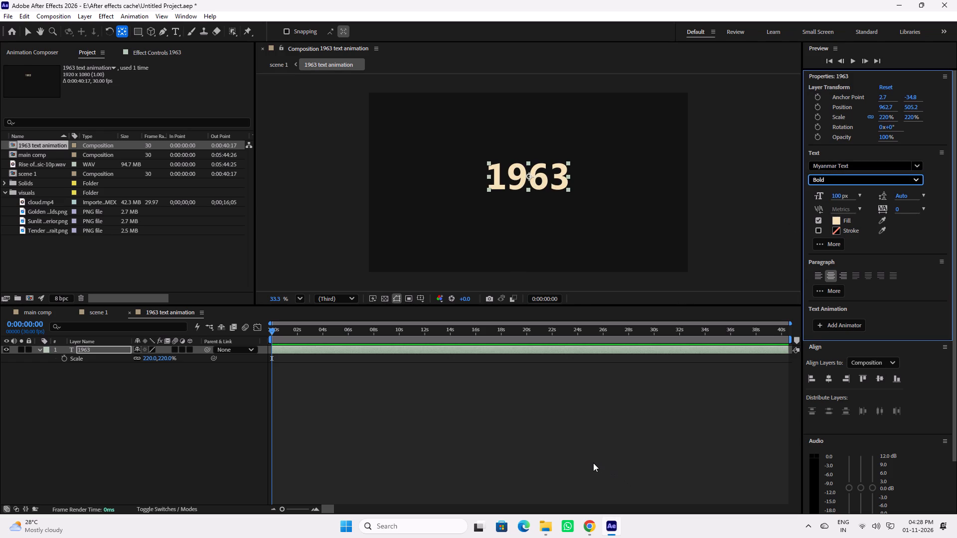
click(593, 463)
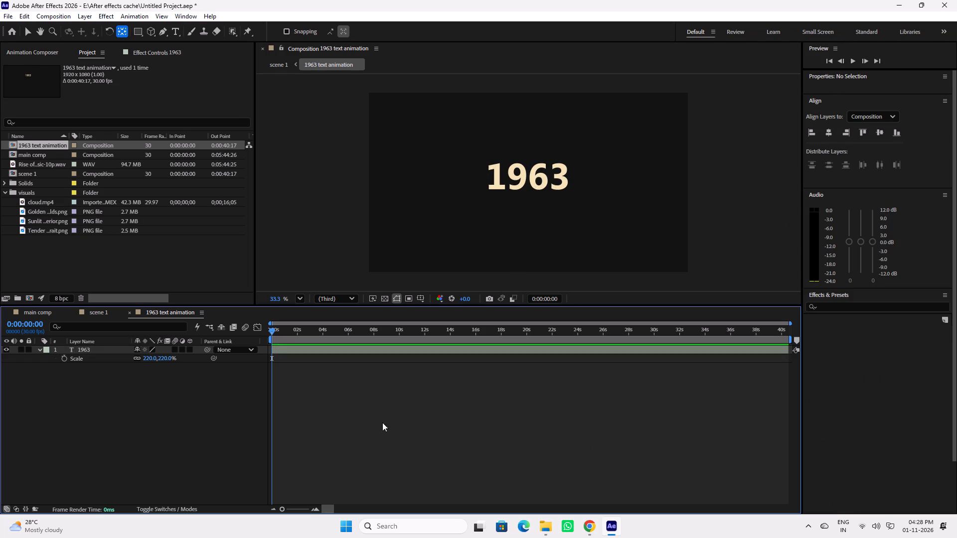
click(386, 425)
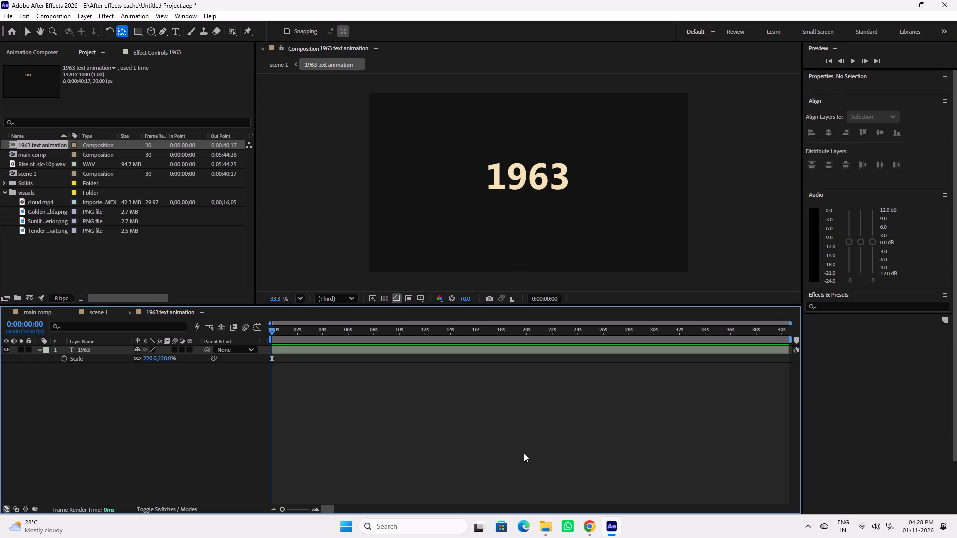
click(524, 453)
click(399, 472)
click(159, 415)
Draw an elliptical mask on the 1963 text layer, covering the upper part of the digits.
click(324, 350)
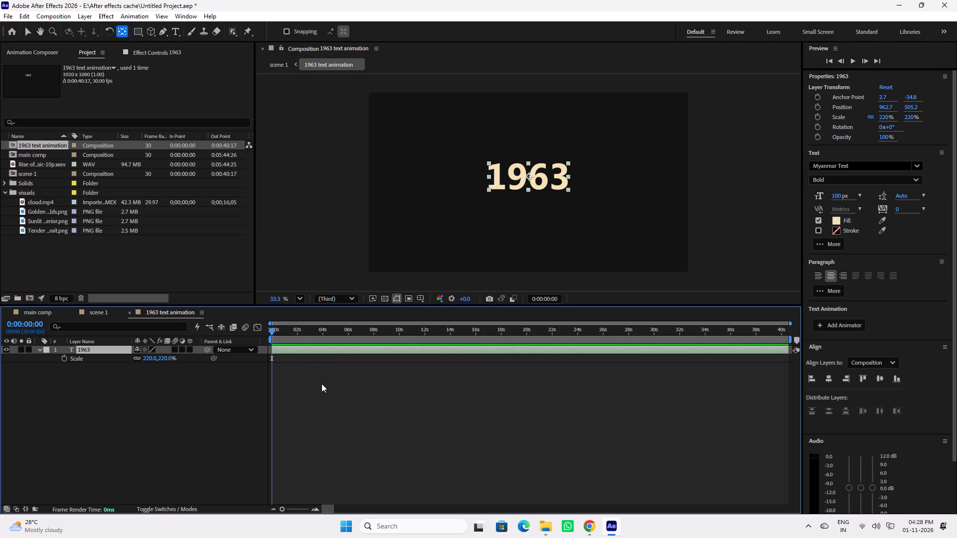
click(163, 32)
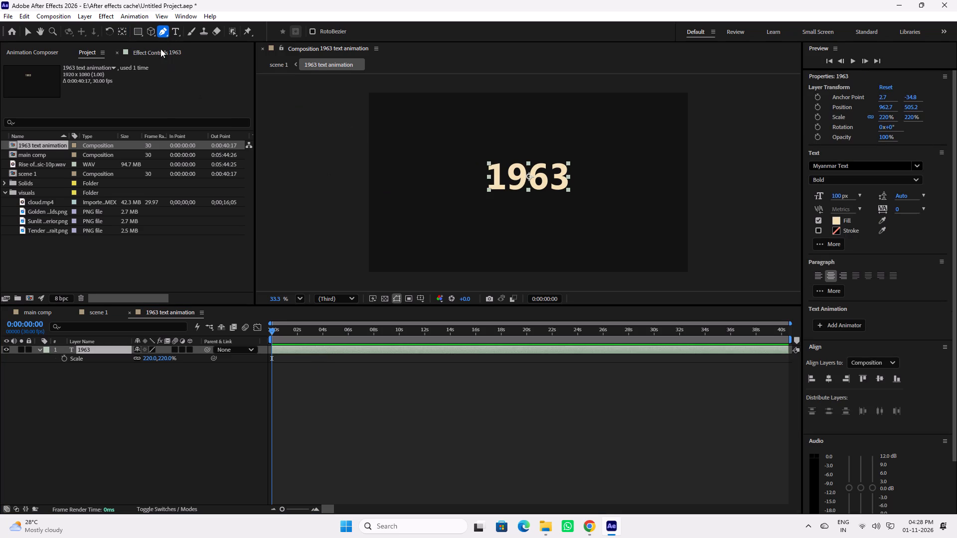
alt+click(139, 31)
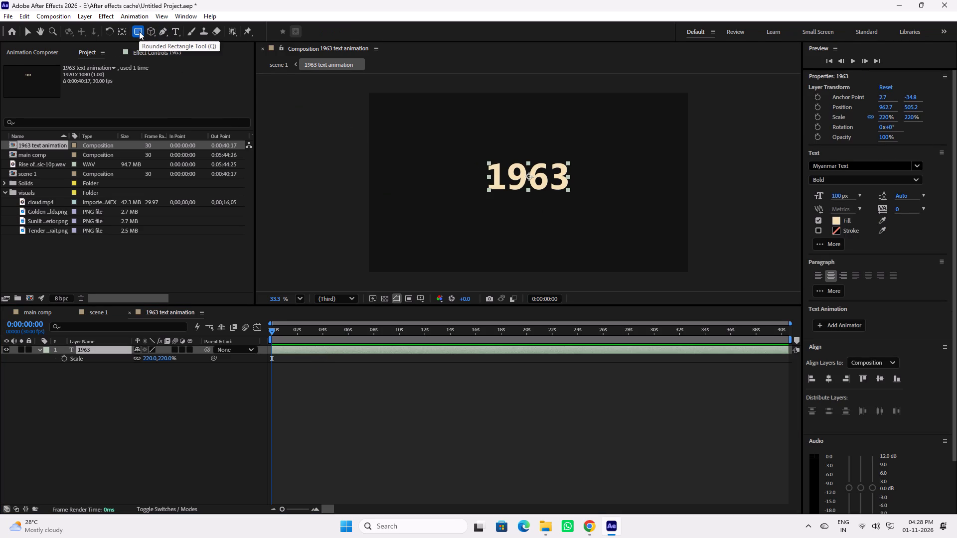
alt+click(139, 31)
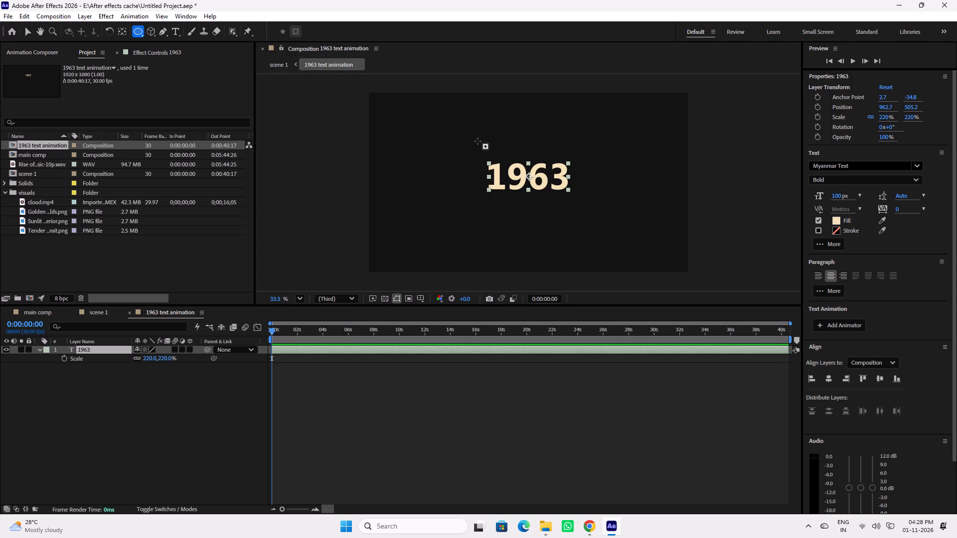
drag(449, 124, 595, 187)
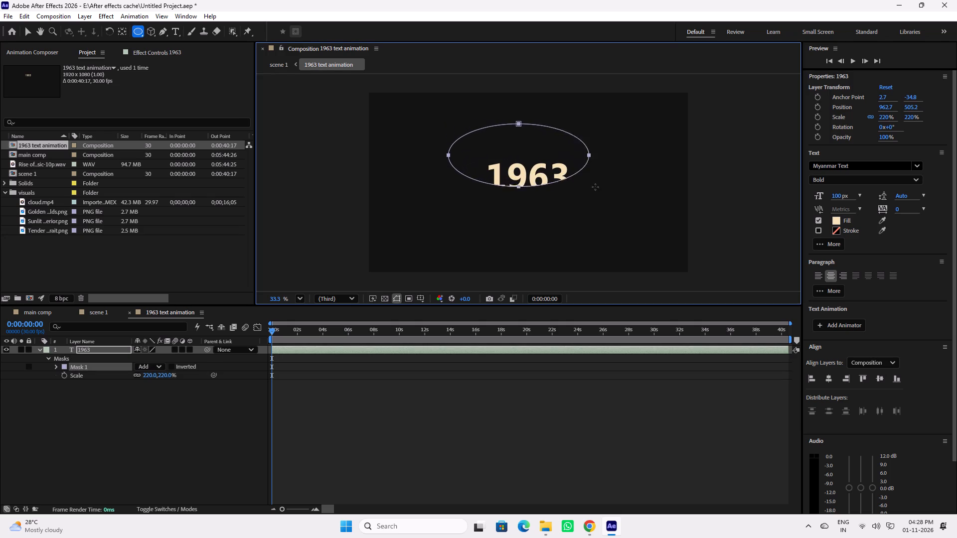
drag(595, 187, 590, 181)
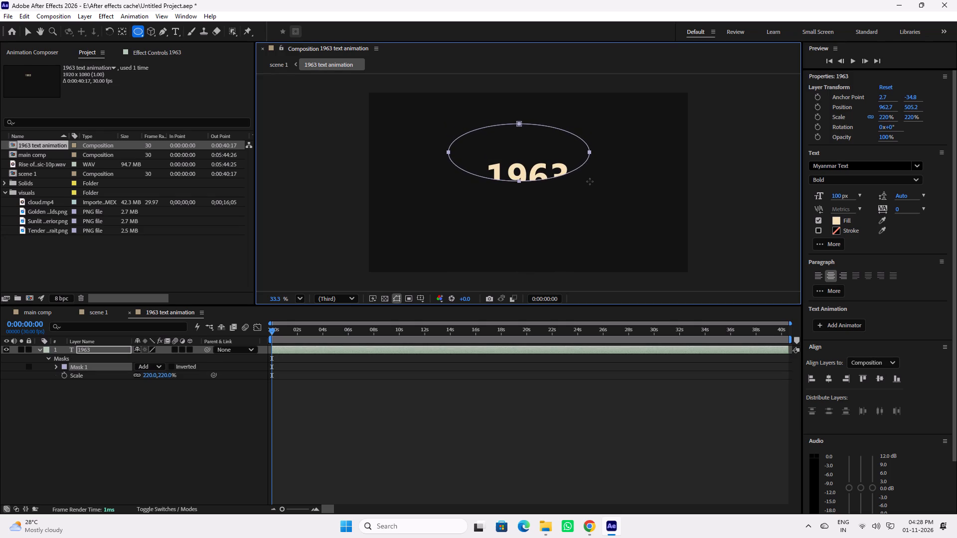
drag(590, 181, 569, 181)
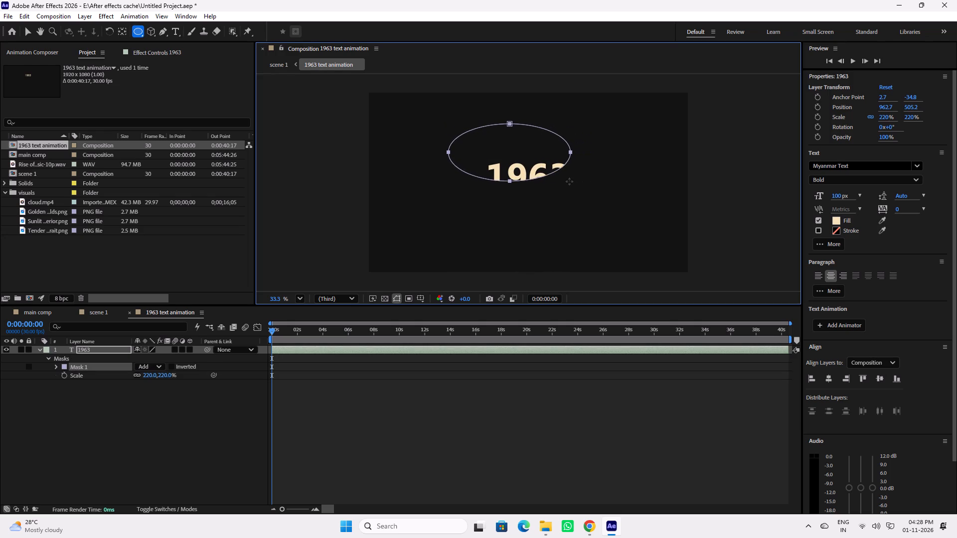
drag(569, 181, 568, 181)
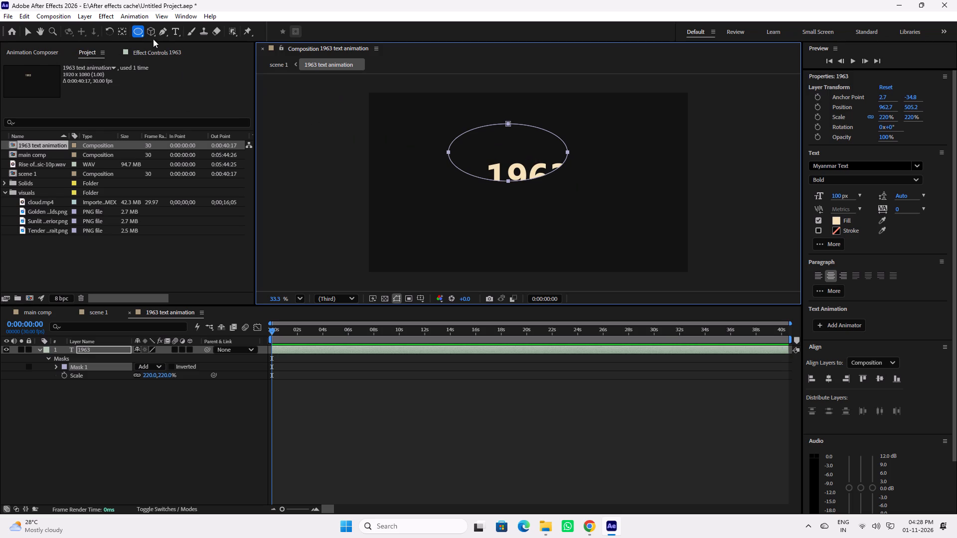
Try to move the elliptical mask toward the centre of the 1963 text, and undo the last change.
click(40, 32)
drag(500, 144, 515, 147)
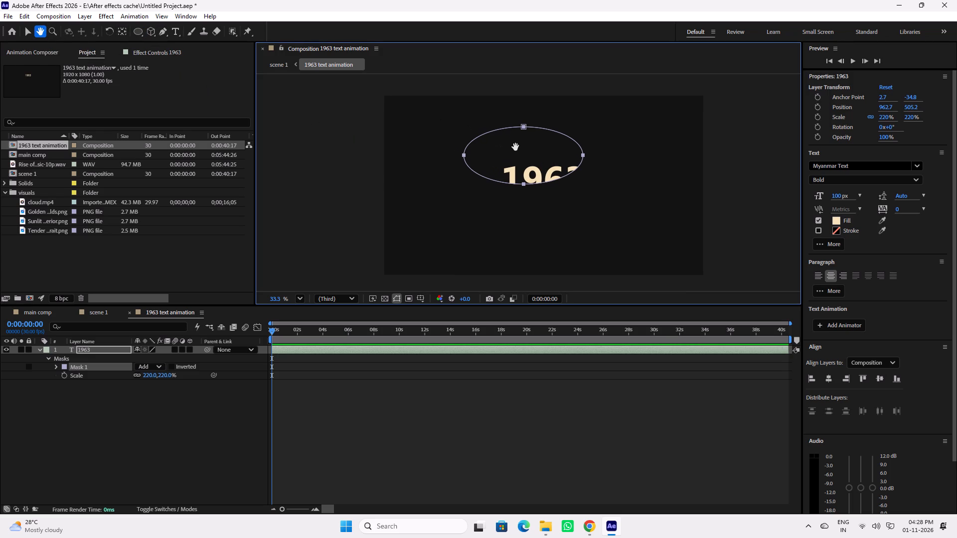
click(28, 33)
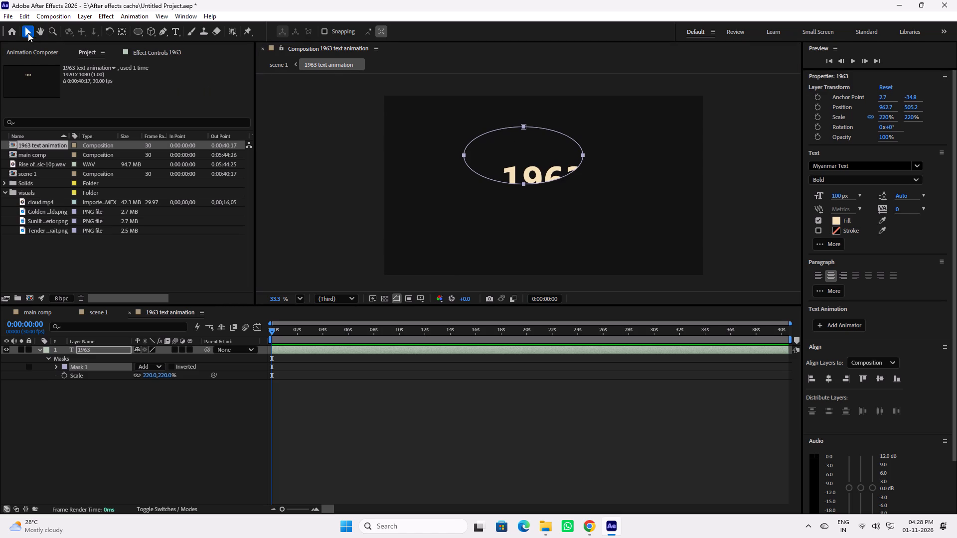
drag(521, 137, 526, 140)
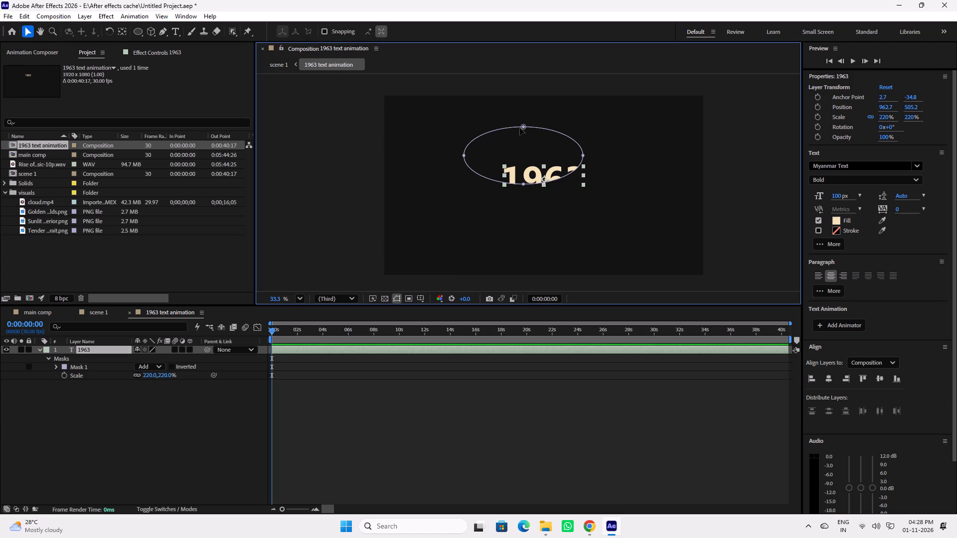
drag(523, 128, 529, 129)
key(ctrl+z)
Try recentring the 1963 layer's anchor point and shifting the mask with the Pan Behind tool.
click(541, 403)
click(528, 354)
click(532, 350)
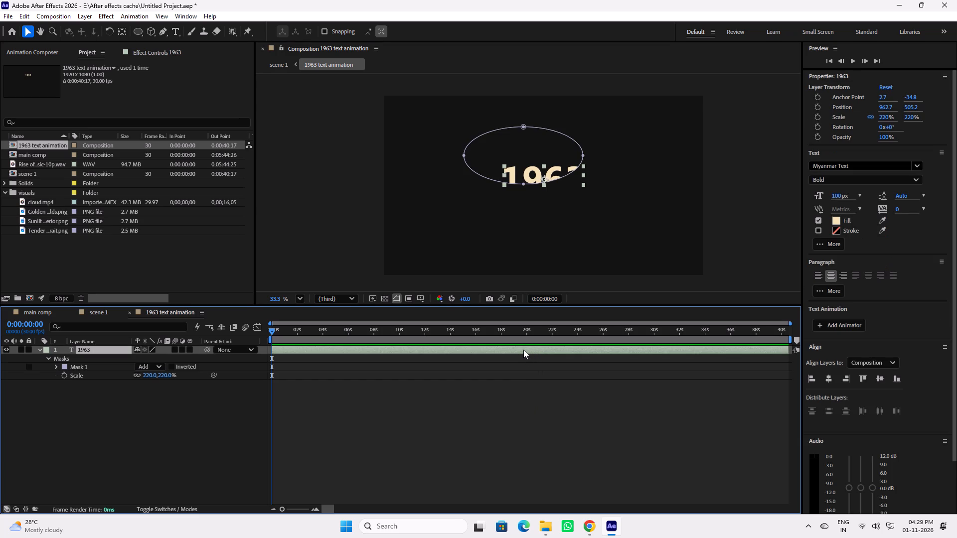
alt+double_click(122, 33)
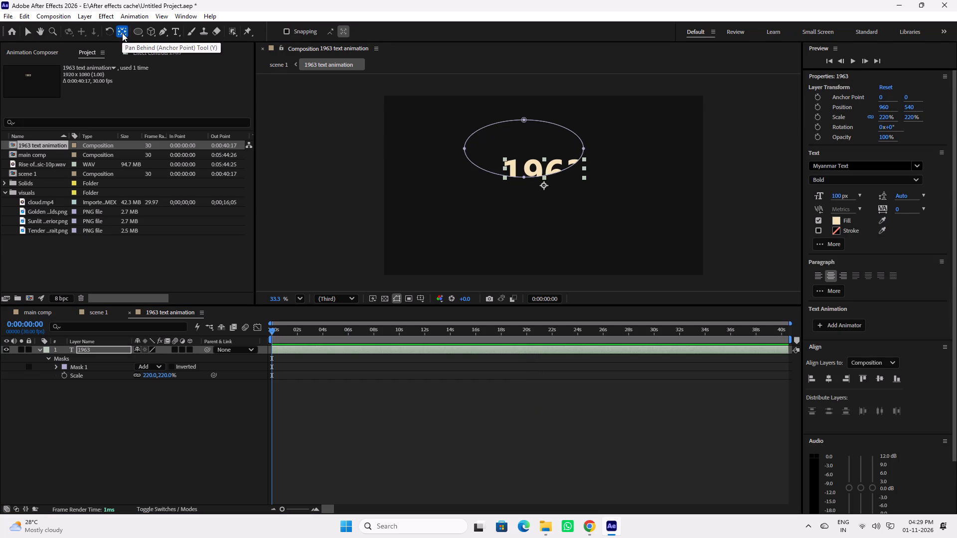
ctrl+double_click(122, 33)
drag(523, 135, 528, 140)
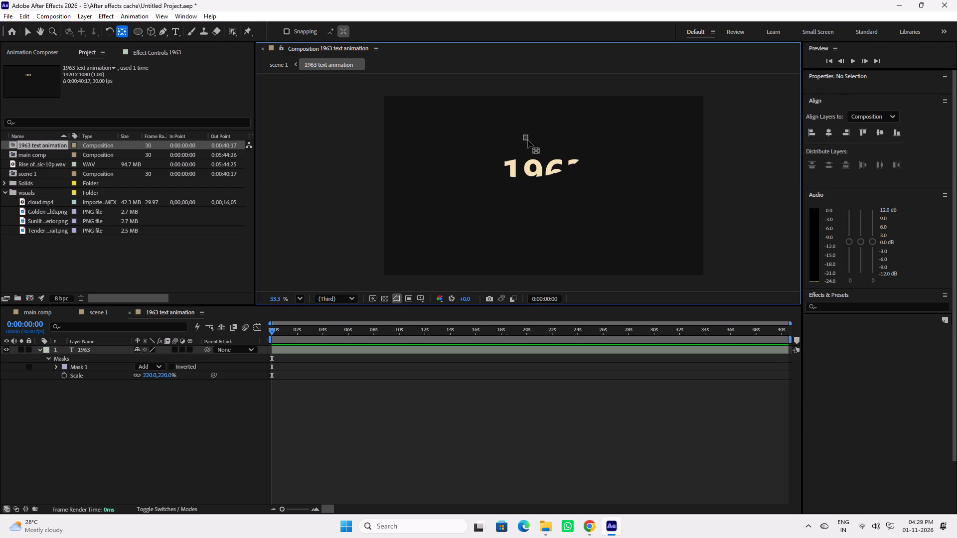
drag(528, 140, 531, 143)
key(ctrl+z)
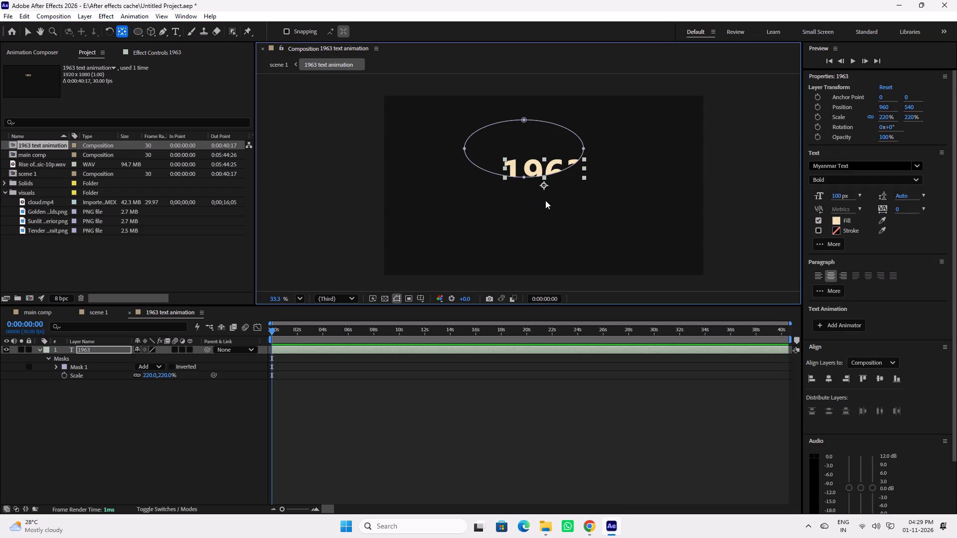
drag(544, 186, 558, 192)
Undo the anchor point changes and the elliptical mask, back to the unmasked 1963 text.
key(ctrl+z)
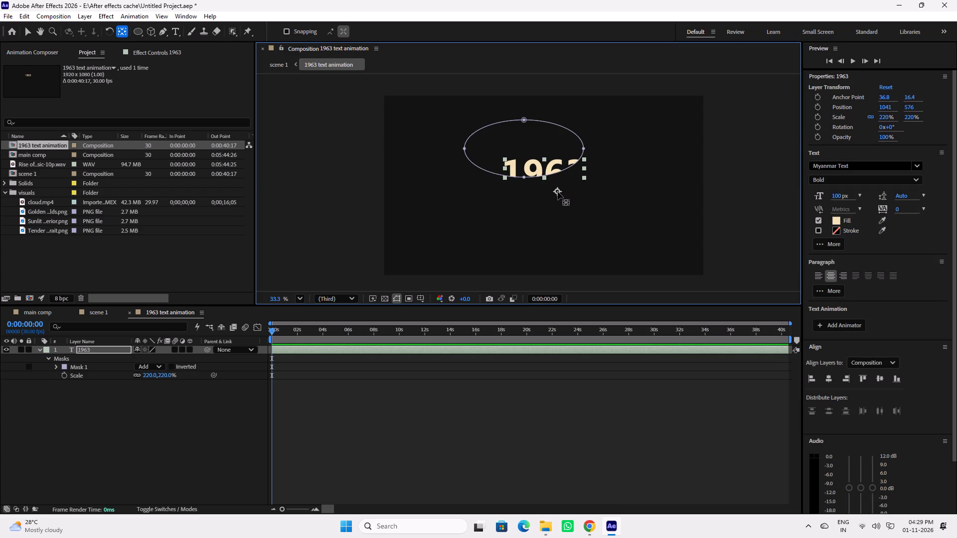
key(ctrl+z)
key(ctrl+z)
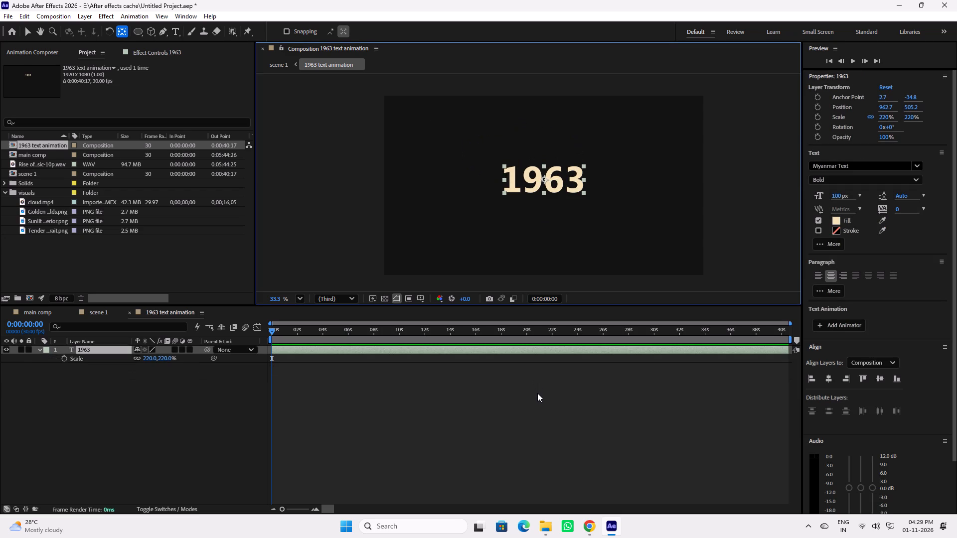
Draw a new elliptical mask on the 1963 text layer, centred over the digits and cutting off their bottom edge.
alt+click(136, 33)
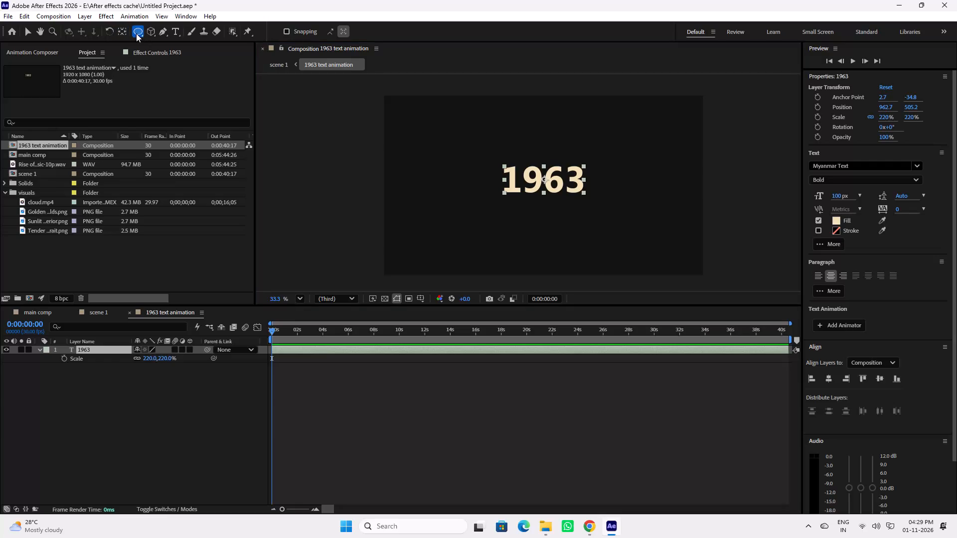
drag(479, 132, 483, 138)
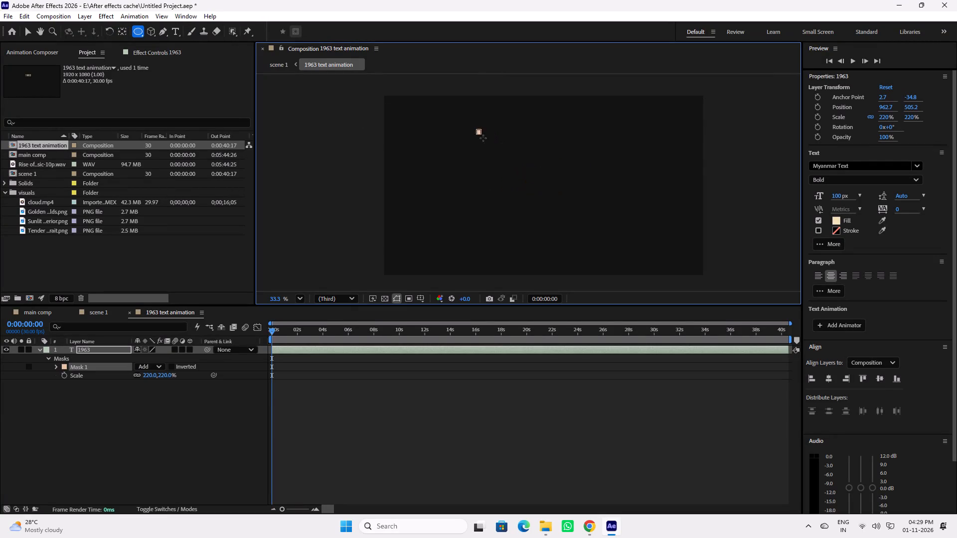
drag(483, 138, 610, 191)
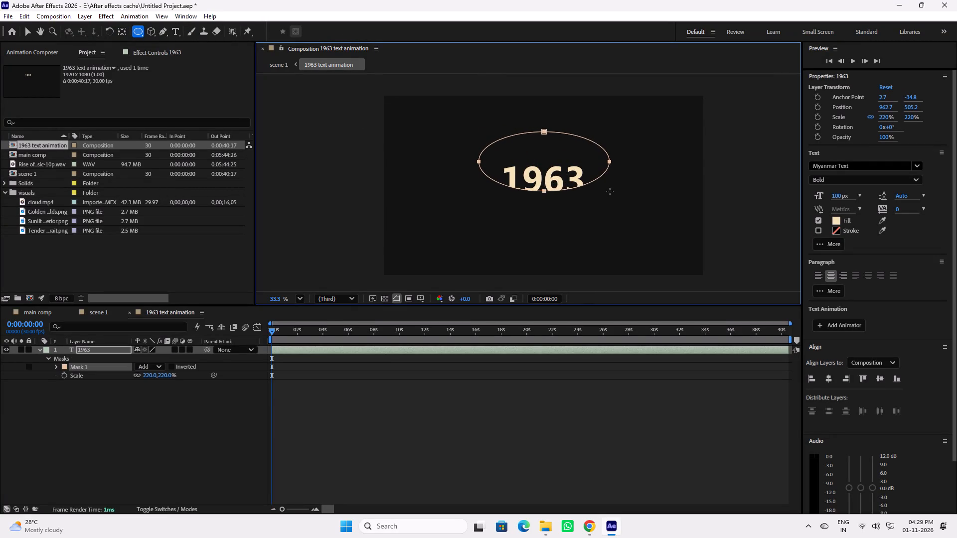
drag(610, 191, 604, 190)
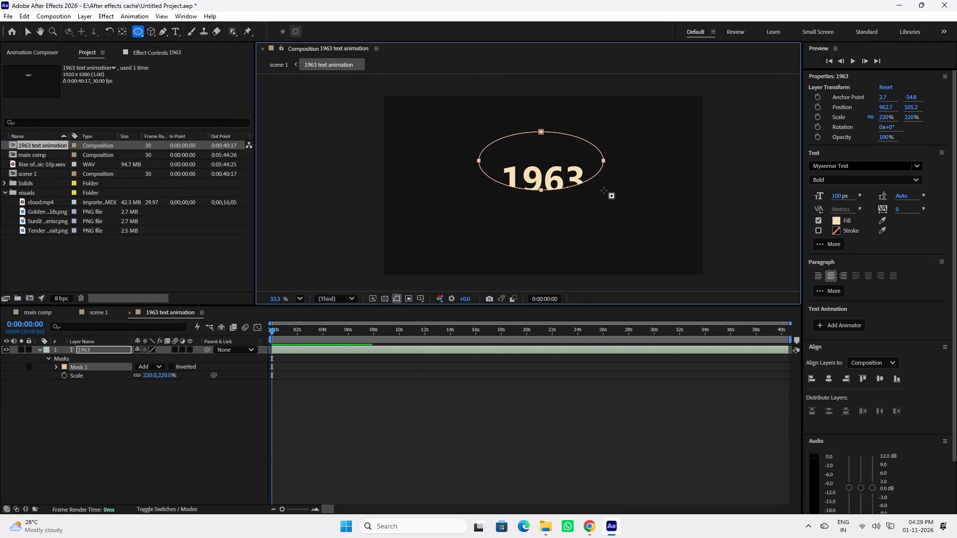
click(279, 445)
Set Mask 1's feather on the 1963 layer to 29 pixels and save the project.
click(53, 366)
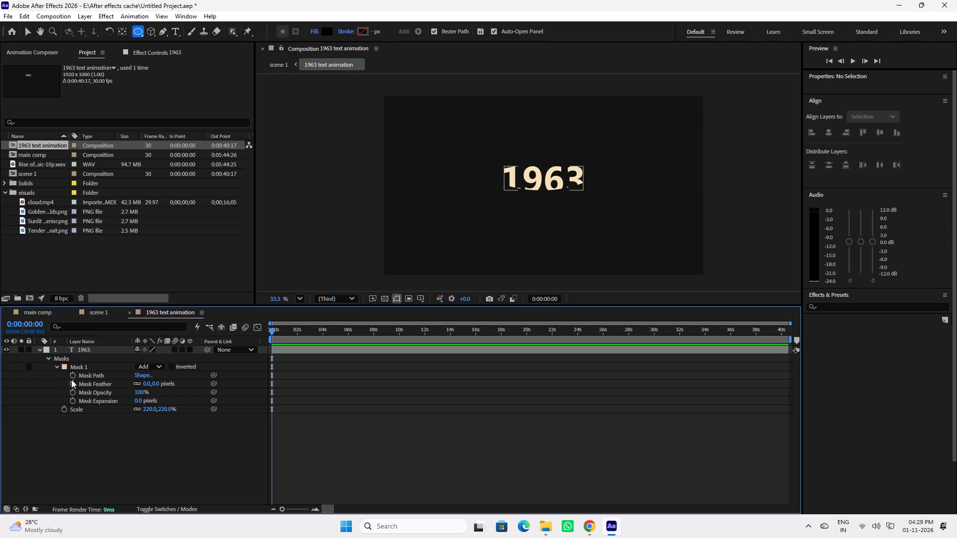
drag(153, 387, 161, 387)
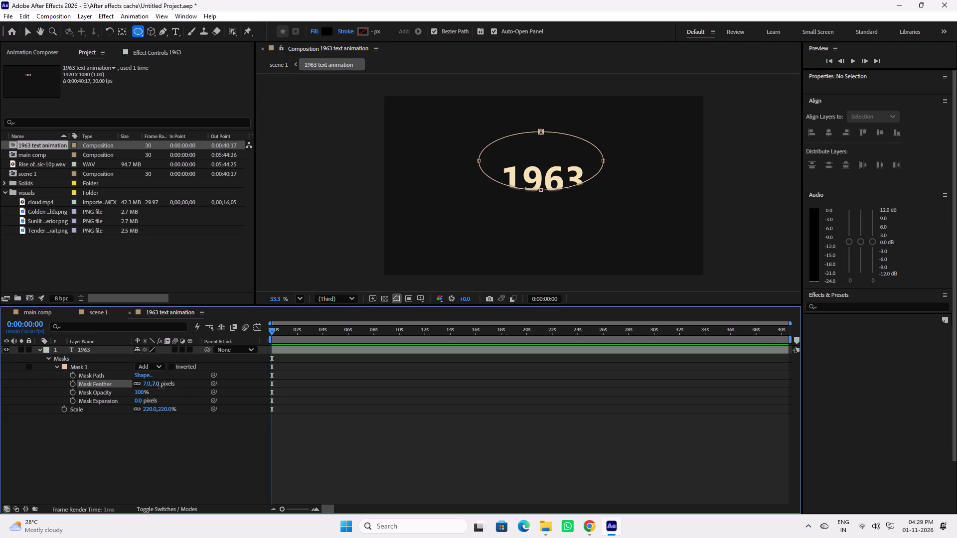
drag(161, 387, 172, 392)
click(475, 441)
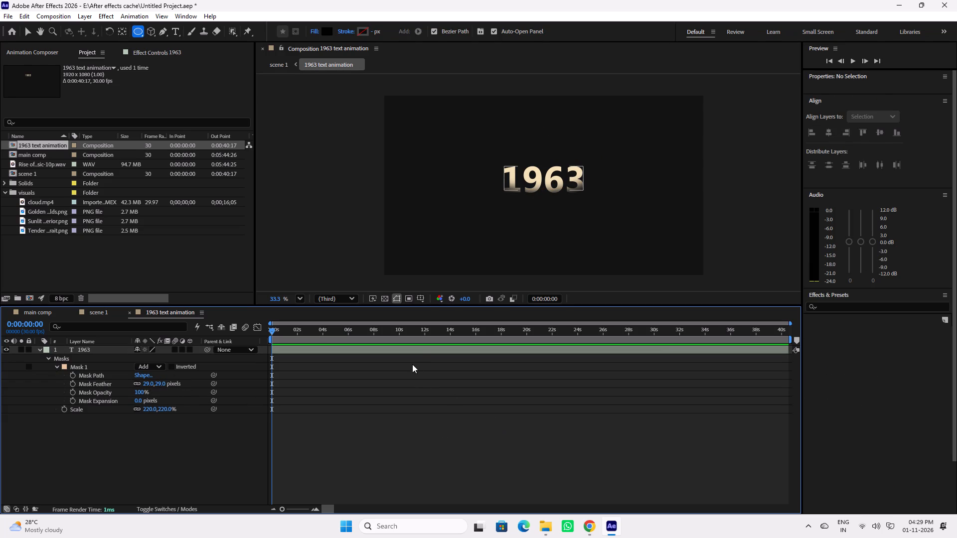
click(414, 349)
key(ctrl+s)
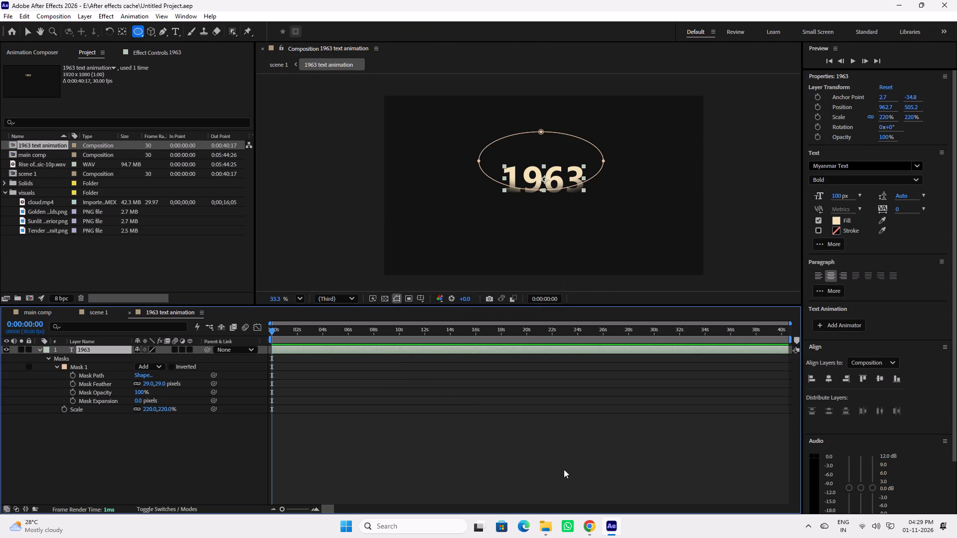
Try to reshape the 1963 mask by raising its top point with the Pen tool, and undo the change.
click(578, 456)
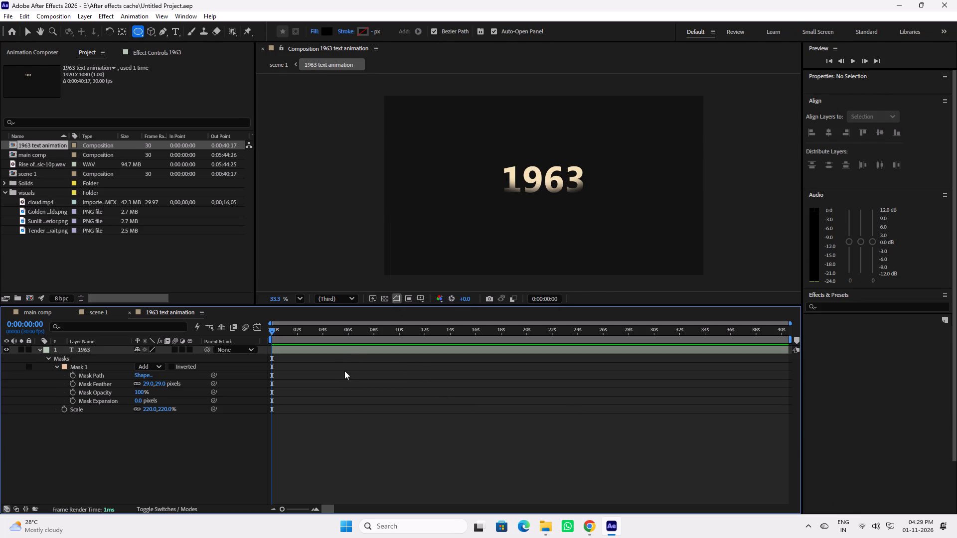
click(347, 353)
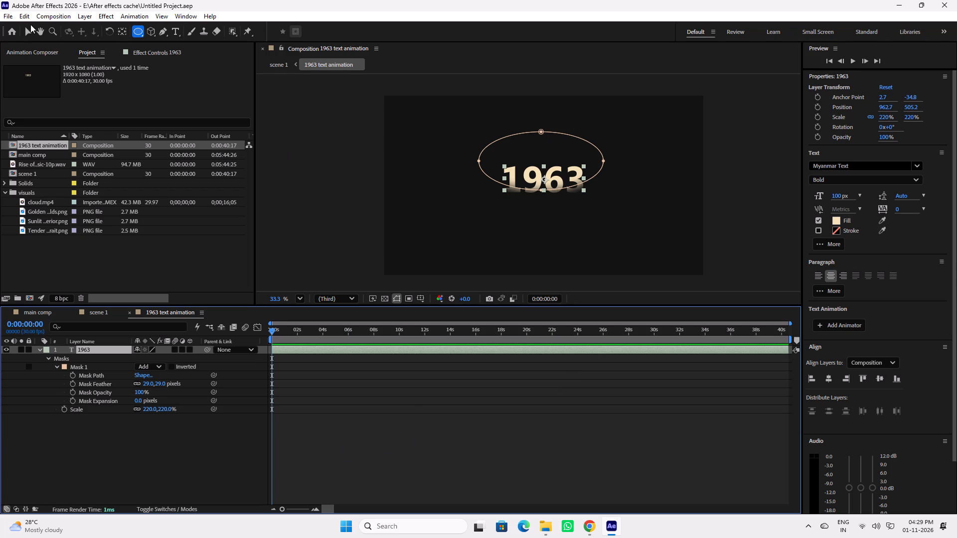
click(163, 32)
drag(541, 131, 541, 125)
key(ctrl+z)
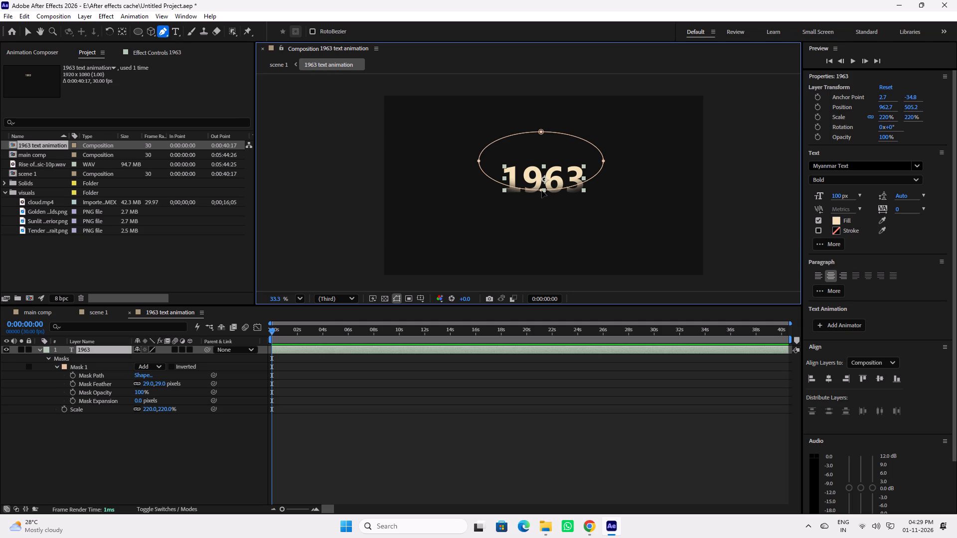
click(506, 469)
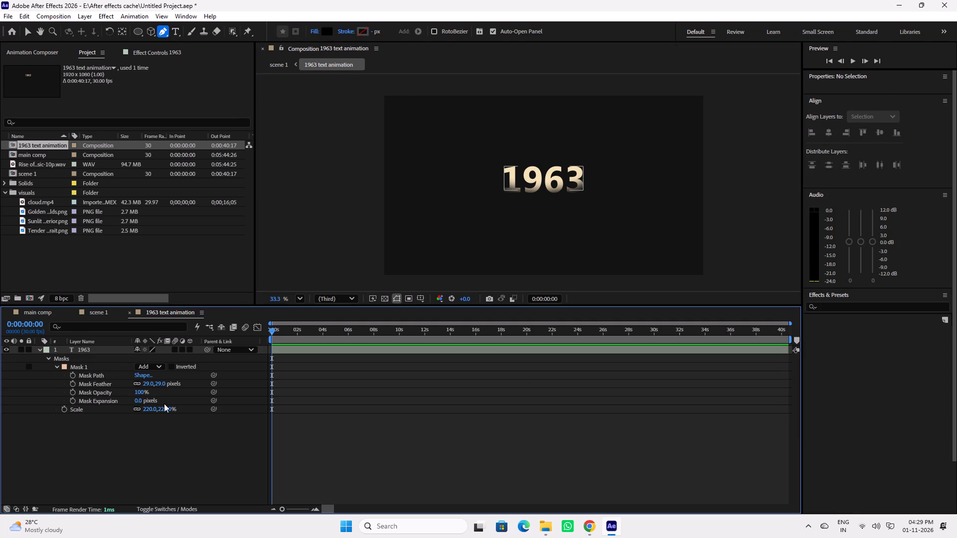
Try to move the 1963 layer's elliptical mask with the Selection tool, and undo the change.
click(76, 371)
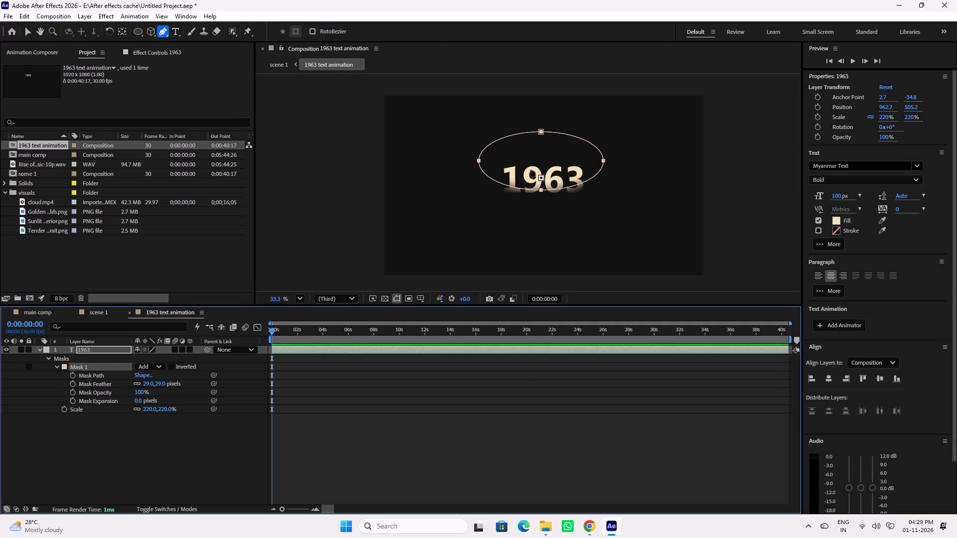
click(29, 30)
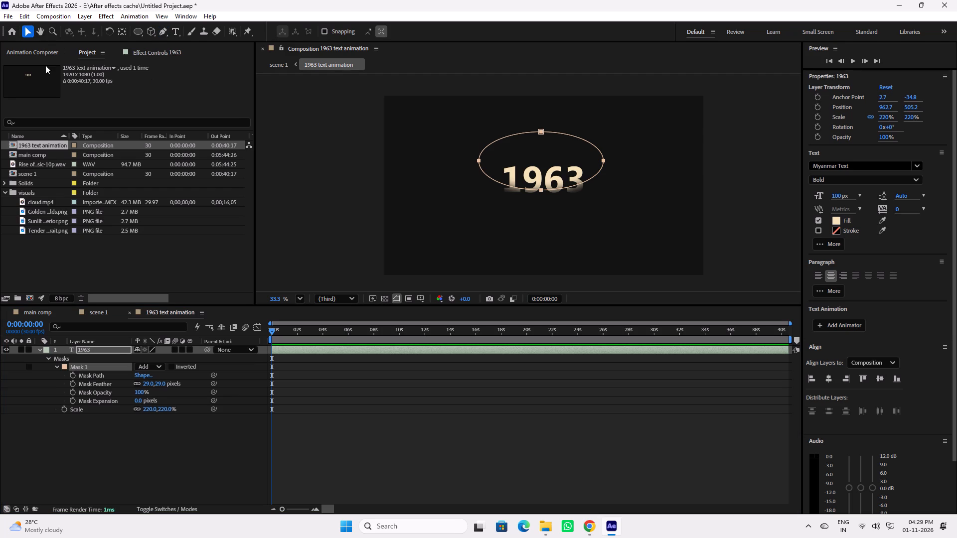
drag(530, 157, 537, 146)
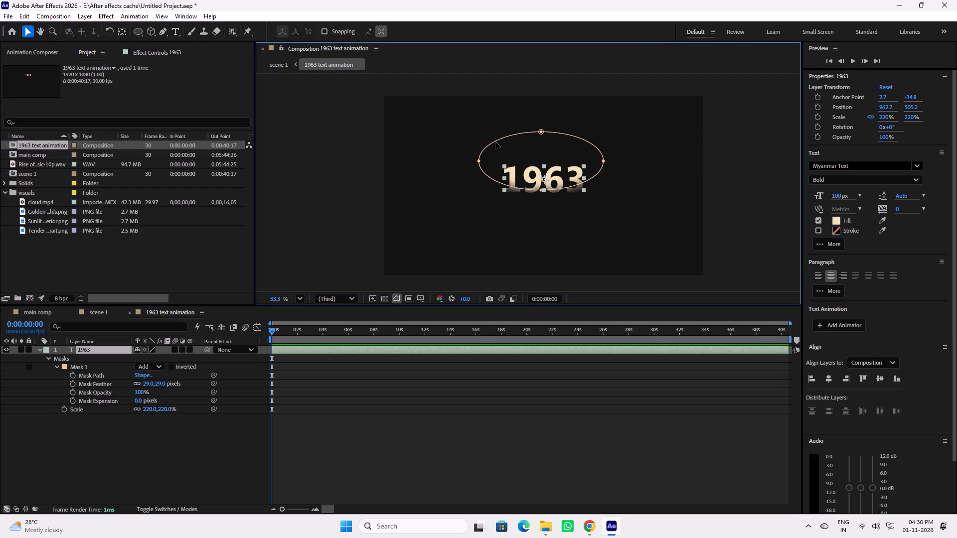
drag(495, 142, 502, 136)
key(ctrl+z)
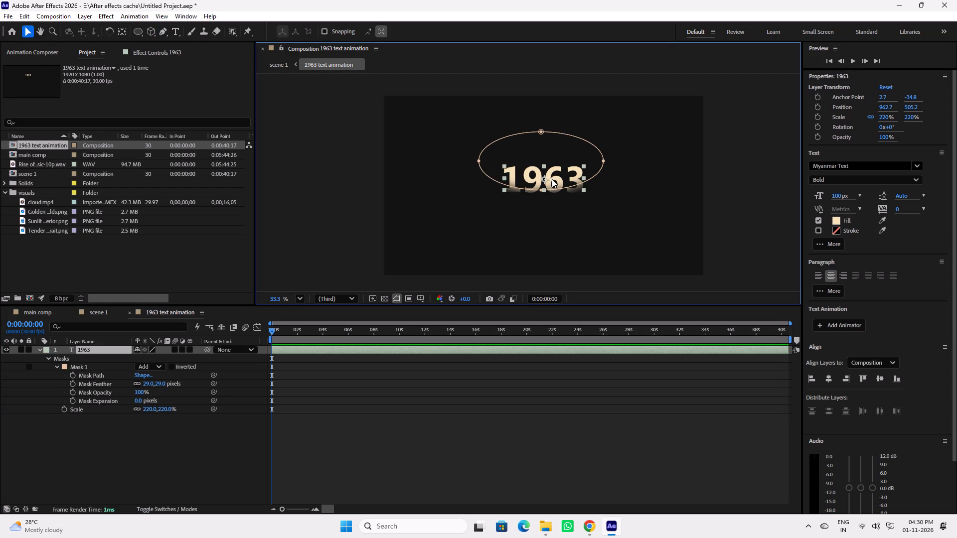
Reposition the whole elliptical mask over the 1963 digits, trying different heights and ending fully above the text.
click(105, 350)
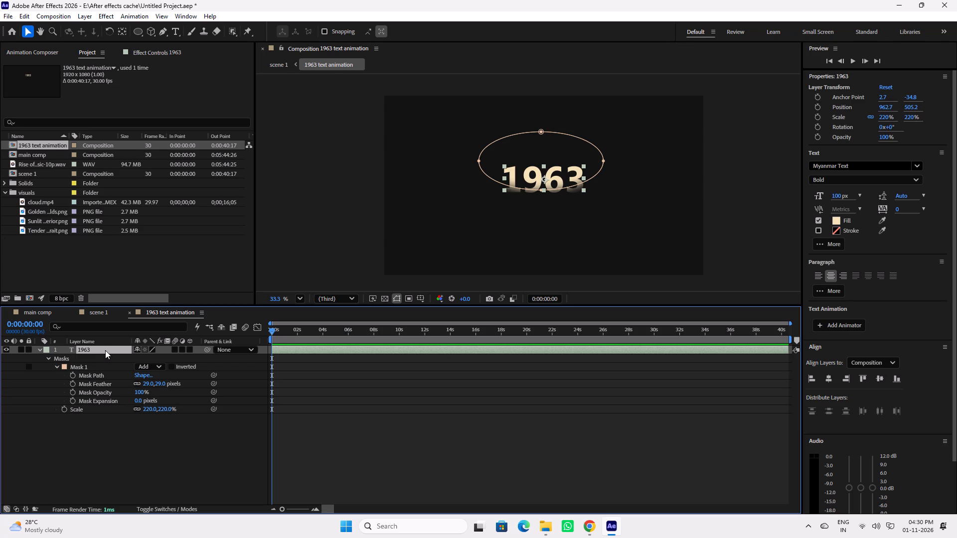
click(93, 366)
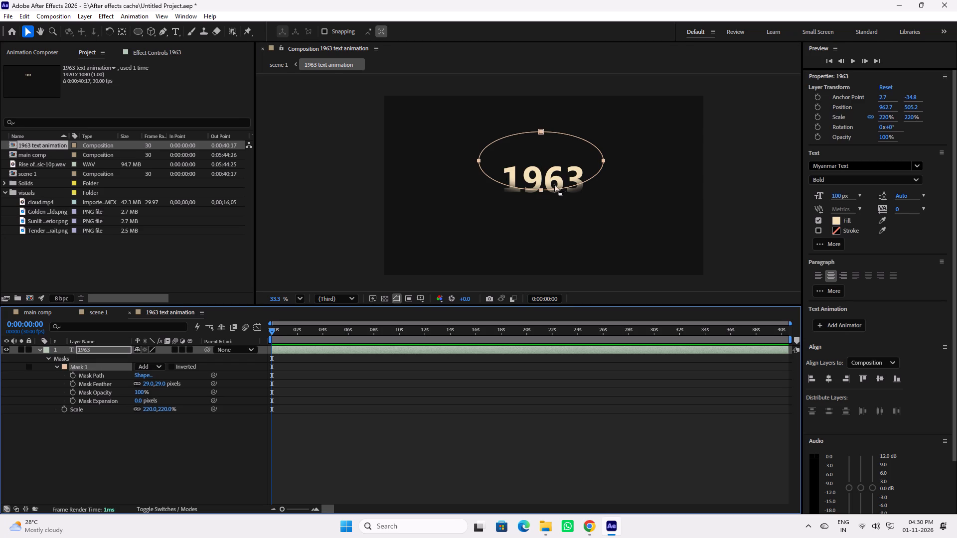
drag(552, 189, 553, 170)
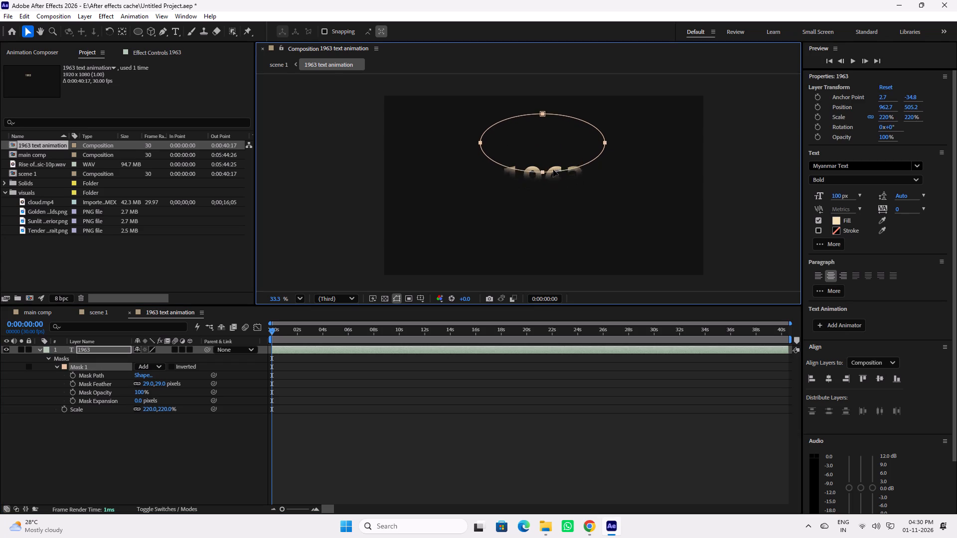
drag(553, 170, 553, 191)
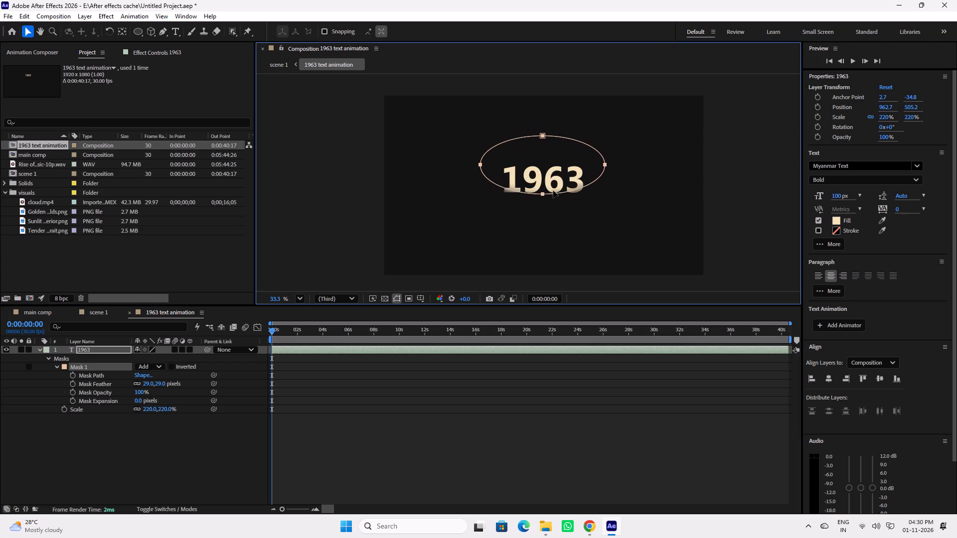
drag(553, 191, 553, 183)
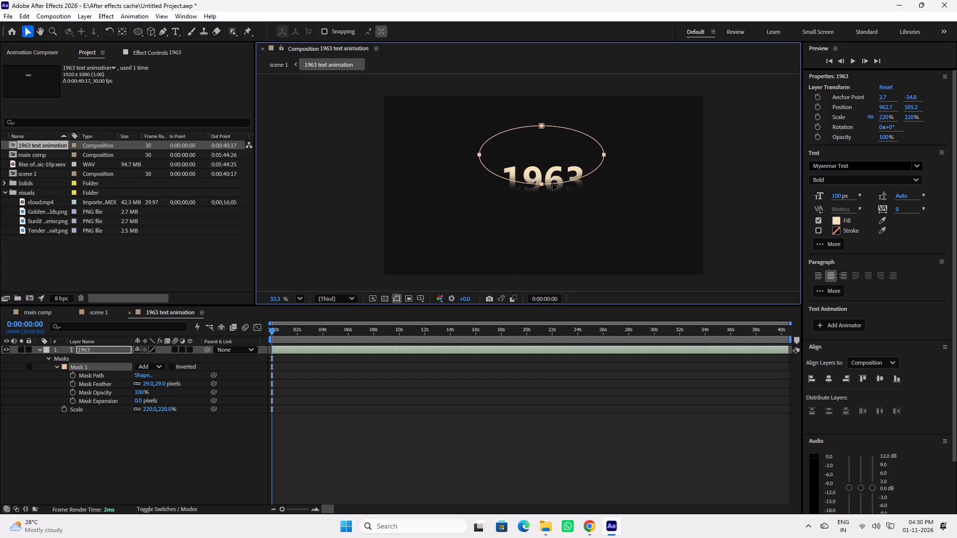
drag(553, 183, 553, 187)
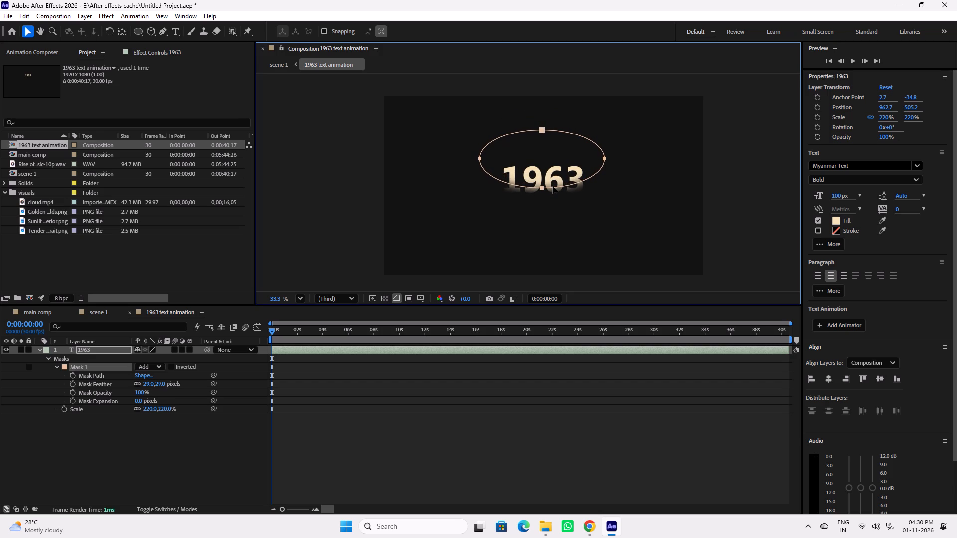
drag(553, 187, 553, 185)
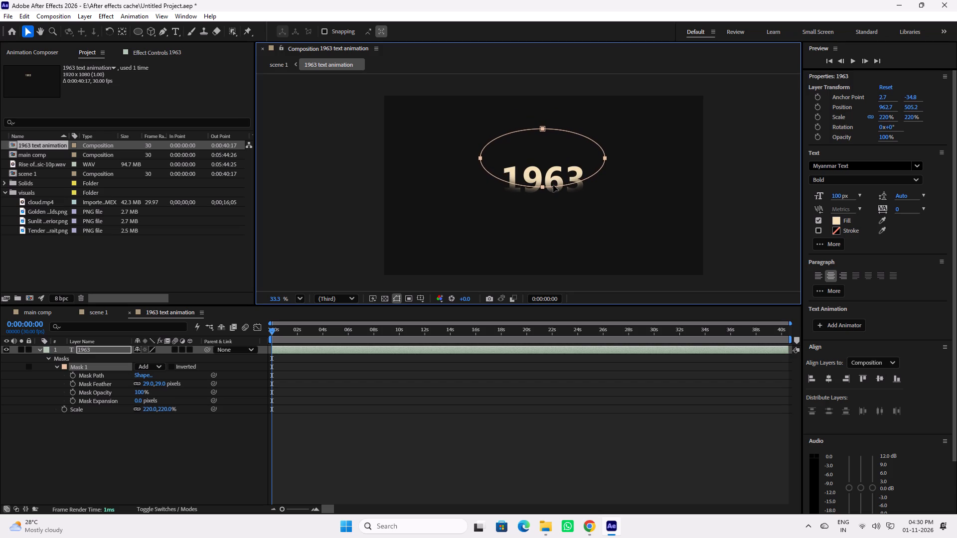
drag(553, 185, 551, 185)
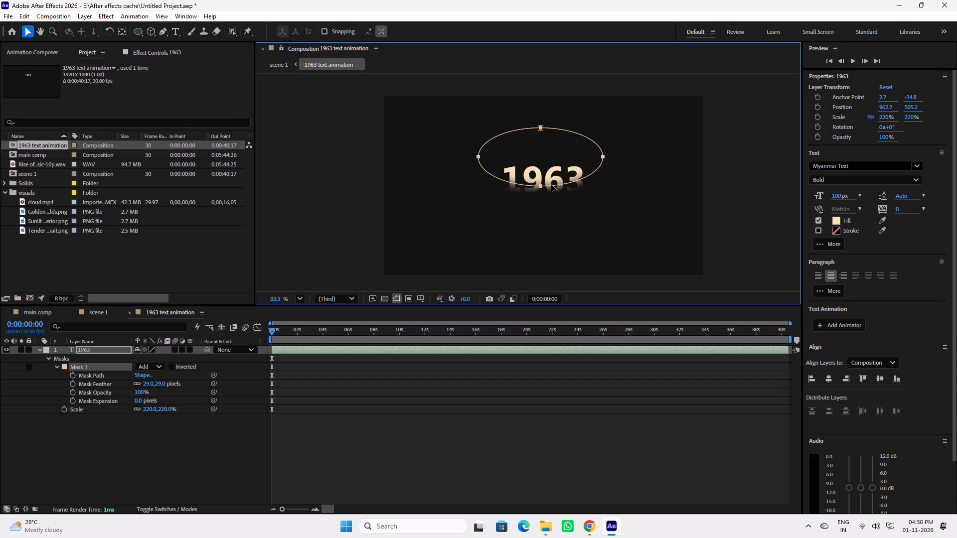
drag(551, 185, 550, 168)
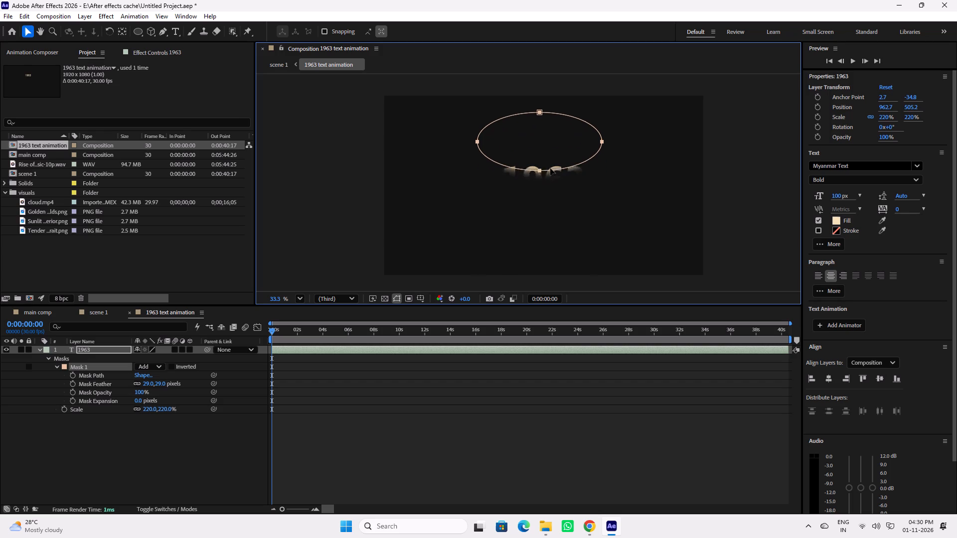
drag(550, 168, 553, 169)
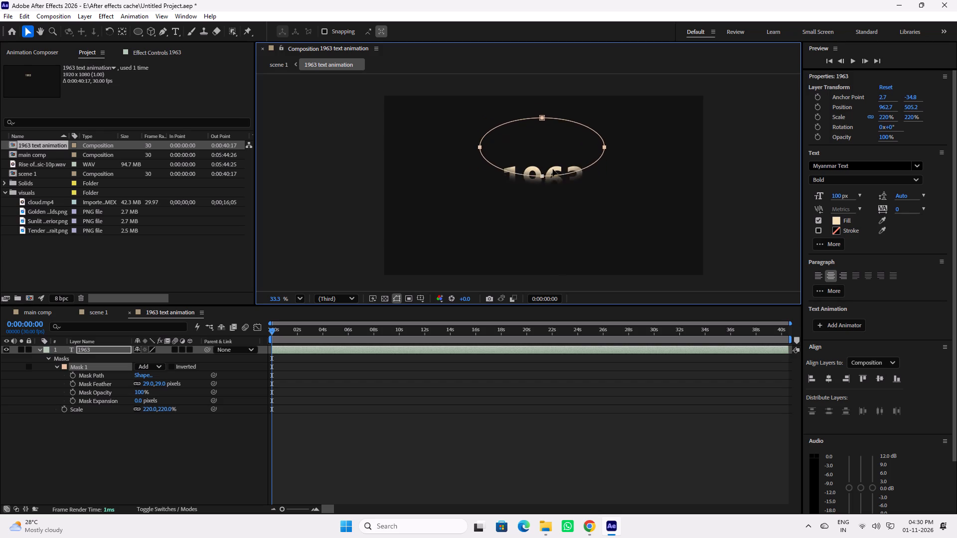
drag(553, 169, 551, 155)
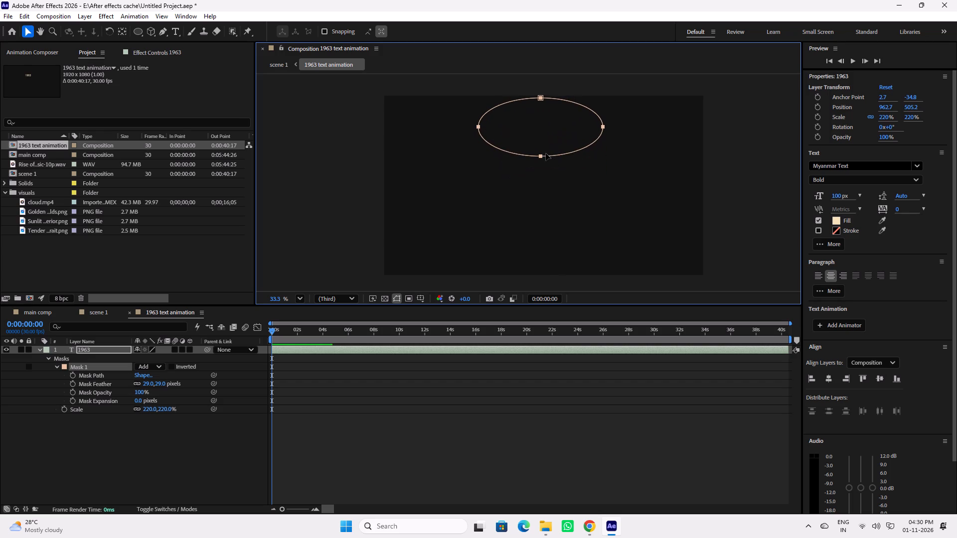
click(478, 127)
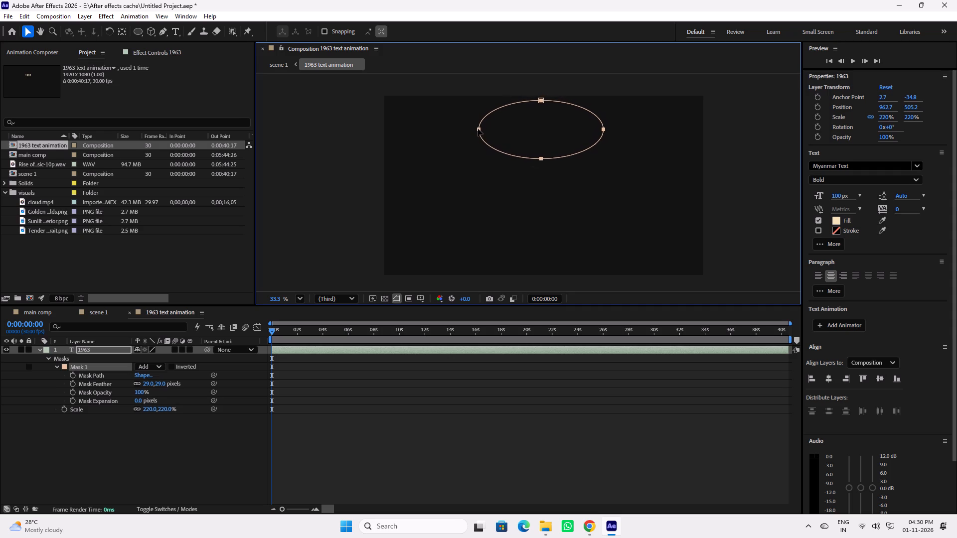
Delete the elliptical Mask 1 from the 1963 text layer.
click(92, 367)
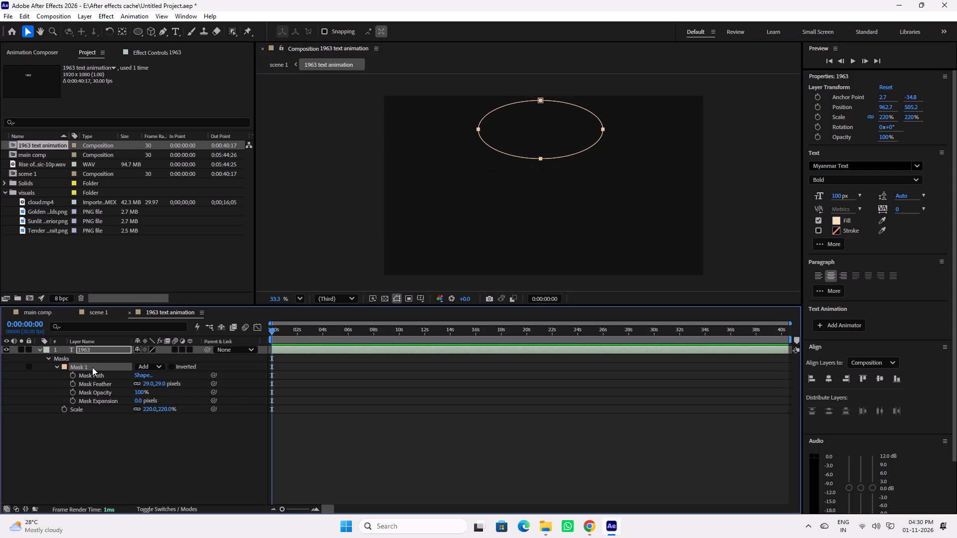
key(Delete)
Draw a rectangular mask on the 1963 text layer, starting above the digits and cutting just above their bottom edge.
alt+click(141, 31)
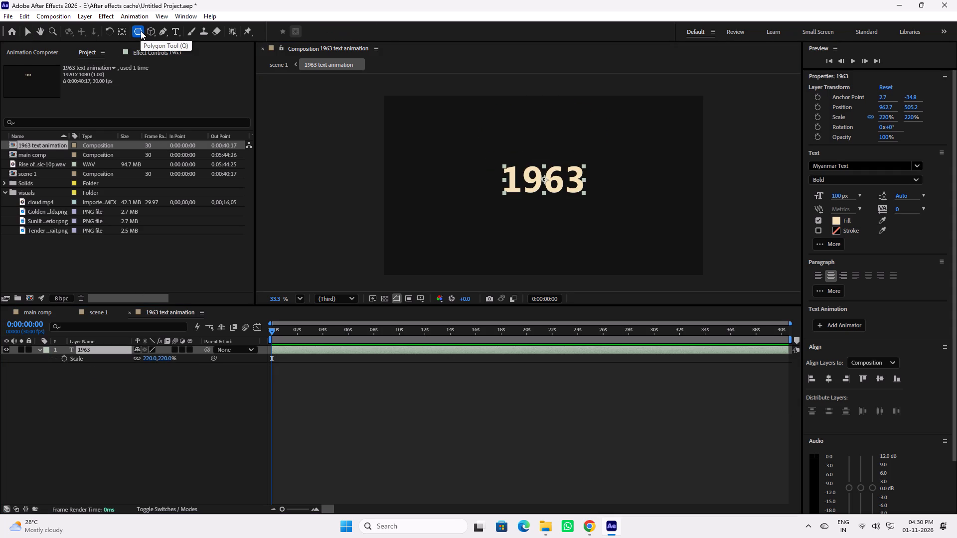
alt+click(141, 31)
alt+click(141, 31)
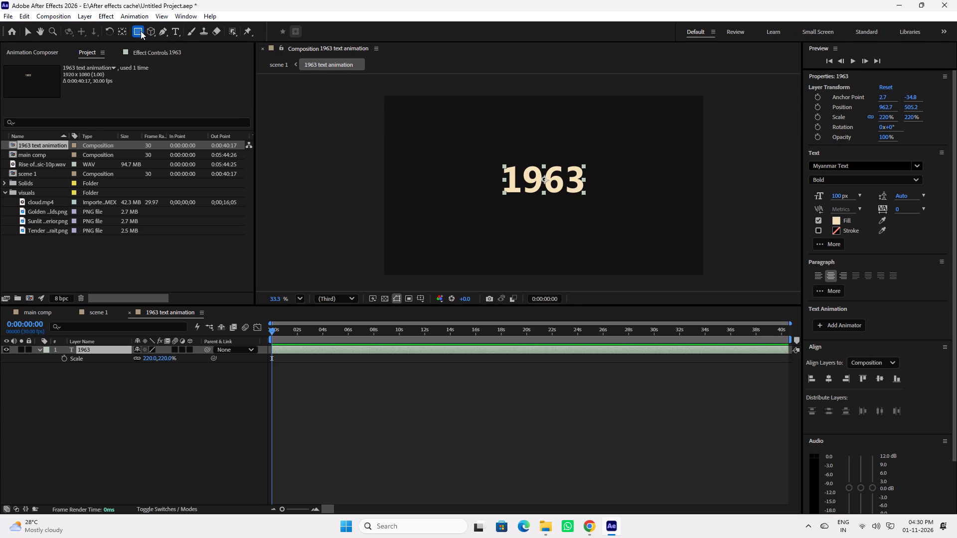
drag(471, 127, 555, 188)
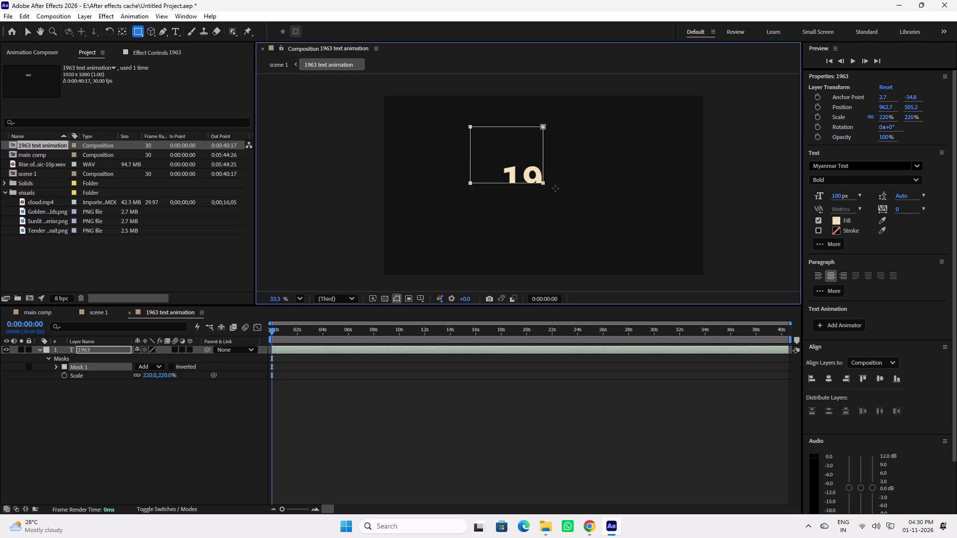
drag(555, 188, 590, 193)
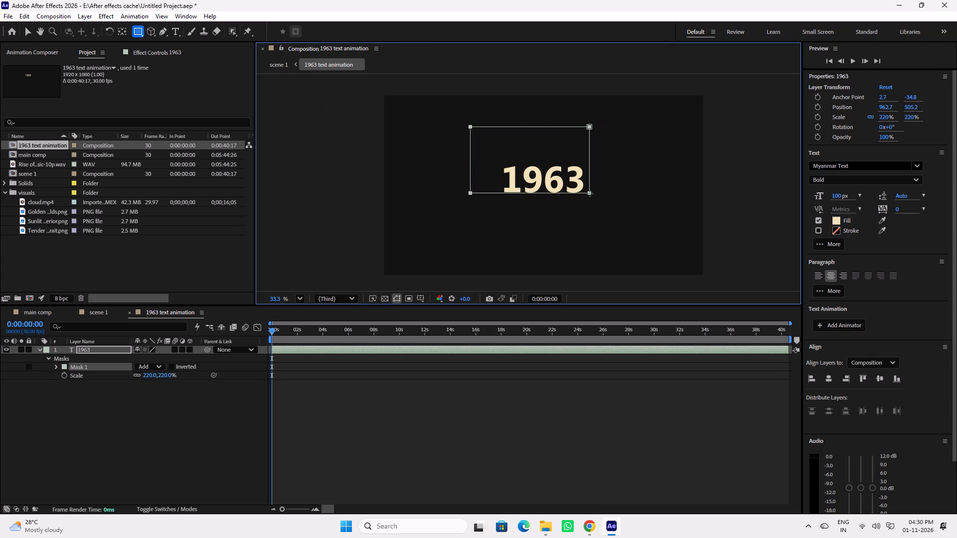
drag(590, 193, 576, 189)
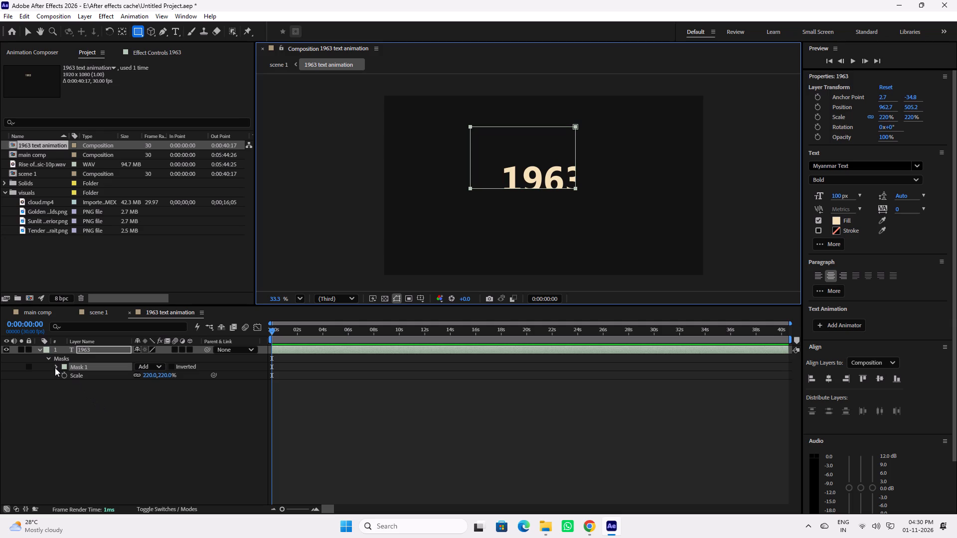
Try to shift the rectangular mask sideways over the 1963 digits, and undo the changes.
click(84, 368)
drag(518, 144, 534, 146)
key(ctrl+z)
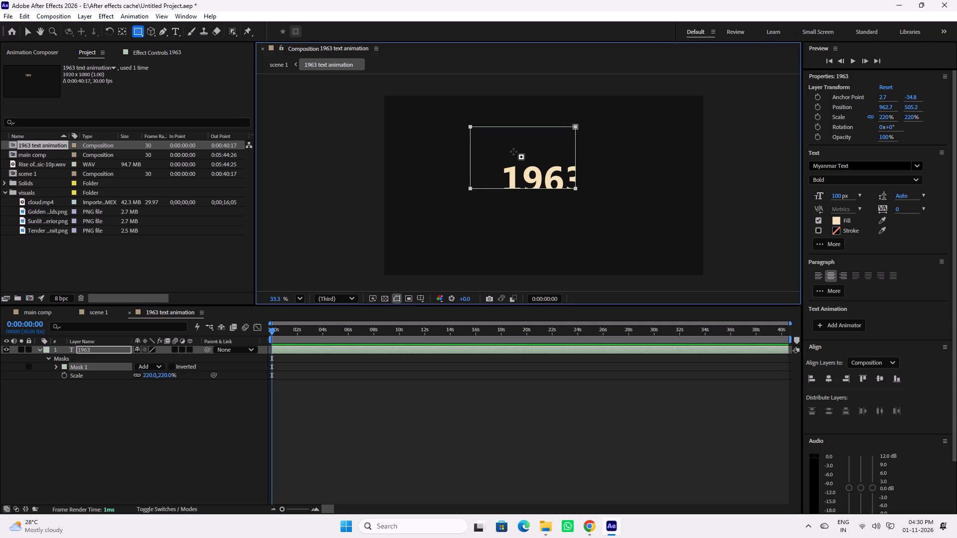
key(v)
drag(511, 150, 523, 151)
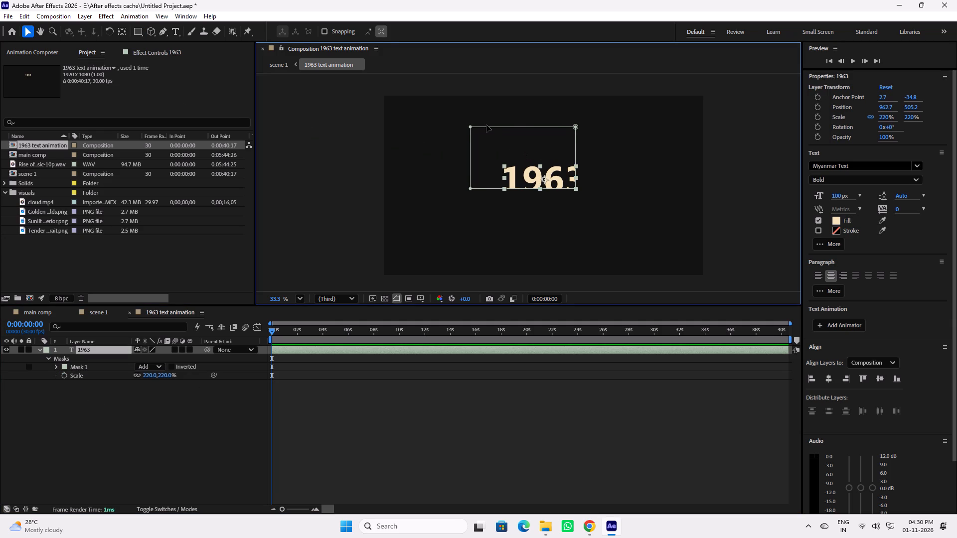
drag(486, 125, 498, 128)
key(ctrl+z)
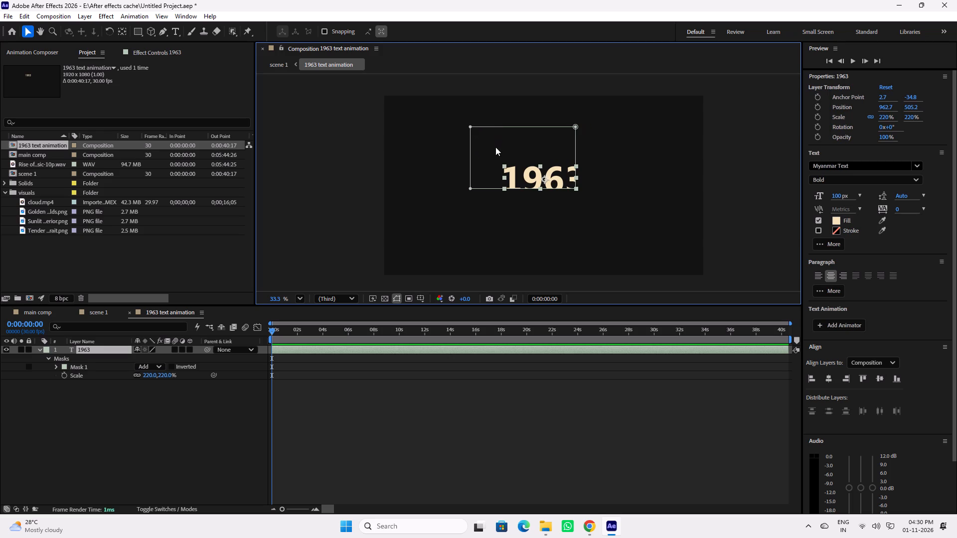
Move the whole rectangular mask so it spans all four digits horizontally and its bottom edge crosses about their middle.
click(90, 370)
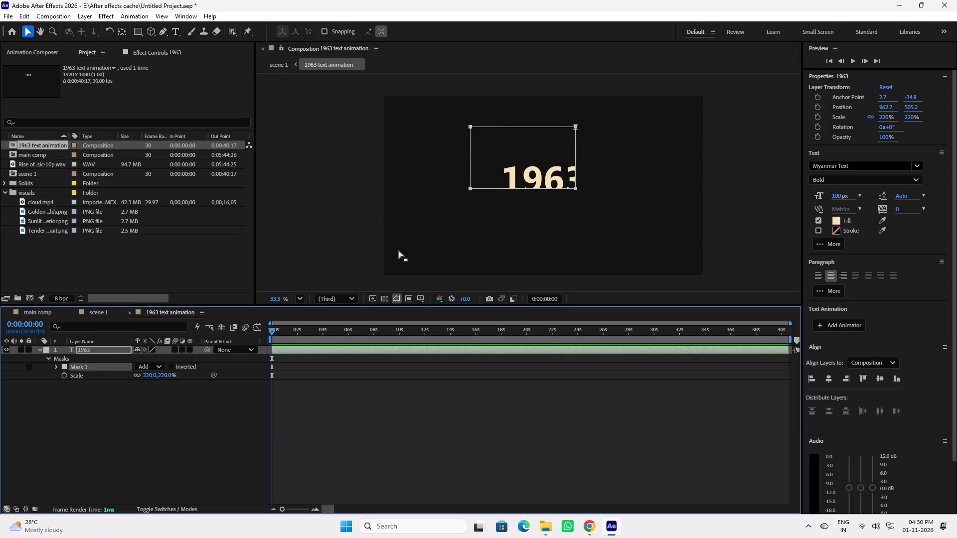
drag(530, 127, 550, 127)
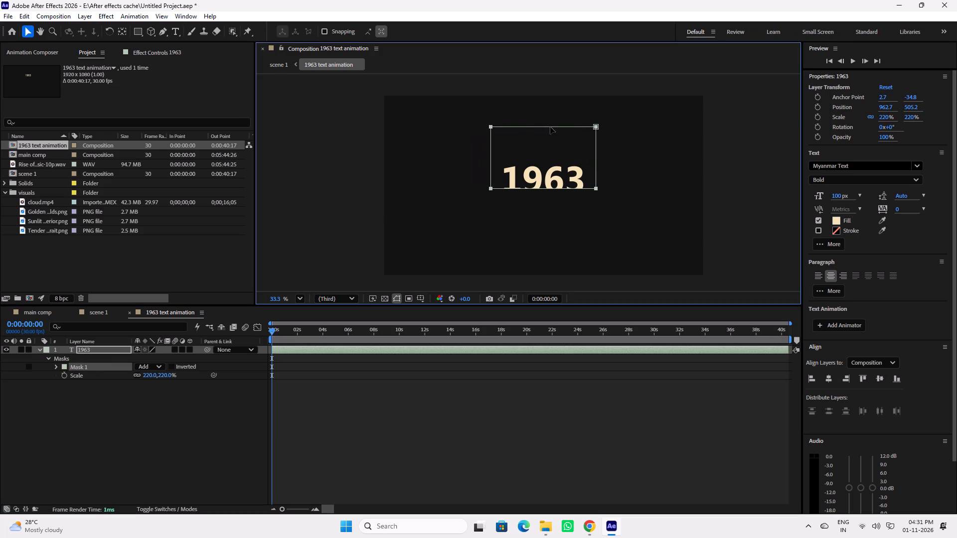
drag(550, 127, 547, 119)
Set the rectangular mask's feather on the 1963 layer to 40 pixels and save the project.
click(56, 368)
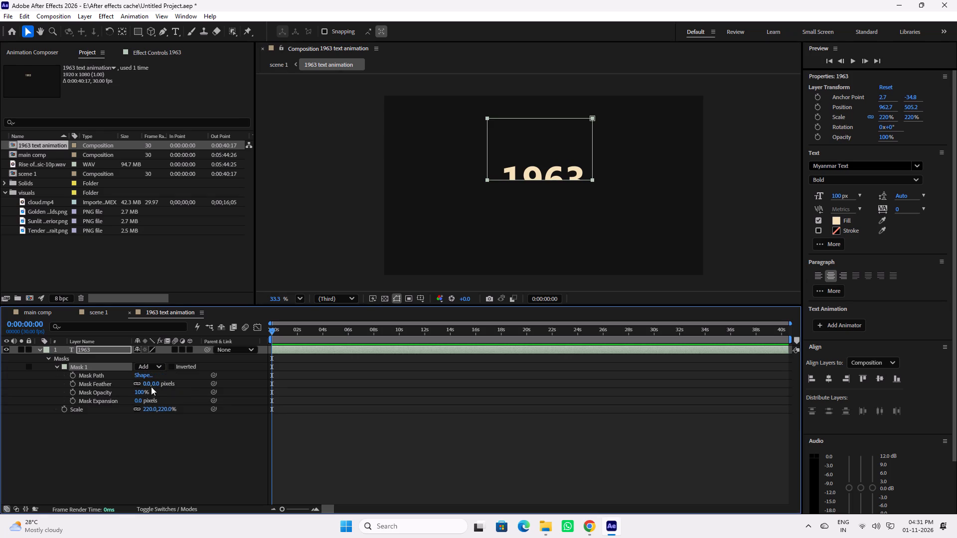
drag(156, 384, 178, 384)
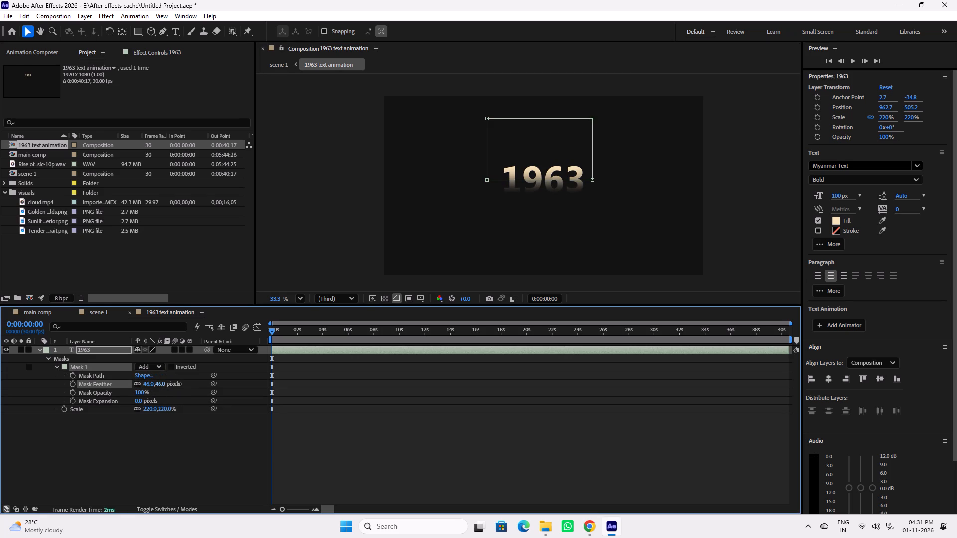
drag(178, 384, 173, 384)
click(454, 458)
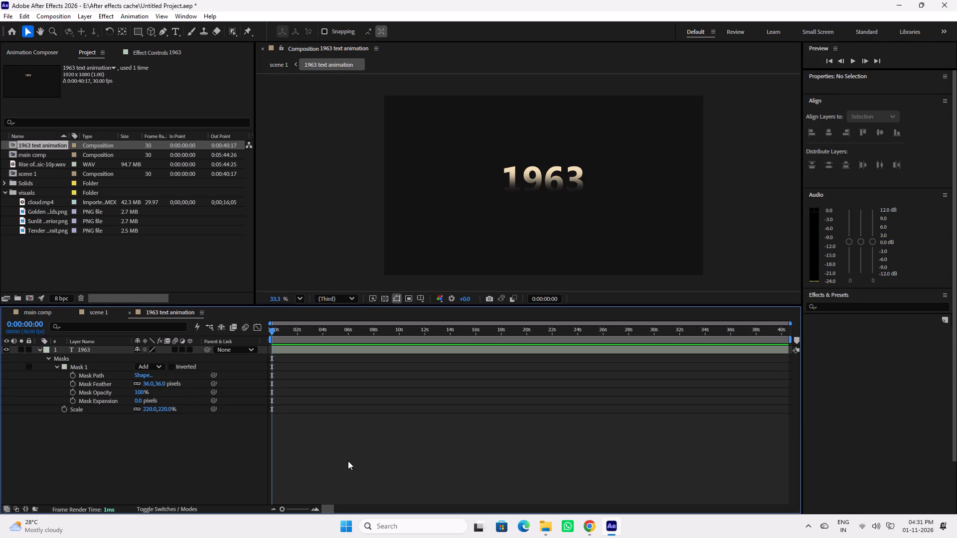
click(164, 384)
text(40)
key(Return)
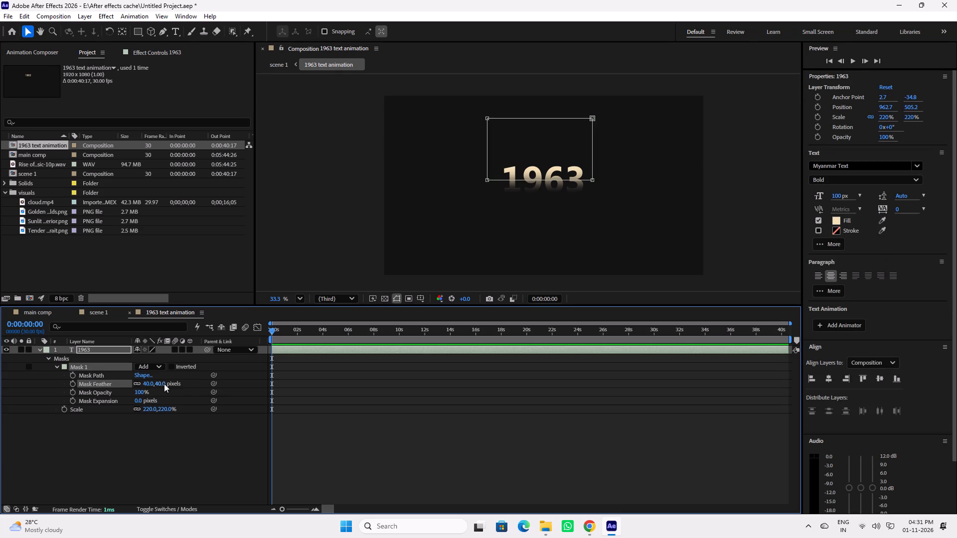
click(498, 461)
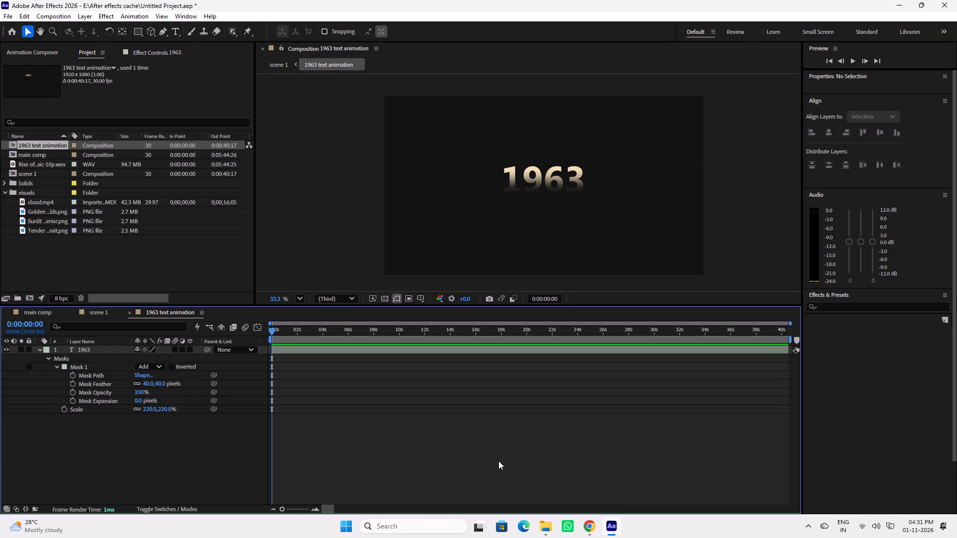
key(ctrl+s)
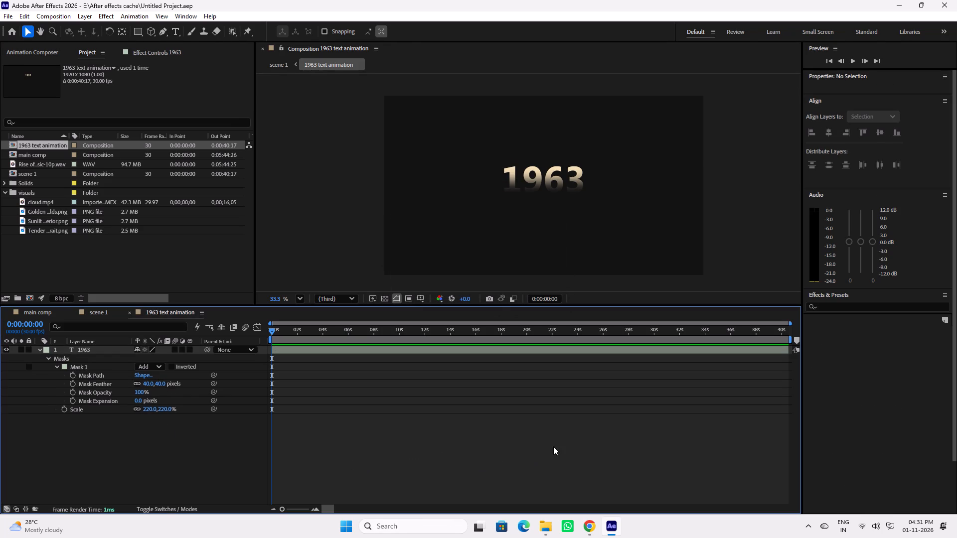
click(555, 444)
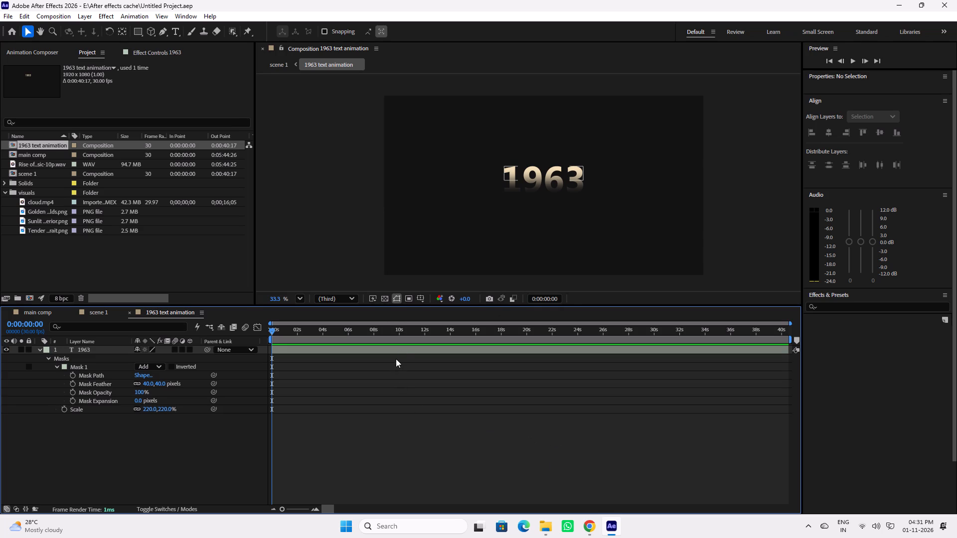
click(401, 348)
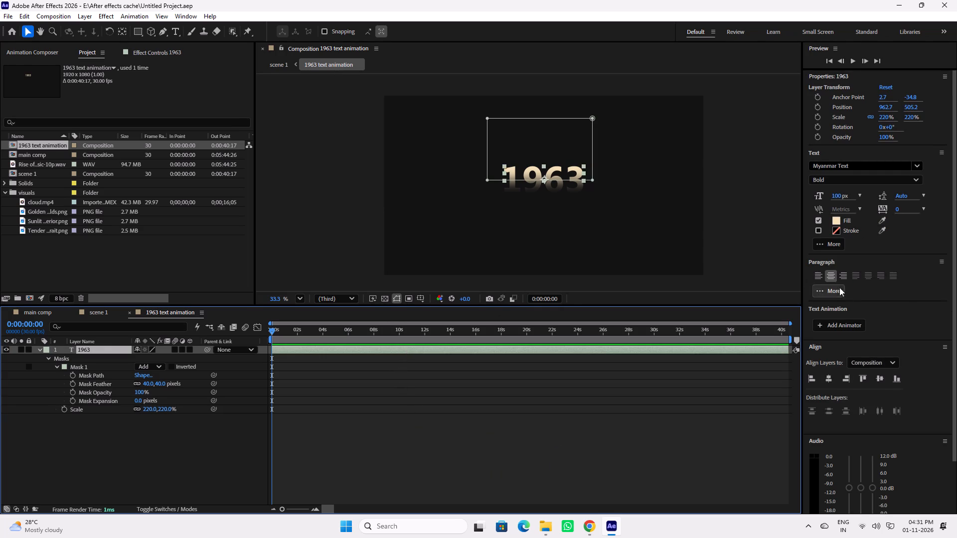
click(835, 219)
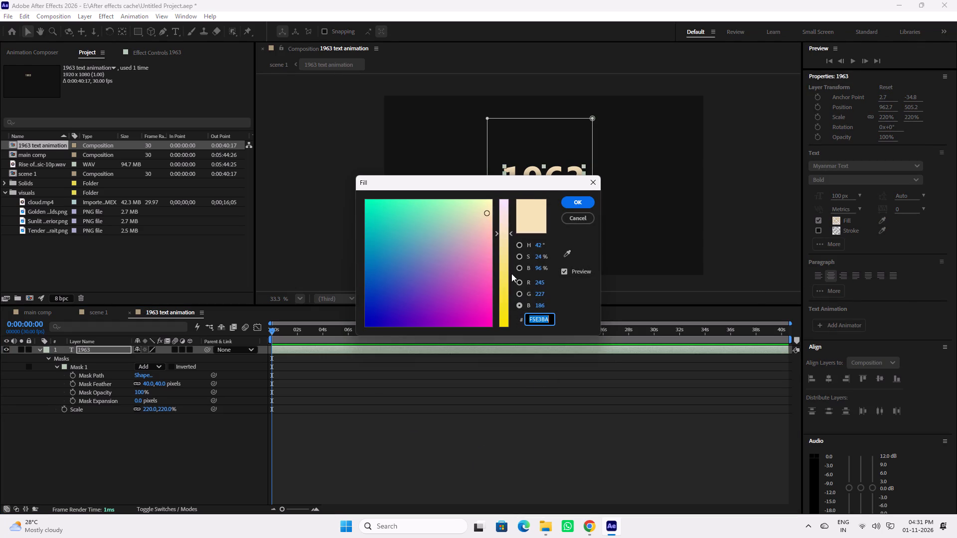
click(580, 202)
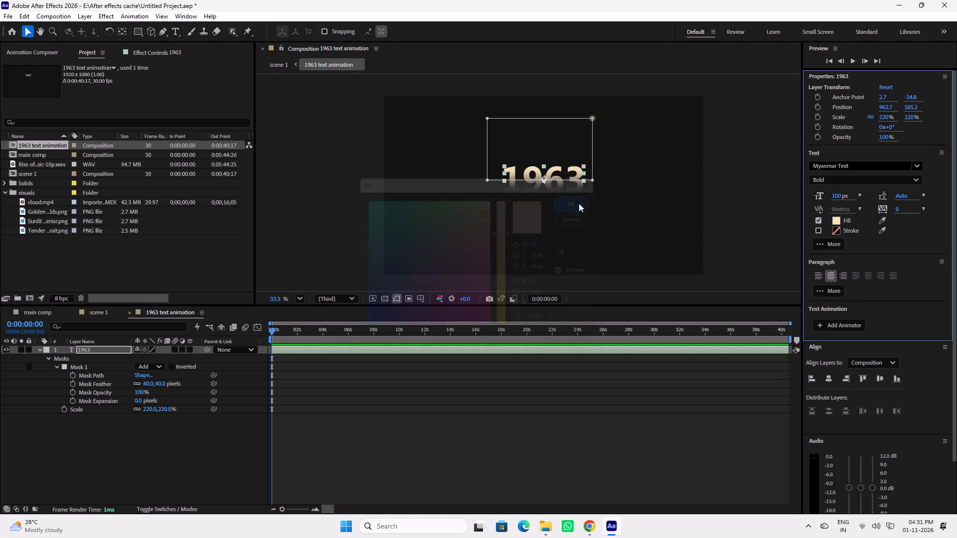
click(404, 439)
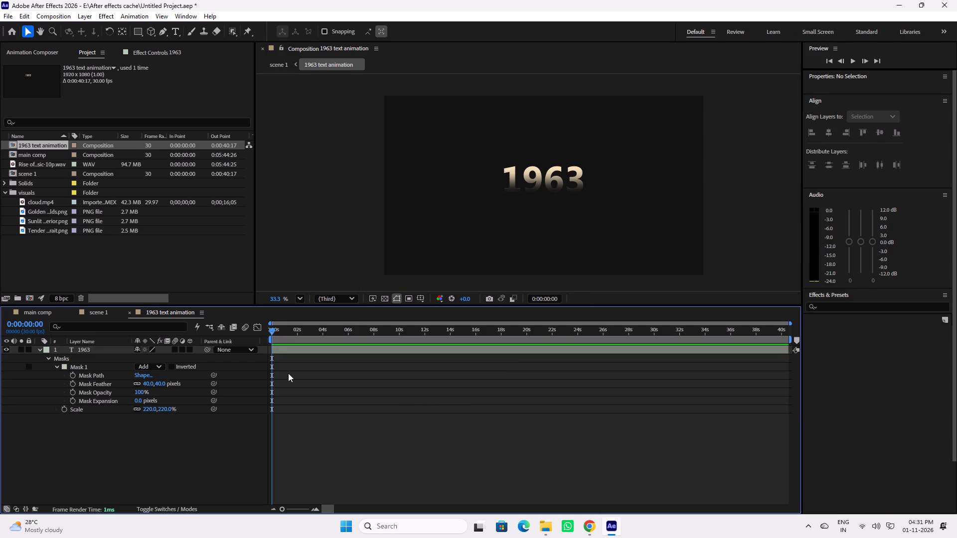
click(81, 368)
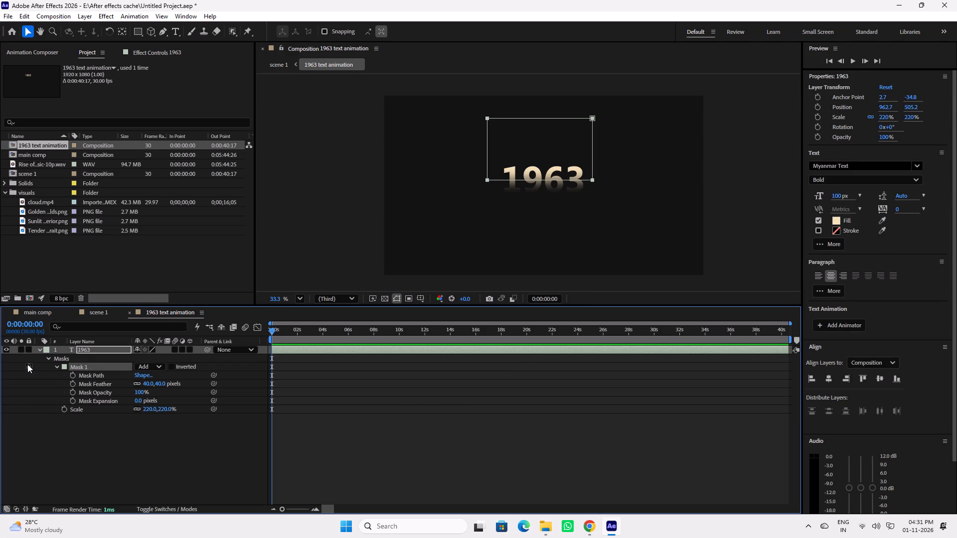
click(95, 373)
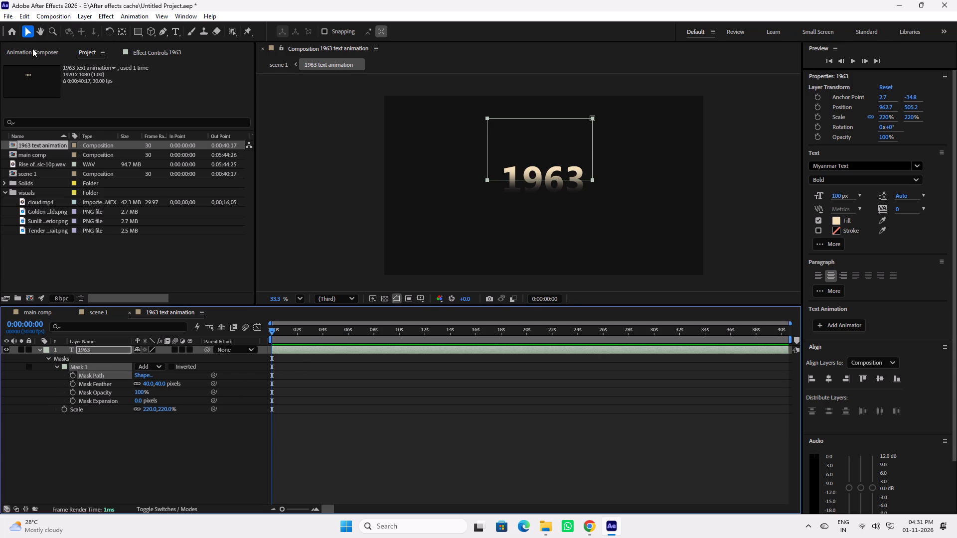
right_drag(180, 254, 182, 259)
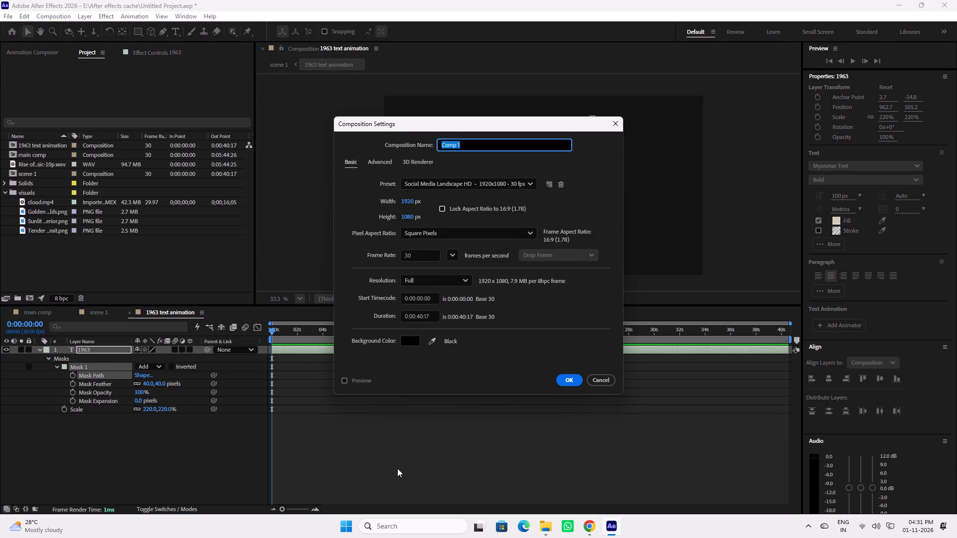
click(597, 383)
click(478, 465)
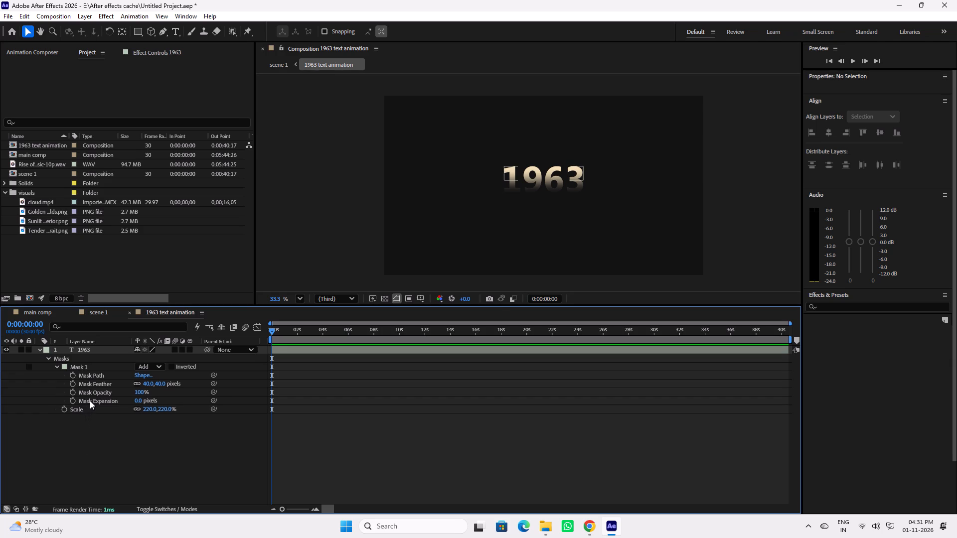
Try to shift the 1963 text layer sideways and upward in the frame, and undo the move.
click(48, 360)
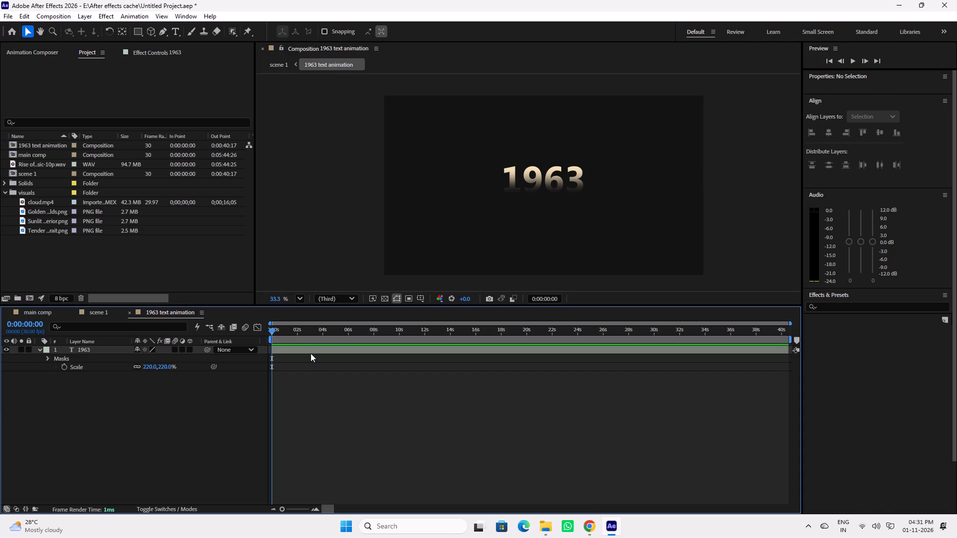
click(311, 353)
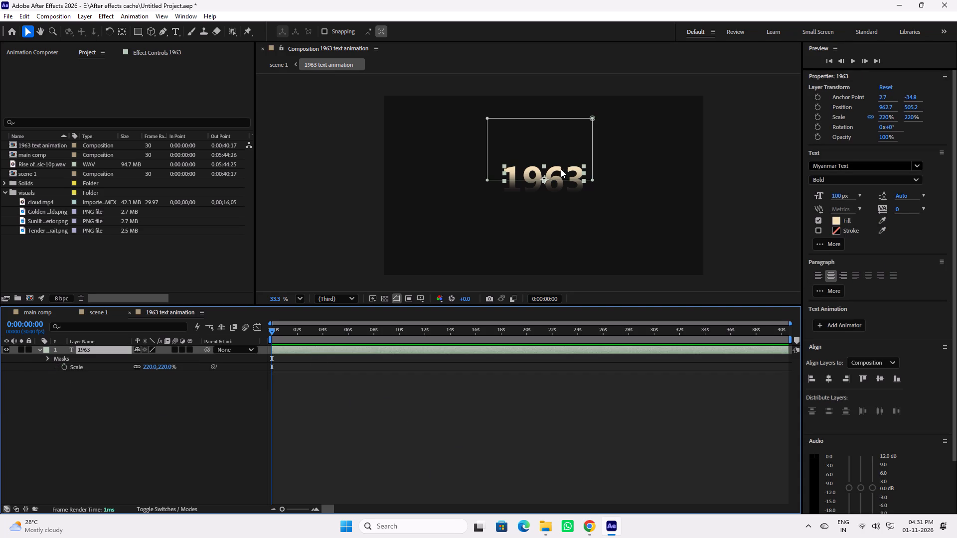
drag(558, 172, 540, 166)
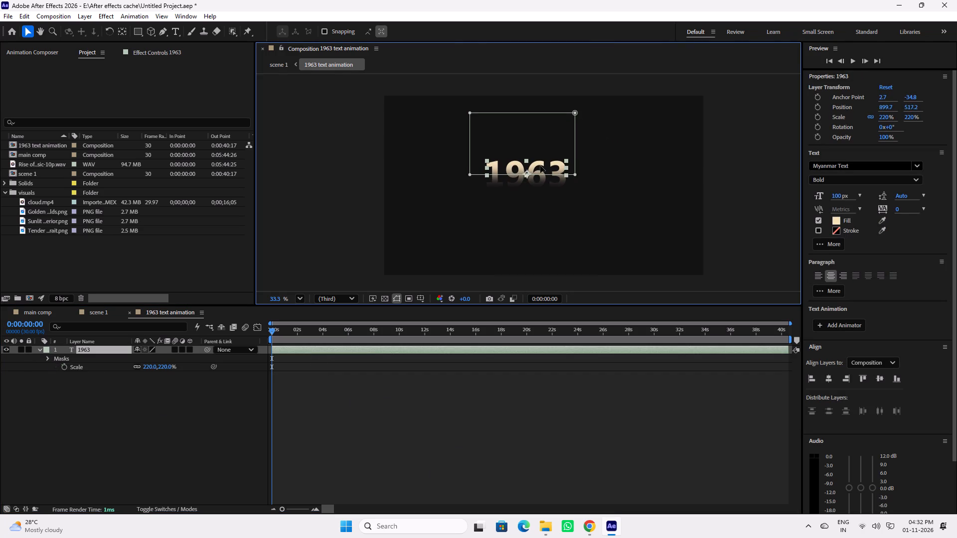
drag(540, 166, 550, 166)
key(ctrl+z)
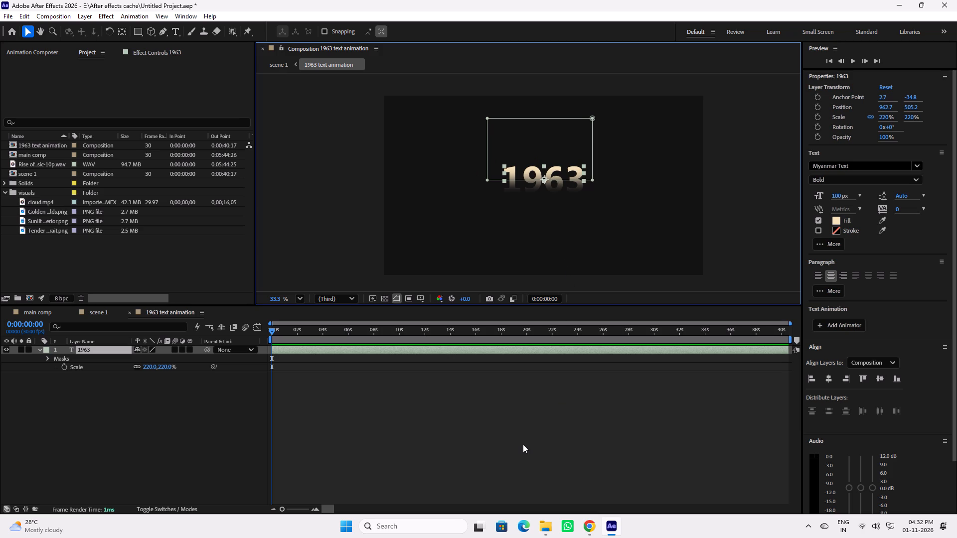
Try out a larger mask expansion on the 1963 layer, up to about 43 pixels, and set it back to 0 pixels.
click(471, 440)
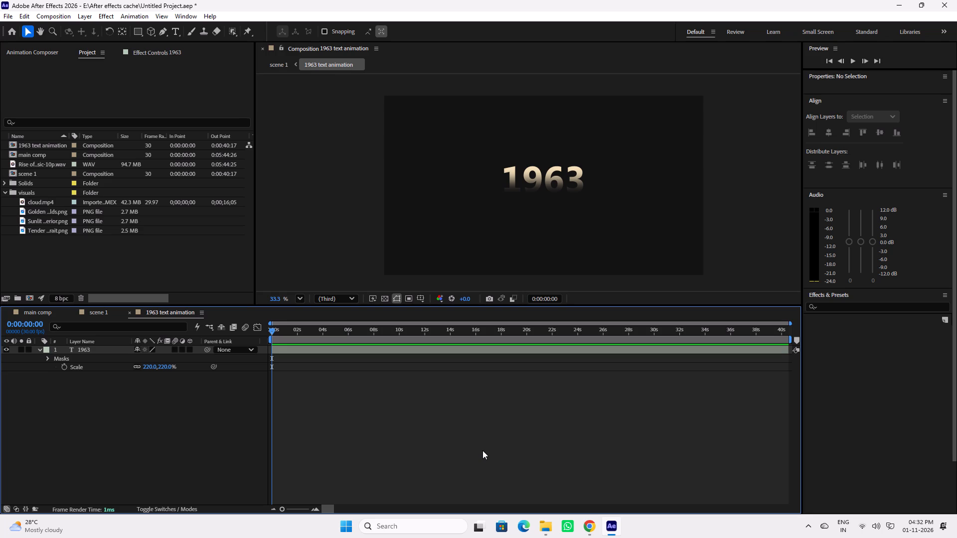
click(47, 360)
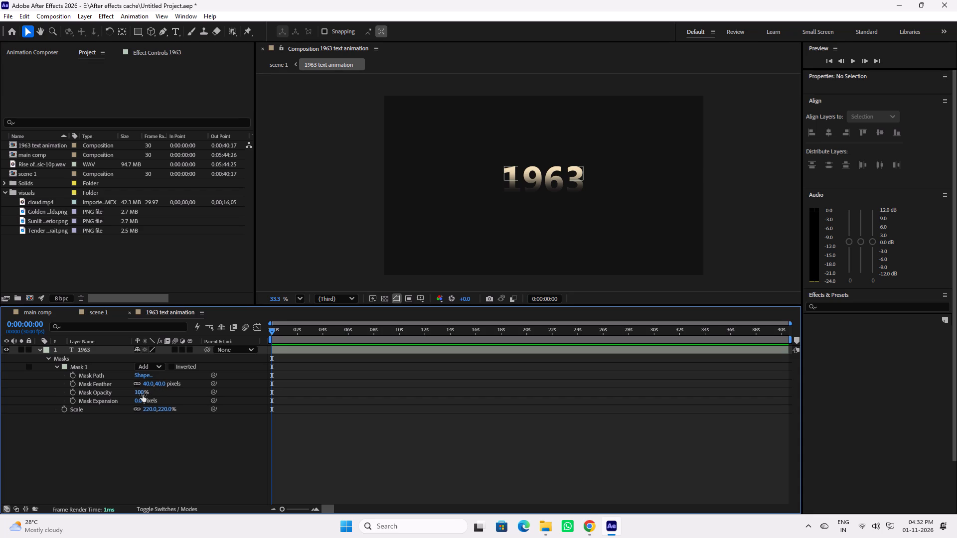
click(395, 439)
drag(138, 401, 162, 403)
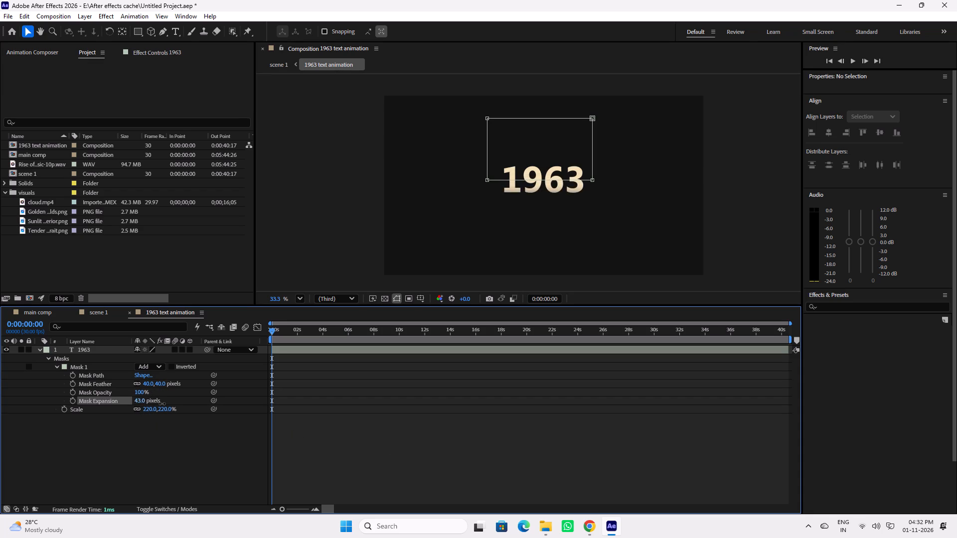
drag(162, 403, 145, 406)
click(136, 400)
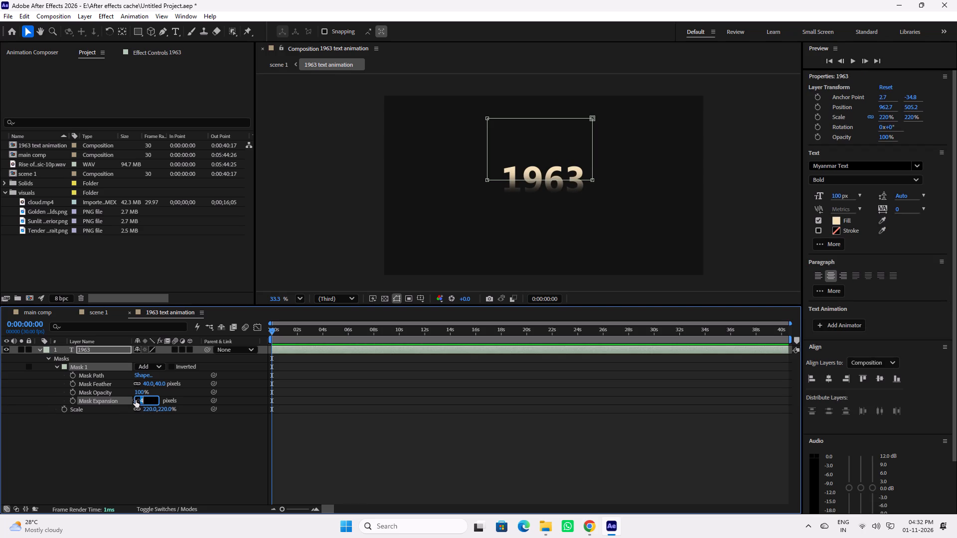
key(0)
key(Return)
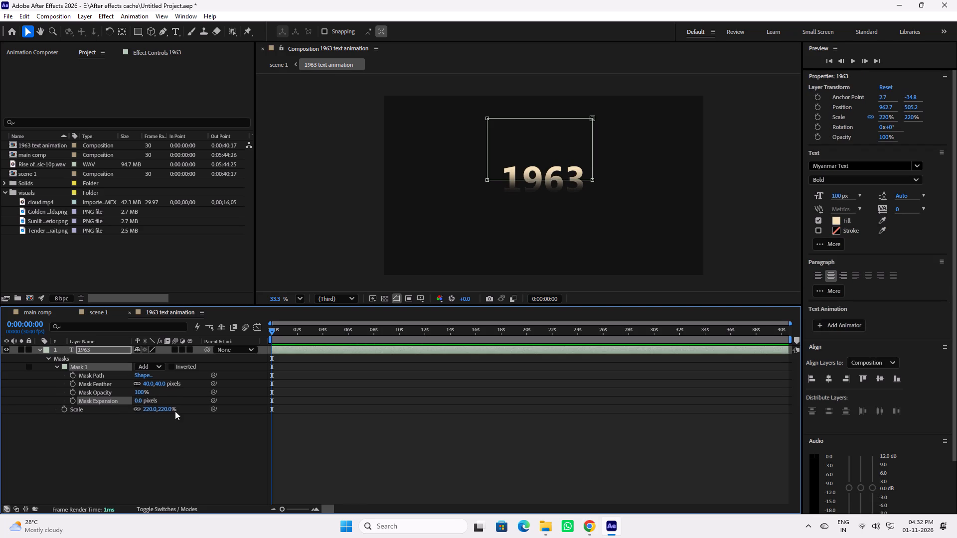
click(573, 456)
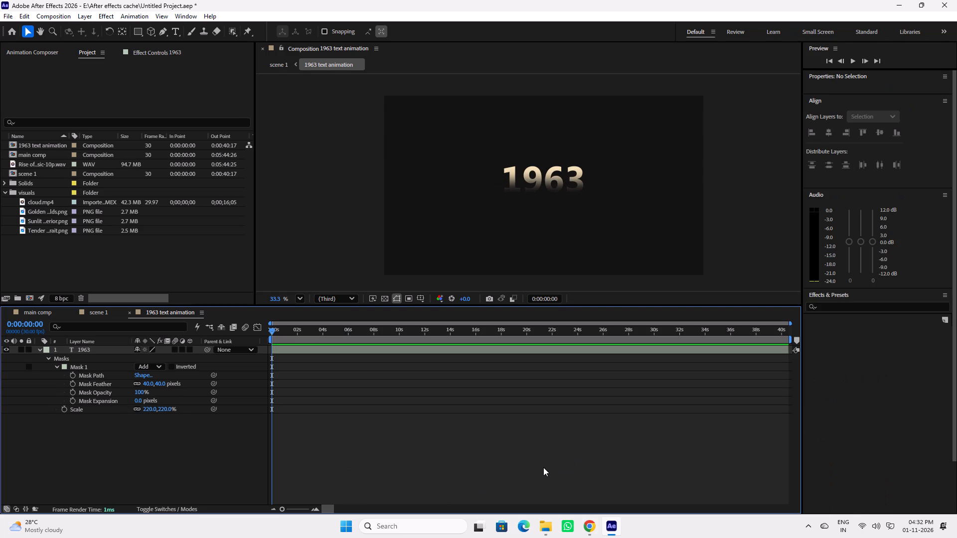
Save the project.
key(ctrl+s)
Add a 220% scale keyframe to the 1963 text layer and place it at 0:00:01:20.
click(54, 368)
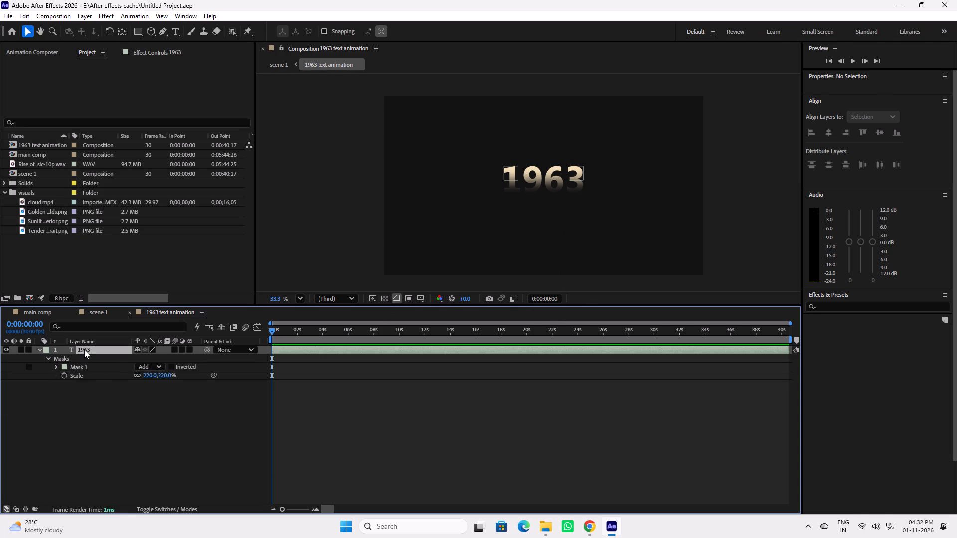
click(84, 350)
key(s)
key(s)
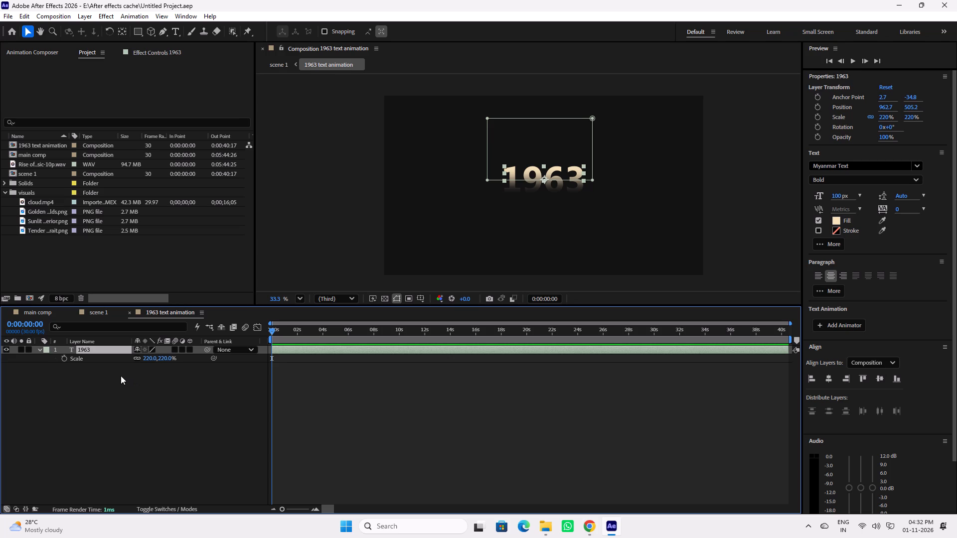
click(62, 359)
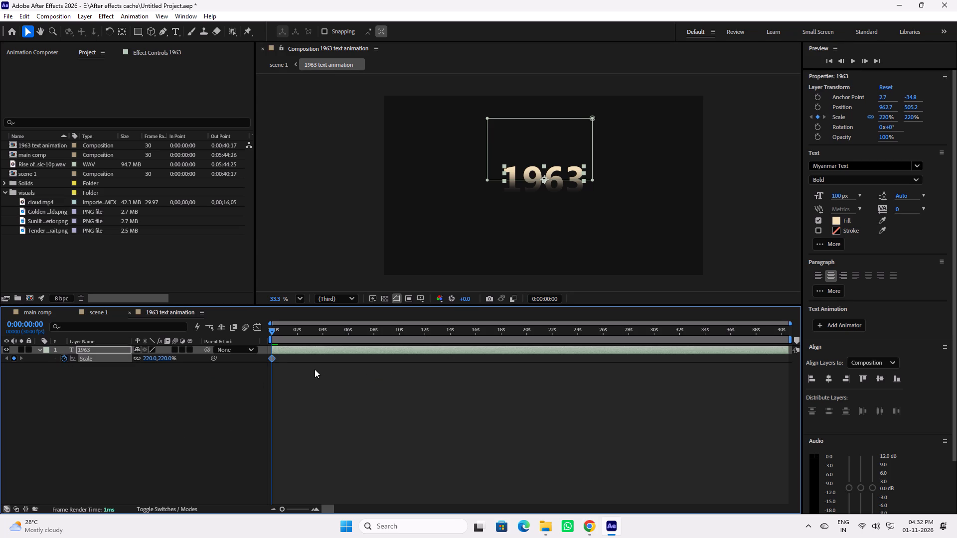
drag(273, 357, 284, 358)
drag(284, 358, 294, 358)
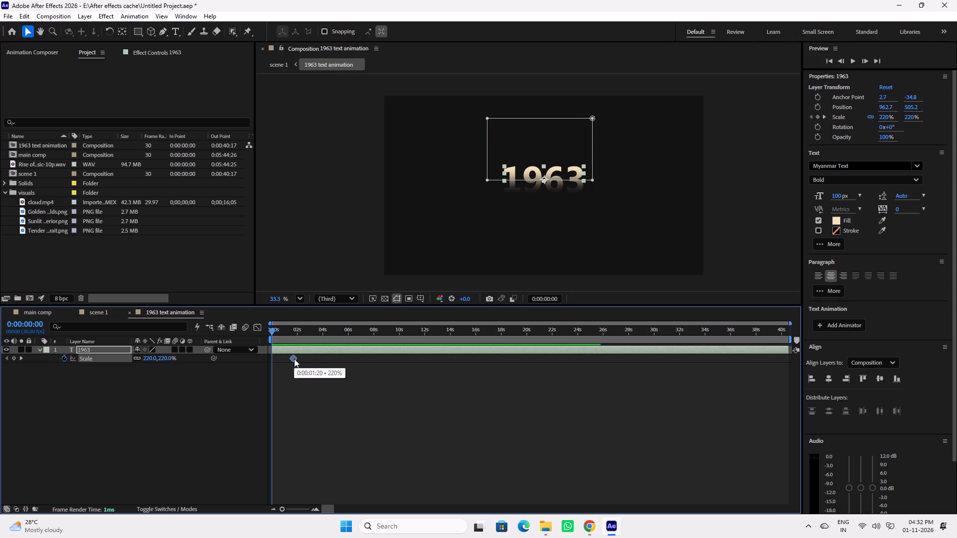
Check the title's early timing in scene 1, and add a 281% scale keyframe at 0:00:00:09 on the 1963 text layer.
click(93, 314)
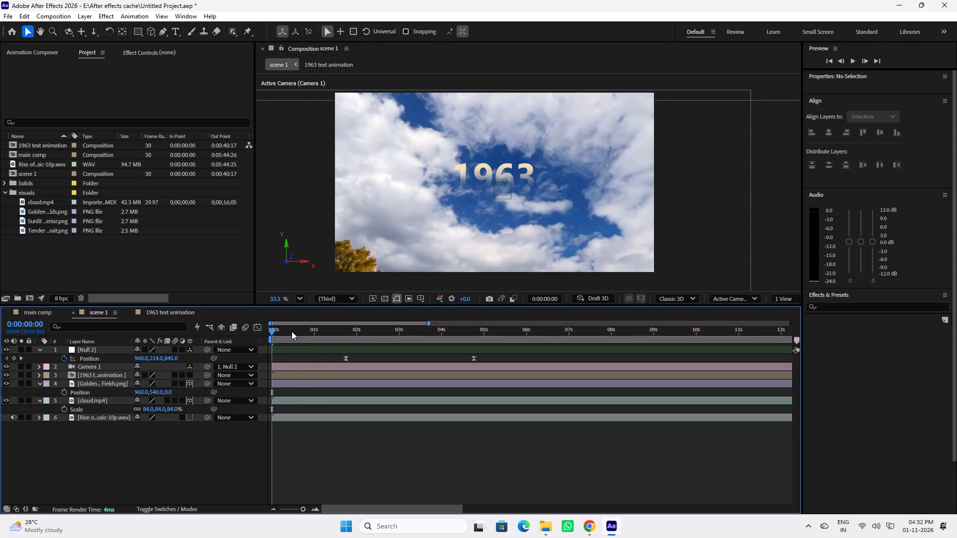
drag(292, 331, 303, 332)
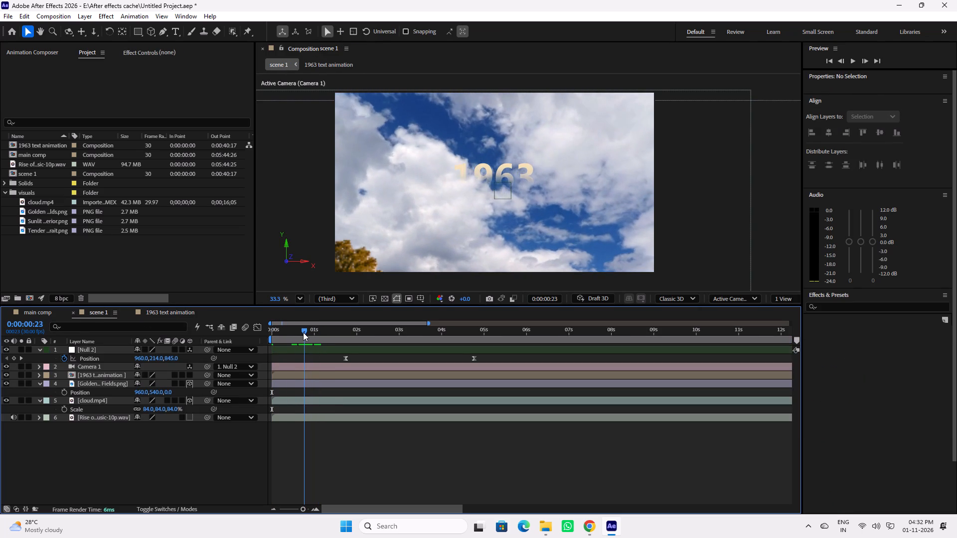
drag(303, 332, 302, 332)
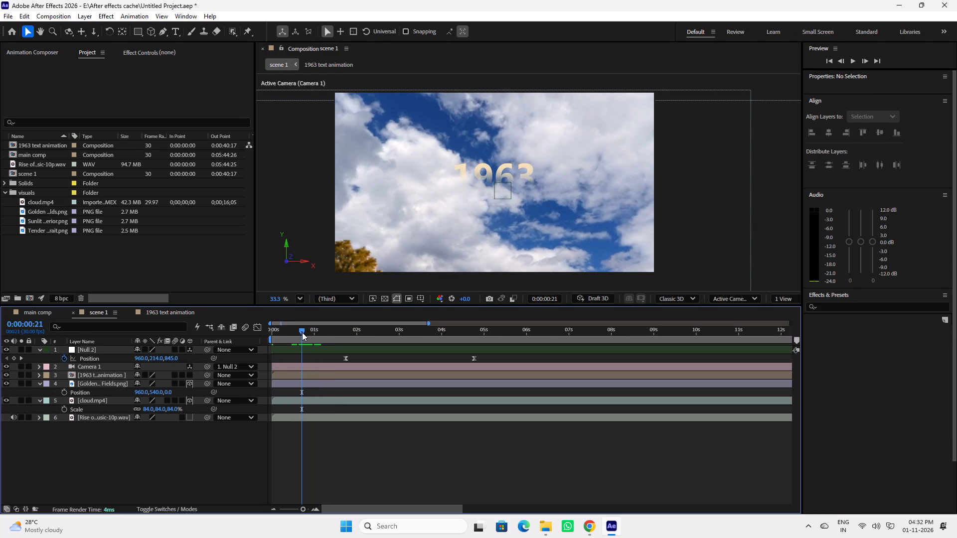
click(173, 314)
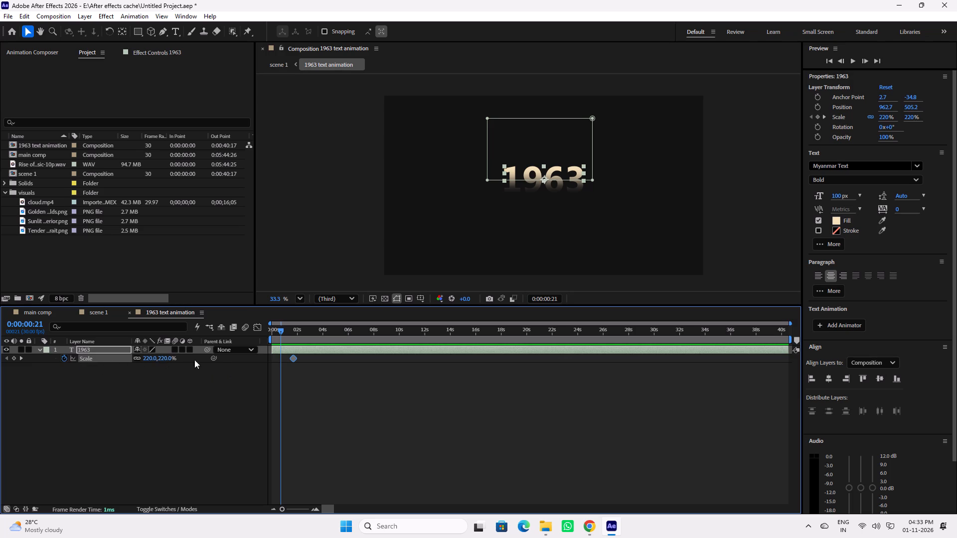
click(280, 332)
drag(284, 508, 295, 510)
drag(286, 330, 276, 330)
drag(167, 358, 162, 358)
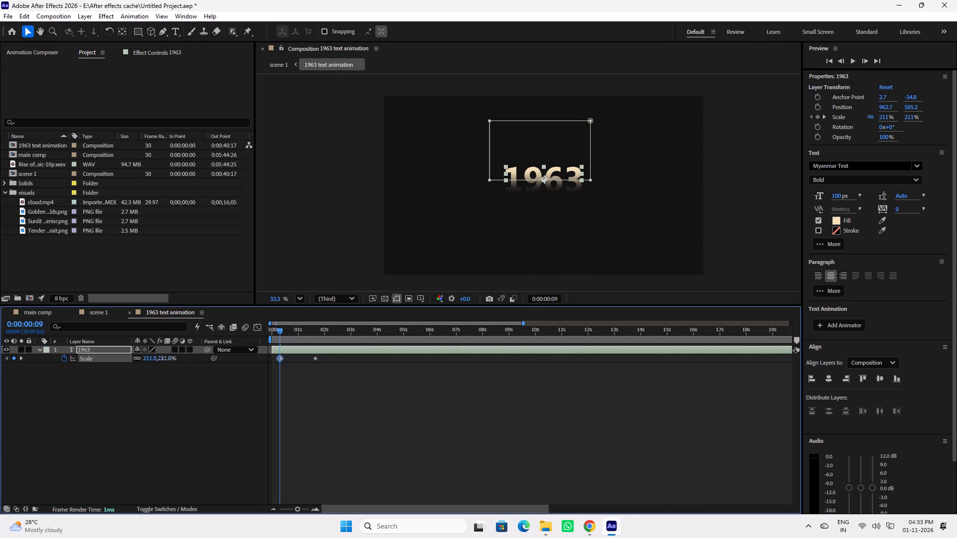
drag(162, 358, 198, 359)
Preview the 1963 text's scale animation from the start and return to its first keyframe at 0:00:00:09.
drag(280, 329, 295, 332)
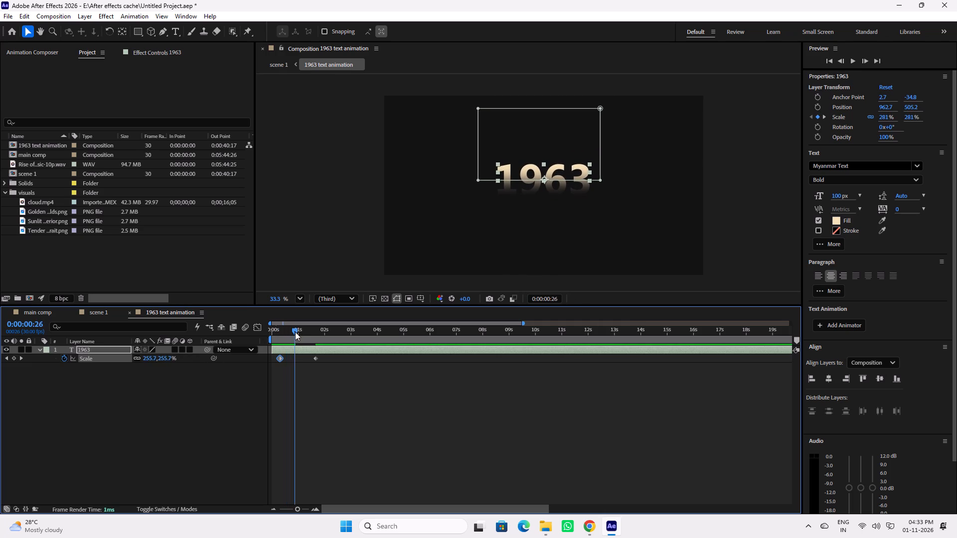
drag(295, 332, 249, 332)
key(space)
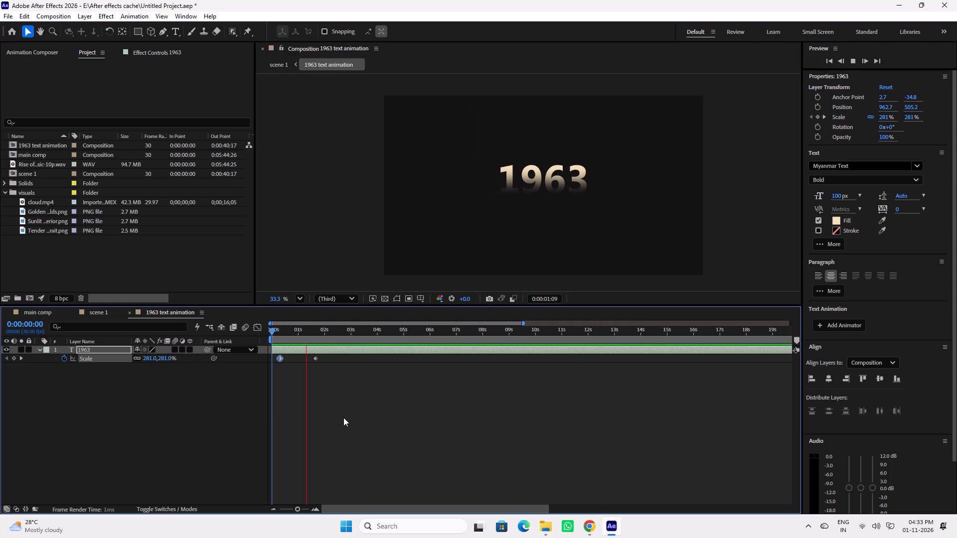
key(space)
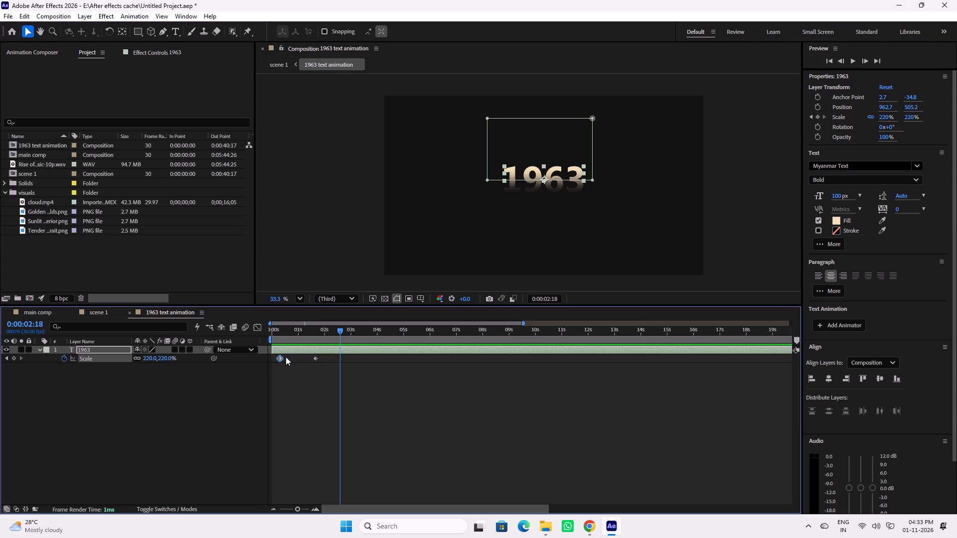
click(289, 333)
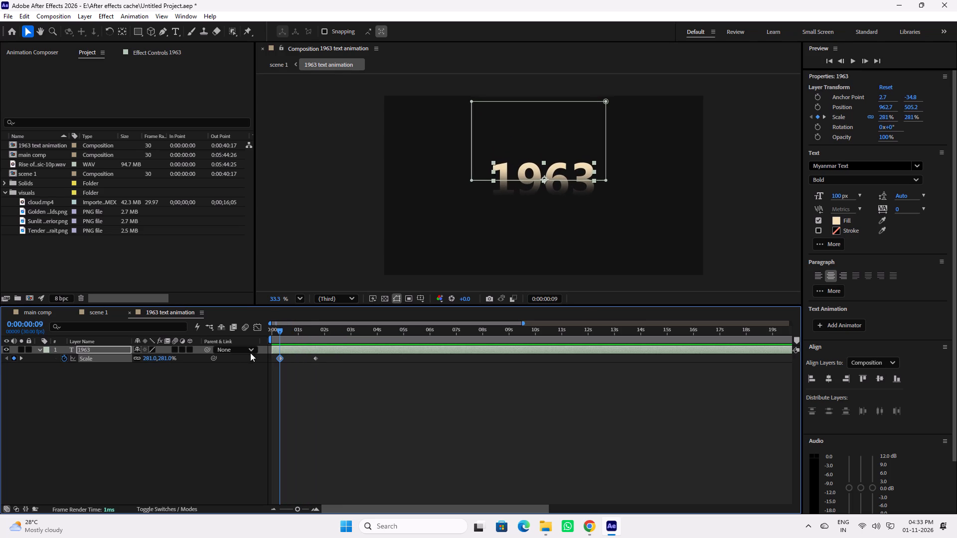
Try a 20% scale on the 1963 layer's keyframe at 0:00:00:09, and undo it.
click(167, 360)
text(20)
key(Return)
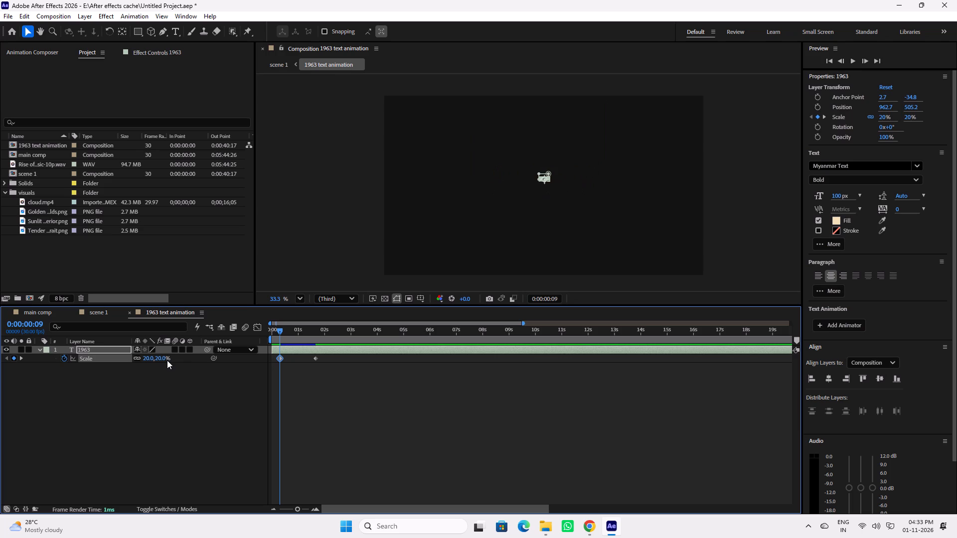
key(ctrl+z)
Set the 1963 layer's scale keyframe at 0:00:00:09 to 250% and preview the scale-down.
drag(165, 360, 165, 360)
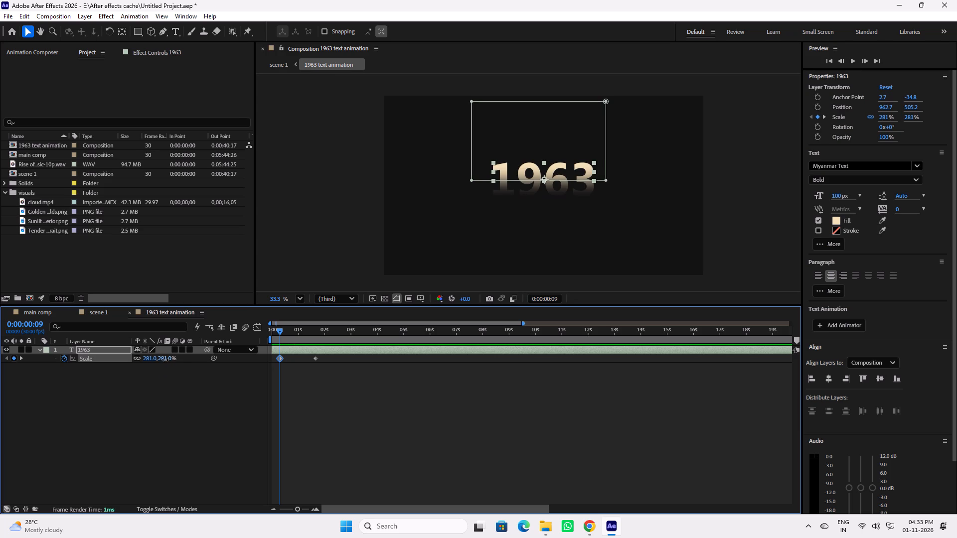
drag(165, 360, 156, 362)
drag(292, 333, 315, 334)
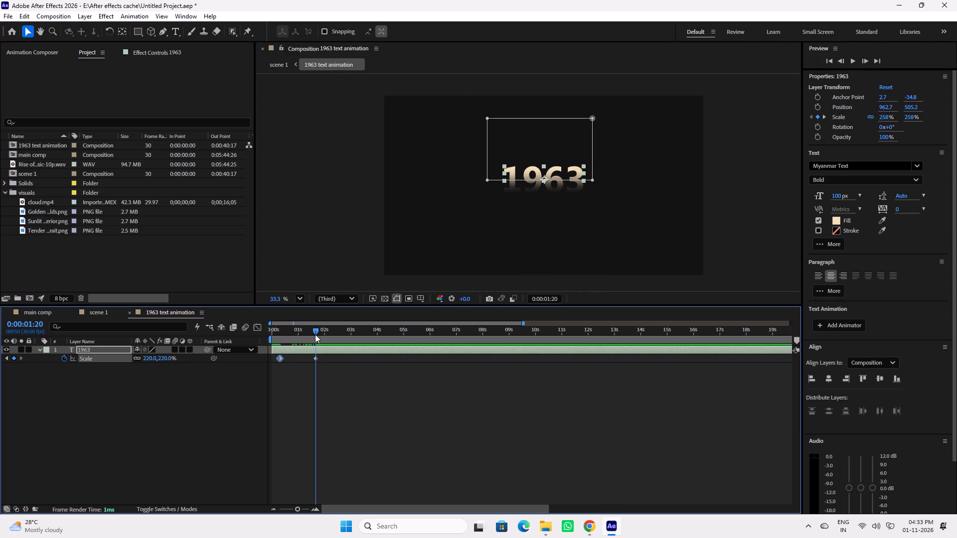
drag(315, 334, 283, 335)
click(167, 359)
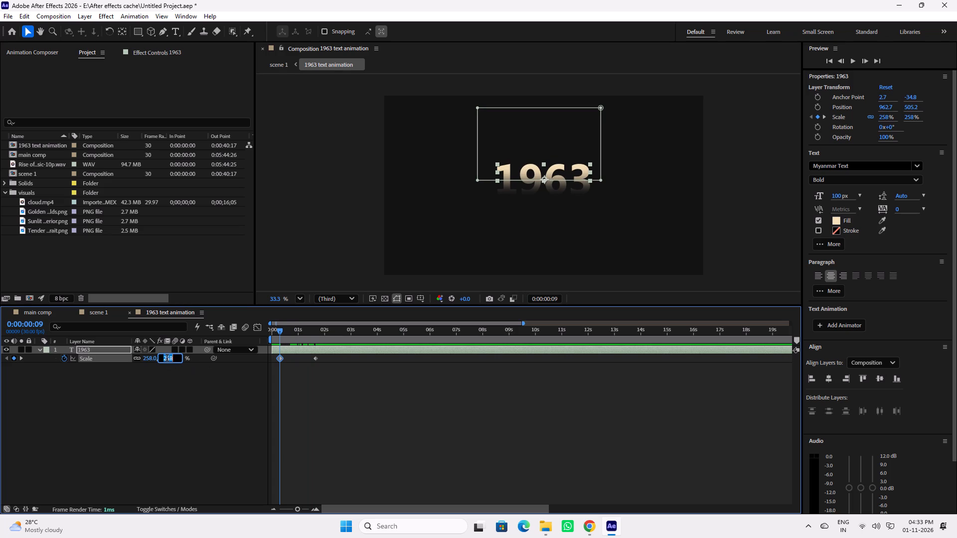
text(250)
key(Return)
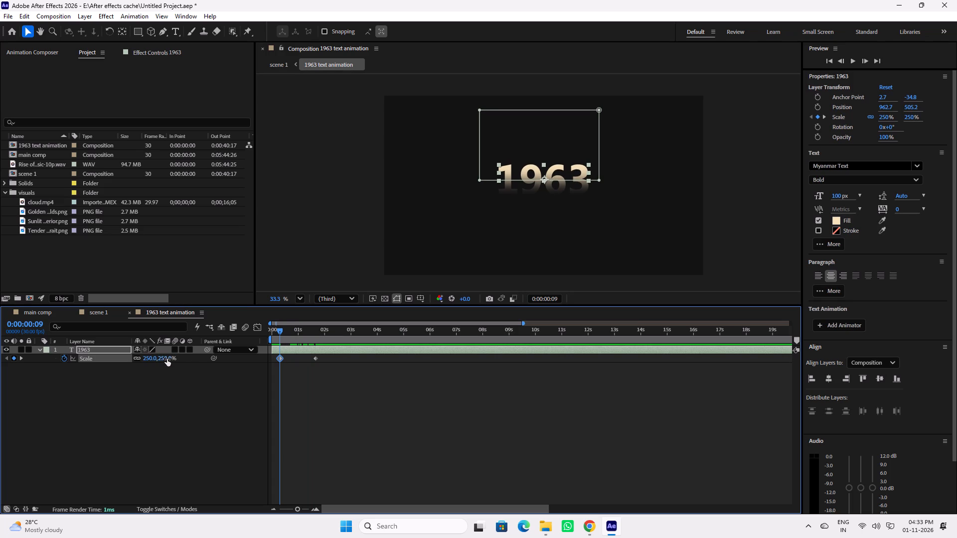
key(space)
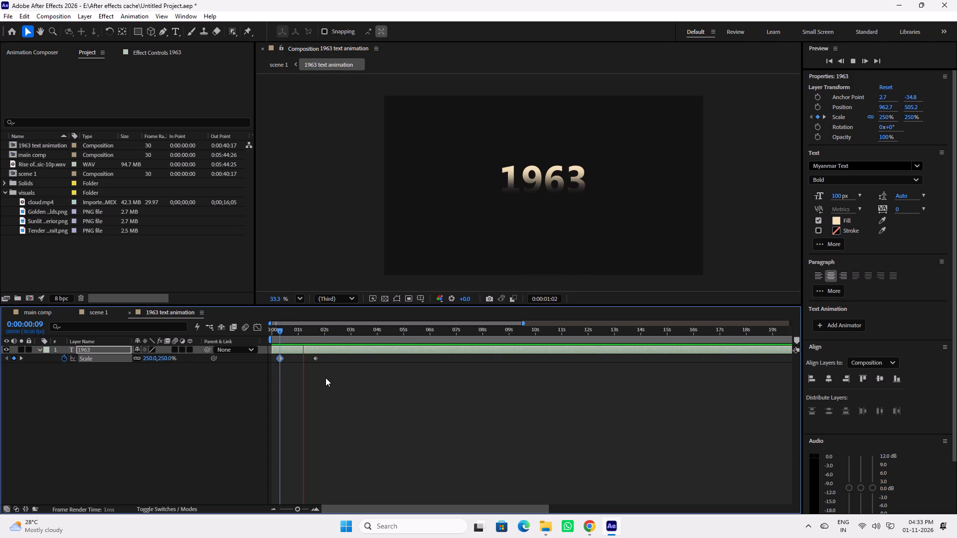
key(space)
Apply Easy Ease to both scale keyframes of the 1963 text layer.
drag(324, 356, 271, 366)
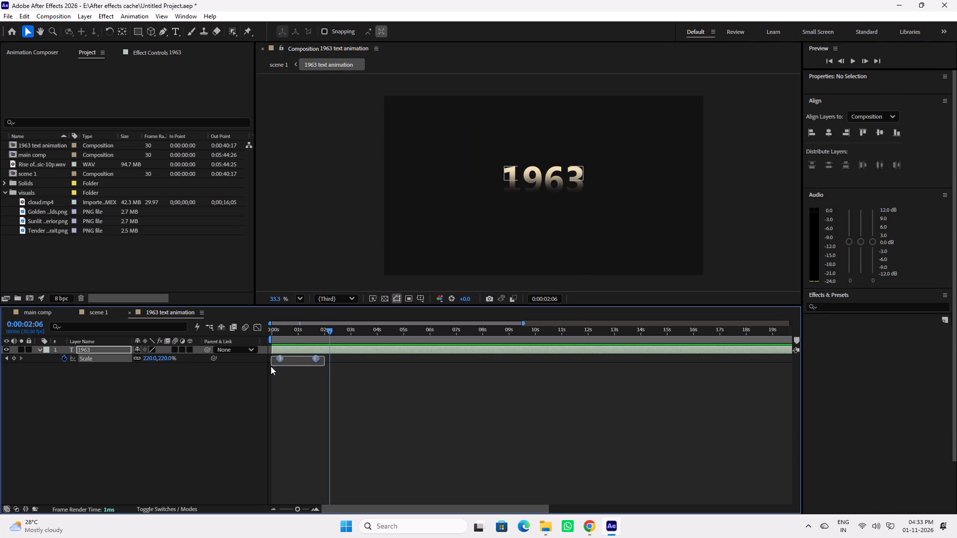
drag(271, 366, 270, 366)
key(F9)
click(307, 370)
Move the 1963 layer's second scale keyframe to about 0:00:02:05 and preview the slower animation.
drag(317, 359, 318, 359)
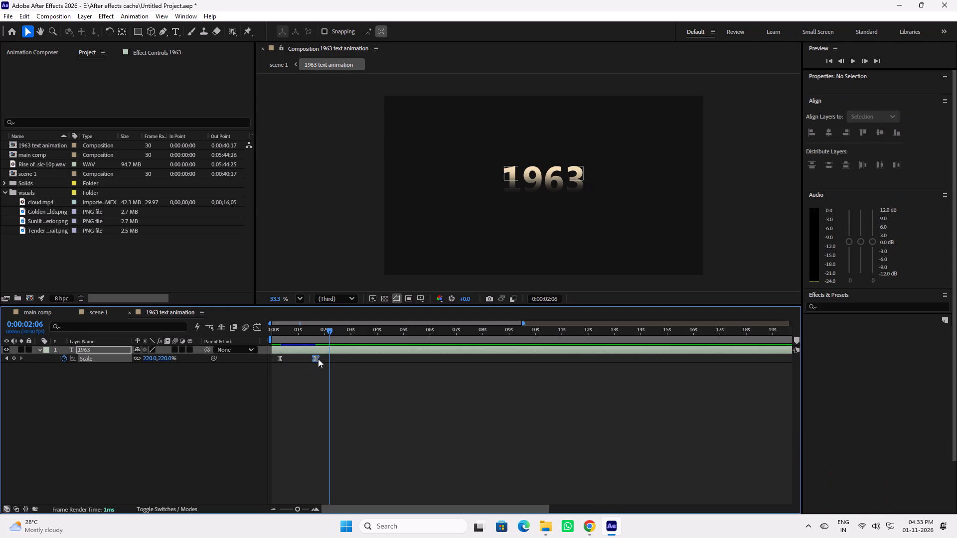
drag(318, 359, 329, 360)
drag(288, 326, 277, 328)
key(space)
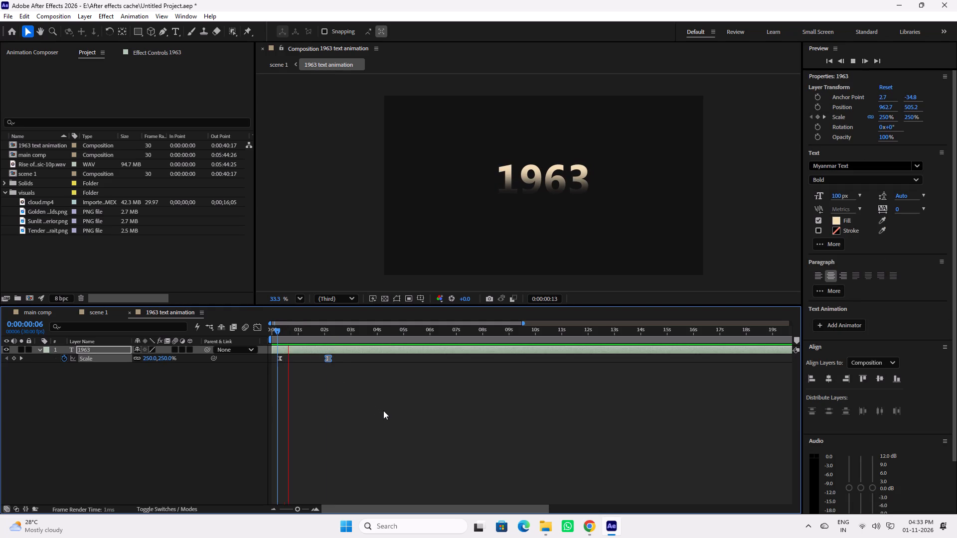
key(space)
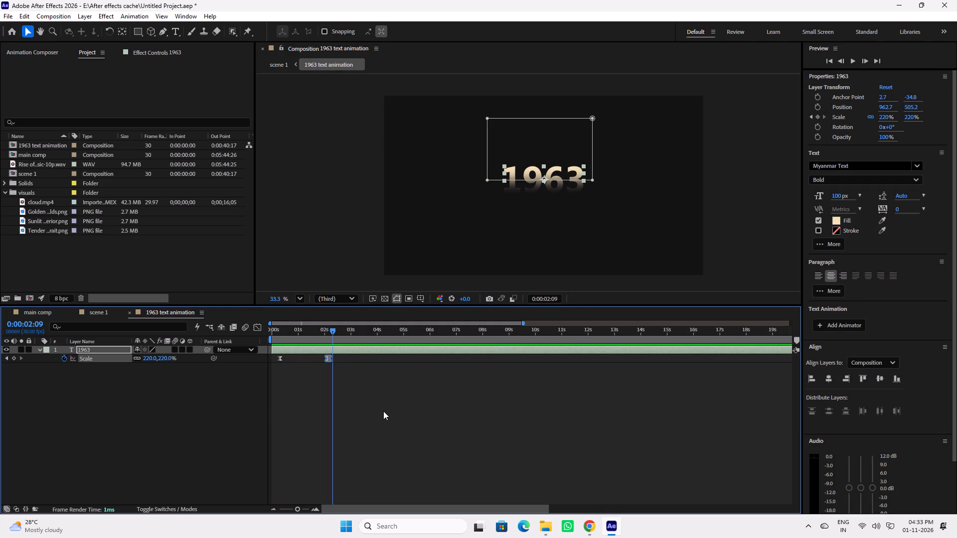
Save the project.
key(ctrl+s)
Preview the title in scene 1, and lower the bottom edge of the 1963 text mask slightly, checking it against the scene.
click(96, 313)
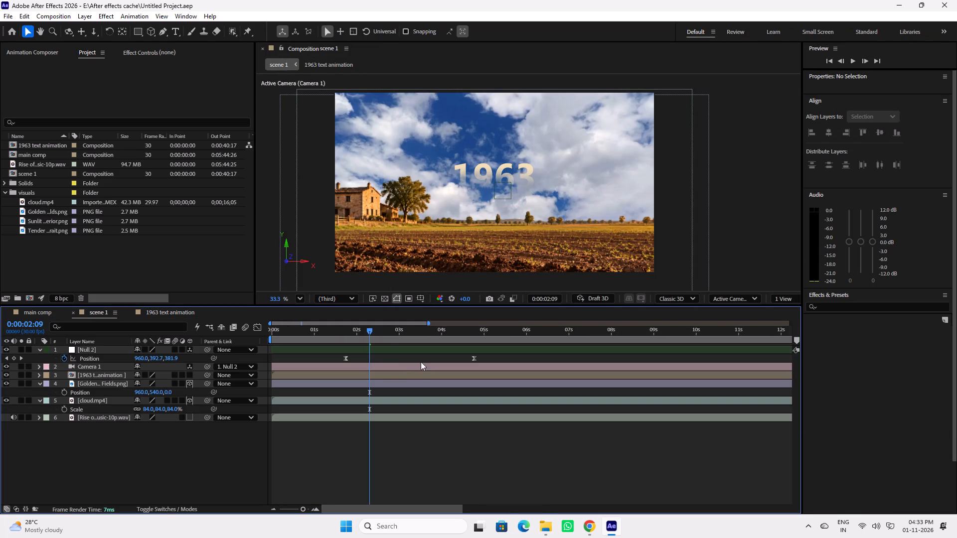
drag(320, 332, 283, 330)
key(space)
key(space)
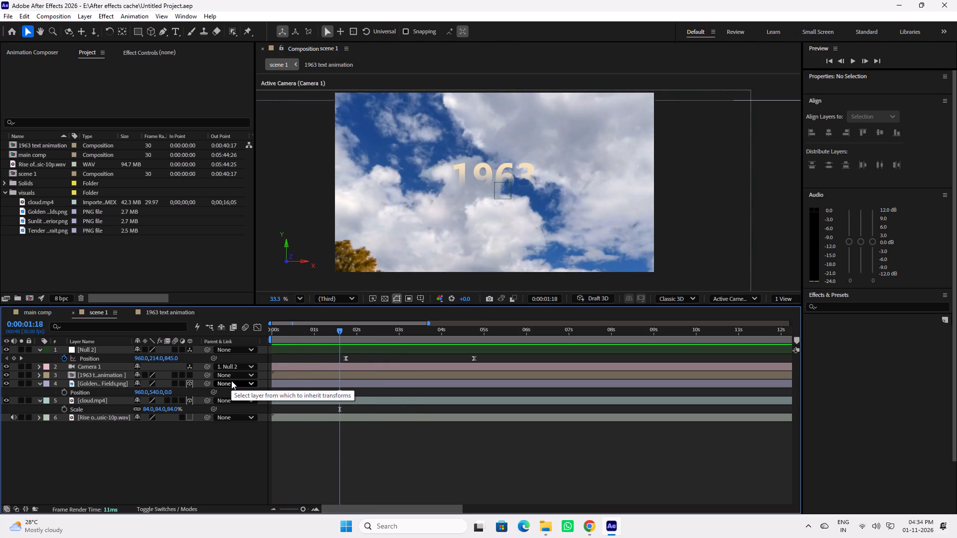
click(168, 313)
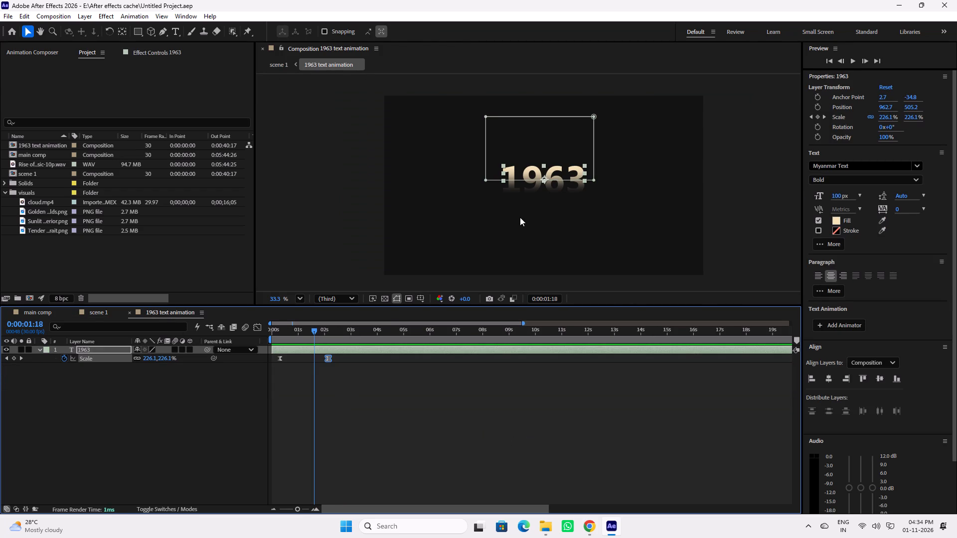
click(542, 183)
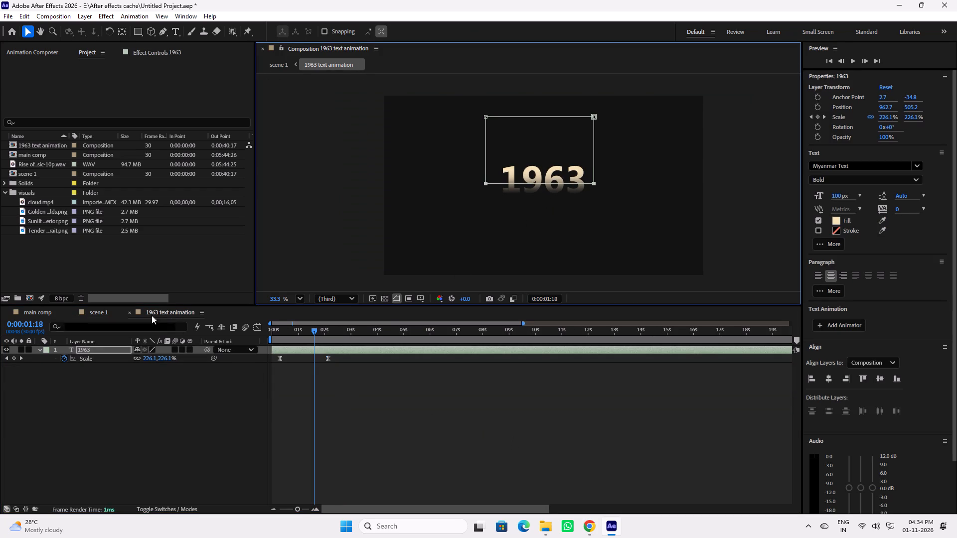
click(98, 314)
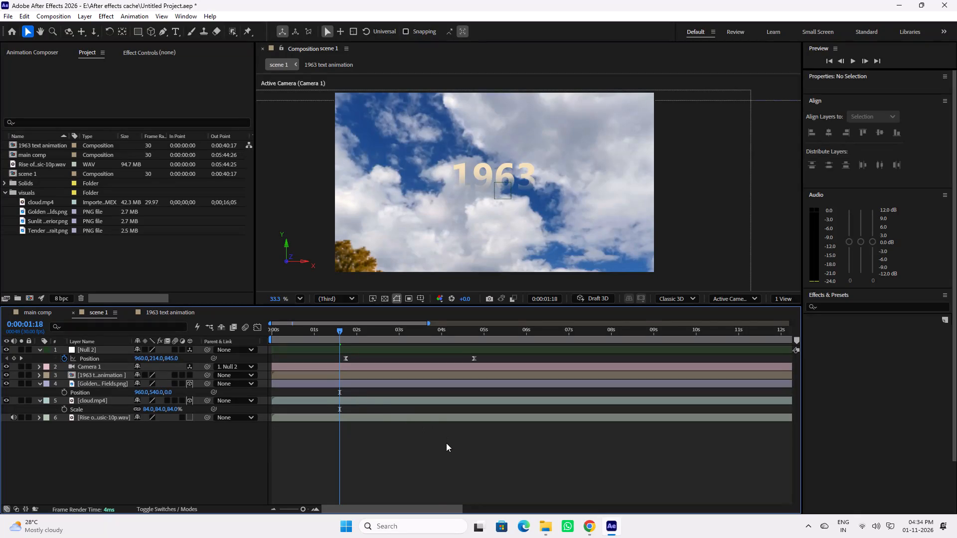
Set the feather of Mask 1 on the 1963 text layer to 57 pixels.
click(155, 313)
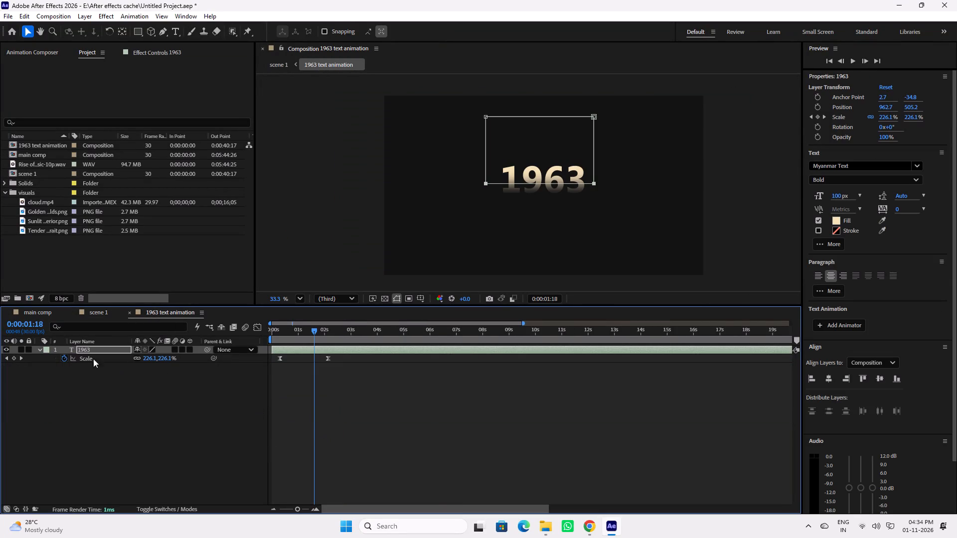
click(43, 351)
click(40, 350)
click(40, 350)
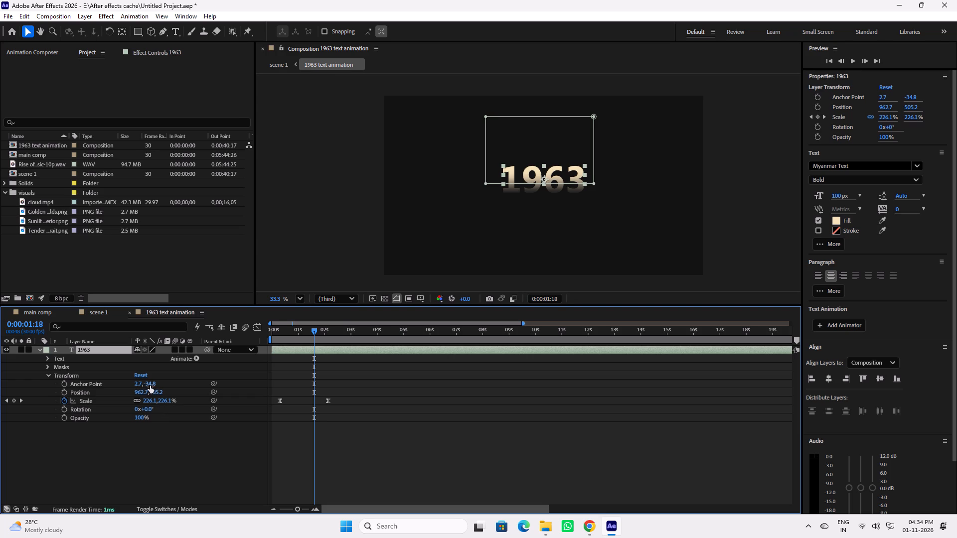
click(48, 373)
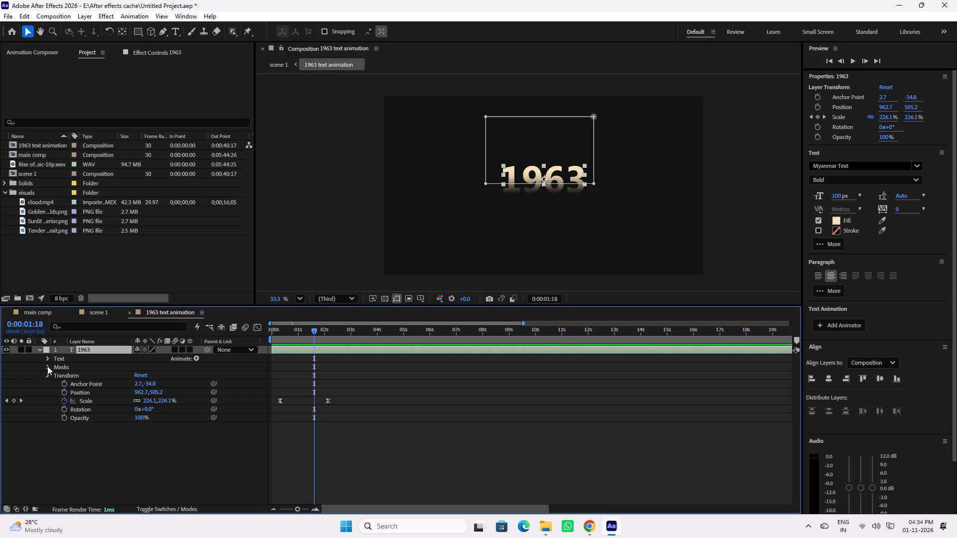
click(47, 366)
click(55, 374)
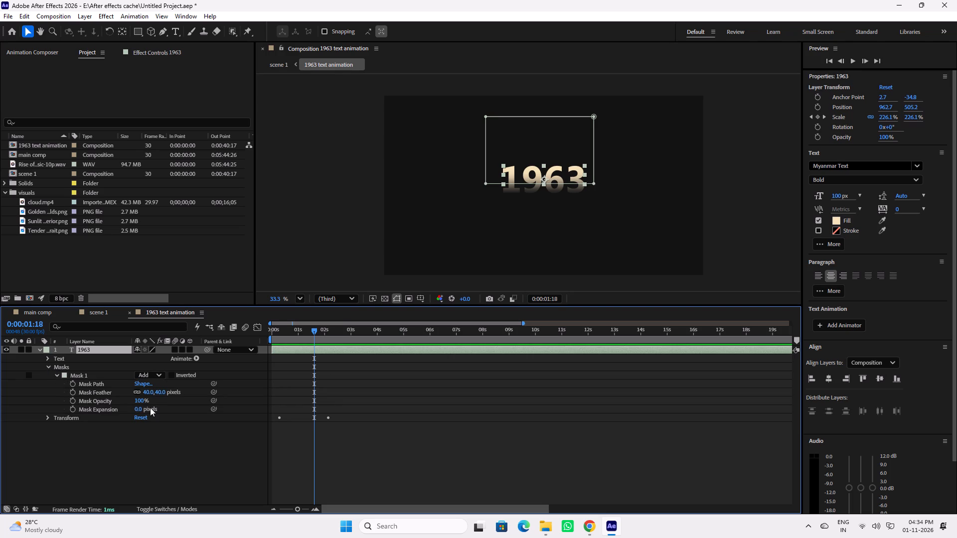
drag(162, 393, 161, 393)
drag(161, 393, 151, 392)
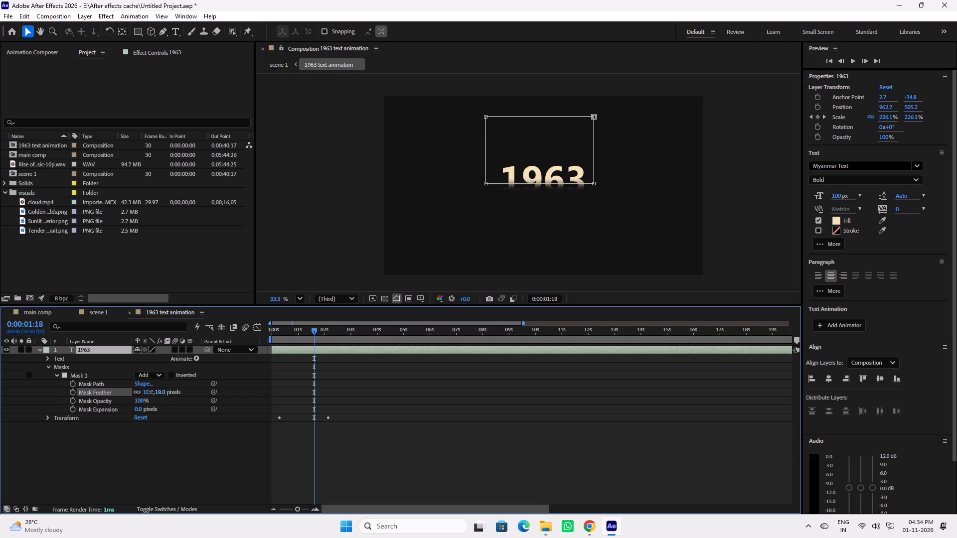
drag(151, 392, 194, 394)
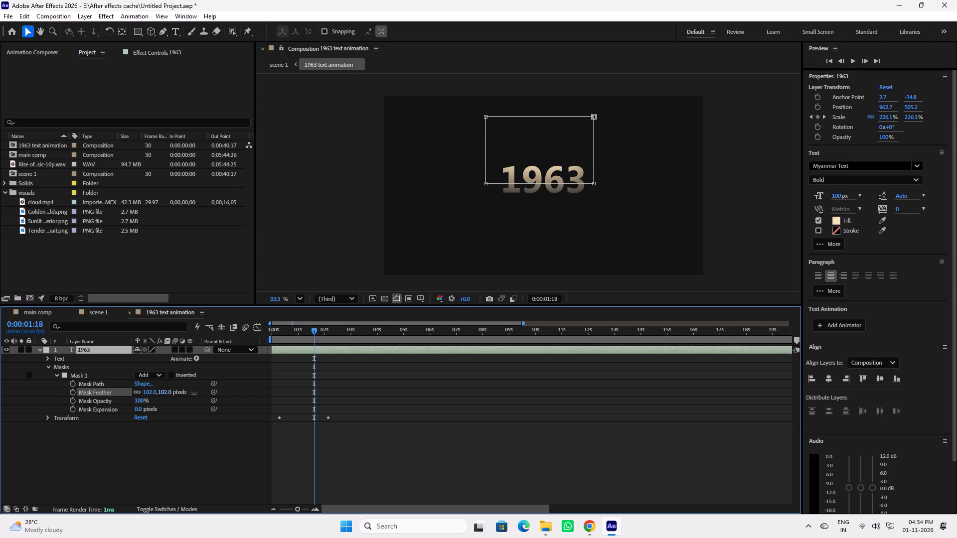
drag(194, 394, 167, 390)
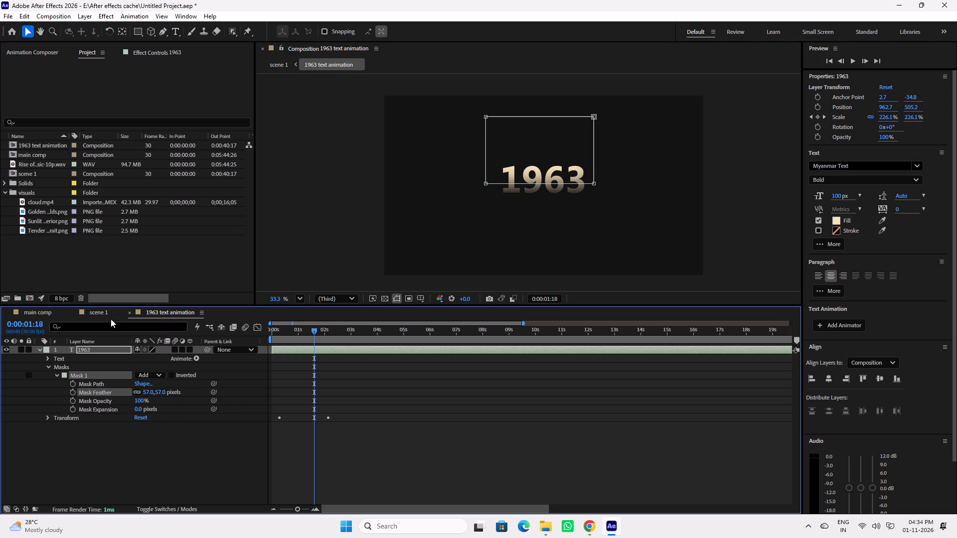
Preview scene 1 from the start to check the title's feathered edge, and save the project.
click(97, 315)
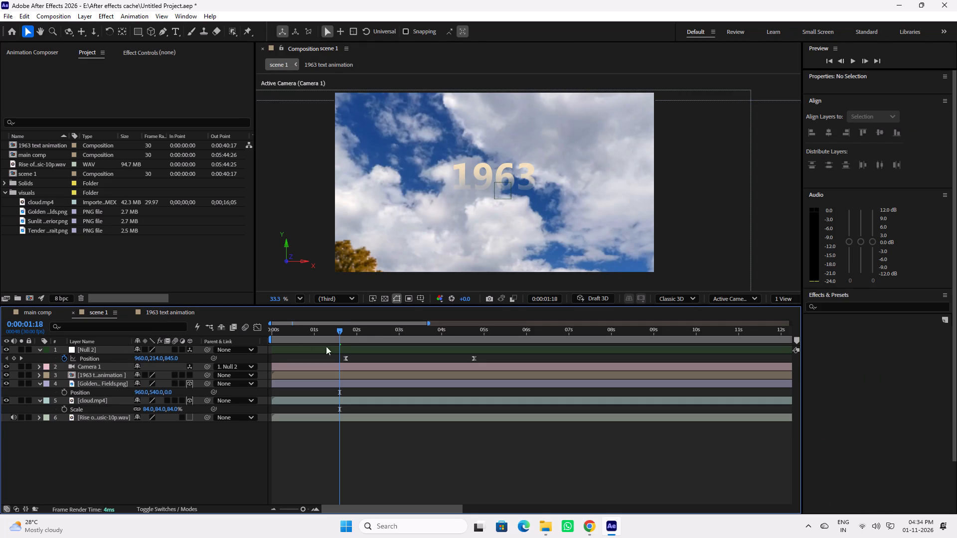
drag(331, 331, 230, 332)
key(space)
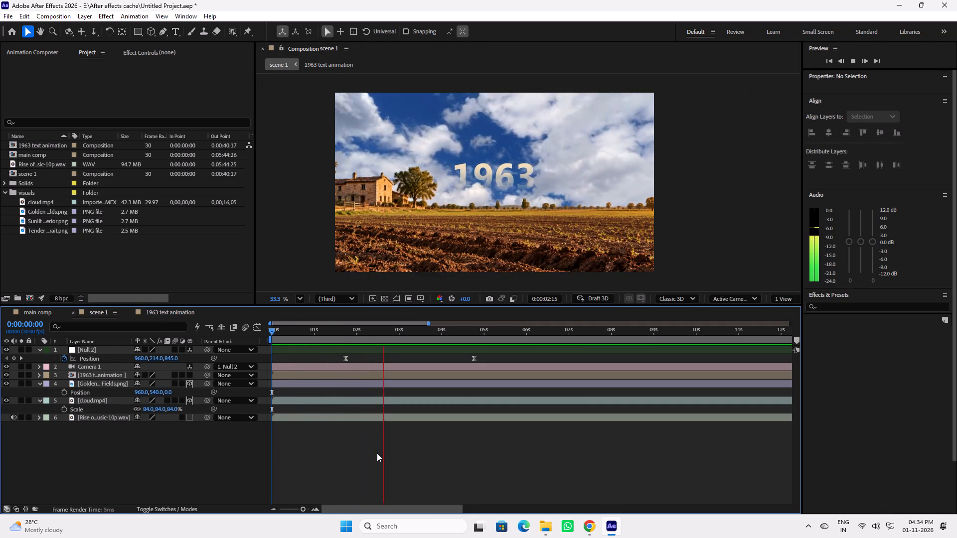
key(space)
drag(316, 334, 248, 331)
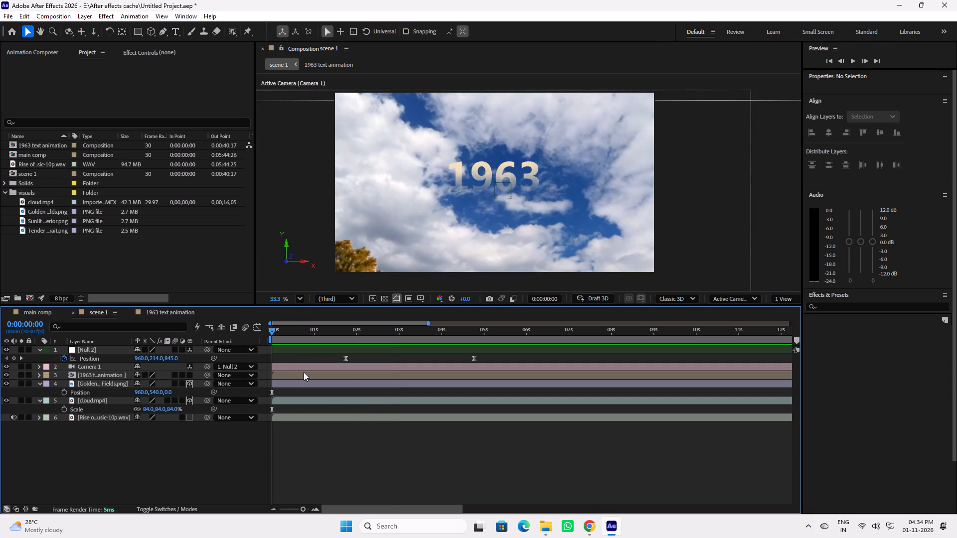
key(ctrl+s)
Replay scene 1 from the start to examine the title throughout the camera move, and return to 0:00:00:00.
drag(292, 330, 271, 335)
key(space)
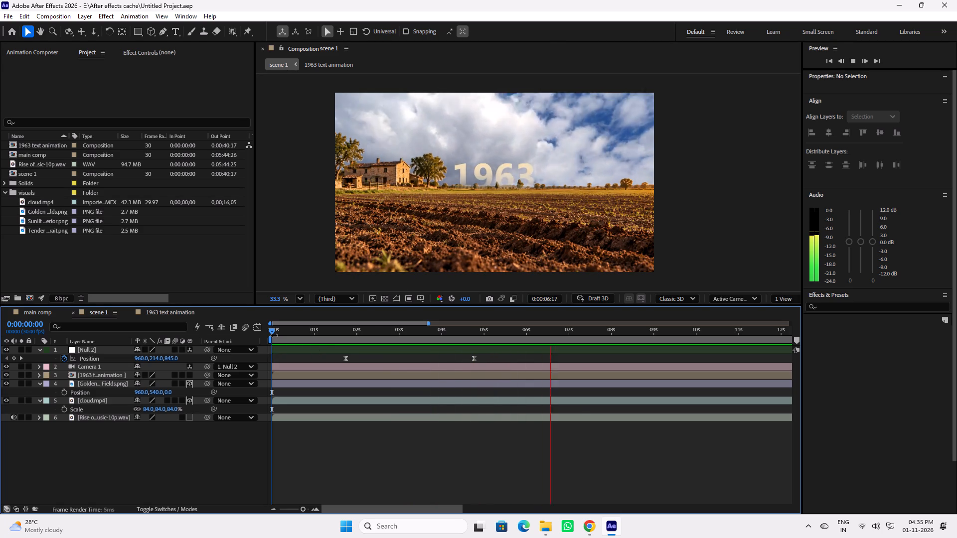
key(space)
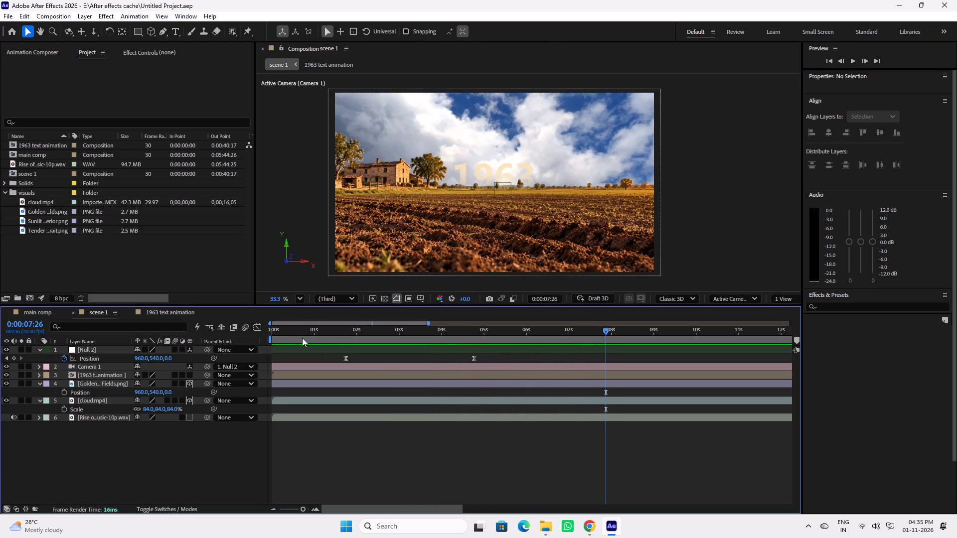
drag(301, 336, 254, 333)
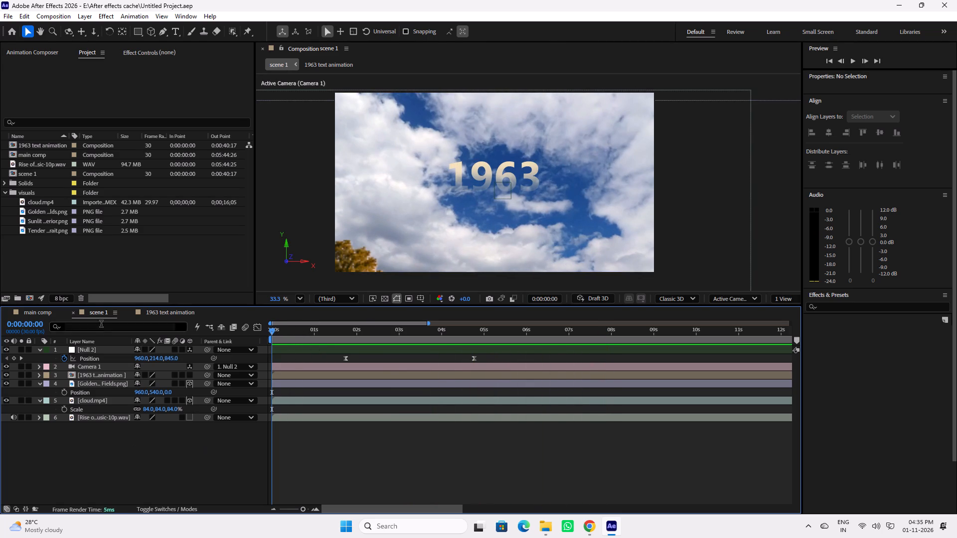
In the 1963 text animation composition, shift the lower-left corner of the text mask slightly downward.
click(156, 314)
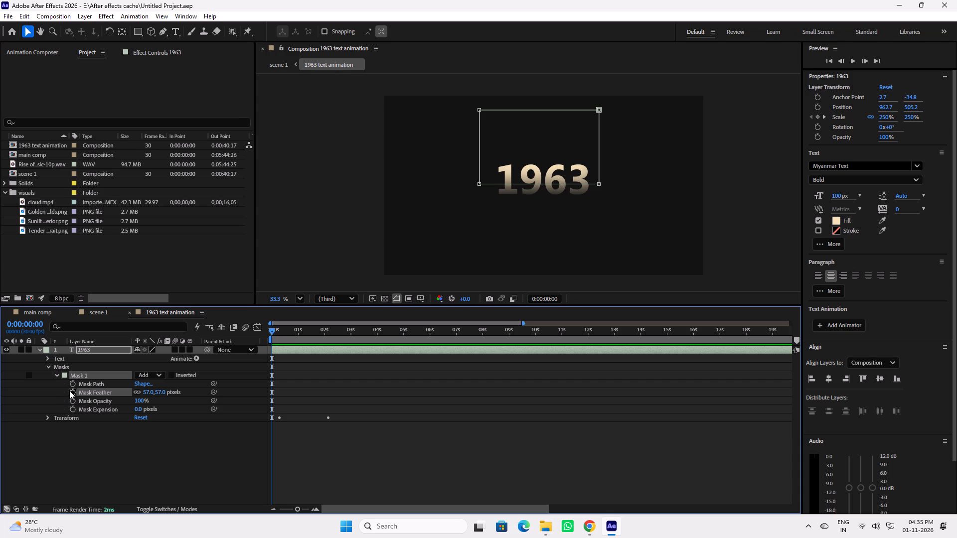
click(480, 184)
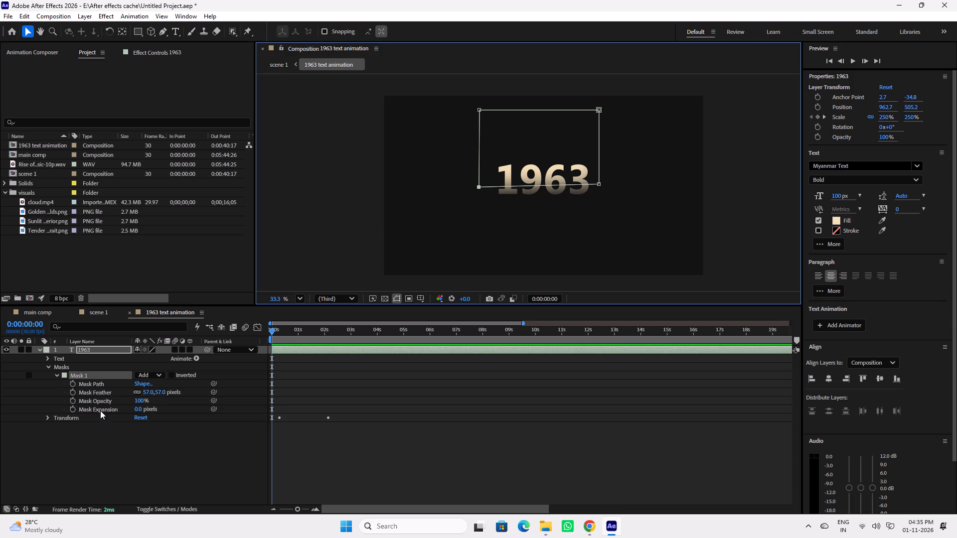
Set Mask 1's expansion on the 1963 text layer to -84 pixels and keyframe it at 0:00:00:00.
drag(138, 410, 151, 409)
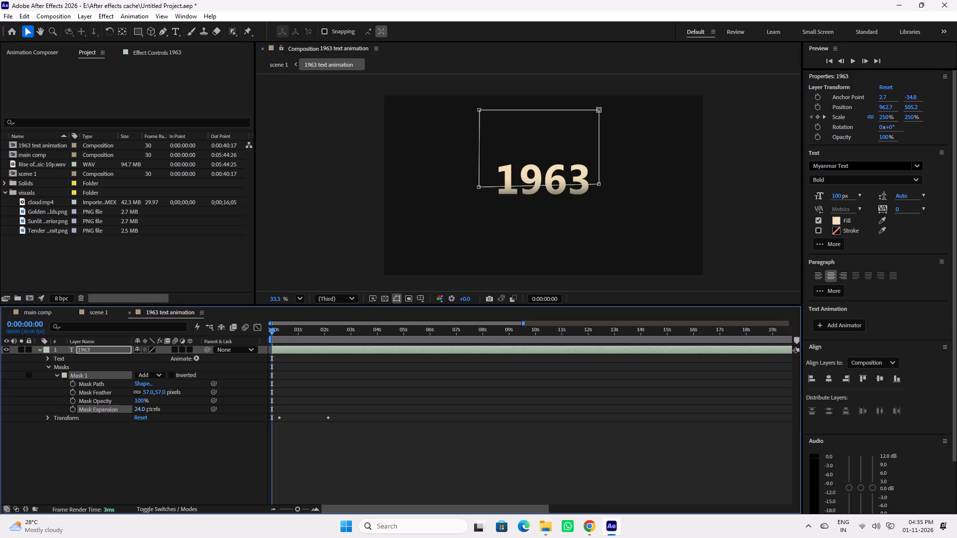
drag(151, 409, 77, 414)
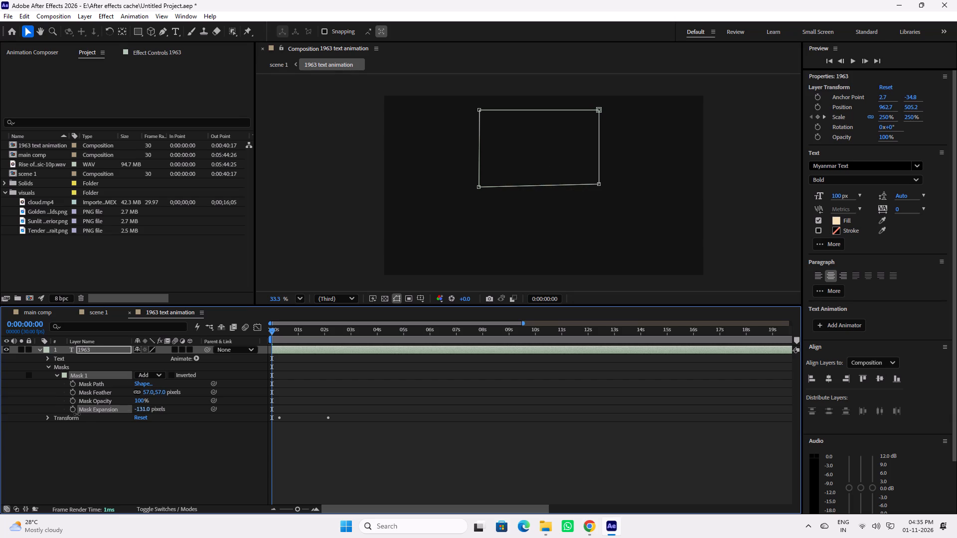
drag(77, 414, 105, 417)
drag(105, 417, 103, 417)
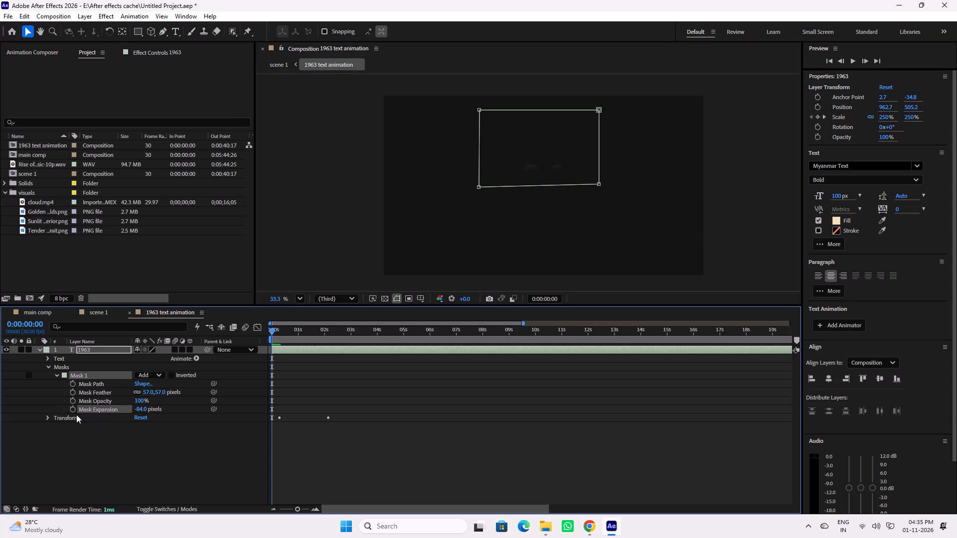
click(73, 408)
Add a second Mask Expansion keyframe of 0 pixels at 0:00:01:10 to reveal the 1963 title.
click(308, 328)
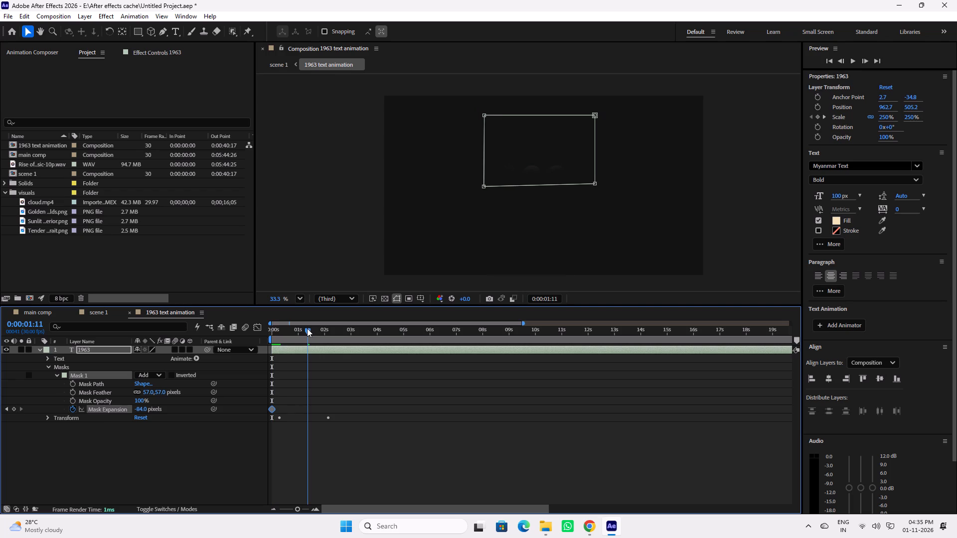
click(143, 407)
click(144, 409)
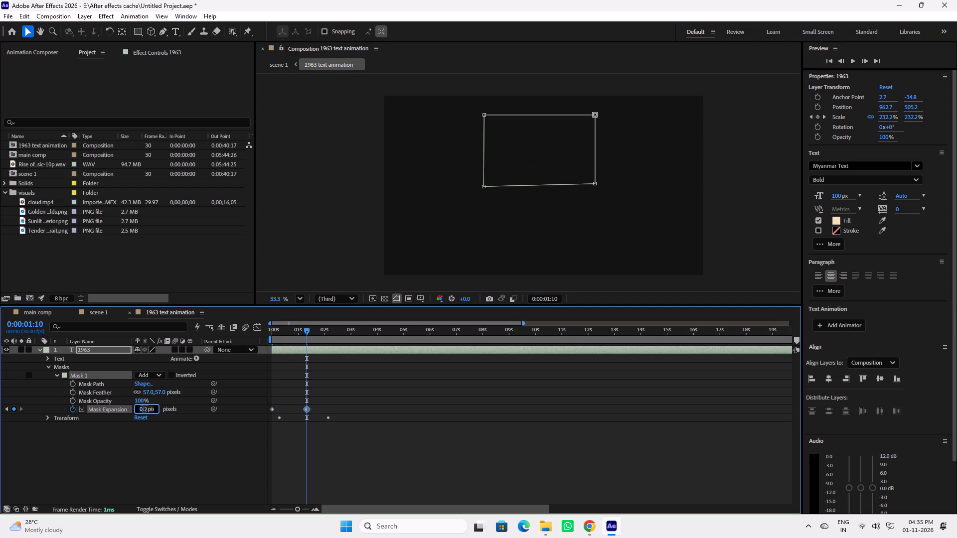
key(0)
key(Return)
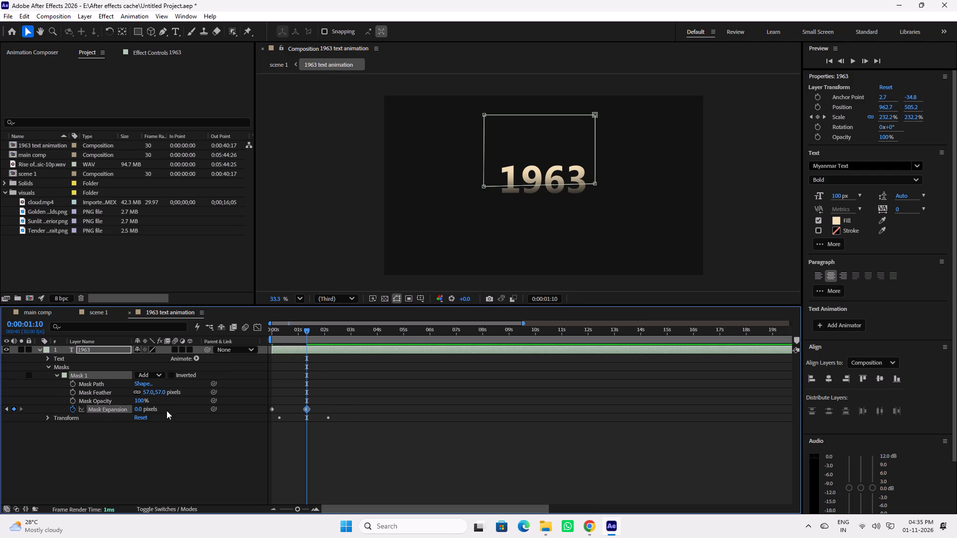
Show the 1963 layer's animated properties and apply Easy Ease to both Mask Expansion keyframes.
click(281, 463)
click(319, 345)
key(u)
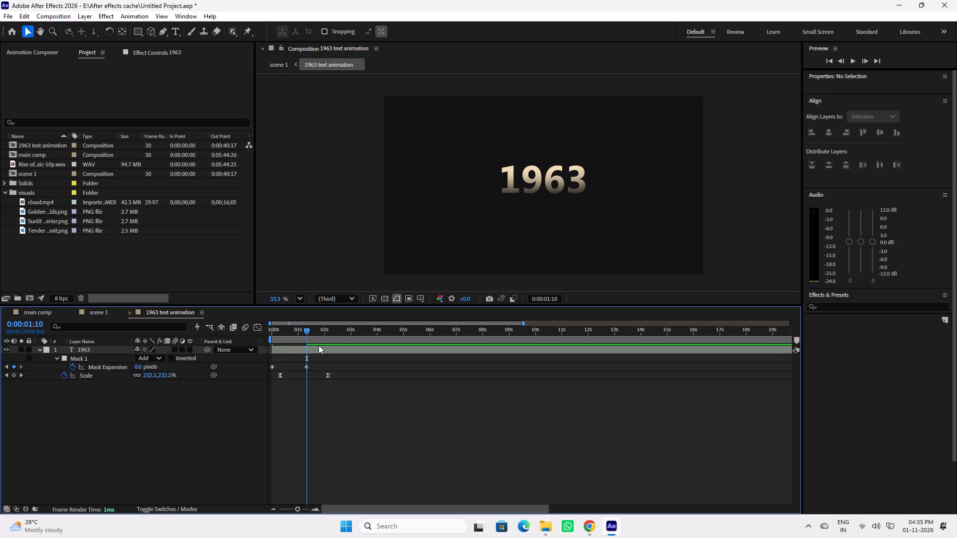
key(u)
key(u)
click(318, 351)
key(u)
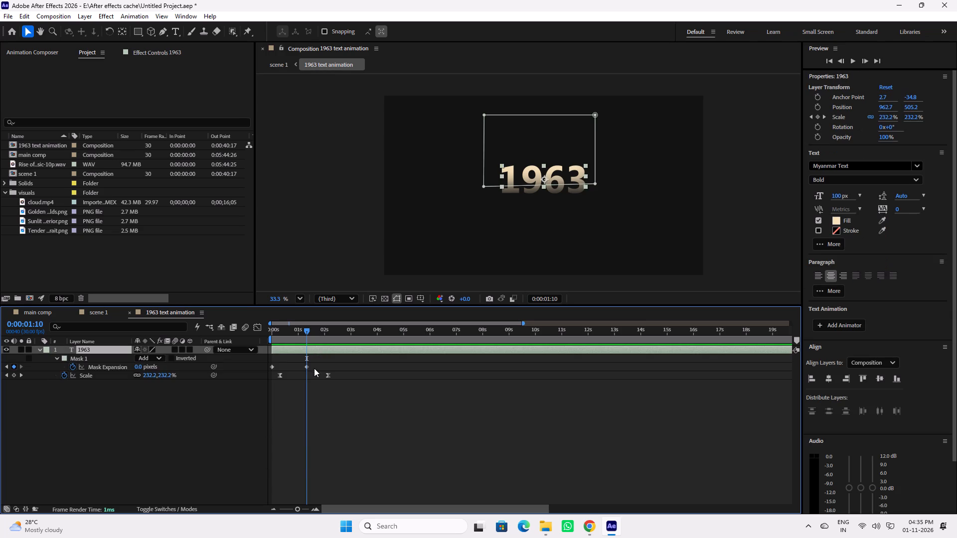
drag(318, 364, 265, 367)
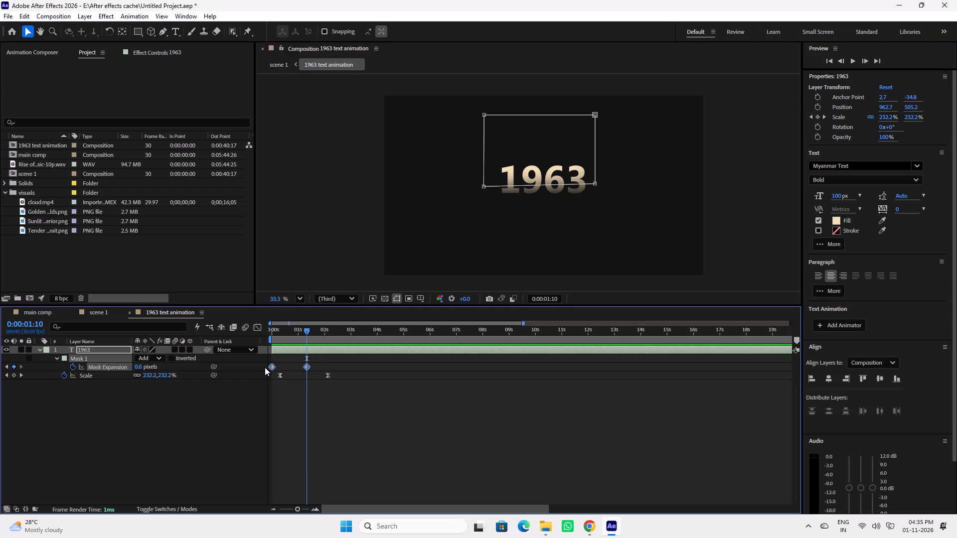
key(F9)
Preview the 1963 text animation composition from the start to check the mask reveal.
drag(299, 332, 269, 333)
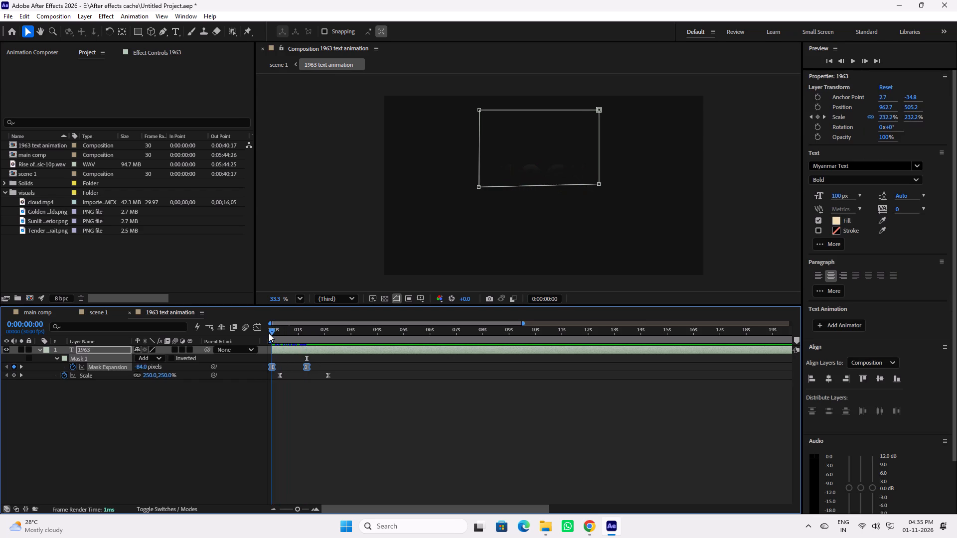
drag(269, 333, 257, 334)
key(space)
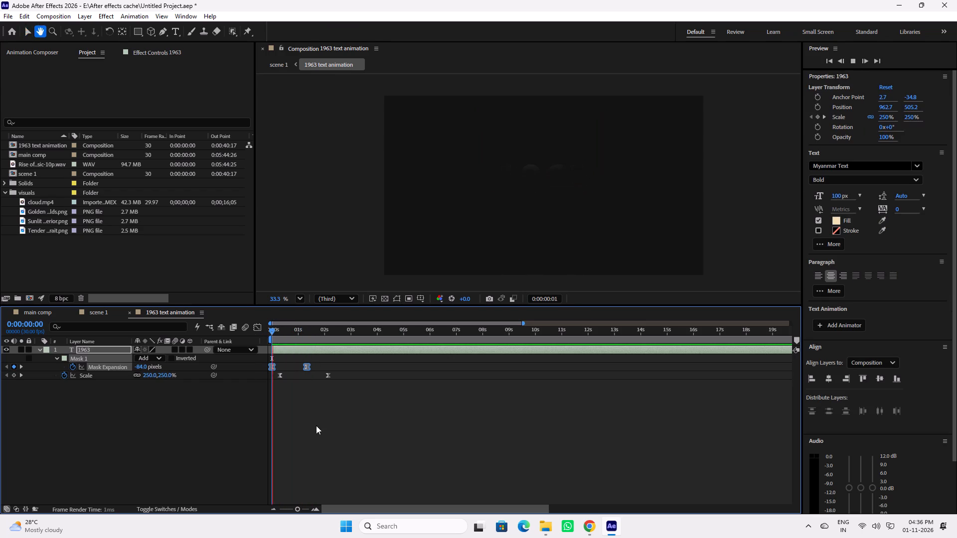
key(space)
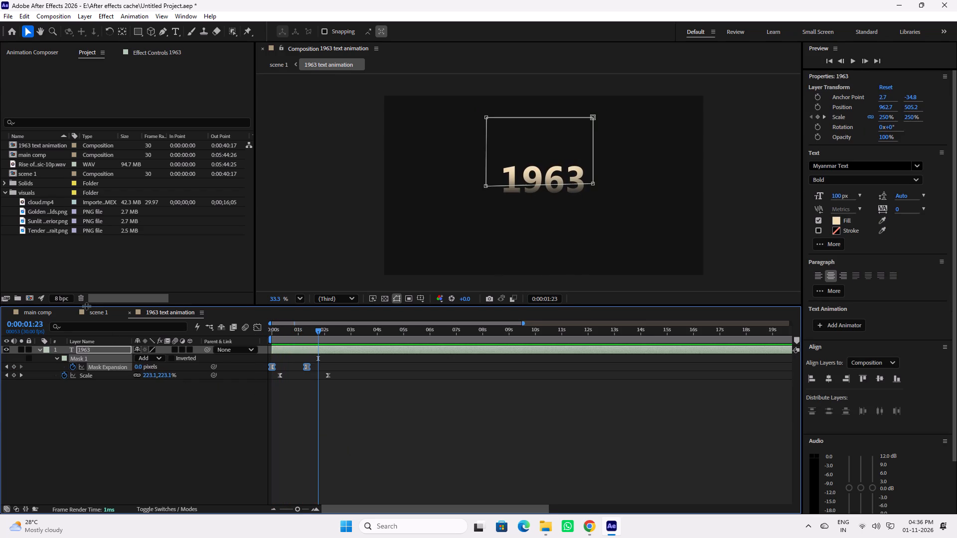
Preview the title reveal from the start of scene 1, and save the project.
click(93, 308)
drag(346, 338, 258, 329)
key(space)
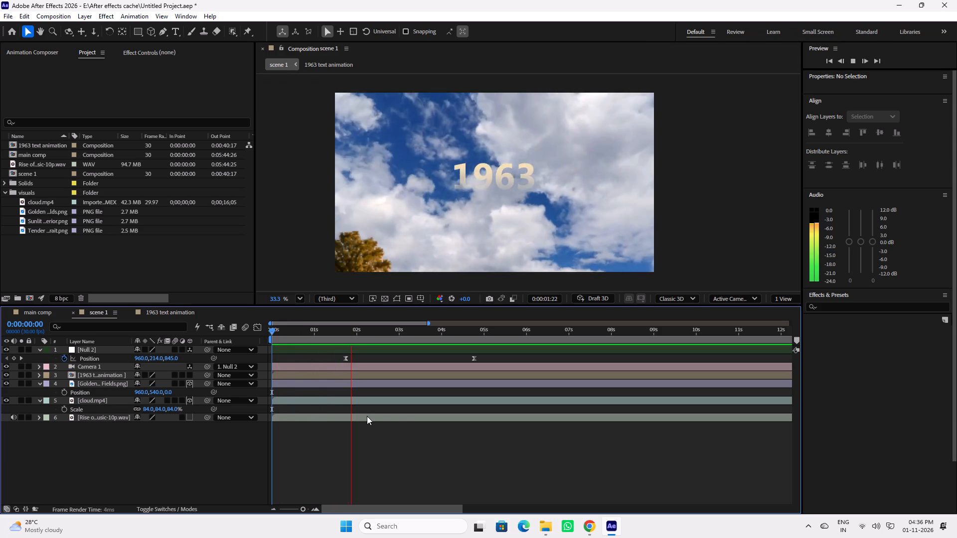
key(space)
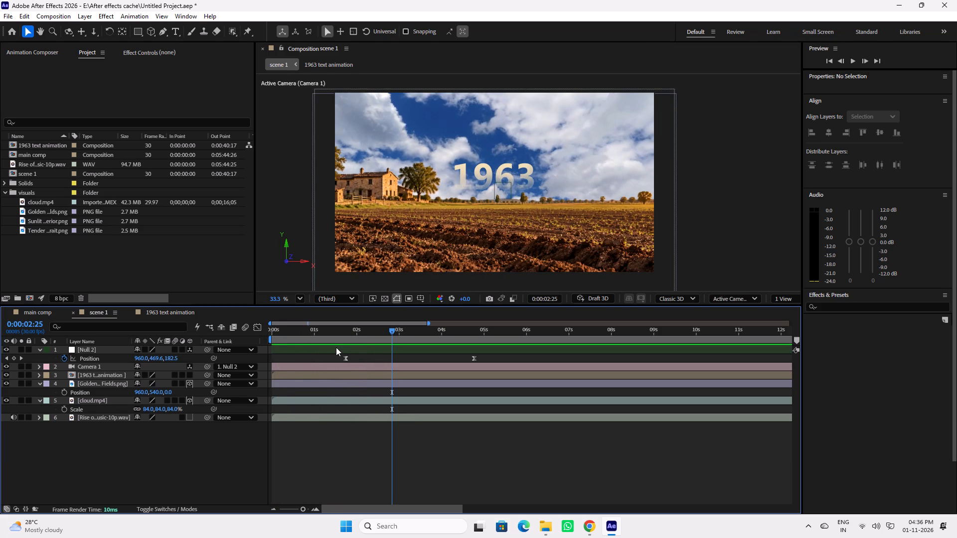
key(ctrl+s)
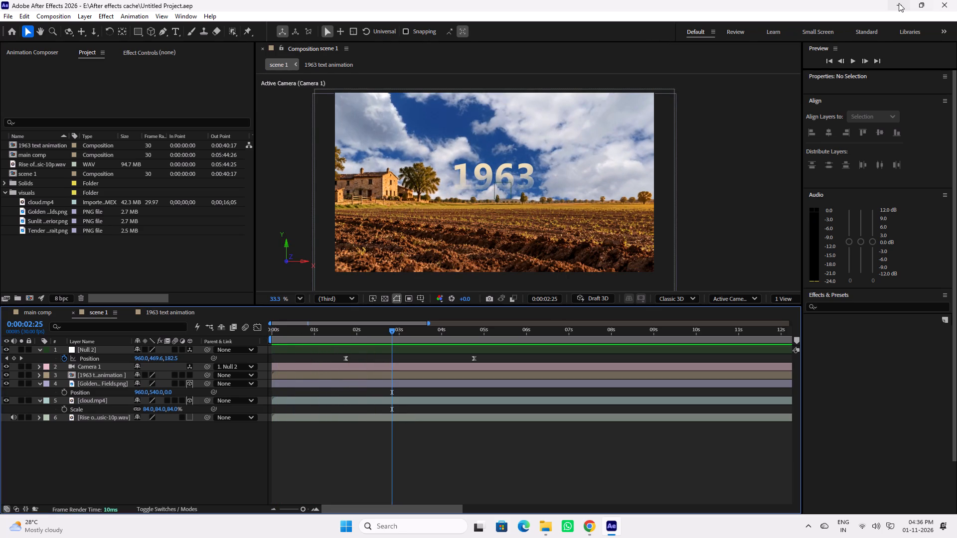
Switch to Chrome, replay the documentary editing tutorial from about 11:17, check its quality options, reload it, and view the Pinterest page.
click(899, 3)
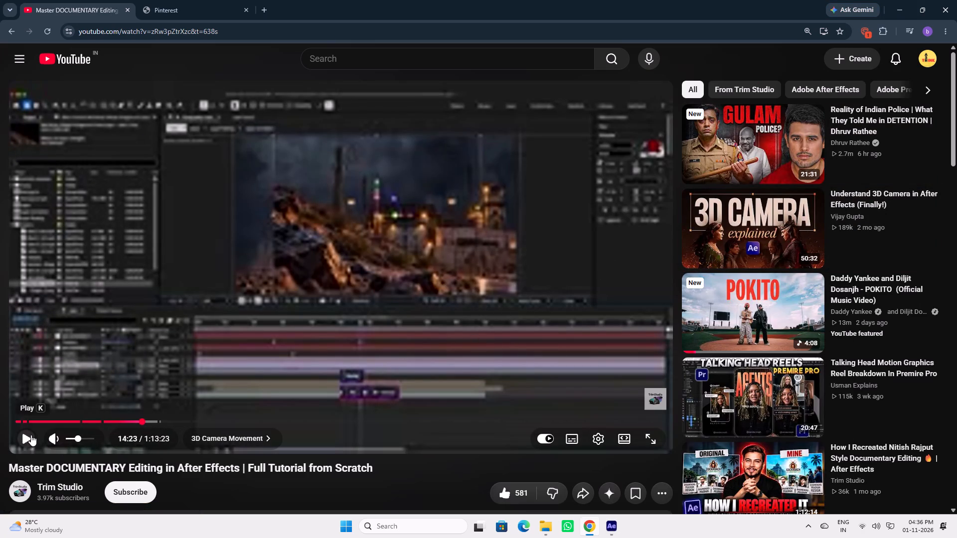
click(31, 435)
click(117, 419)
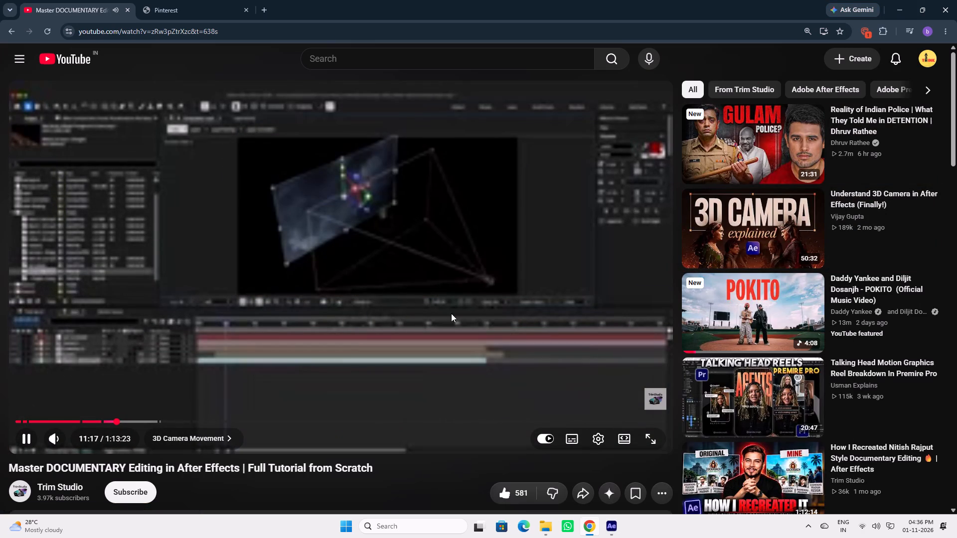
click(514, 293)
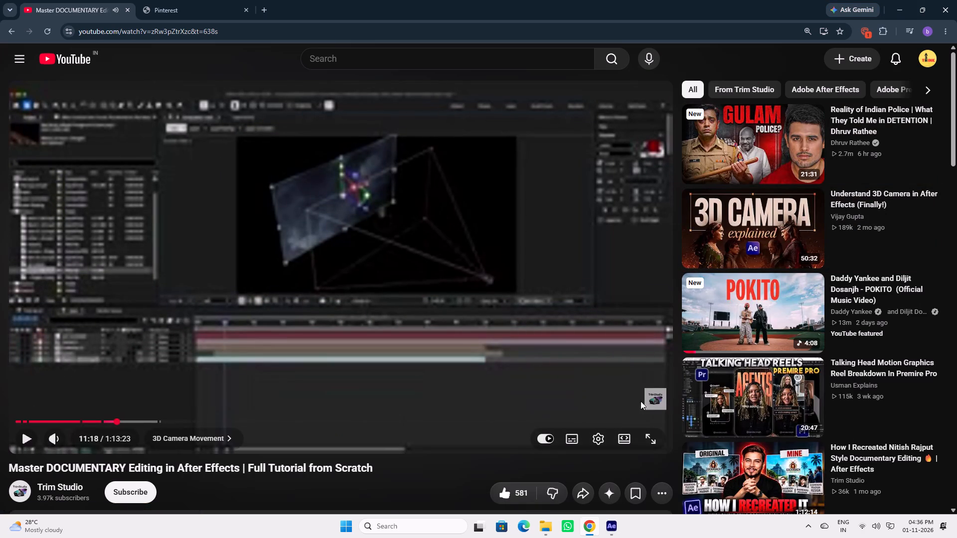
click(599, 438)
scroll(591, 390, down, 3)
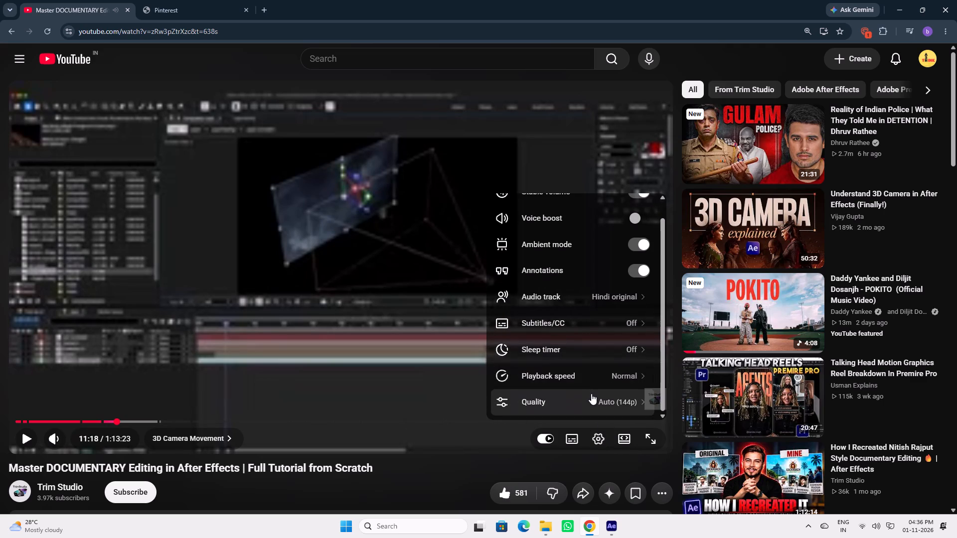
click(590, 398)
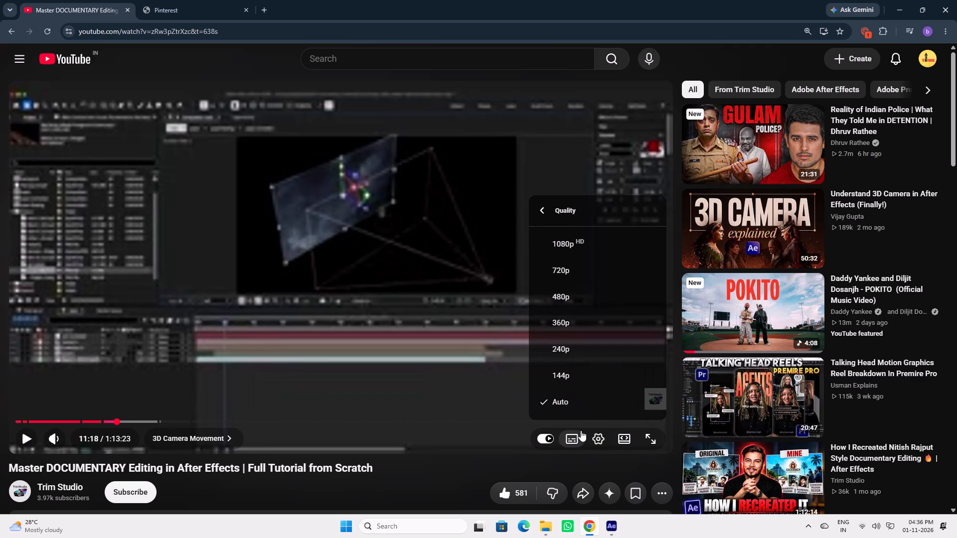
click(0, 288)
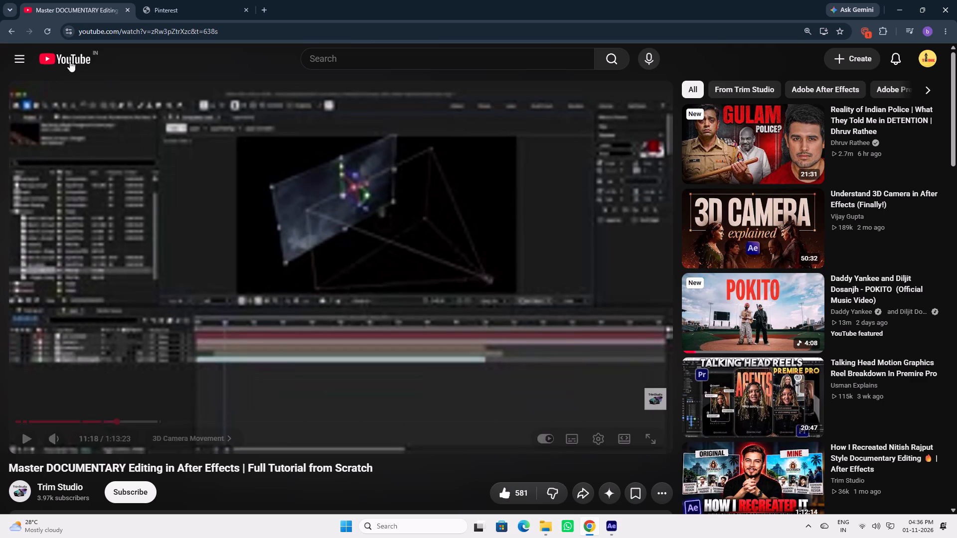
click(51, 34)
click(174, 0)
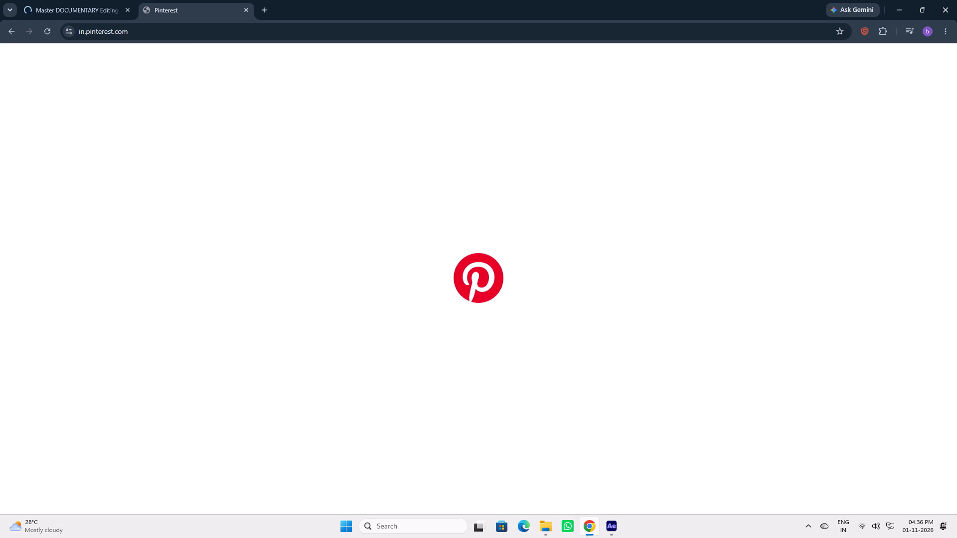
Return to After Effects and replay scene 1 repeatedly from the start to examine the 1963 title reveal against the camera move.
click(607, 527)
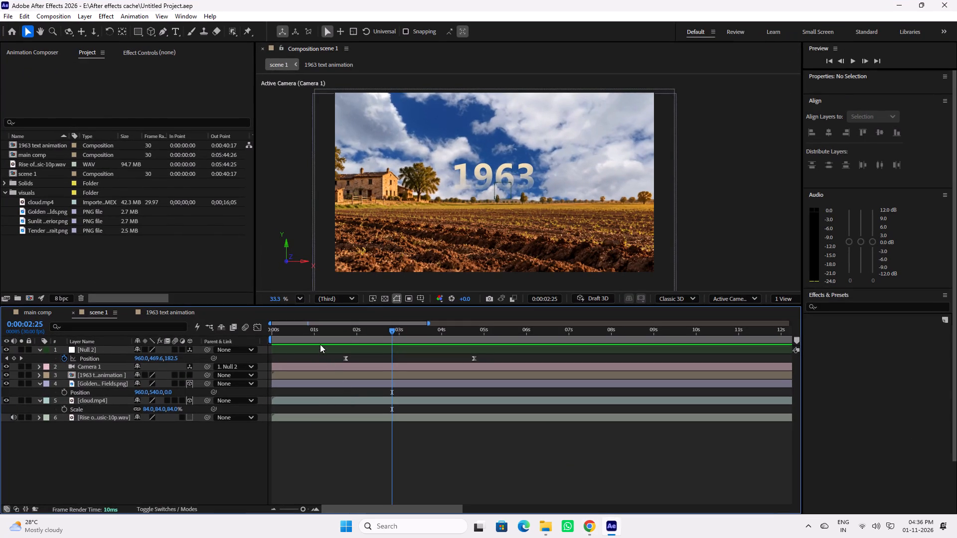
drag(307, 328, 276, 329)
key(space)
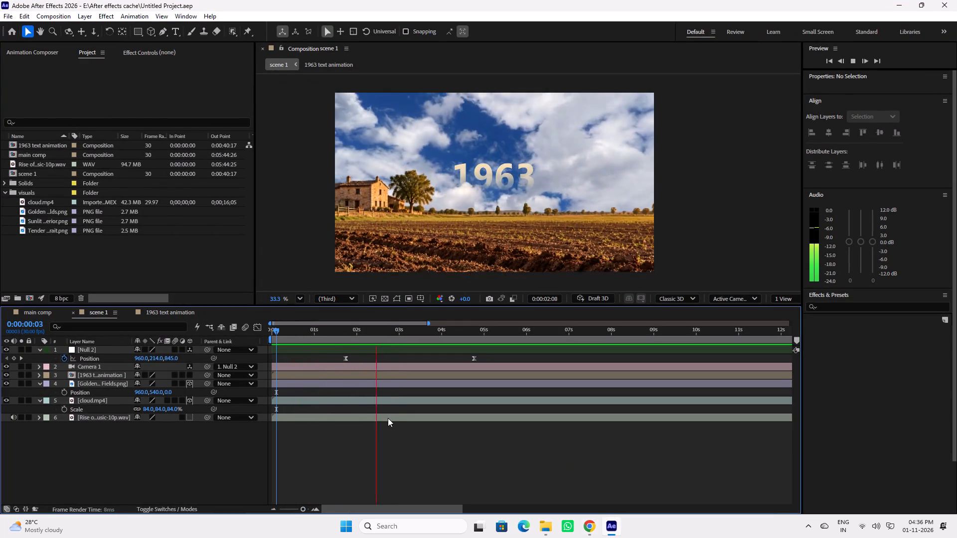
key(space)
drag(312, 330, 261, 329)
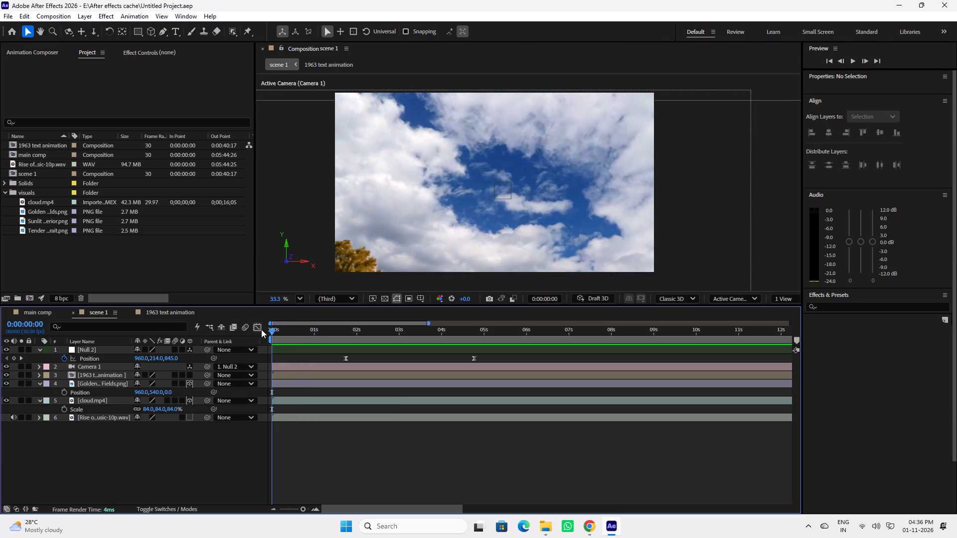
key(space)
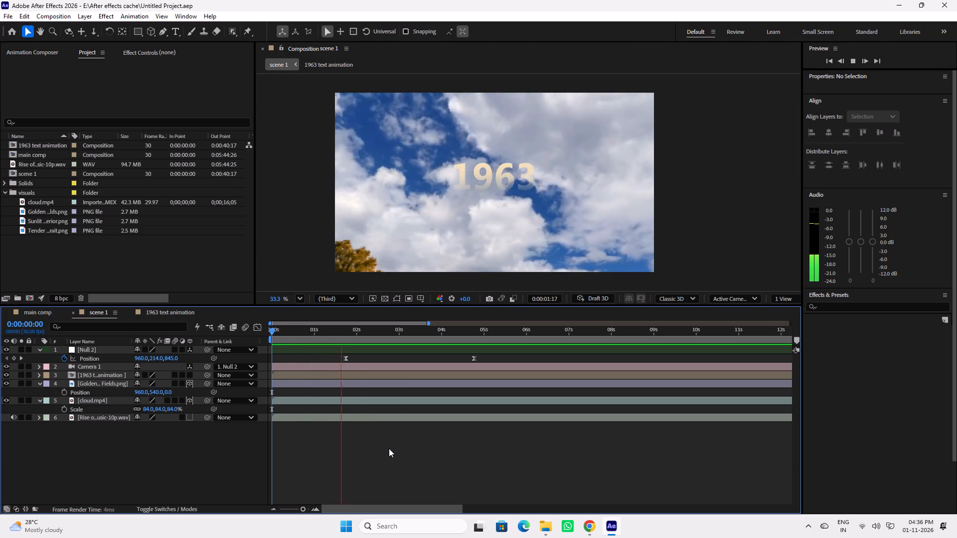
key(space)
drag(306, 330, 262, 330)
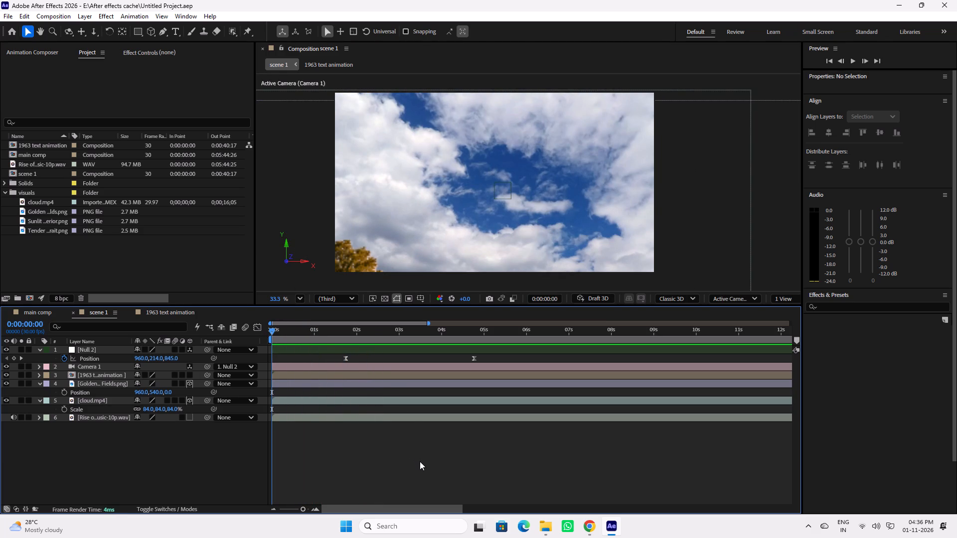
key(space)
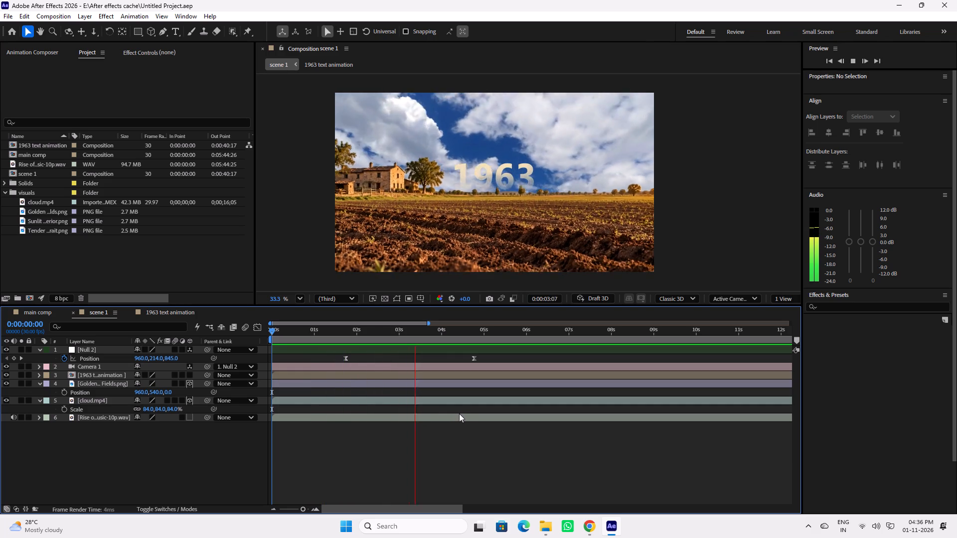
key(space)
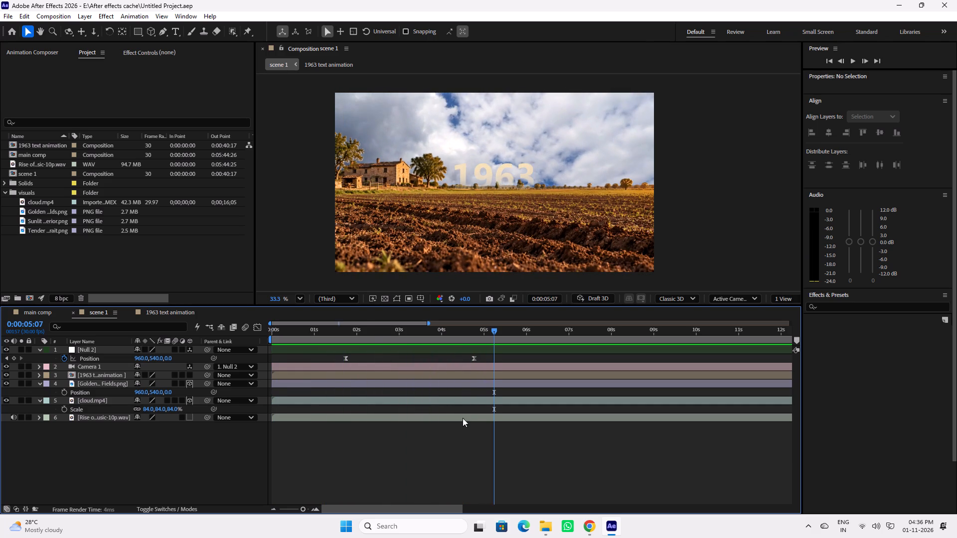
drag(305, 334, 264, 337)
key(space)
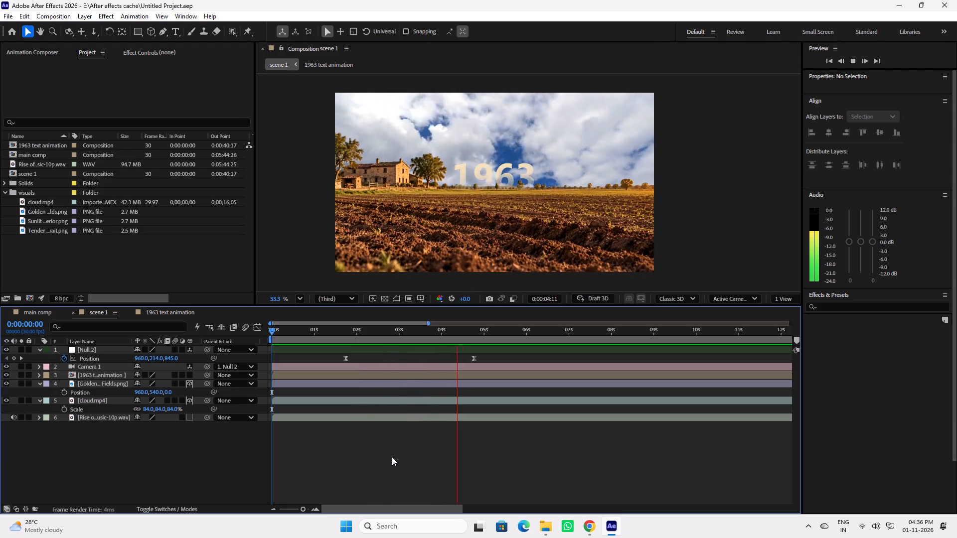
key(space)
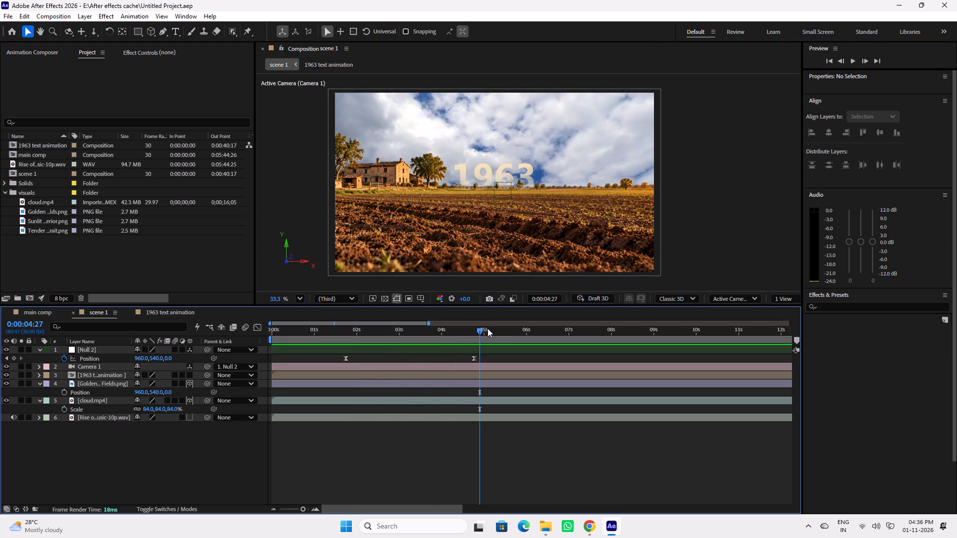
drag(479, 332, 411, 331)
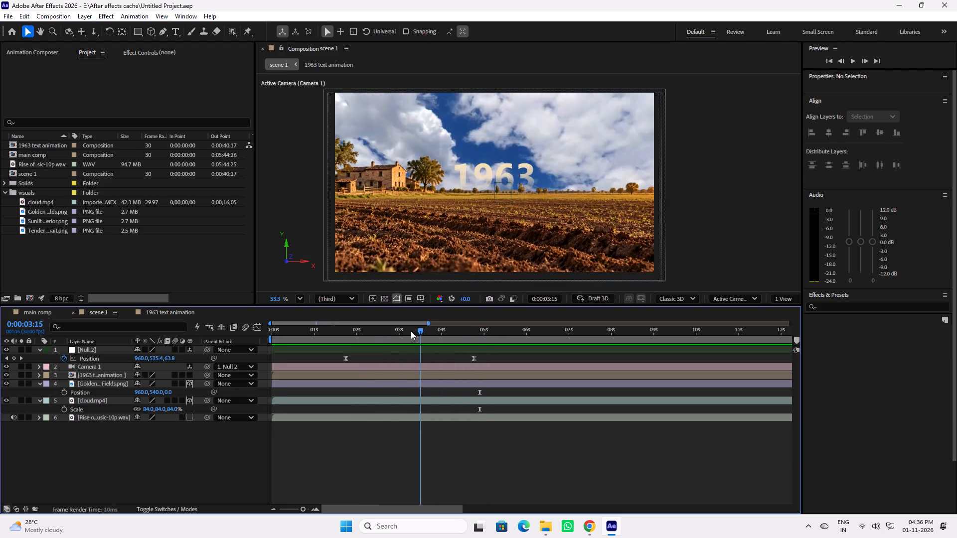
Preview scene 1 from near its start to check the 1963 title against the clouds, and save the project.
drag(411, 331, 376, 323)
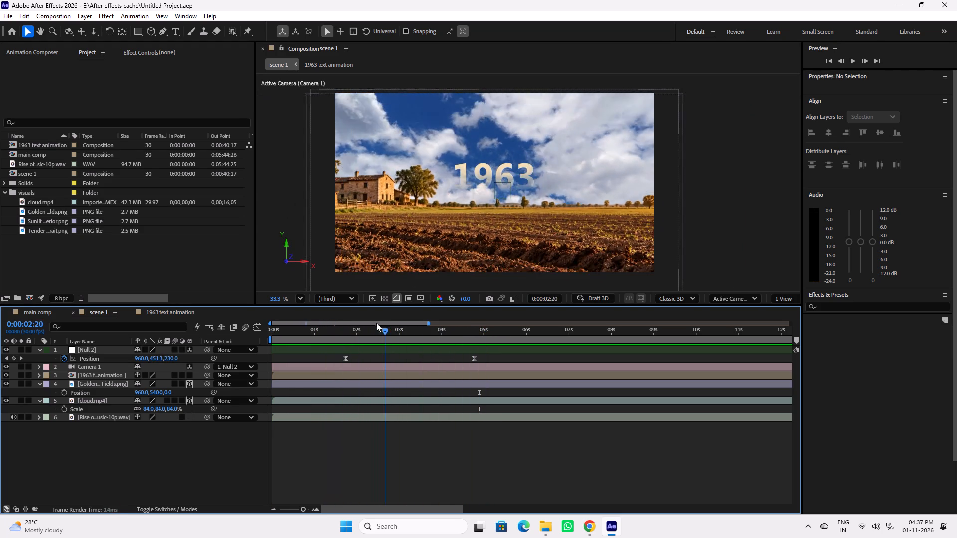
drag(376, 323, 286, 322)
key(space)
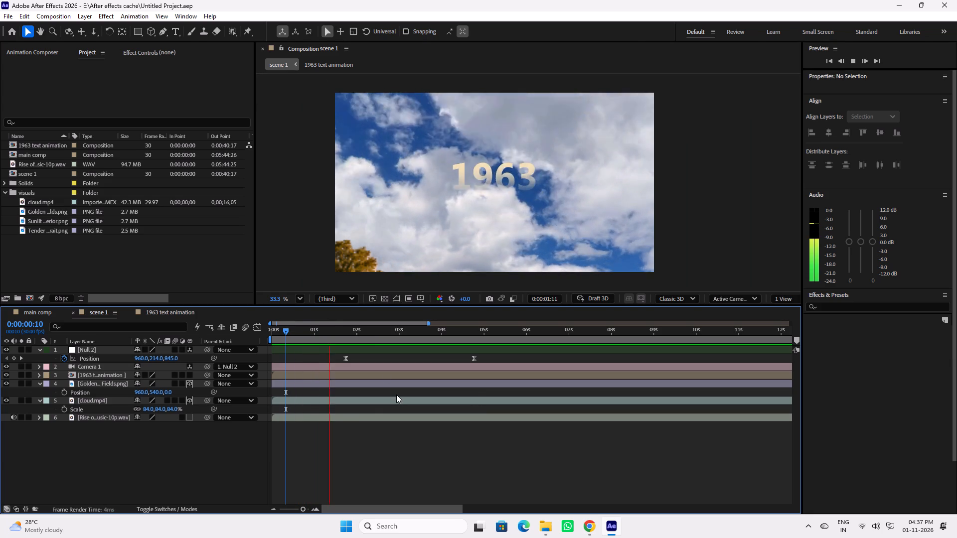
key(space)
click(336, 333)
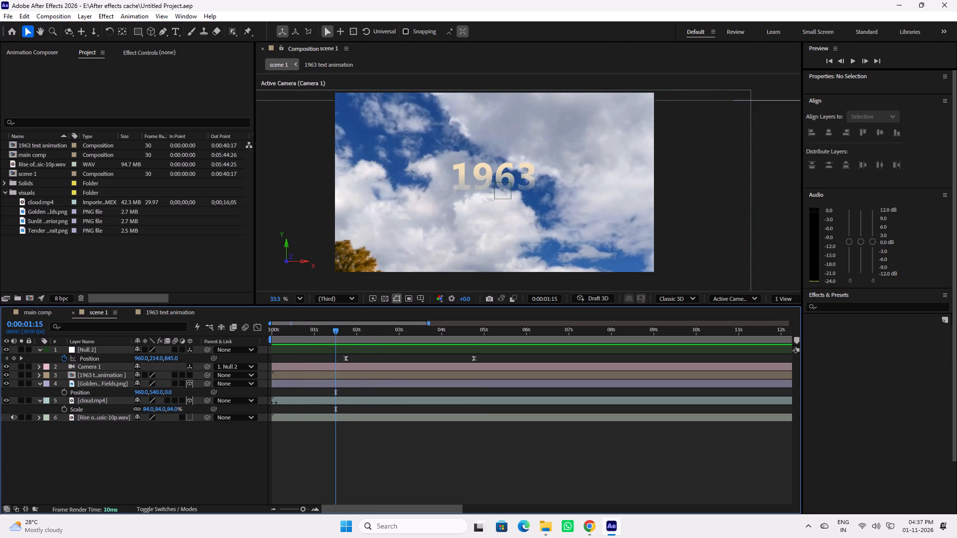
key(ctrl+s)
Examine the title's reveal and scale timing in the 1963 text animation composition, comparing it with scene 1.
click(111, 377)
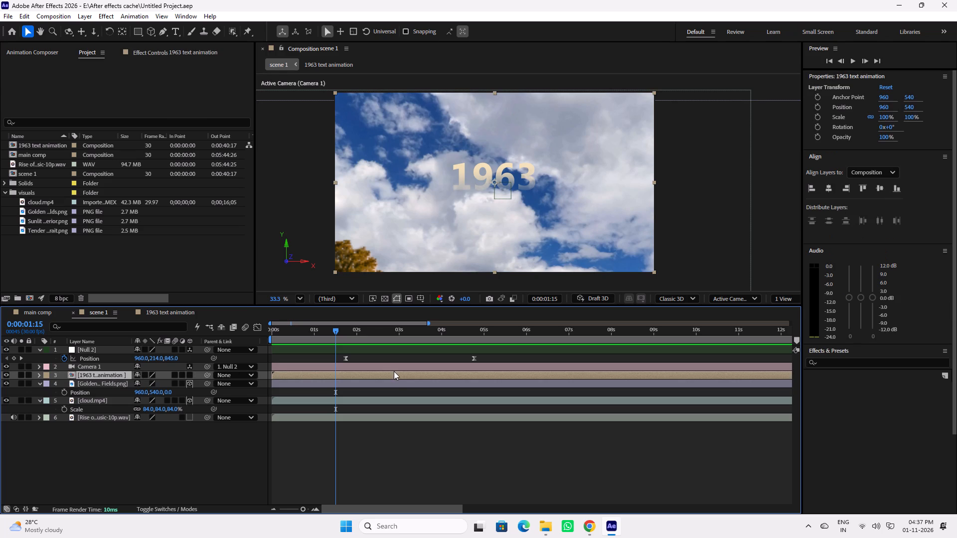
double_click(393, 376)
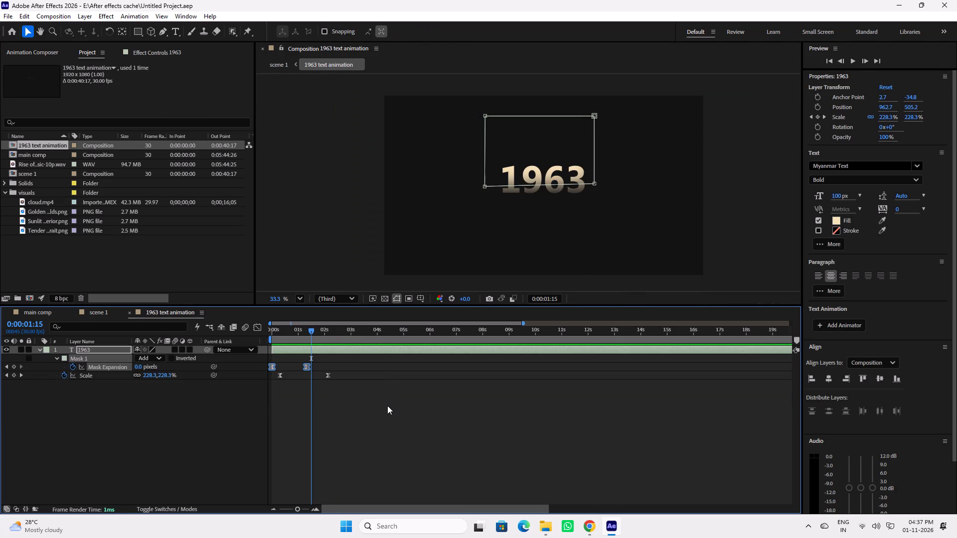
click(235, 420)
drag(318, 330, 288, 334)
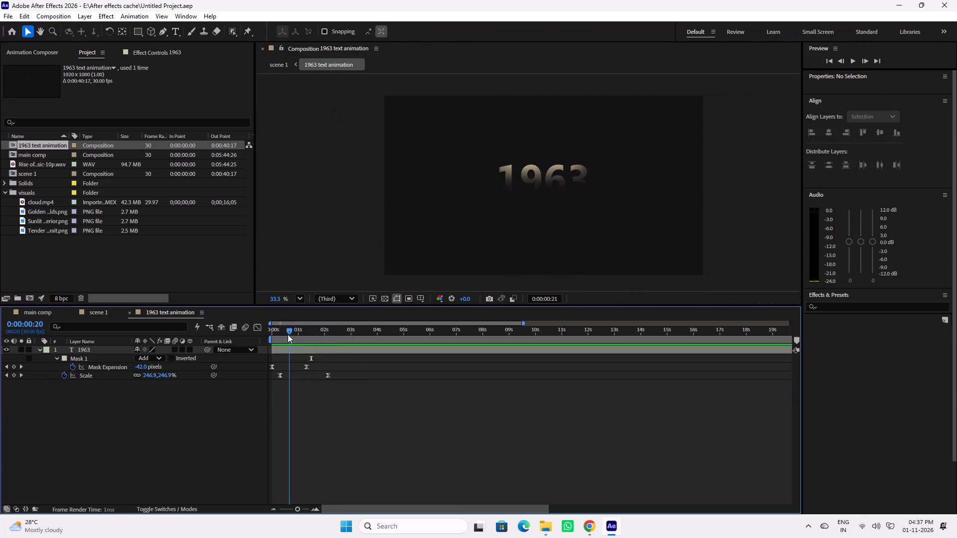
drag(288, 334, 313, 339)
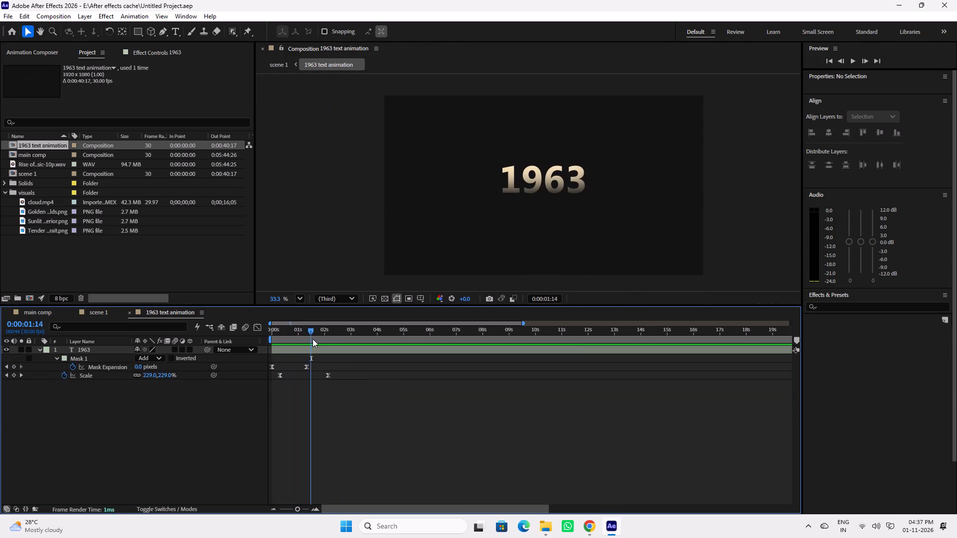
drag(313, 339, 332, 342)
click(99, 313)
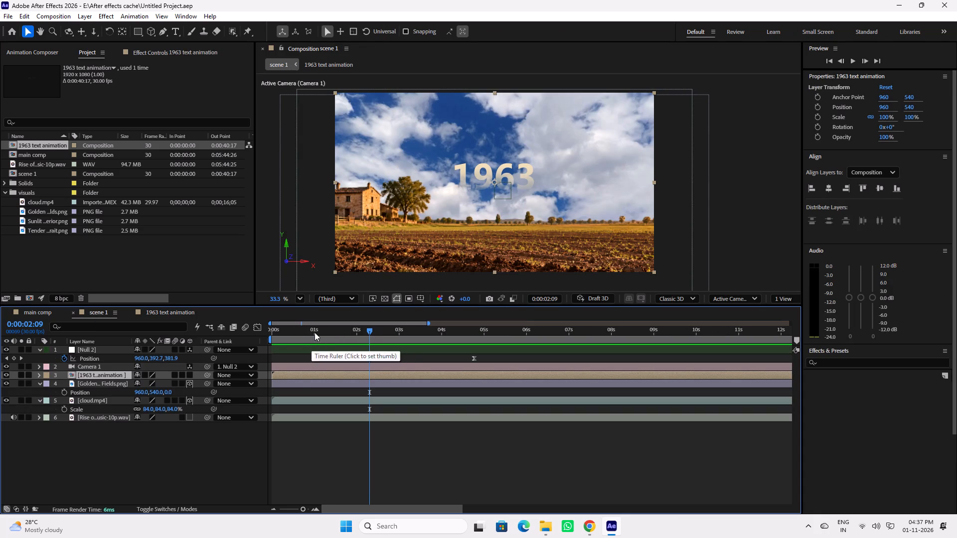
click(315, 332)
click(163, 312)
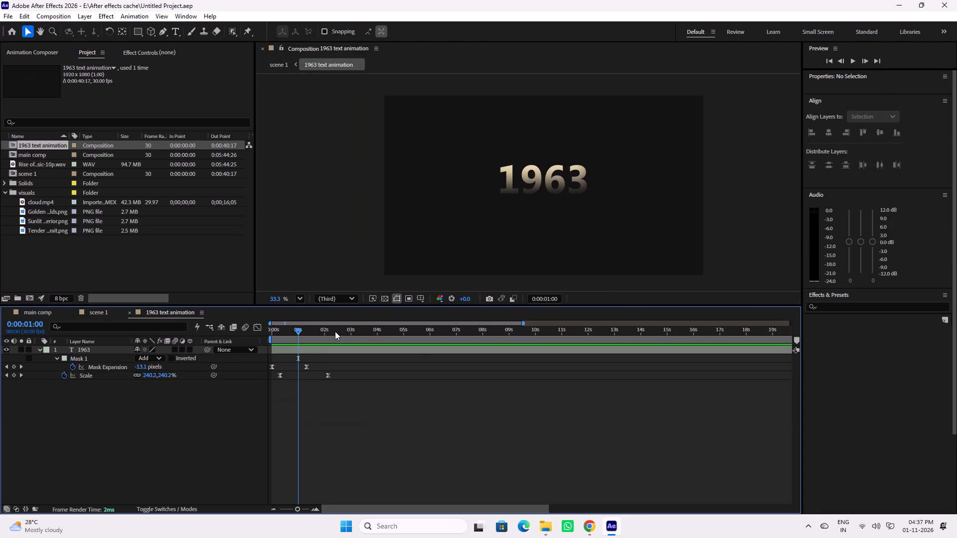
drag(298, 329, 269, 331)
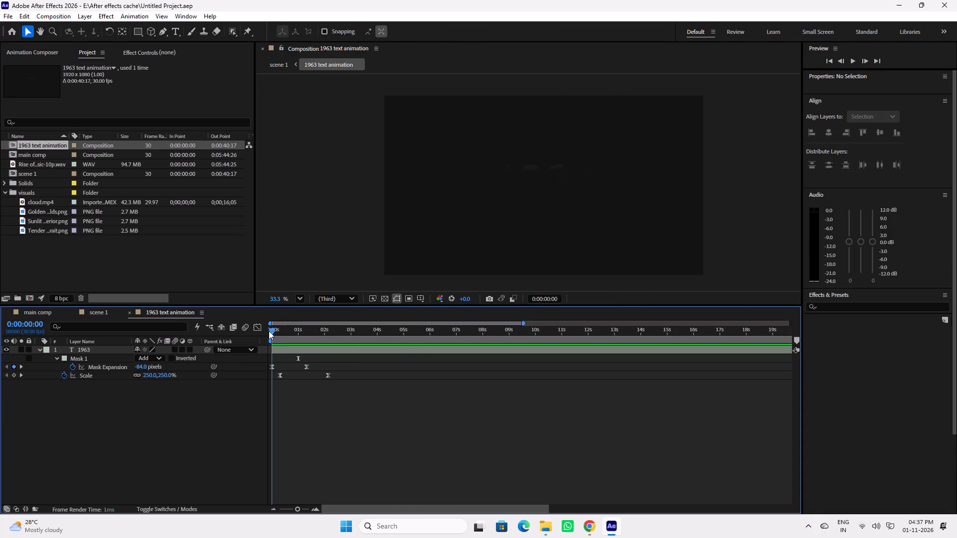
drag(269, 331, 307, 335)
click(104, 315)
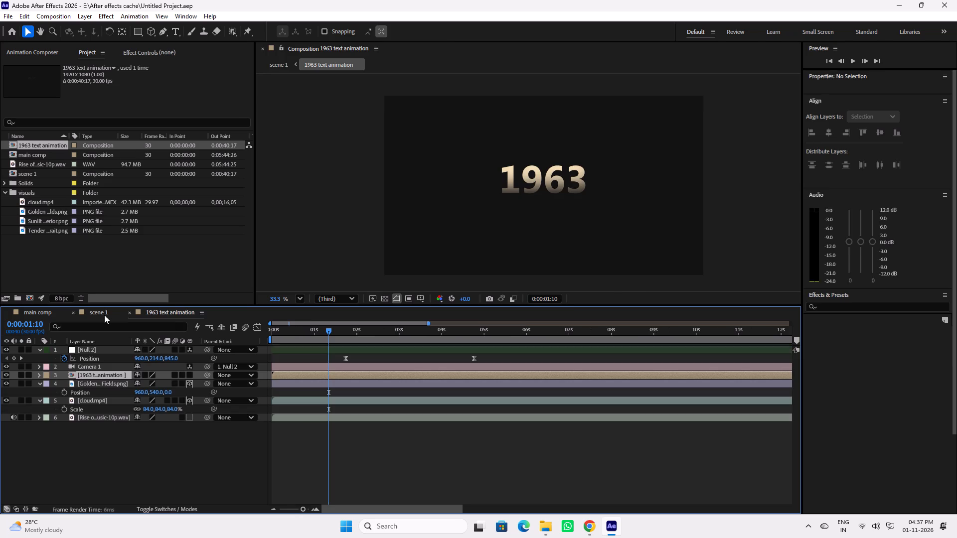
Replay scene 1 from the start and scrub to about 4:09 to examine the title during the camera move.
drag(291, 329, 265, 330)
key(space)
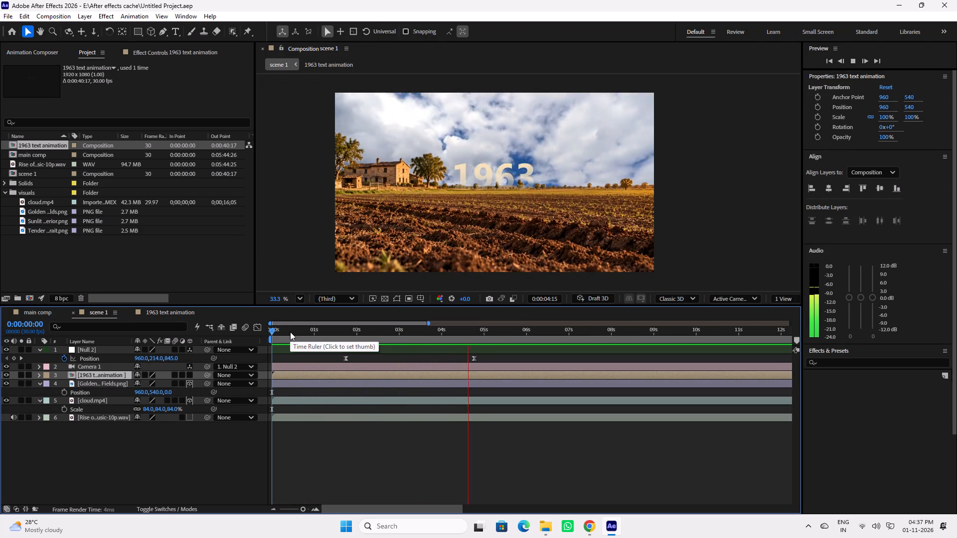
key(space)
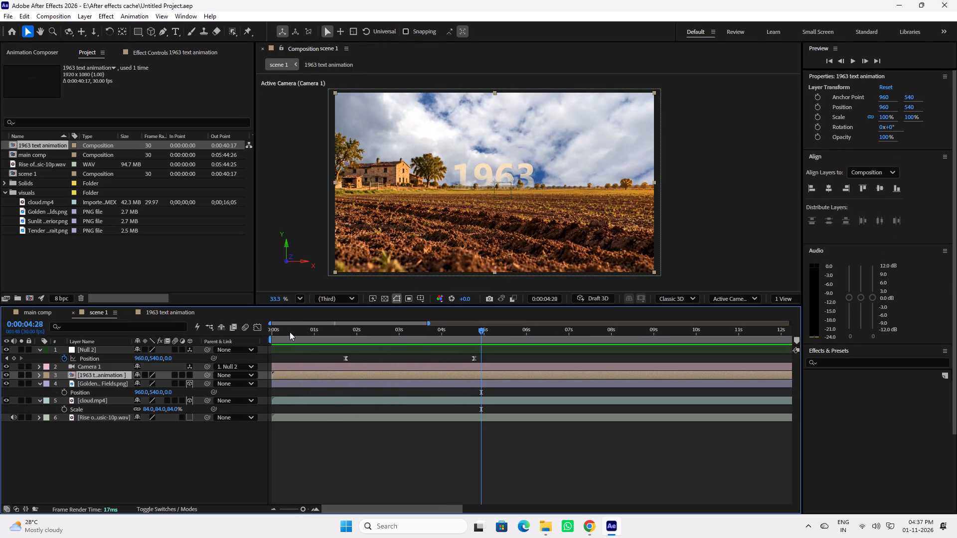
drag(290, 332, 372, 339)
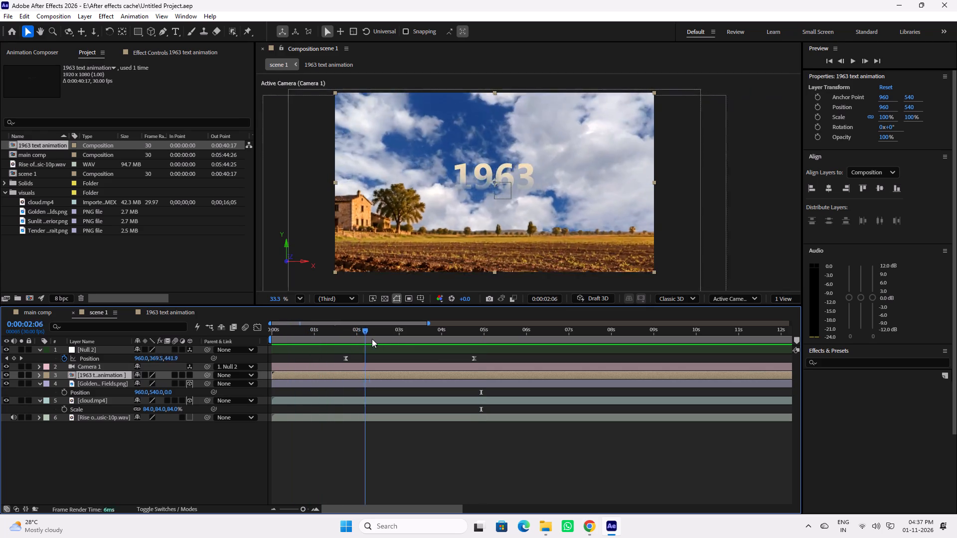
drag(372, 339, 446, 349)
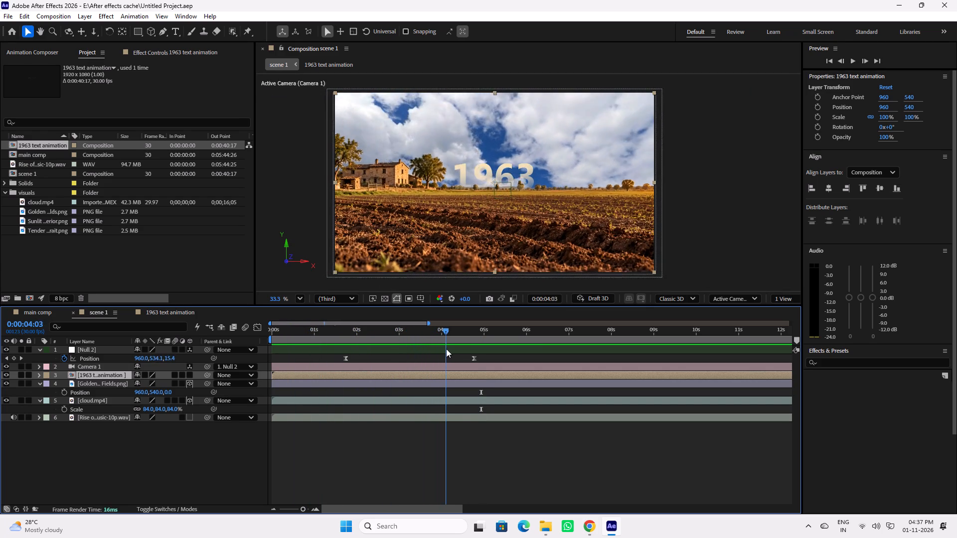
drag(446, 349, 456, 350)
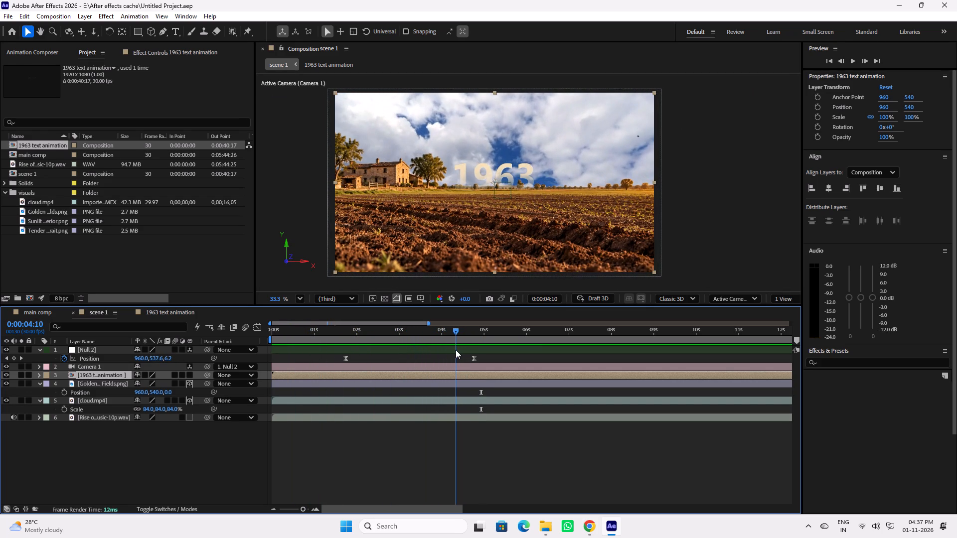
drag(456, 350, 455, 350)
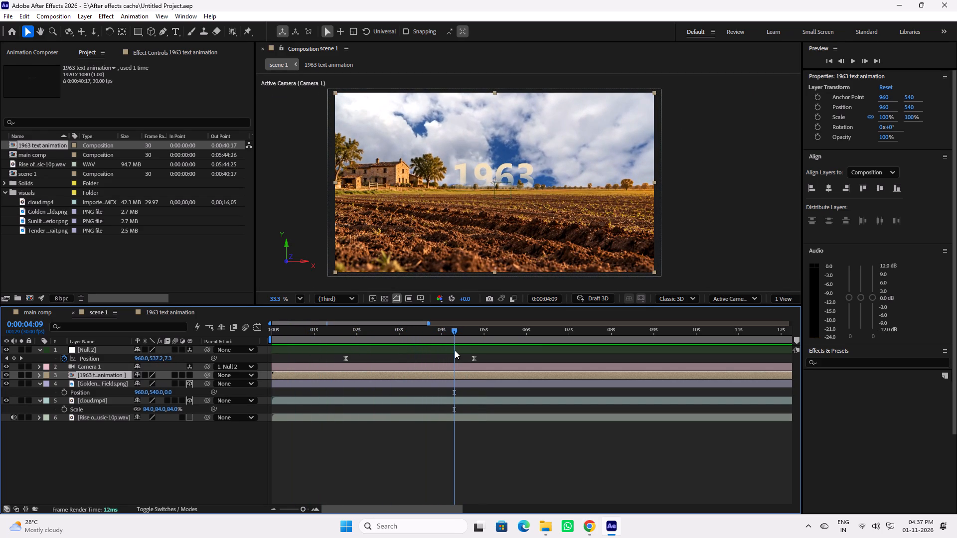
Add the Sunlit Tuscan Farmhouse Interior and Tender Farmhouse Family Portrait images to scene 1, directly below Camera 1, with the portrait above the interior.
click(42, 222)
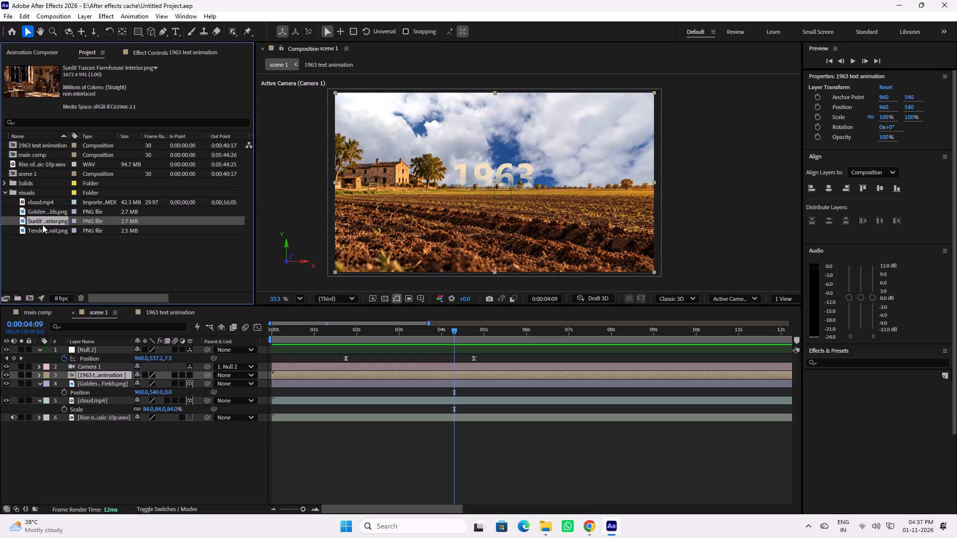
drag(41, 222, 137, 365)
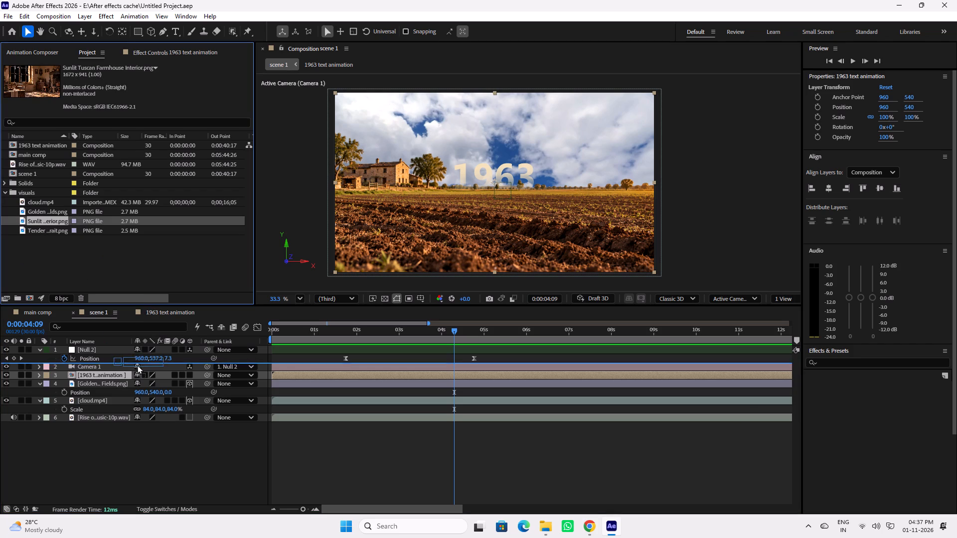
drag(137, 365, 145, 371)
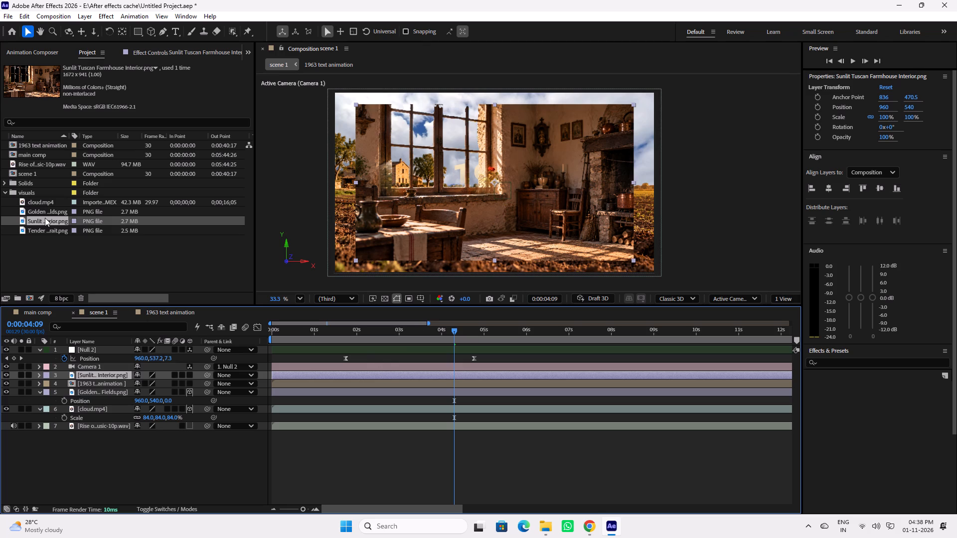
click(43, 231)
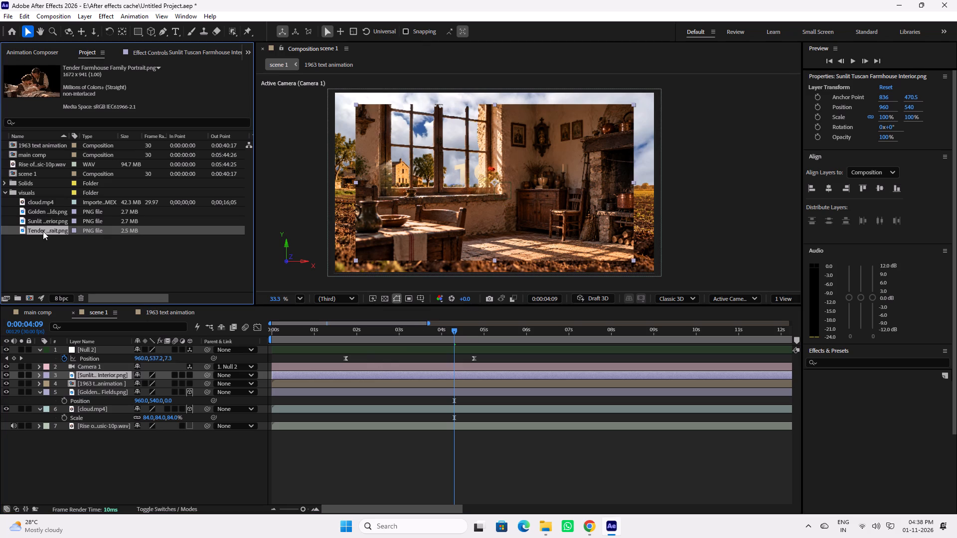
drag(40, 231, 144, 369)
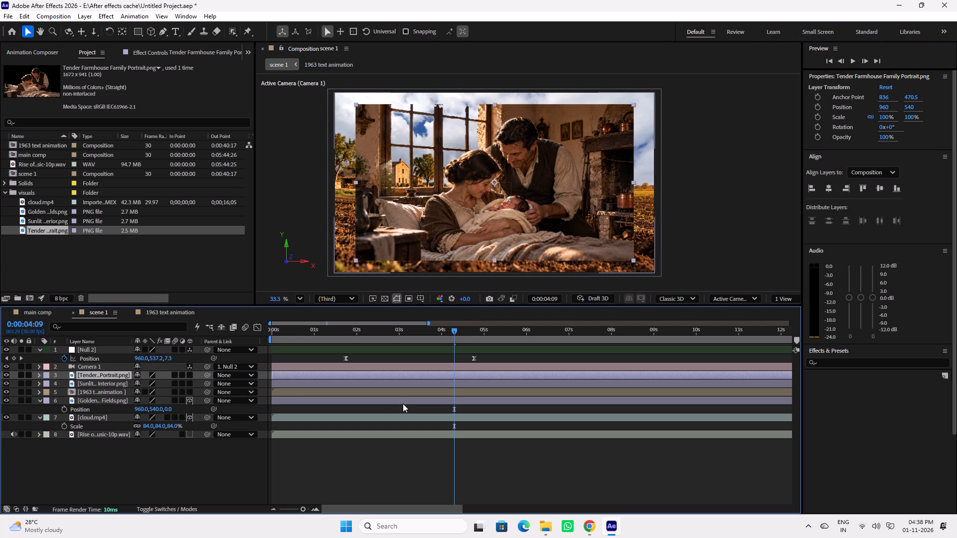
Scrub scene 1 around the end of the camera move to examine the two added images, and clear the selection.
drag(429, 330, 415, 332)
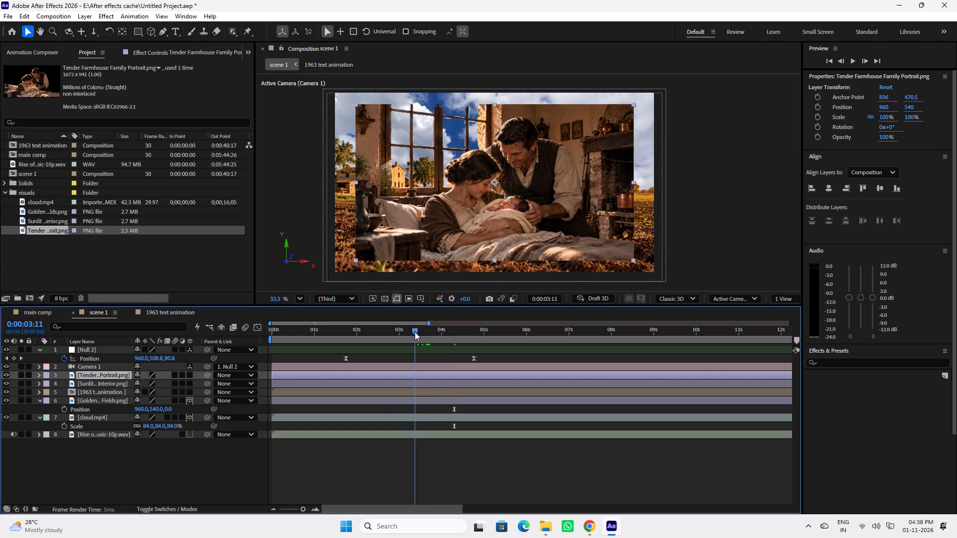
drag(415, 332, 492, 336)
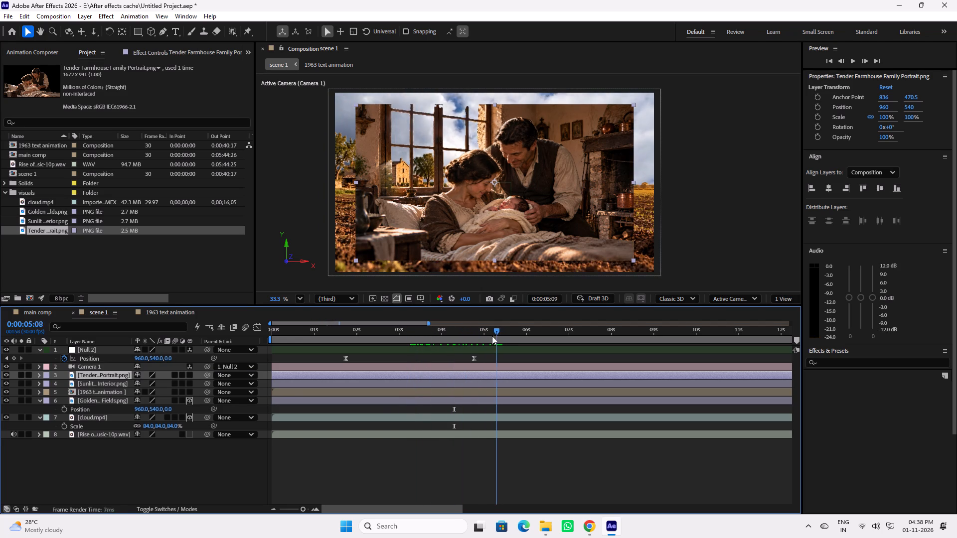
drag(492, 336, 475, 332)
click(541, 475)
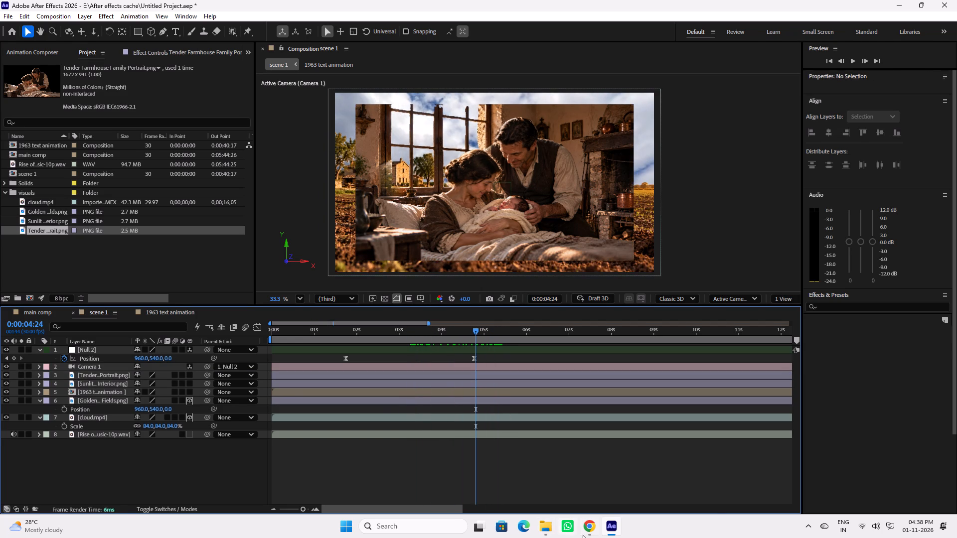
Switch to Chrome to glance at the documentary editing tutorial, pause or resume its playback, and return to After Effects.
click(589, 532)
click(80, 0)
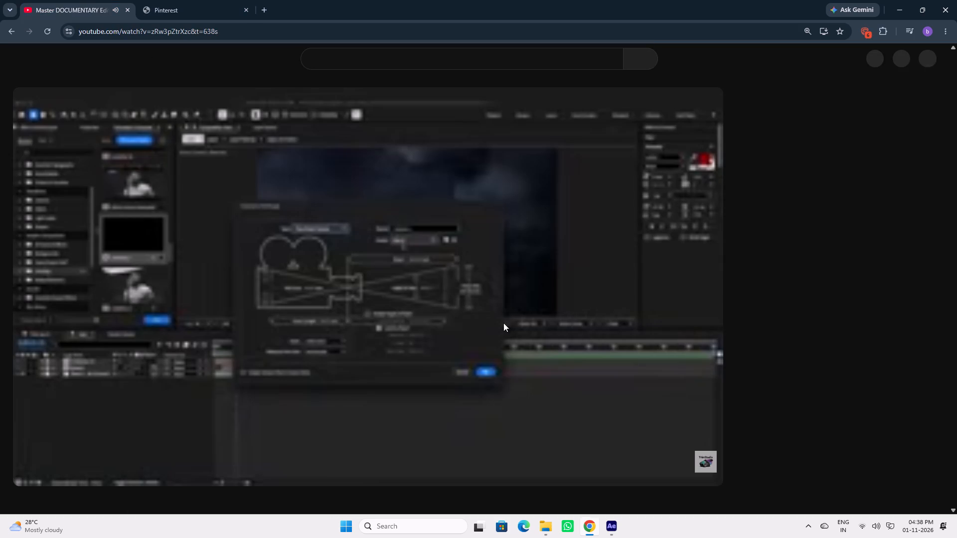
key(space)
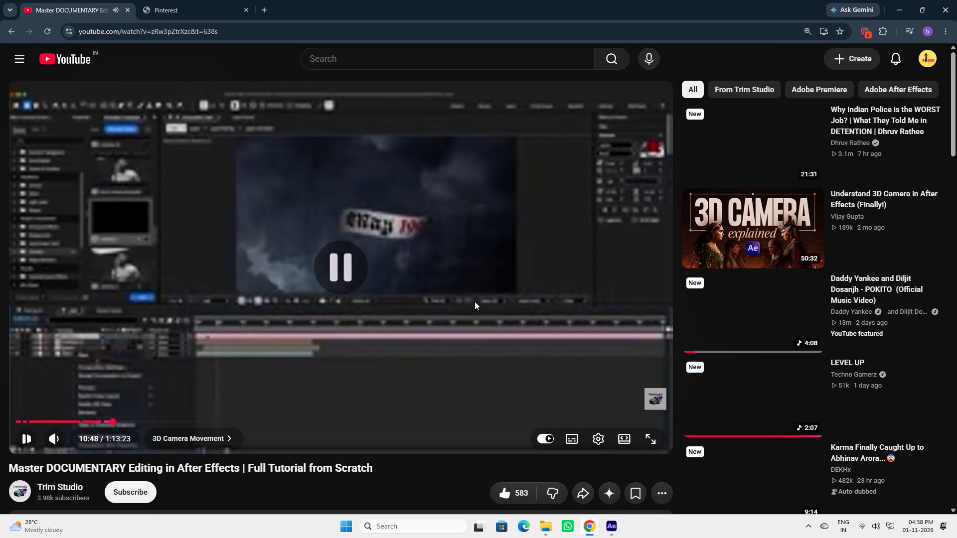
click(610, 529)
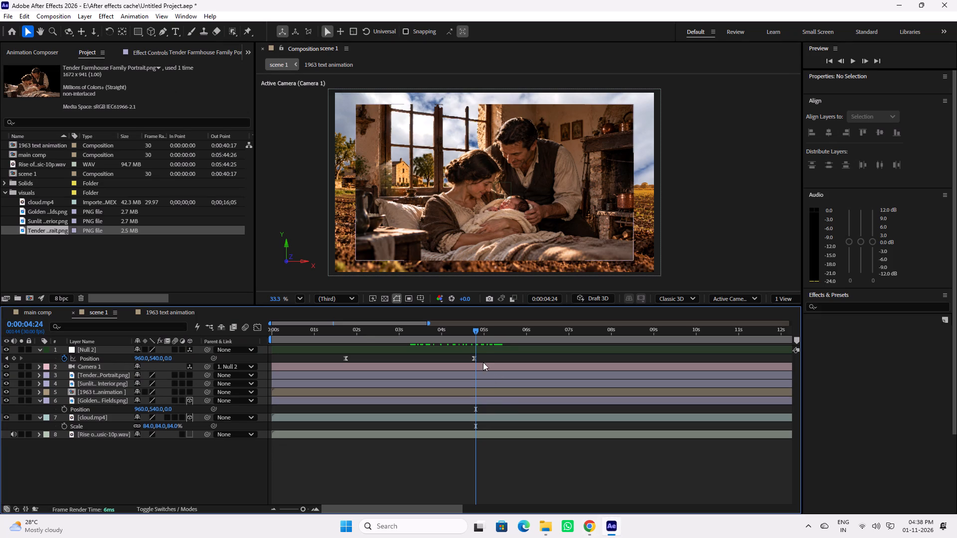
Preview scene 1 from about 5:20 with the added farmhouse images, and save the project.
drag(485, 331, 514, 335)
key(space)
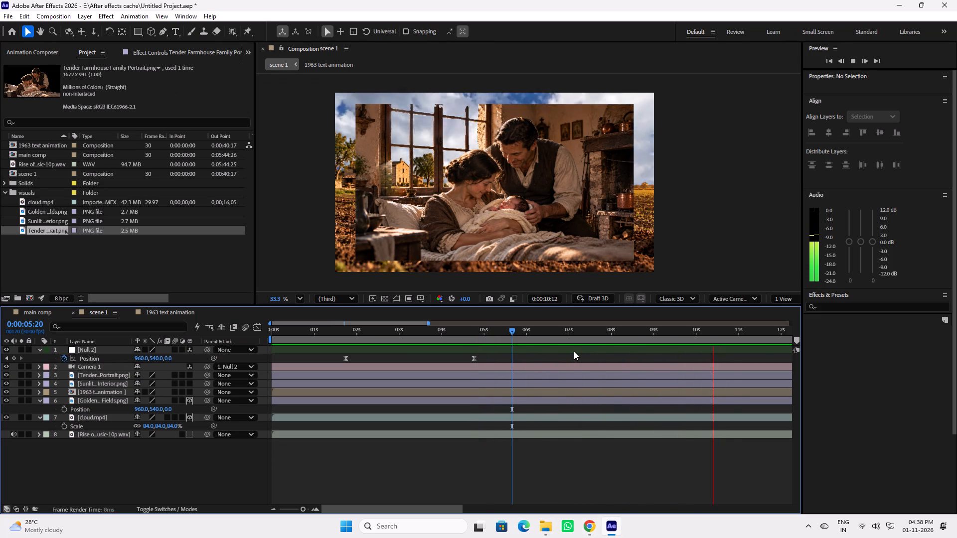
key(space)
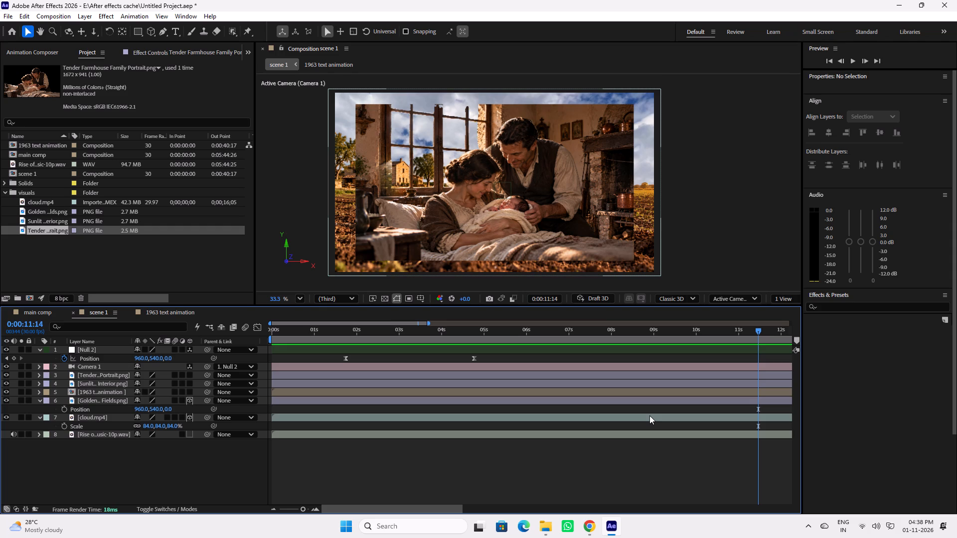
key(ctrl+s)
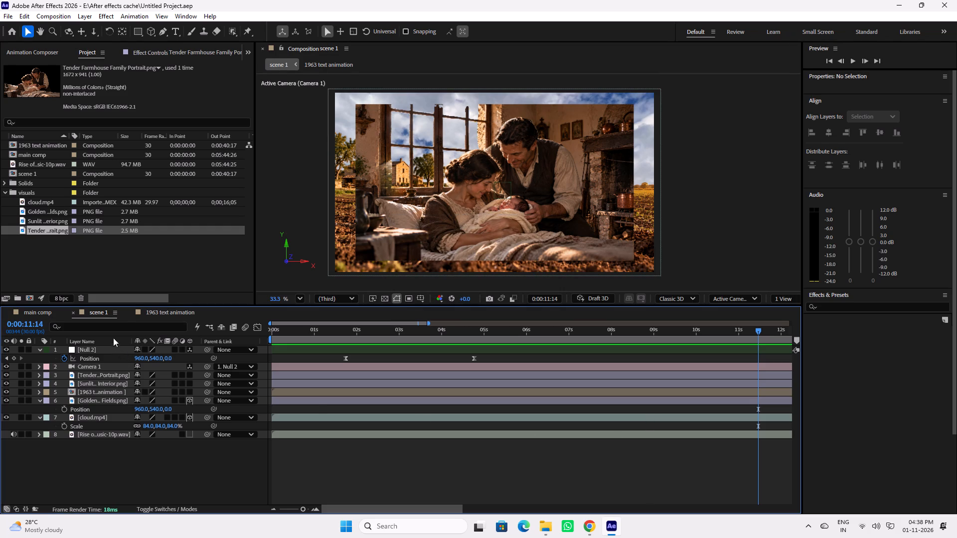
Glance at the 1963 text animation composition, and scrub scene 1 from its start to about 4:12 to examine the camera move.
click(165, 314)
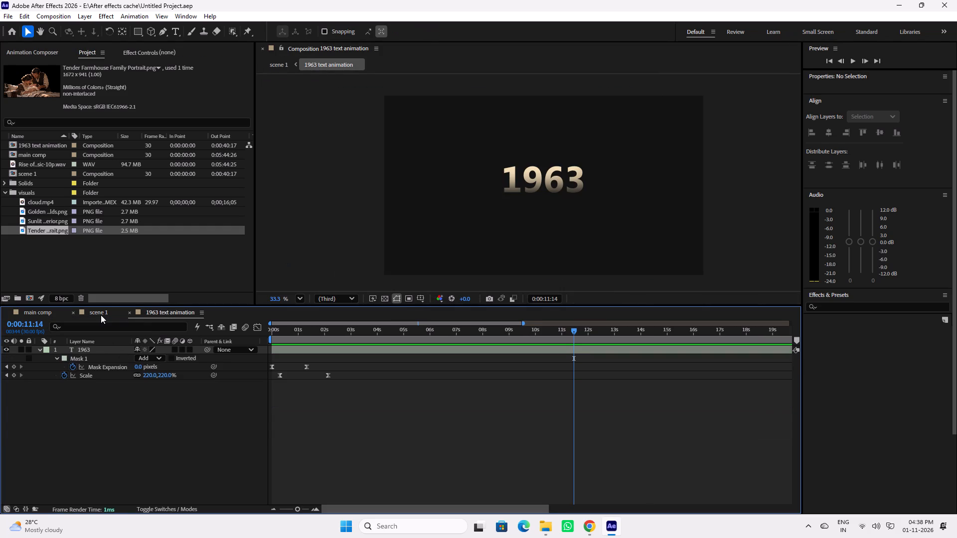
click(101, 315)
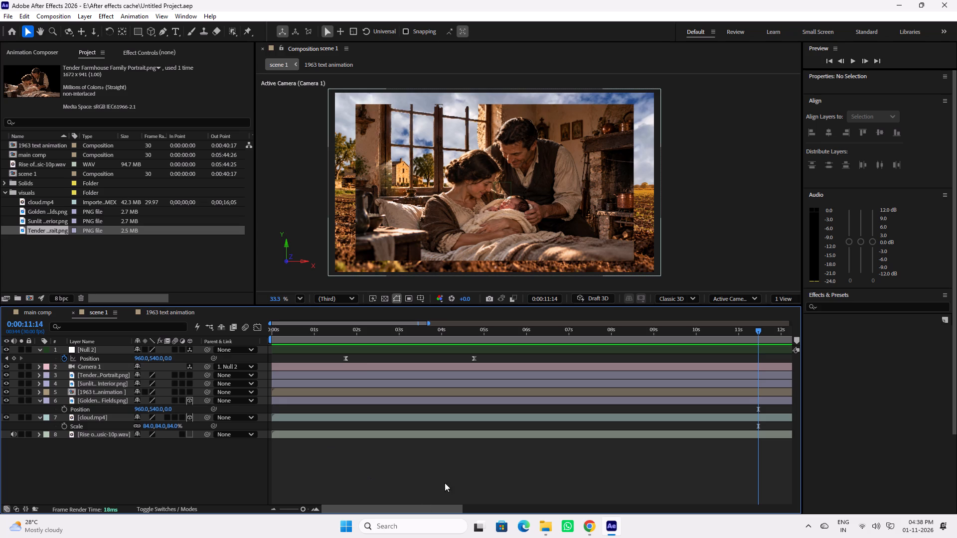
drag(329, 332, 257, 330)
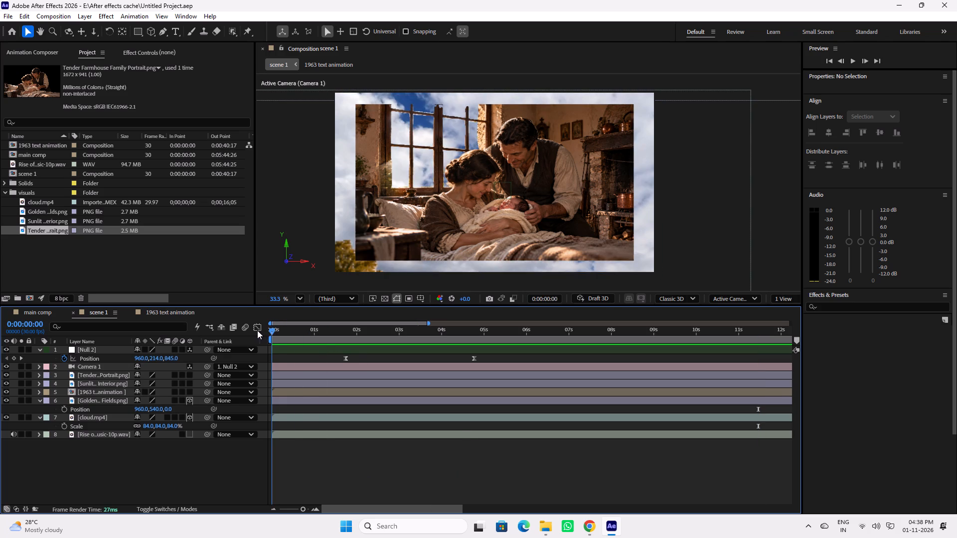
drag(257, 330, 400, 346)
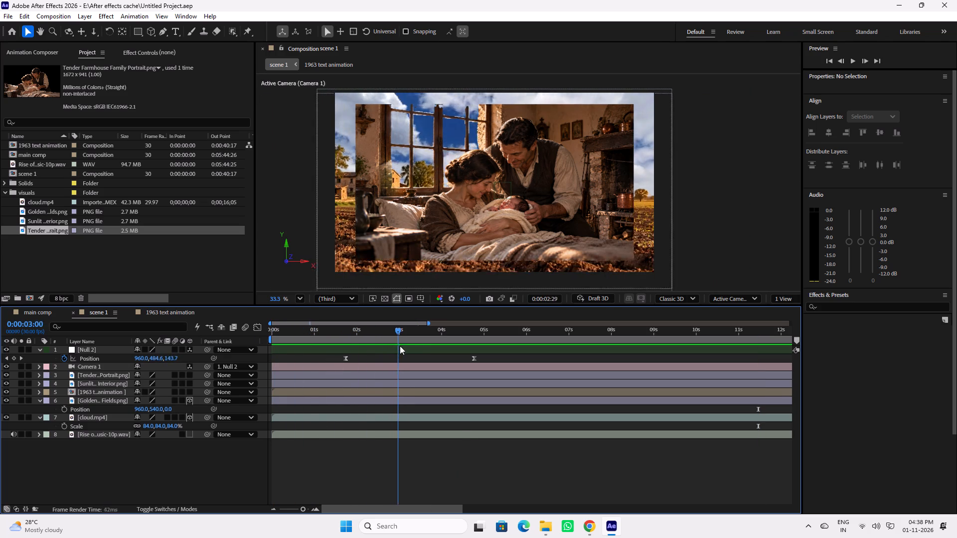
drag(400, 346, 422, 349)
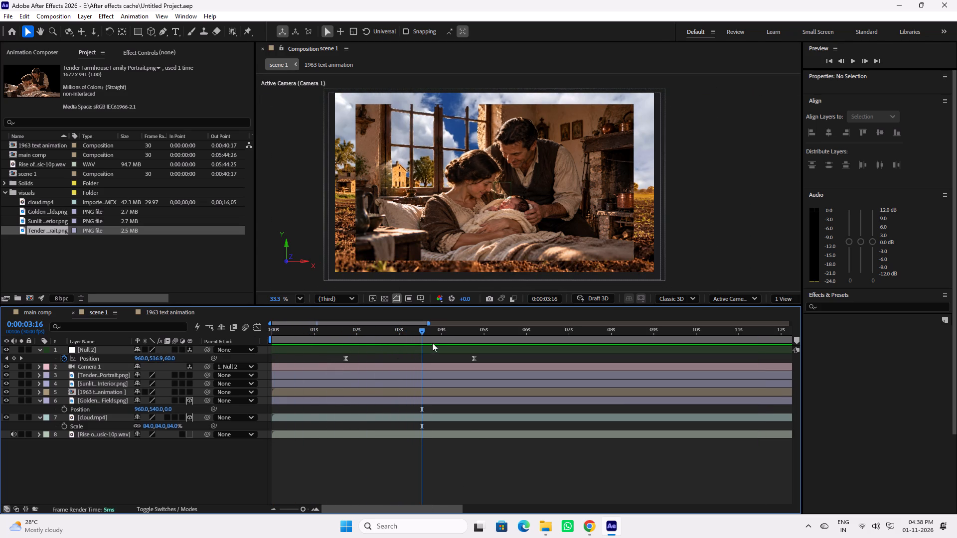
drag(422, 332, 461, 339)
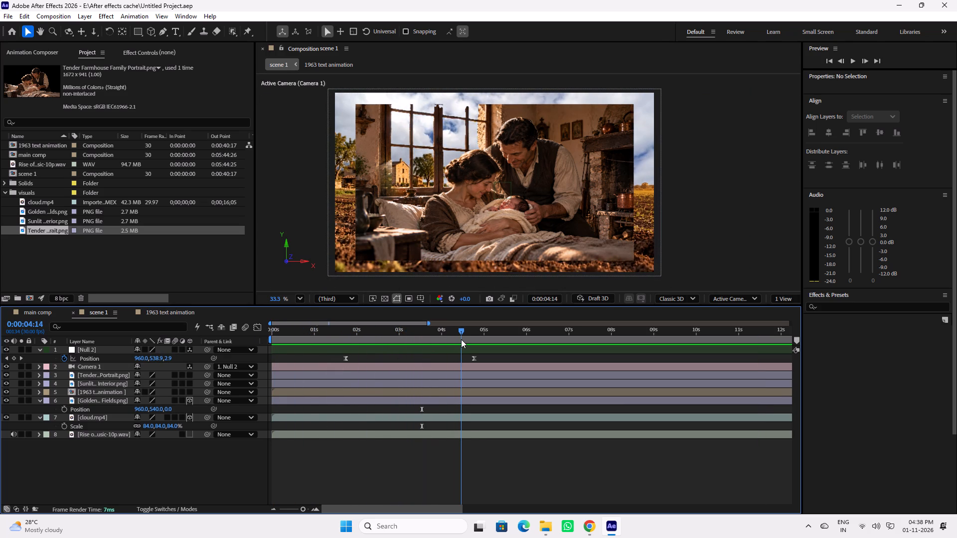
drag(461, 339, 460, 340)
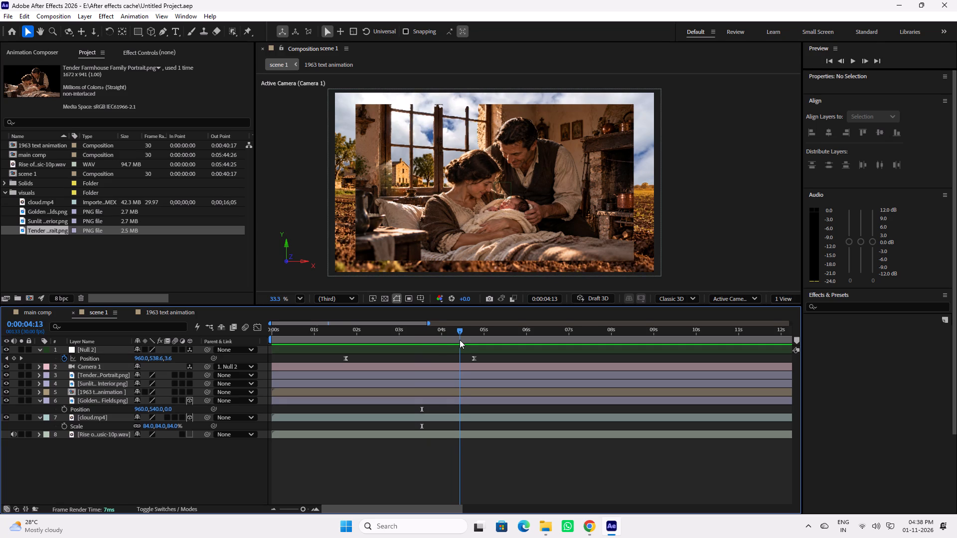
drag(460, 340, 458, 340)
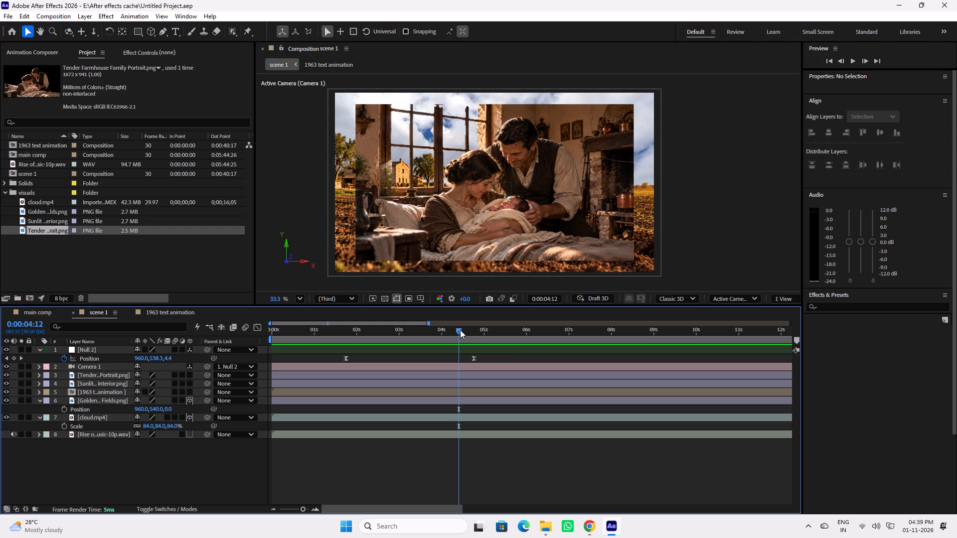
Show scene 1 in two views, and frame and orbit Custom View 1 so the camera and the spaced layers are seen at an angle.
click(782, 296)
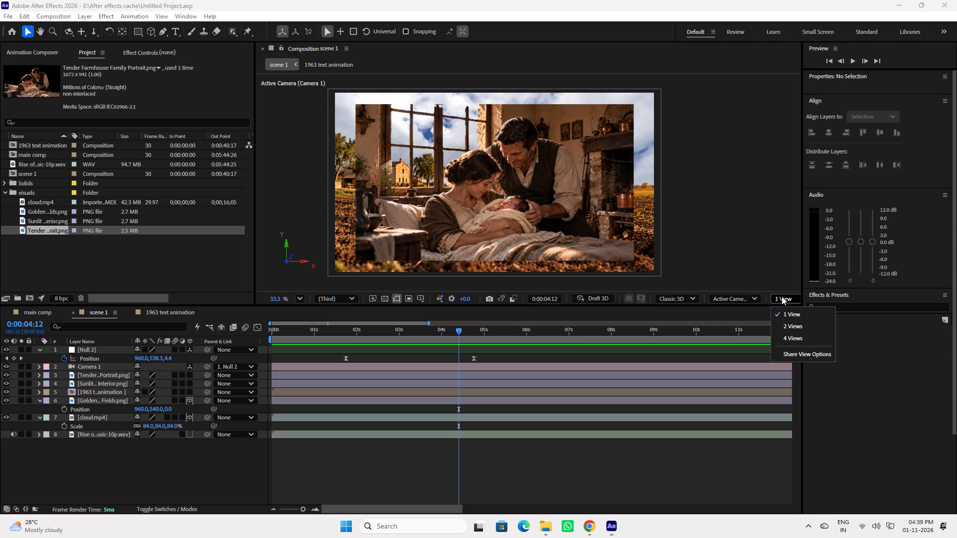
click(791, 330)
scroll(592, 205, down, 4)
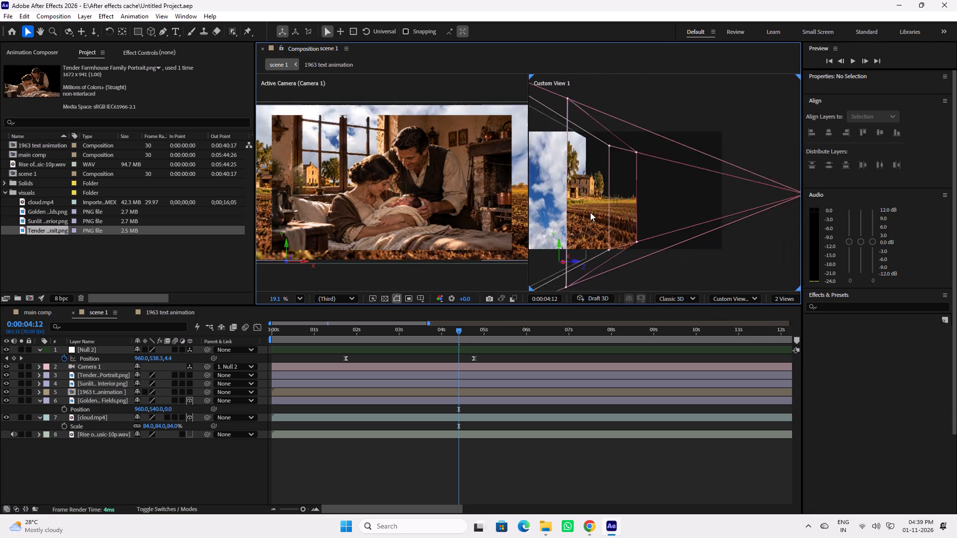
scroll(585, 217, down, 2)
key(space)
key(space)
key(space)
key(space)
key(space)
key(space)
key(space)
key(space)
key(space)
key(space)
key(space)
key(space)
key(space)
drag(576, 201, 632, 199)
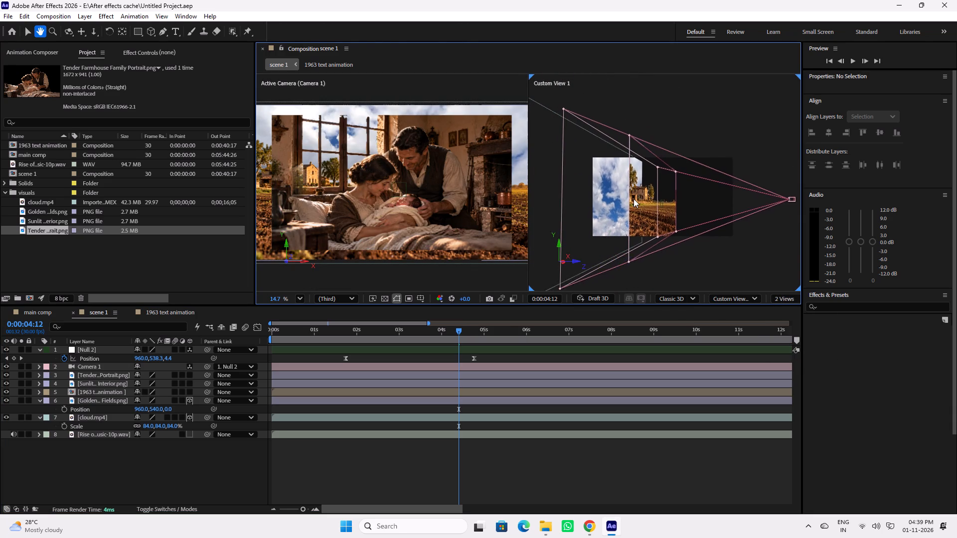
scroll(634, 199, up, 4)
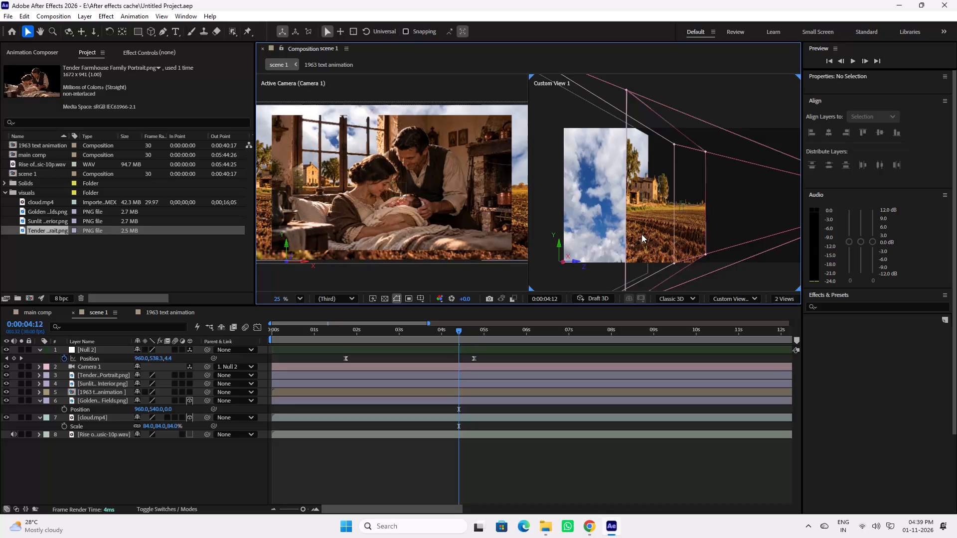
alt+drag(634, 227, 640, 234)
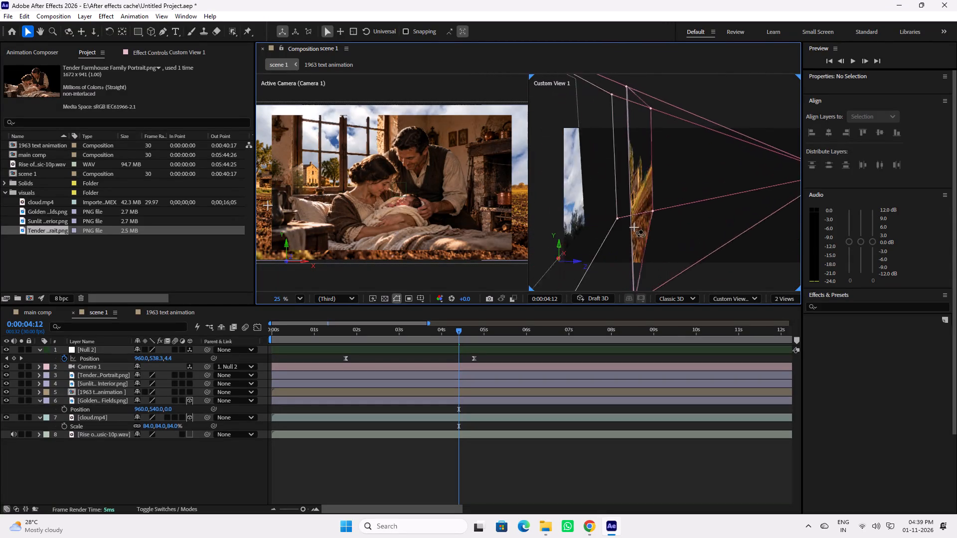
alt+drag(640, 234, 629, 230)
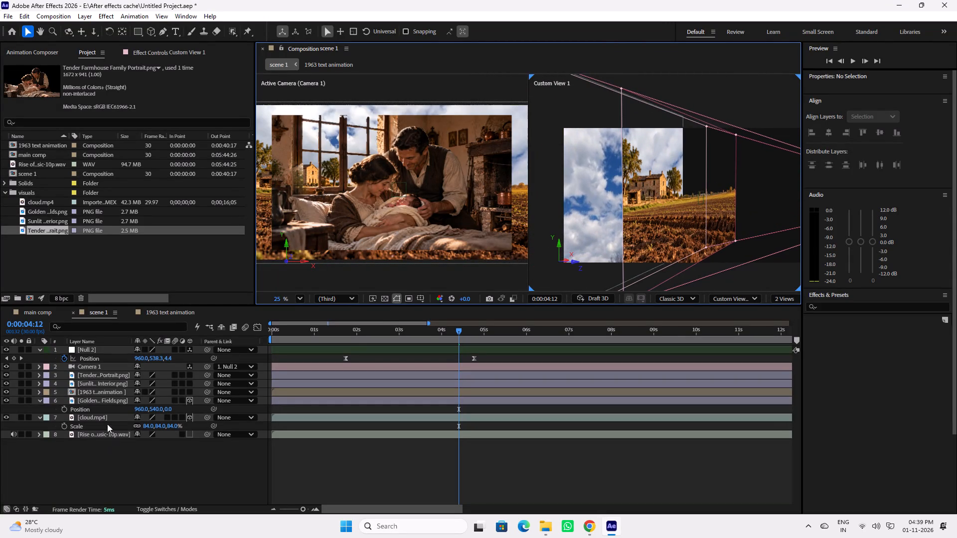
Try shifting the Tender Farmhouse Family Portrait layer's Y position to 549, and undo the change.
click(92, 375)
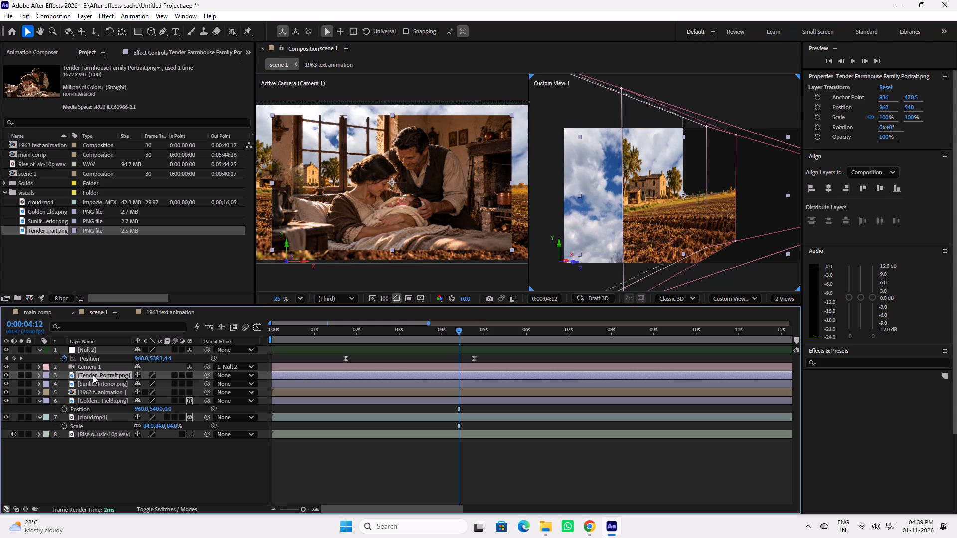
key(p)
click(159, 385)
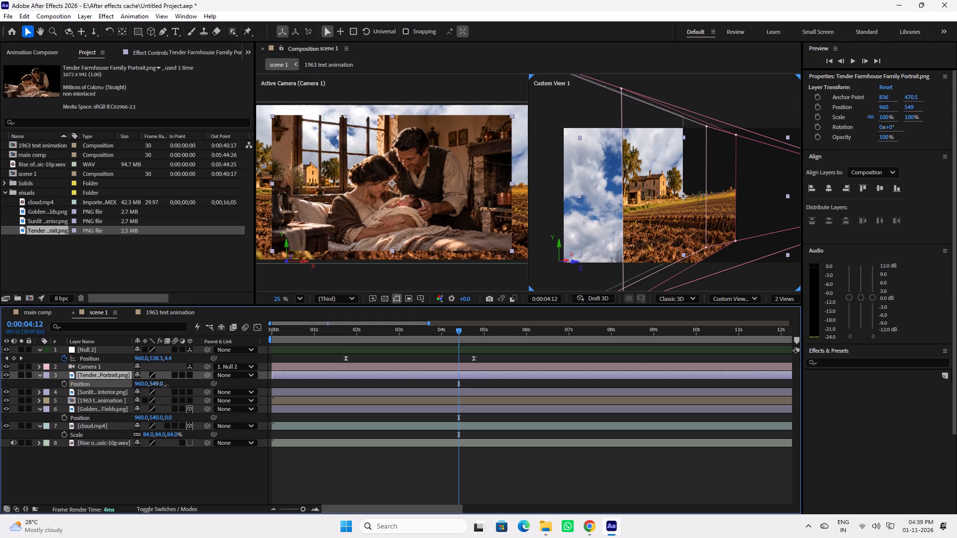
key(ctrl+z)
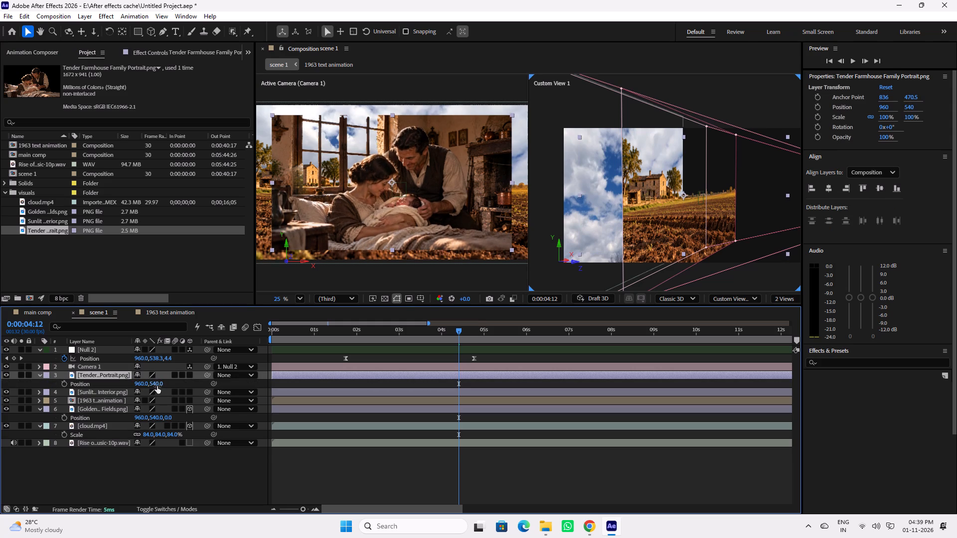
Rename the Tender Farmhouse Family Portrait layer as family.
click(98, 374)
key(Return)
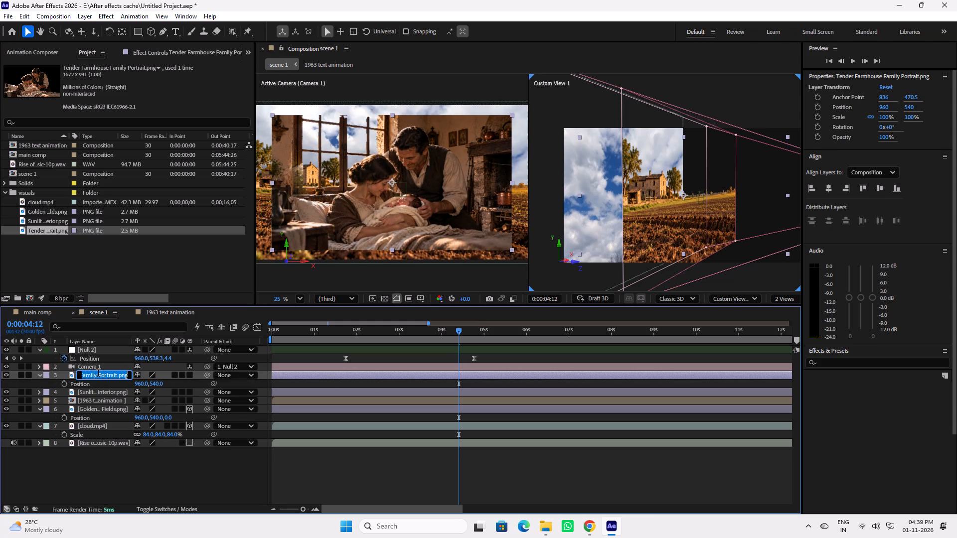
text(family)
key(Return)
Rename the Sunlit Tuscan Farmhouse Interior layer as window wall, and save the project.
click(96, 394)
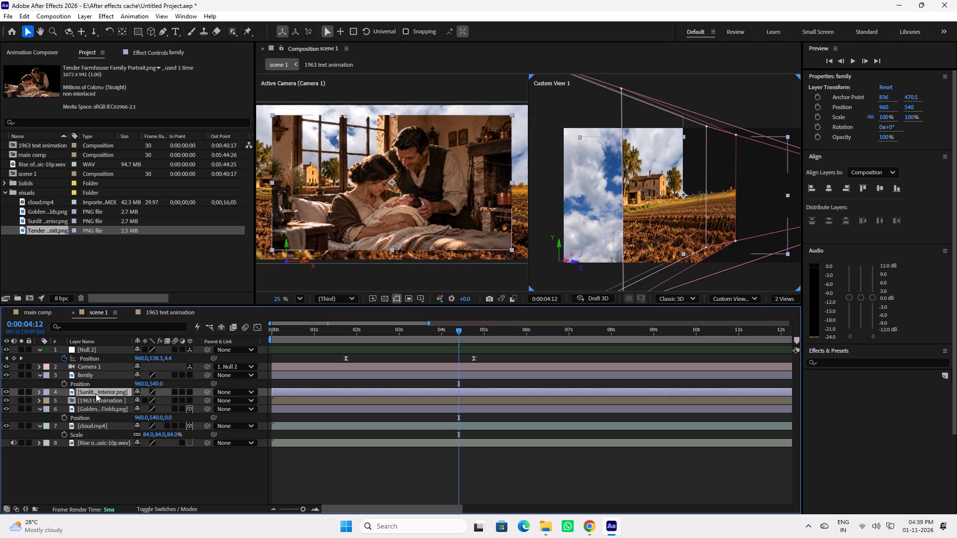
key(Return)
text(wil)
key(BackSpace)
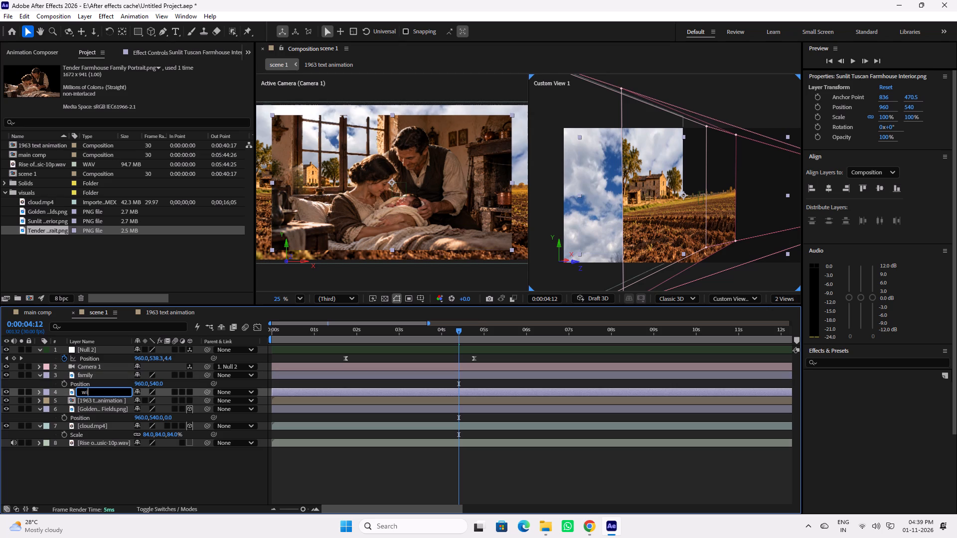
text(ndow wall)
key(Return)
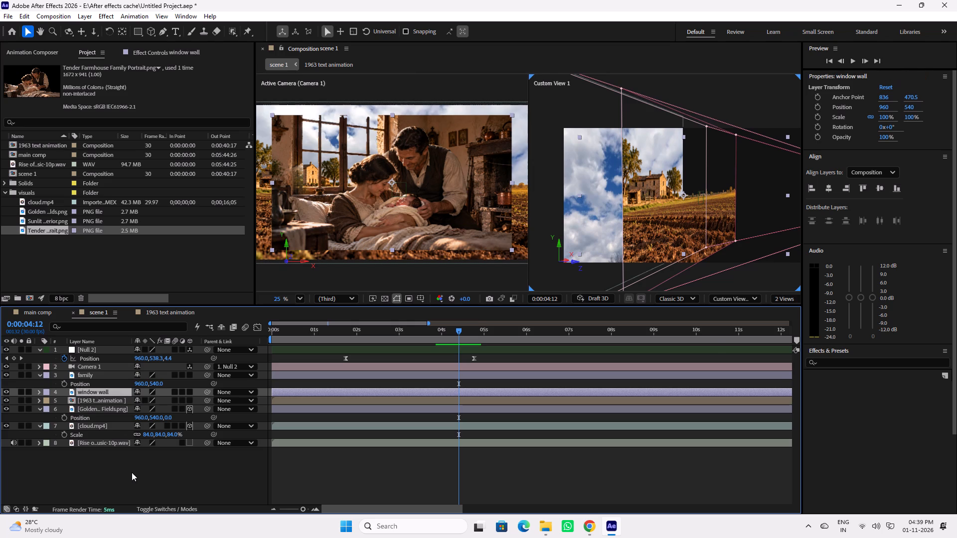
click(131, 483)
key(ctrl+s)
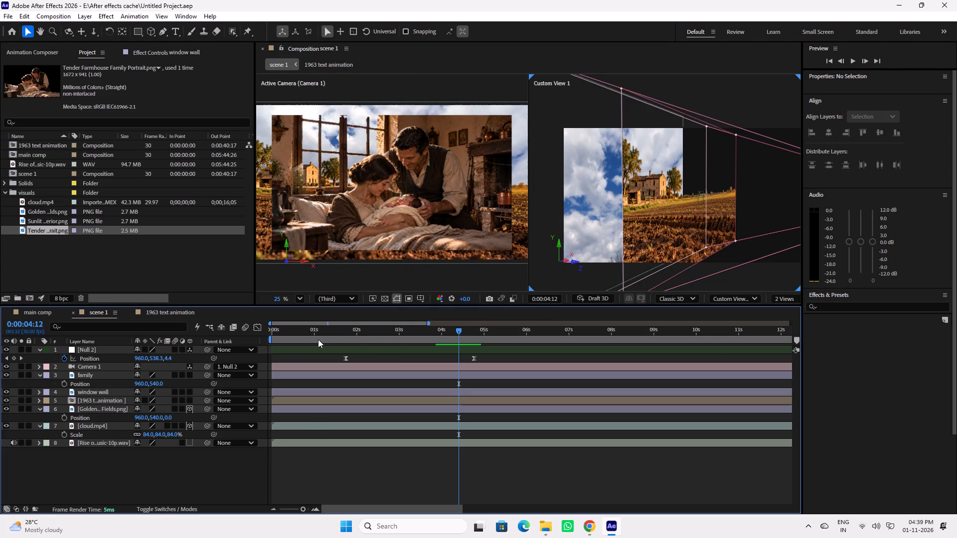
Make the window wall and 1963 text animation layers 3D.
click(190, 392)
click(190, 399)
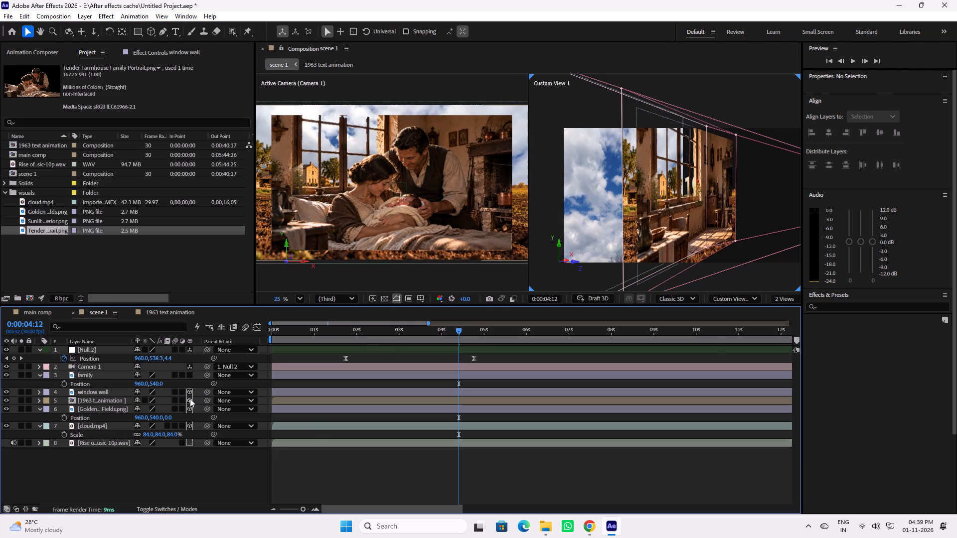
Scrub scene 1 between about 1:08 and 4:10 to examine how the 3D layers behave during the camera move.
drag(456, 334, 454, 334)
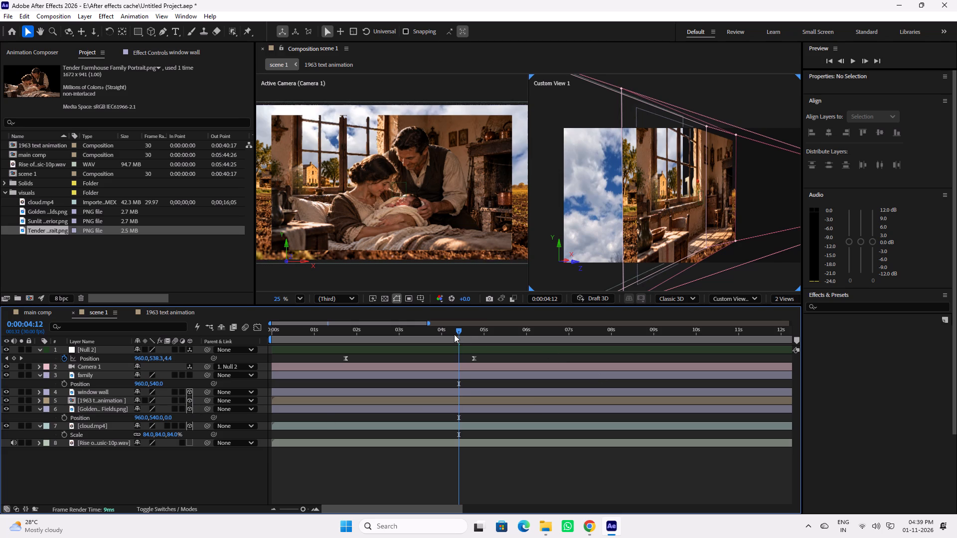
drag(454, 334, 401, 338)
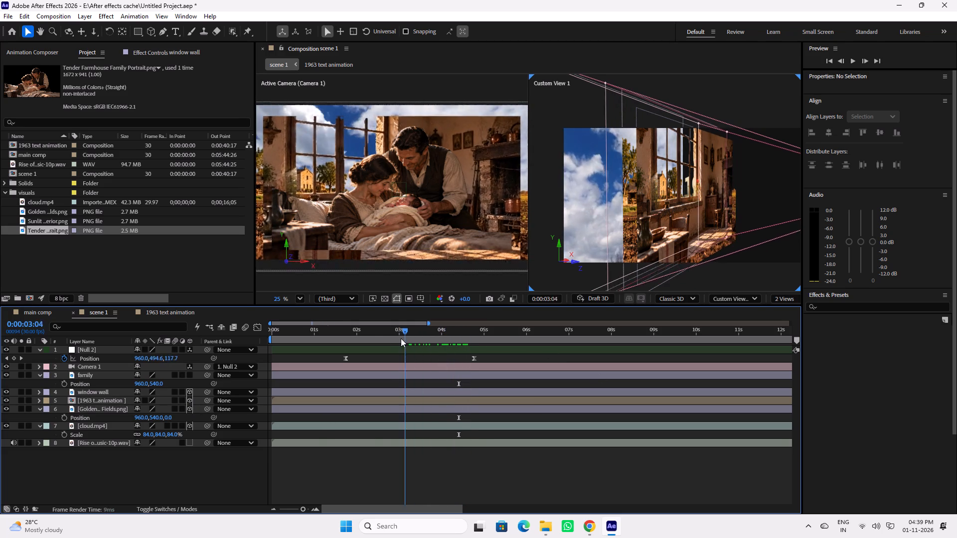
drag(401, 338, 326, 339)
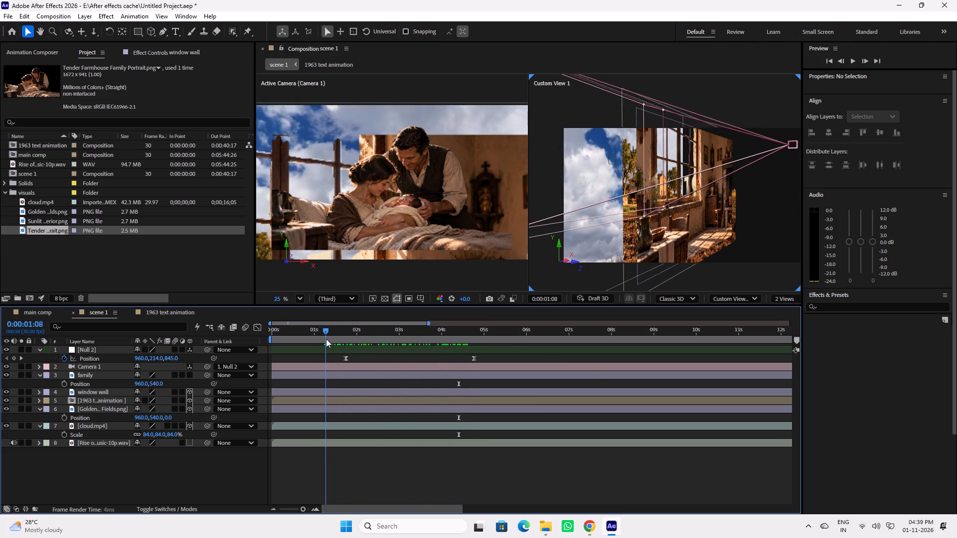
drag(326, 339, 403, 342)
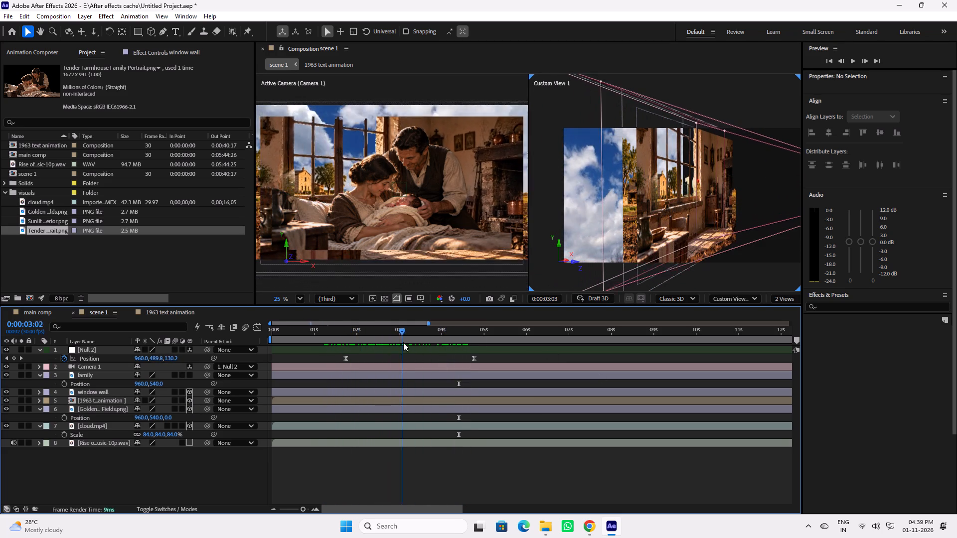
drag(403, 342, 417, 346)
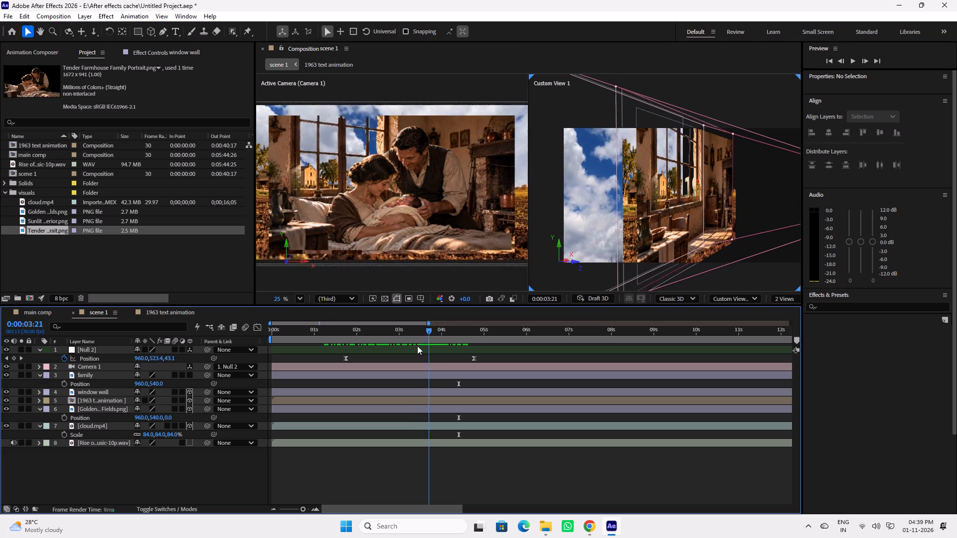
drag(417, 346, 447, 351)
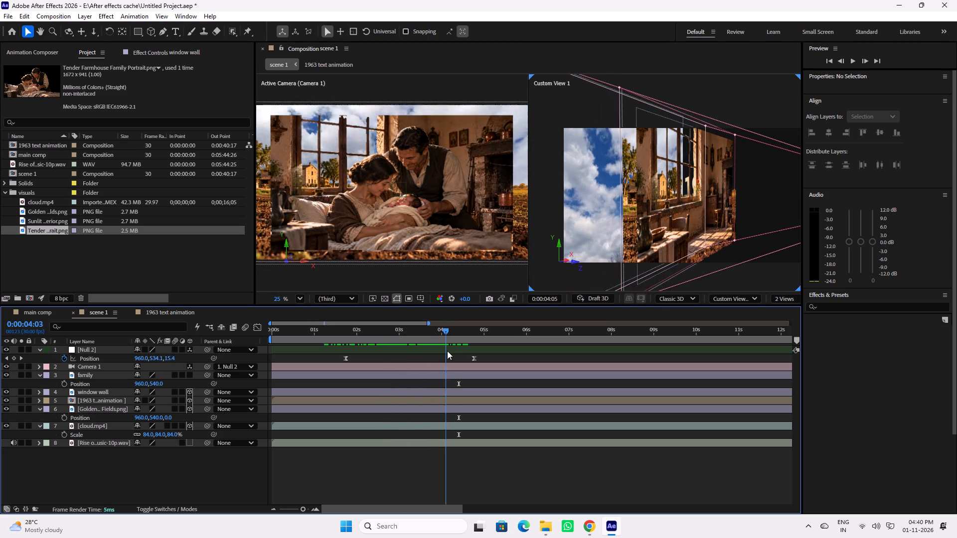
drag(447, 351, 453, 352)
scroll(453, 357, up, 4)
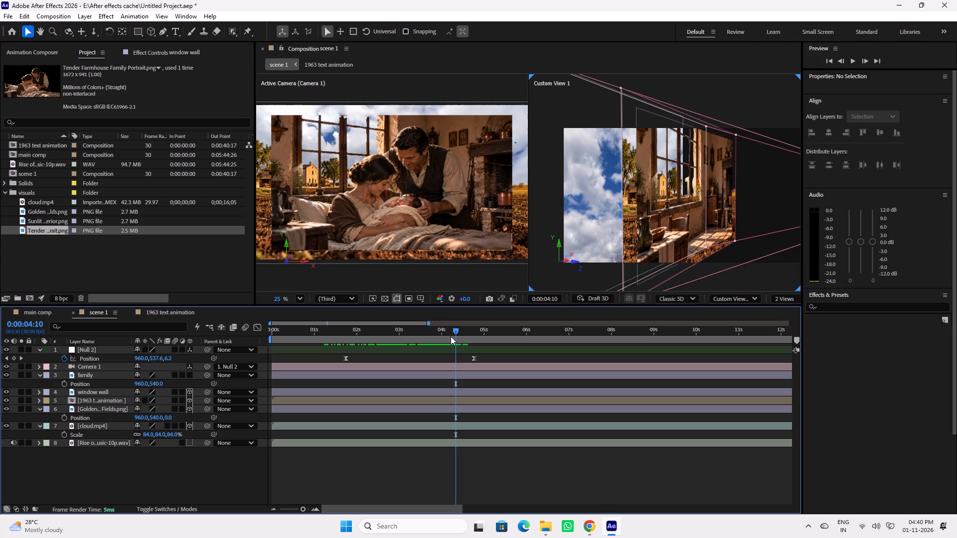
Hide the family and window wall layers, and preview scene 1 from the start with the 3D 1963 title.
drag(434, 330, 270, 343)
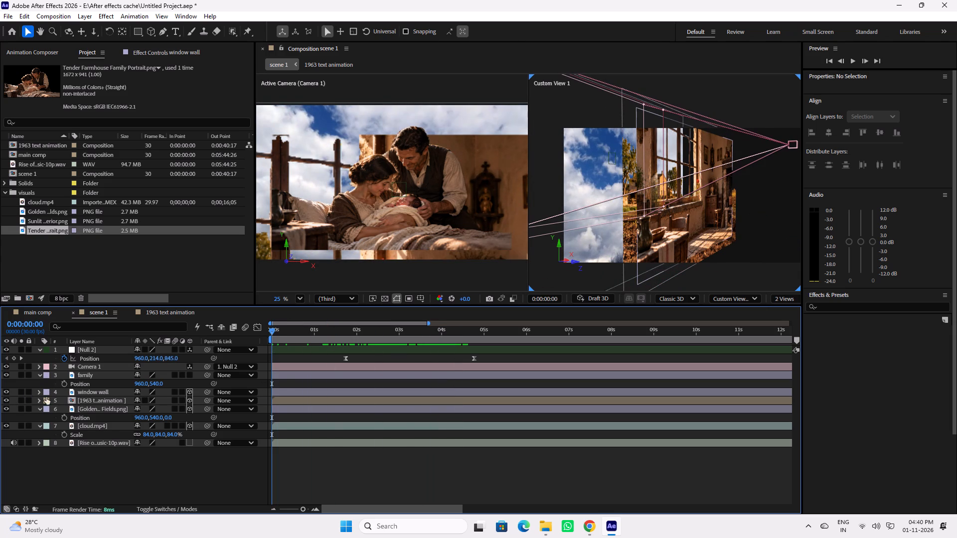
click(39, 375)
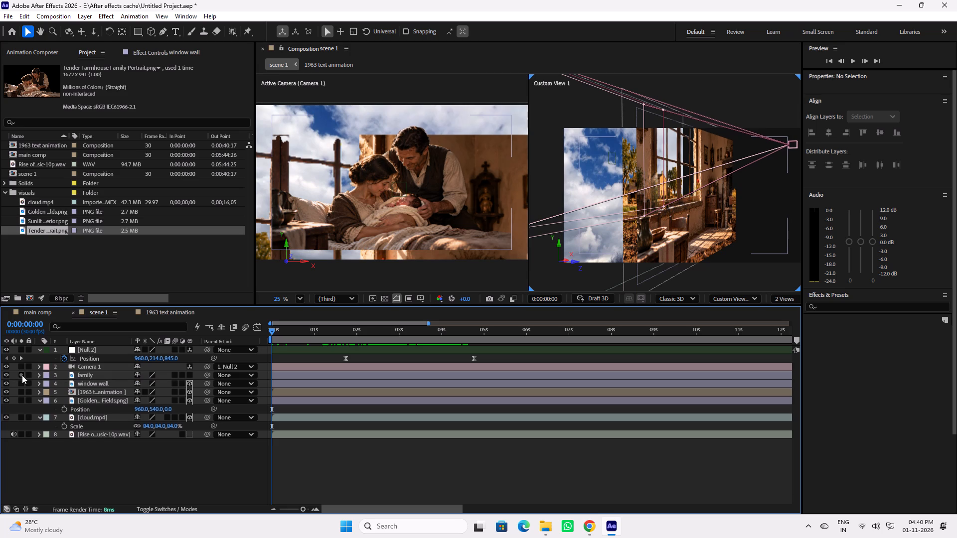
drag(4, 374, 4, 384)
key(space)
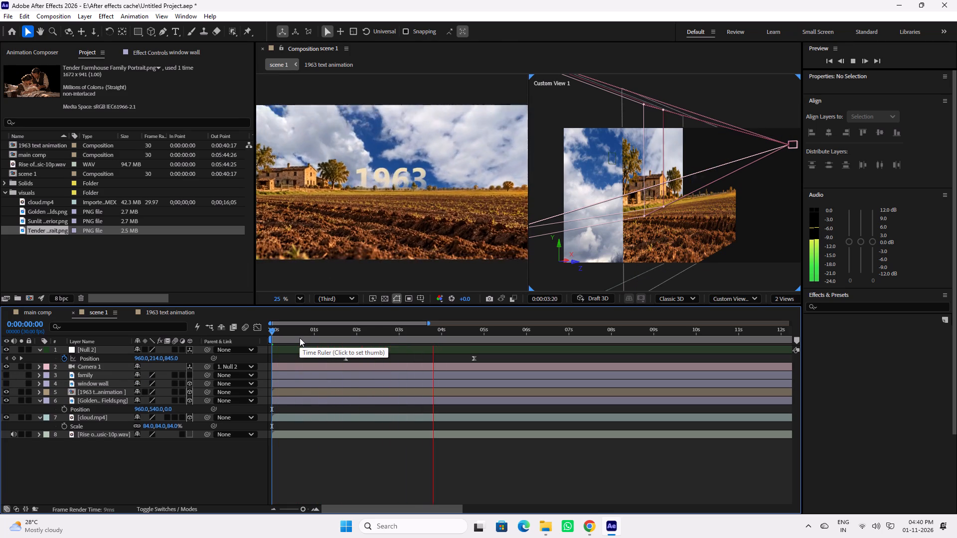
Scrub scene 1 between about 0:24 and 2:18 and beyond to examine the 3D 1963 title during the camera move.
key(space)
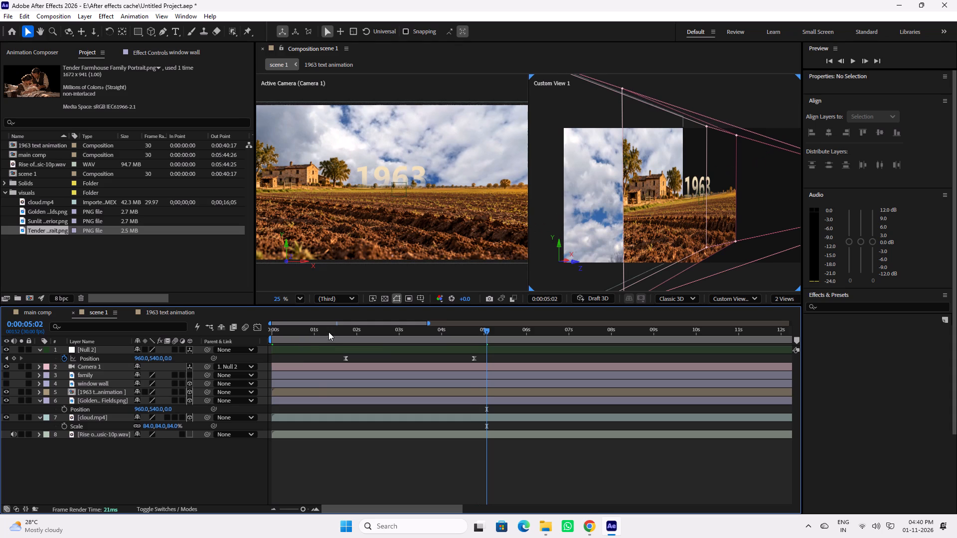
drag(319, 326, 308, 331)
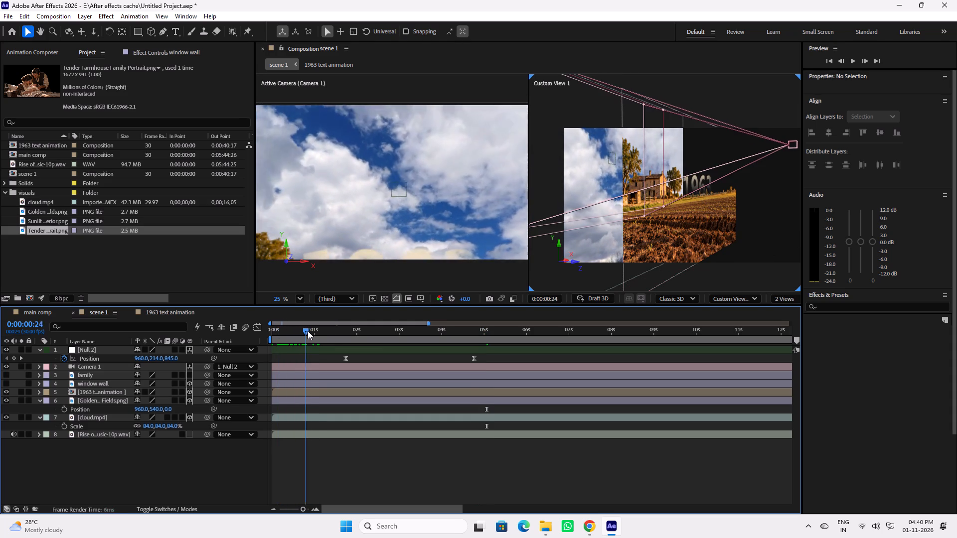
drag(308, 331, 319, 332)
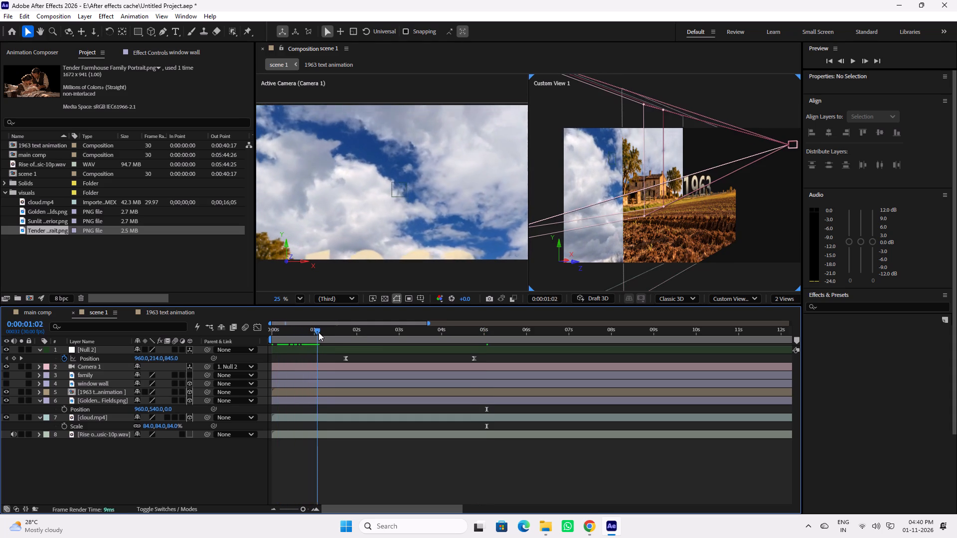
drag(319, 332, 373, 338)
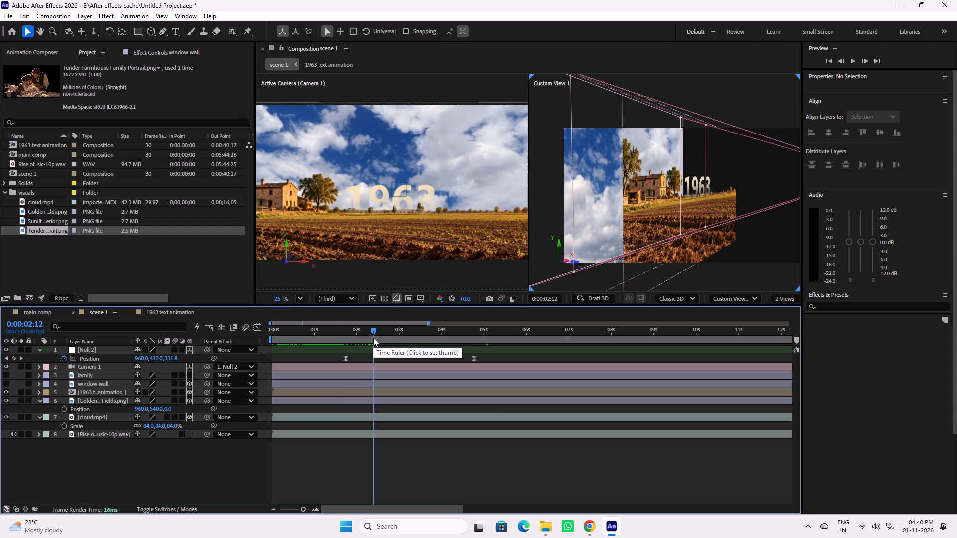
drag(375, 332, 387, 333)
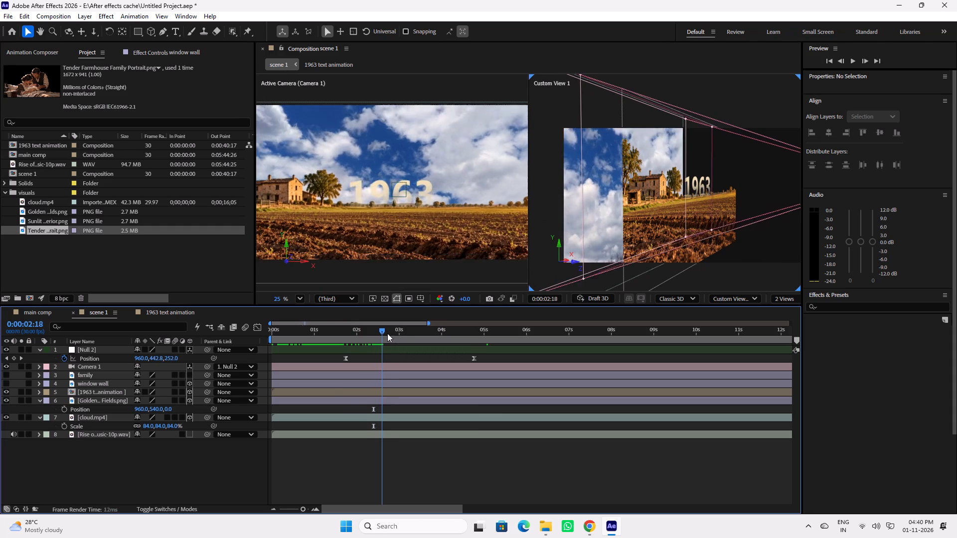
drag(387, 333, 433, 336)
Undo the recent edits back to before the window wall and family layers were added and the 1963 text animation layer was made 3D.
key(ctrl+z)
key(ctrl+z)
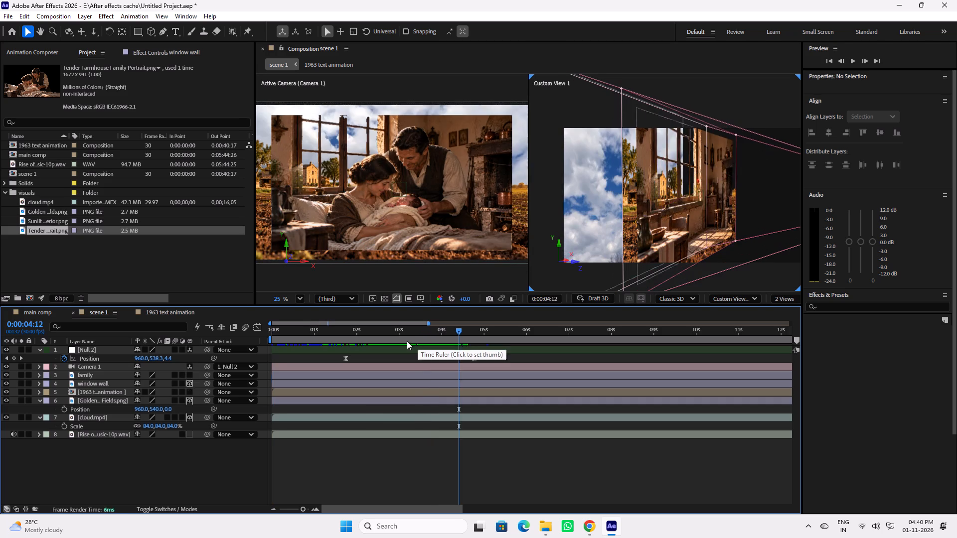
key(ctrl+z)
key(ctrl+z)
key(ctrl+z)
key(ctrl+z)
key(ctrl+z)
key(ctrl+z)
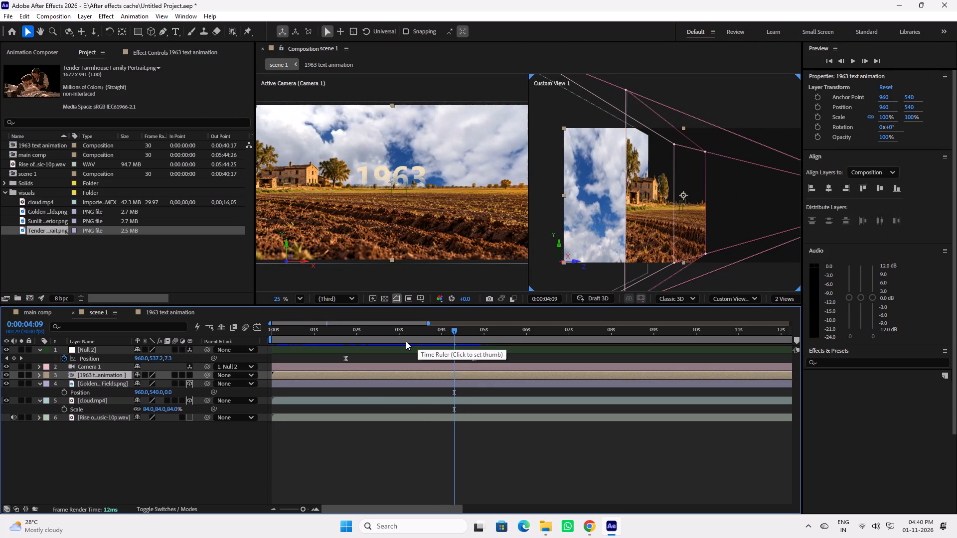
Preview scene 1 from the start and scrub between about 1:16 and 3:27 to examine the 2D 1963 title against the camera move.
drag(370, 335, 299, 334)
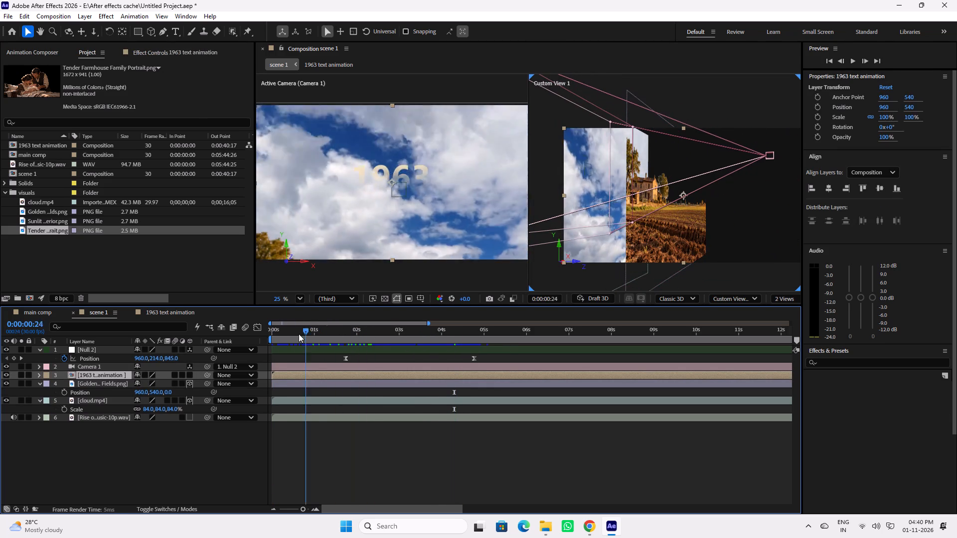
drag(299, 334, 257, 334)
key(space)
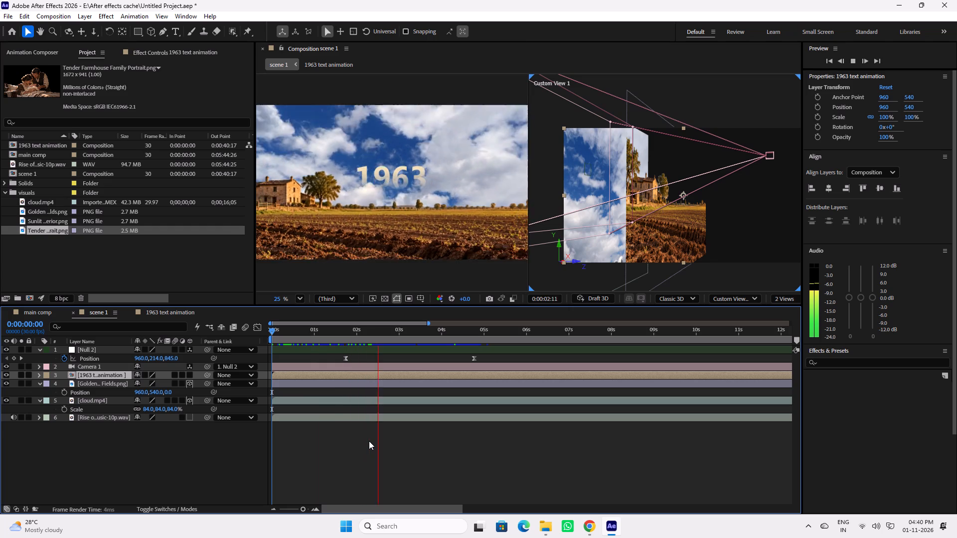
key(space)
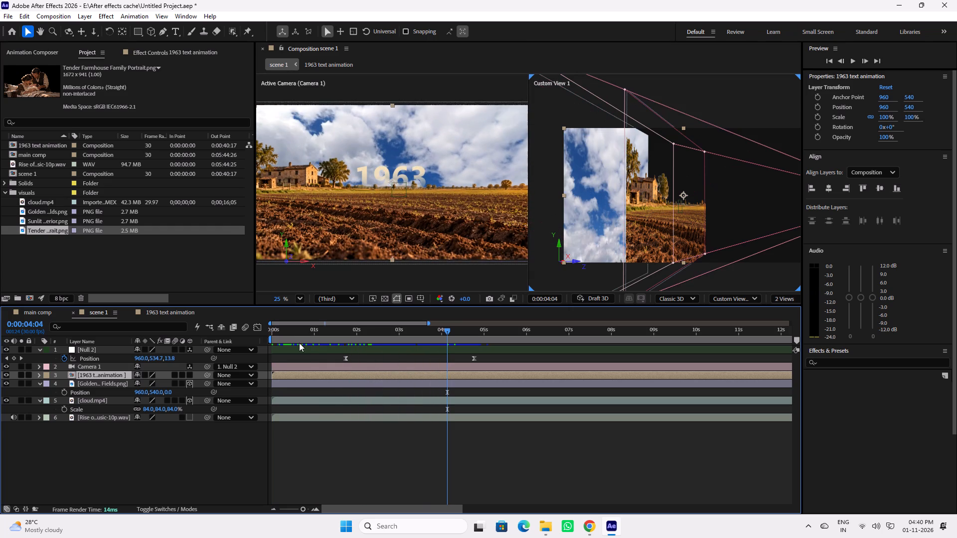
key(ctrl+z)
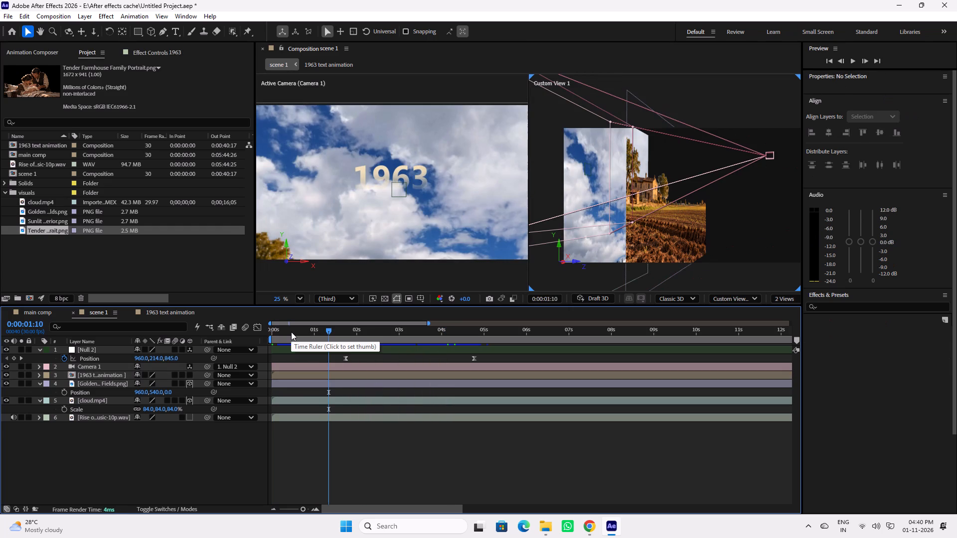
drag(297, 329, 423, 343)
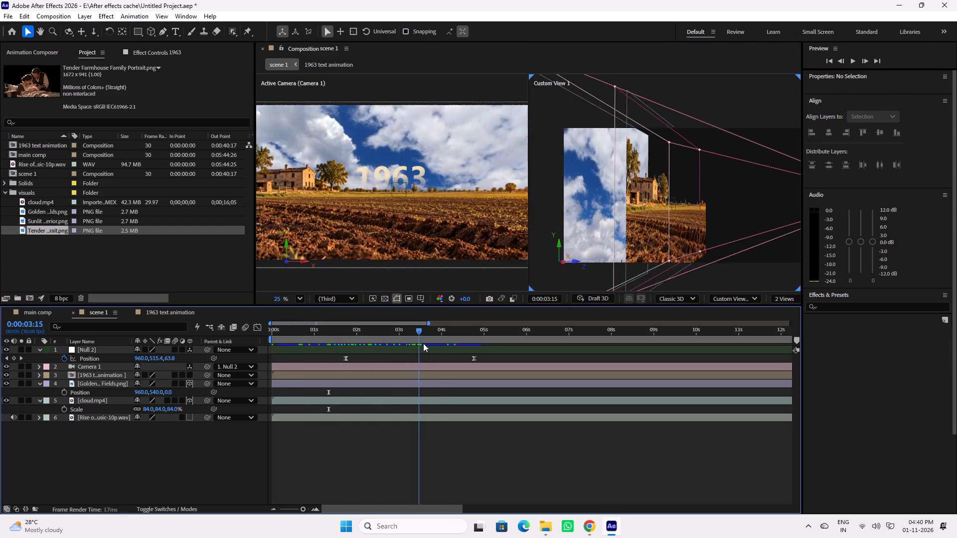
drag(423, 343, 438, 344)
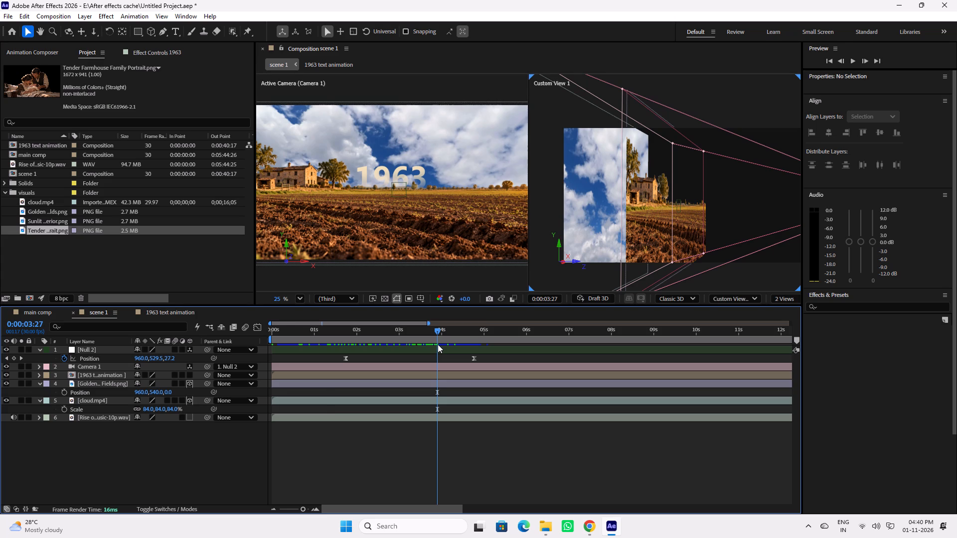
drag(423, 335, 367, 332)
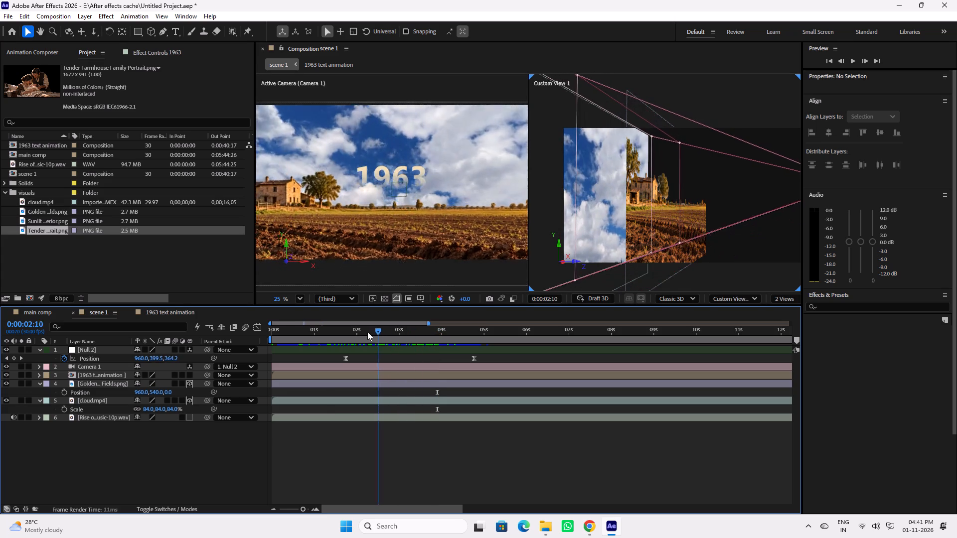
drag(367, 332, 397, 330)
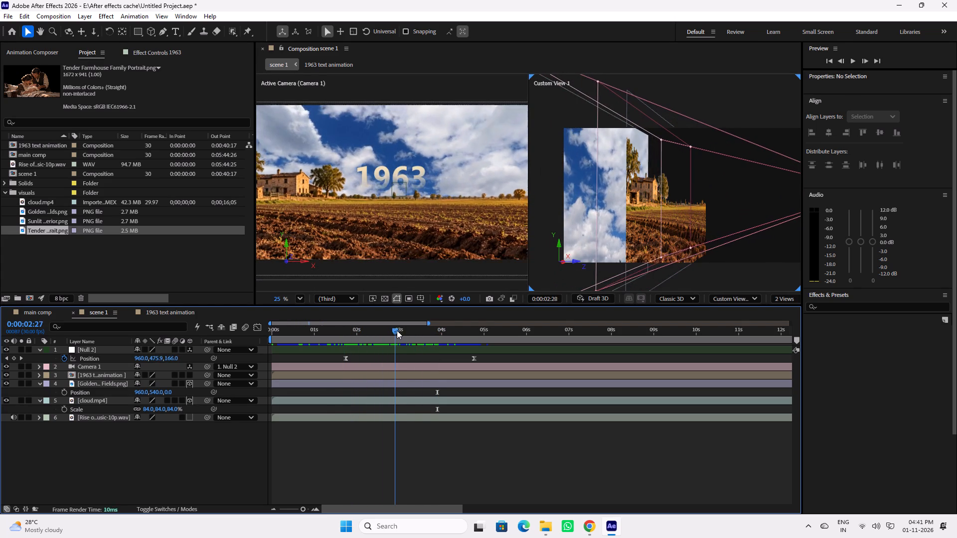
drag(397, 330, 420, 330)
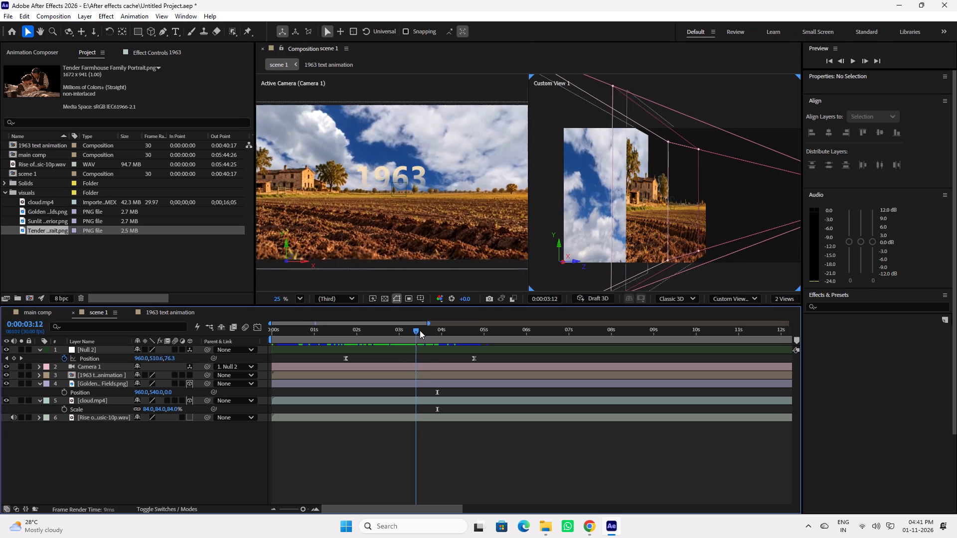
drag(420, 330, 337, 330)
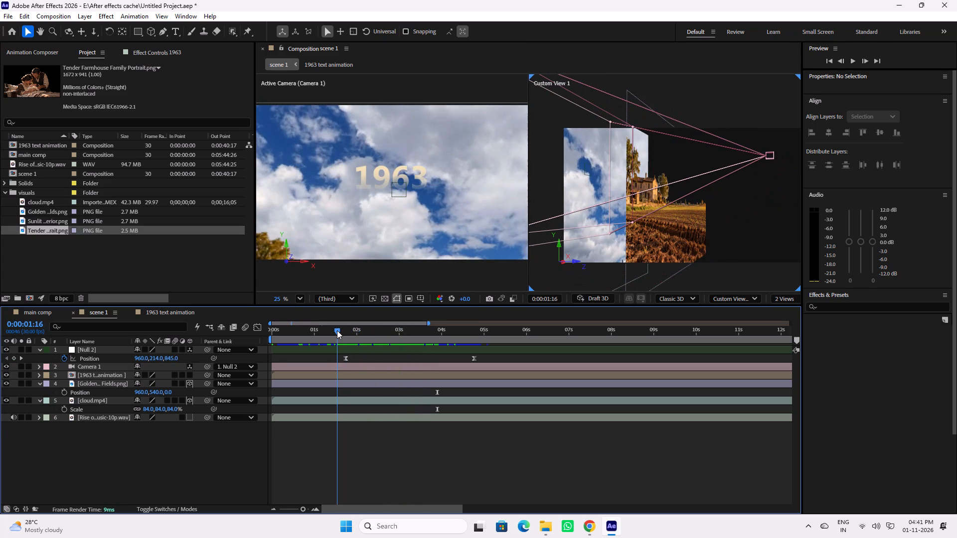
drag(337, 330, 380, 336)
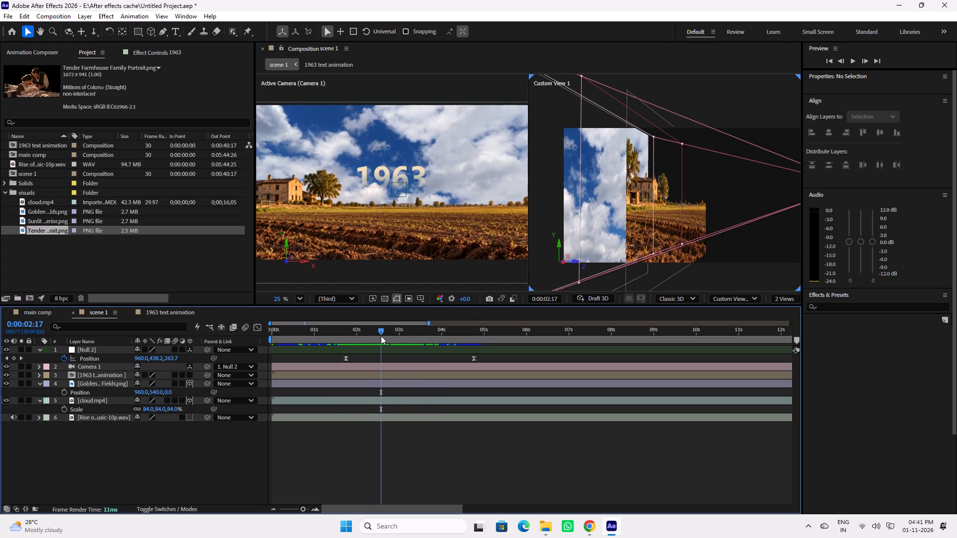
Undo the earlier styling edits on the 1963 title, back to its thin serif lettering.
key(ctrl+z)
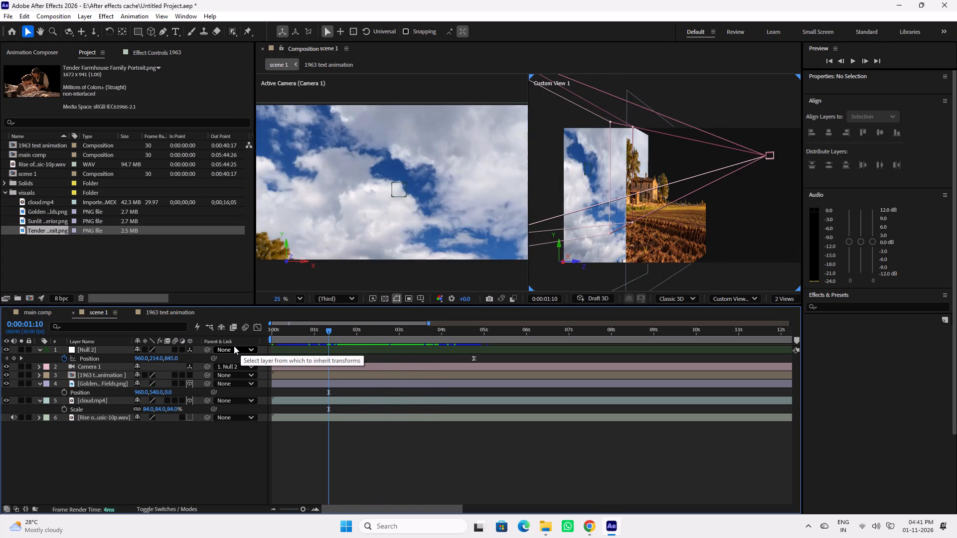
key(ctrl+z)
key(ctrl+z)
key(ctrl+z)
key(ctrl+z)
drag(379, 327, 354, 329)
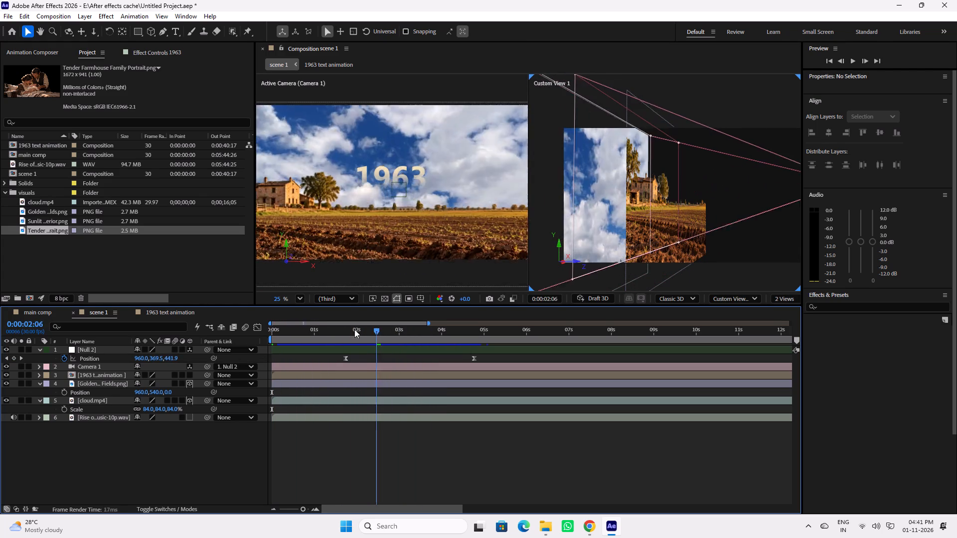
drag(354, 329, 464, 340)
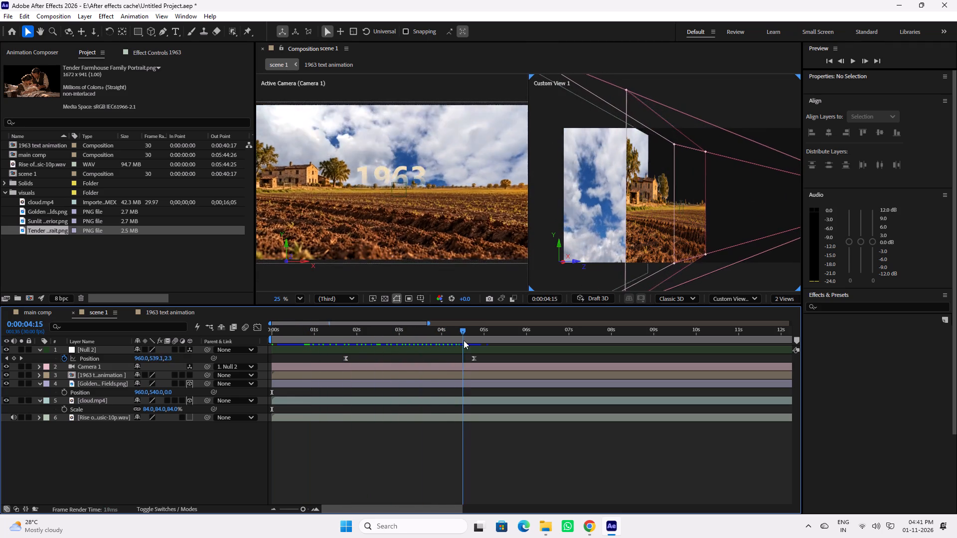
drag(464, 340, 372, 338)
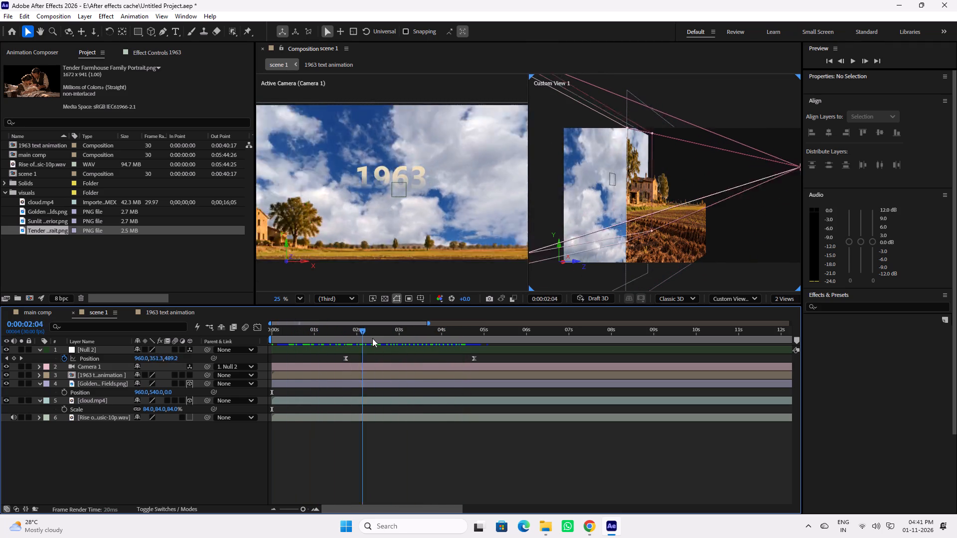
drag(372, 338, 429, 342)
key(ctrl+z)
key(ctrl+z)
key(ctrl+z)
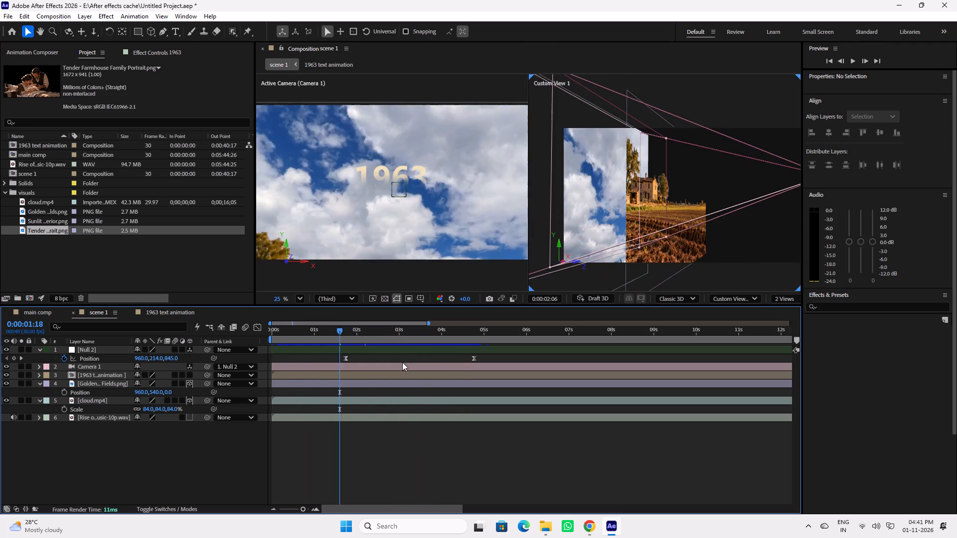
key(ctrl+z)
key(ctrl+z)
key(ctrl+z)
key(ctrl+z)
key(ctrl+z)
key(ctrl+z)
key(ctrl+z)
key(ctrl+z)
key(ctrl+z)
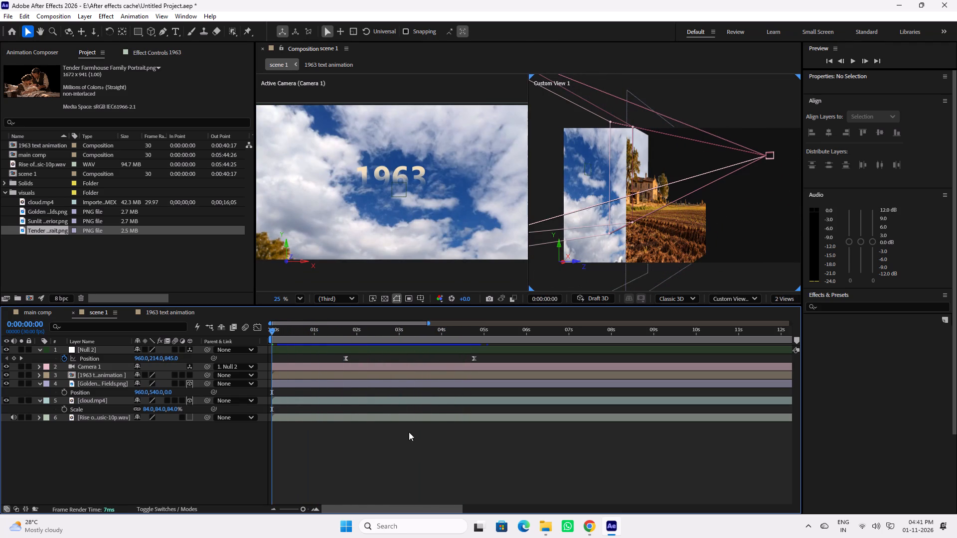
key(ctrl+z)
key(ctrl+z)
key(ctrl+z)
key(ctrl+z)
key(ctrl+z)
key(ctrl+z)
key(ctrl+z)
key(ctrl+z)
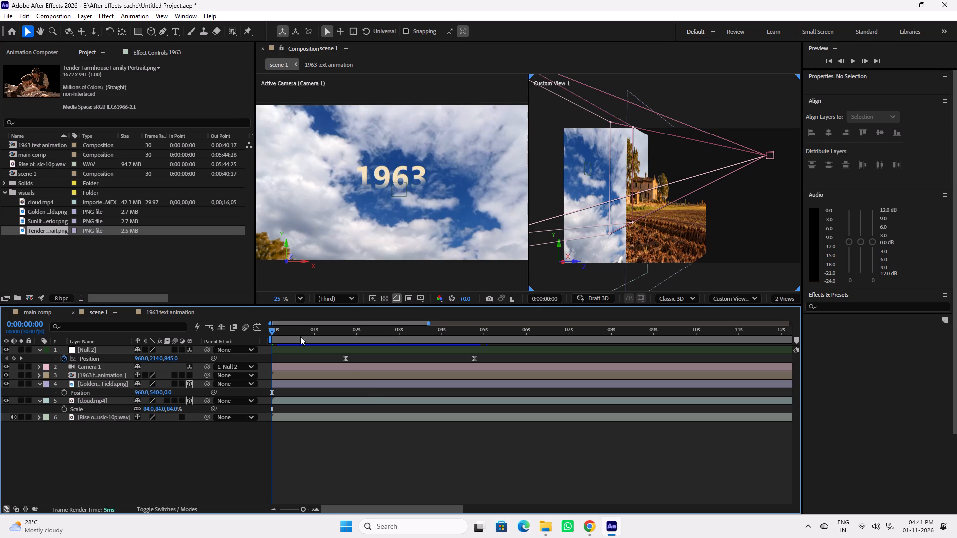
key(ctrl+z)
key(ctrl+z)
key(ctrl+z)
key(ctrl+z)
key(ctrl+z)
key(ctrl+z)
key(ctrl+z)
key(ctrl+z)
key(ctrl+z)
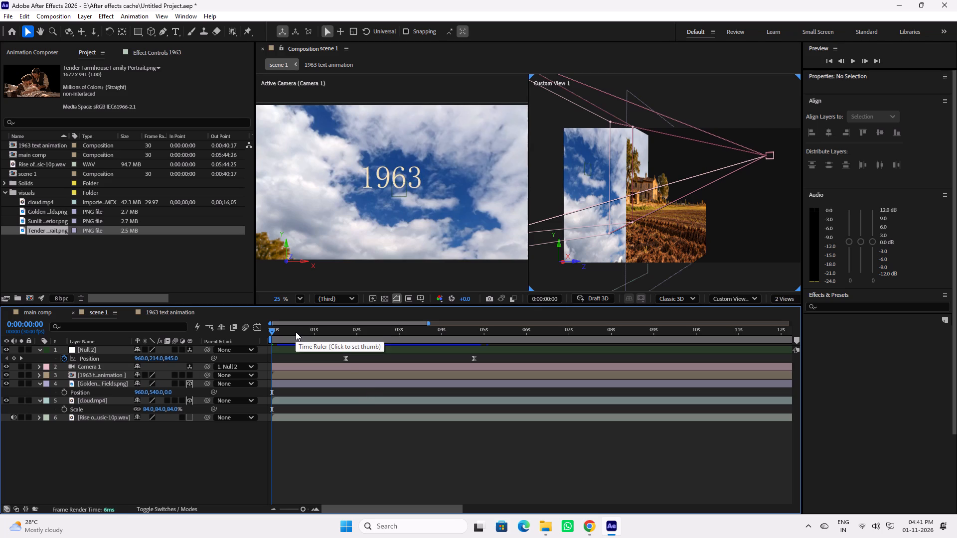
key(ctrl+z)
key(ctrl+z)
key(ctrl+z)
key(ctrl+z)
key(ctrl+z)
Check the camera move up to 4:23, and delete the Null 2 and Camera 1 layers from scene 1.
drag(279, 331, 320, 334)
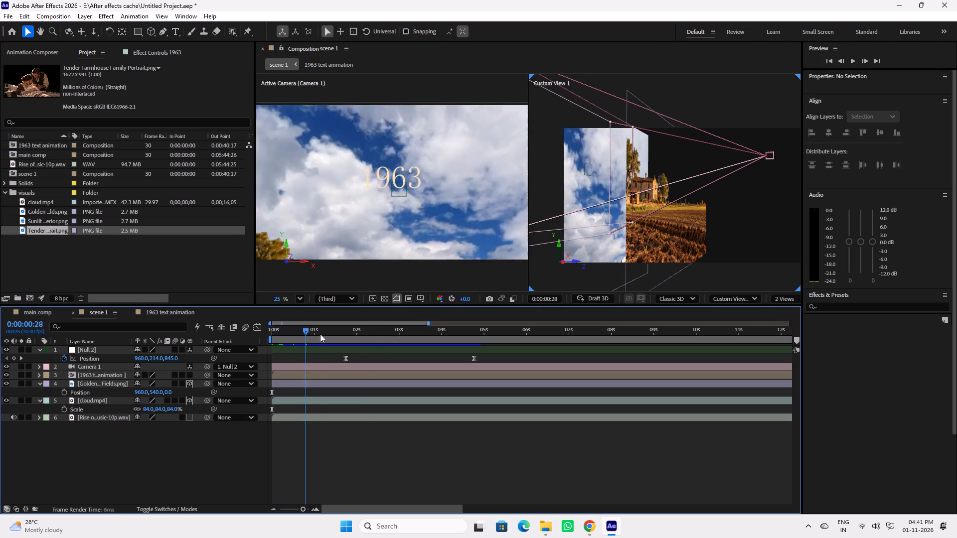
drag(320, 334, 363, 340)
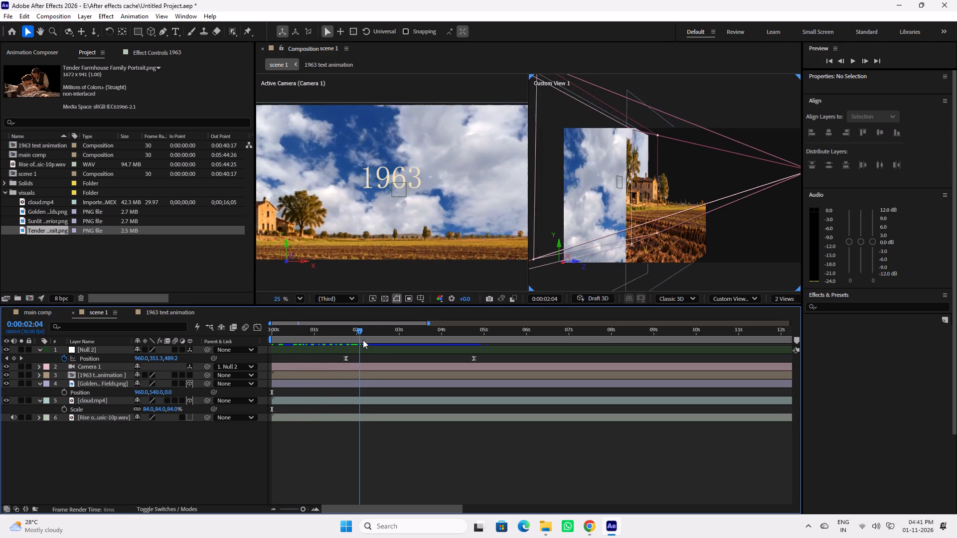
drag(363, 340, 438, 347)
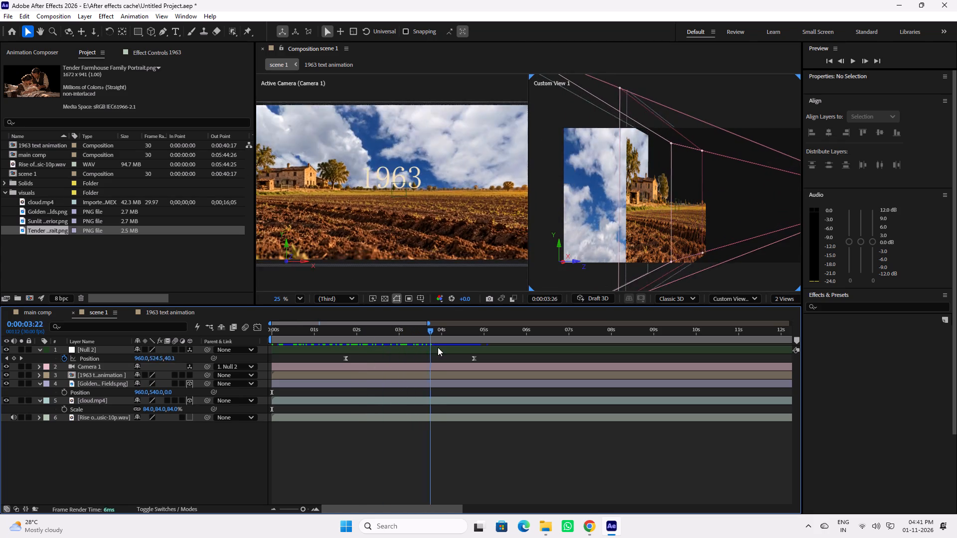
drag(438, 347, 473, 353)
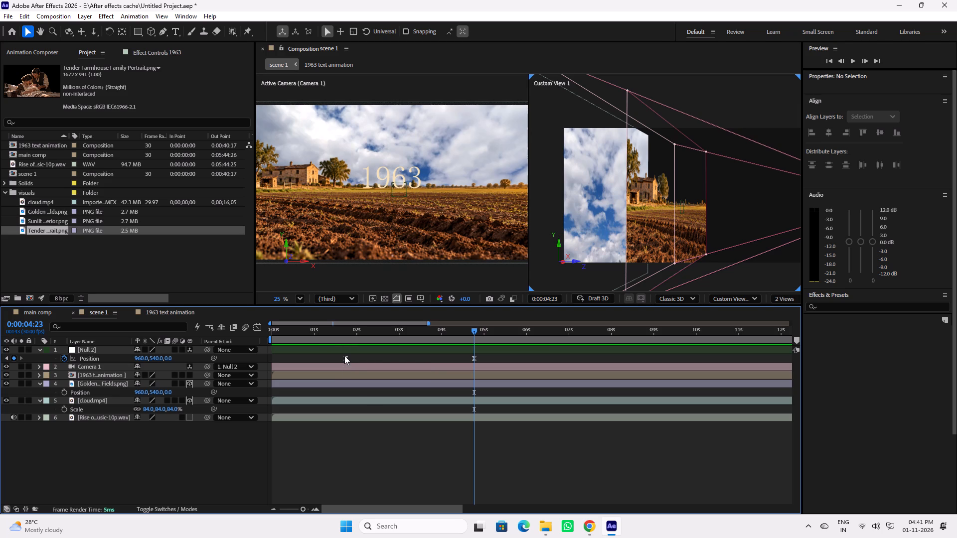
click(100, 351)
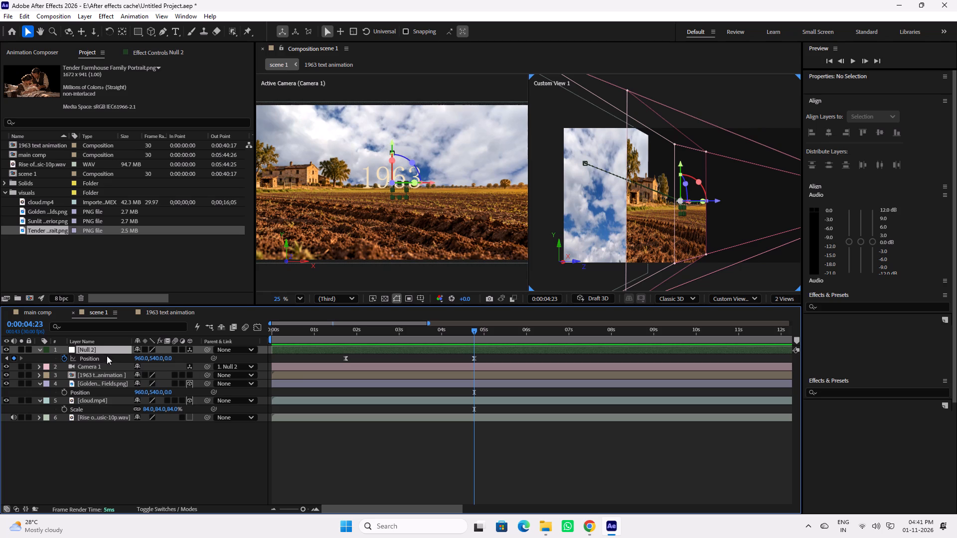
key(Delete)
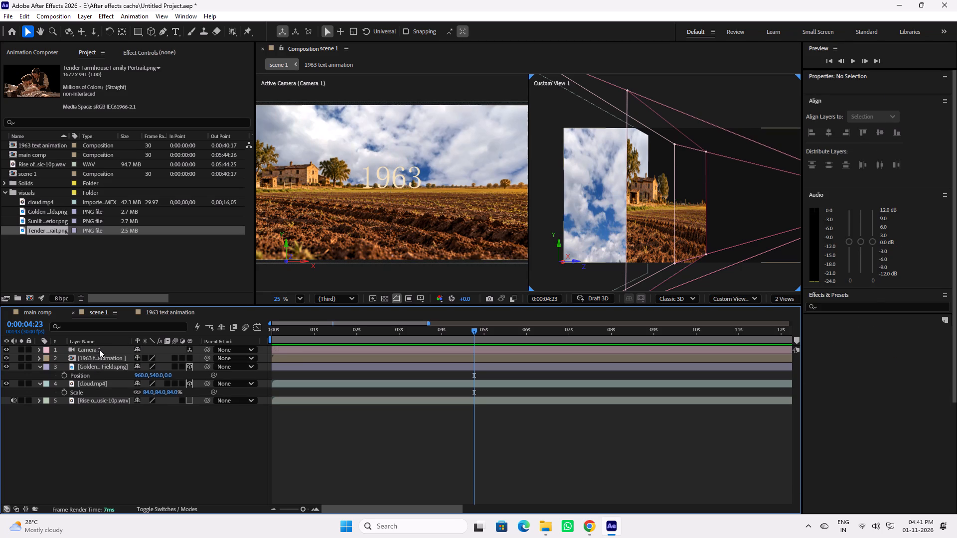
click(100, 348)
key(Delete)
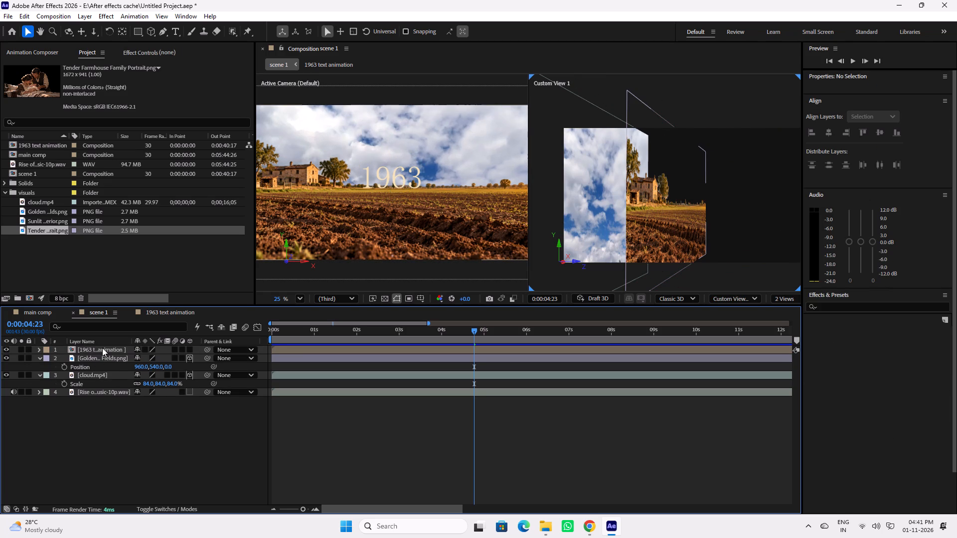
Hide the 1963 text animation layer in scene 1, leaving the Golden Hour Farmhouse Fields layer selected.
click(102, 348)
click(101, 359)
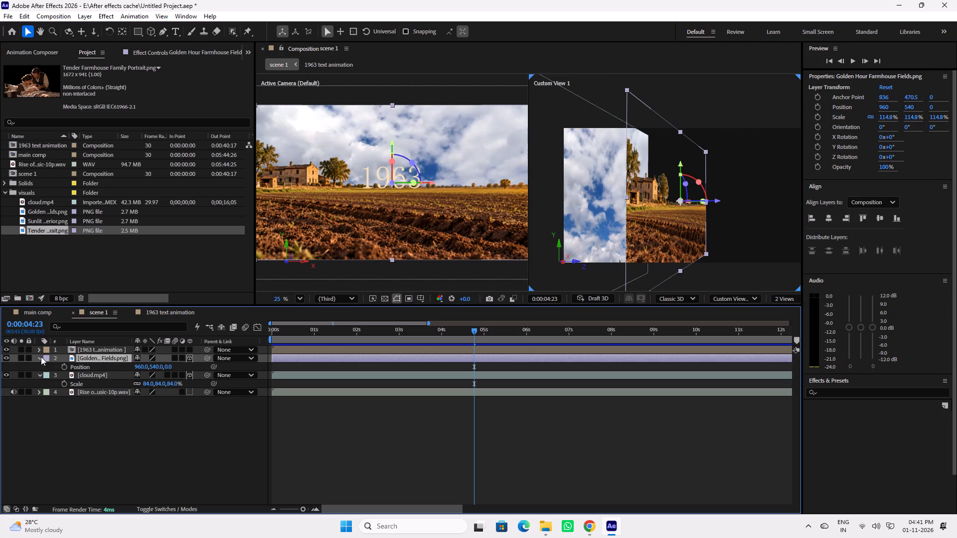
click(7, 351)
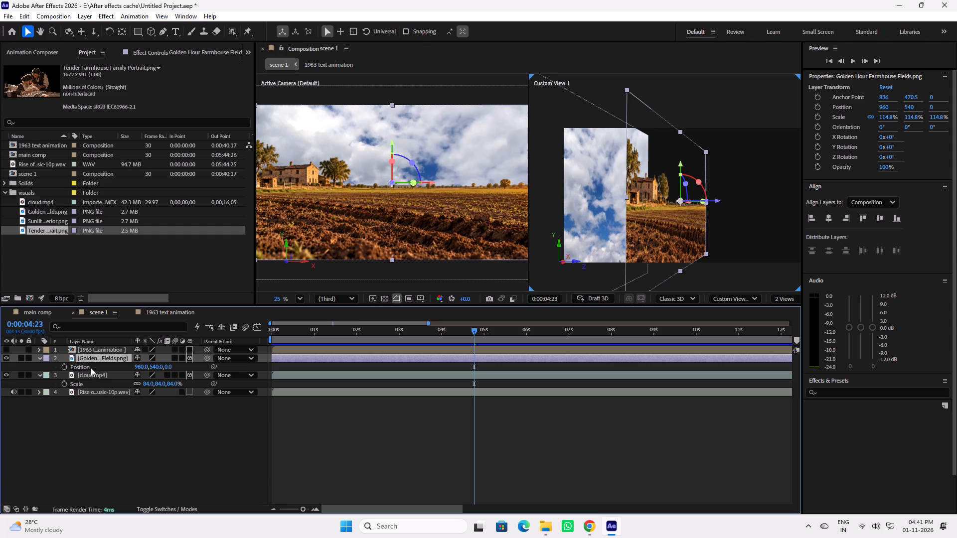
Inspect the farmland and cloud layers in turn, and scrub scene 1 between about 0:05 and 0:28 to check the cloud motion.
click(99, 368)
click(101, 358)
click(97, 375)
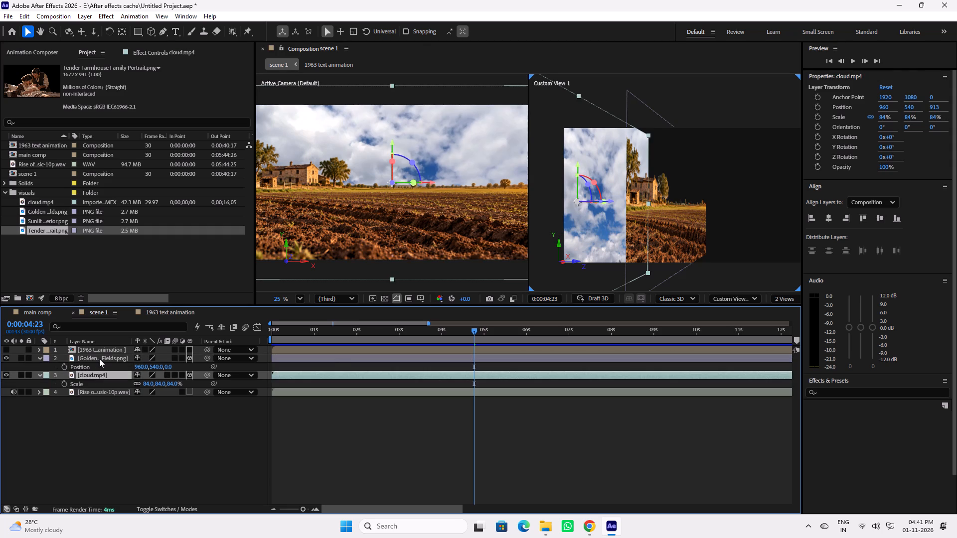
click(99, 359)
click(127, 459)
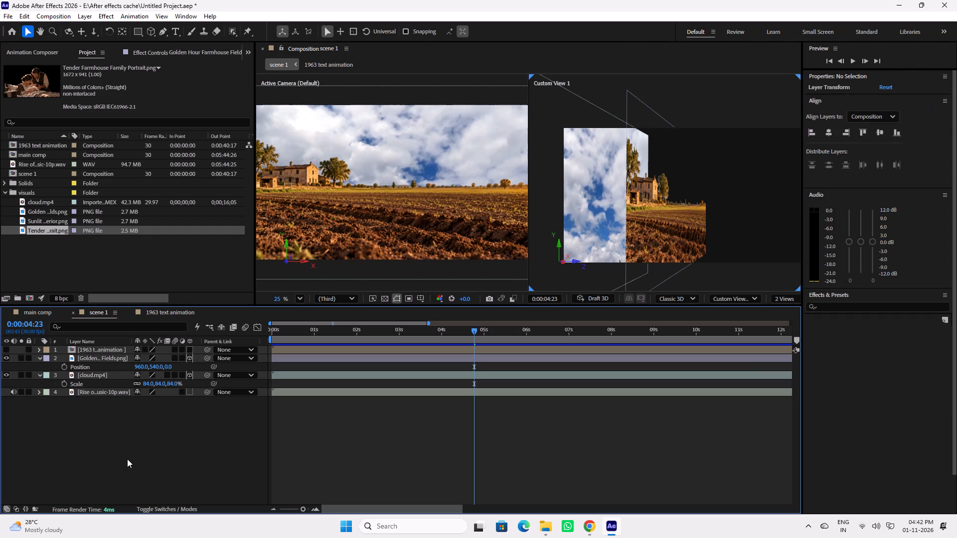
click(334, 443)
drag(354, 326, 275, 330)
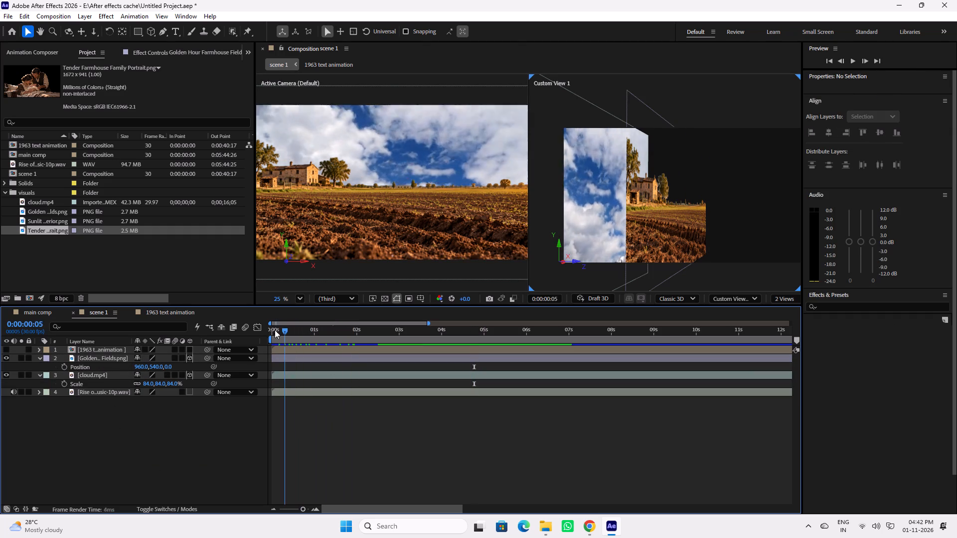
drag(275, 330, 312, 337)
scroll(363, 225, down, 1)
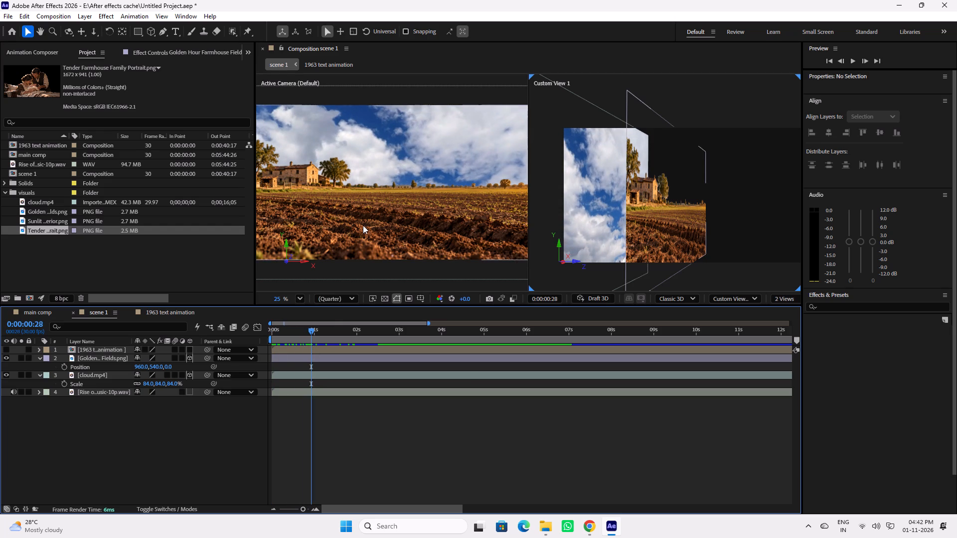
scroll(363, 225, down, 1)
Switch the scene 1 composition viewer to a single view and reframe the picture.
click(790, 297)
click(795, 315)
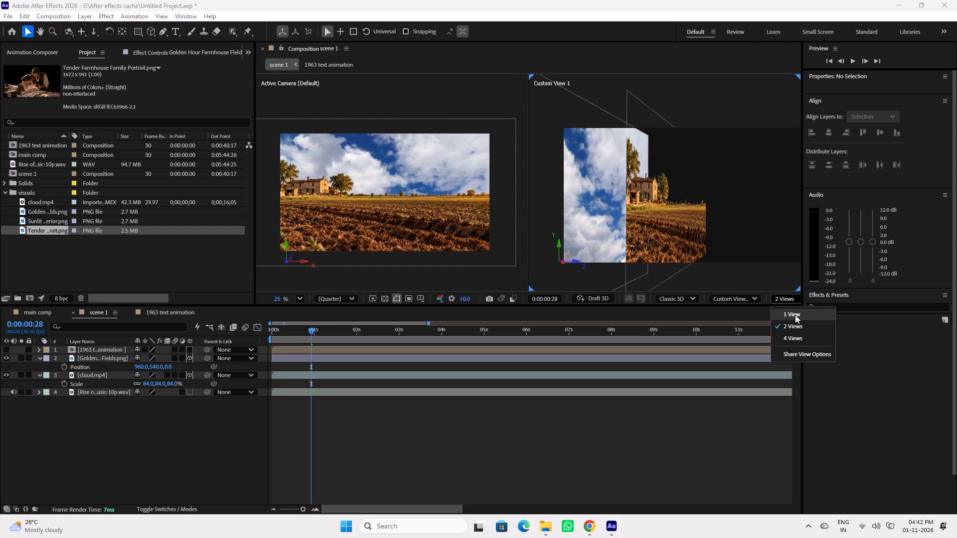
scroll(555, 229, up, 2)
key(space)
key(space)
key(space)
key(space)
key(space)
key(space)
key(space)
key(space)
key(space)
key(space)
key(space)
key(space)
key(space)
key(space)
key(space)
drag(559, 218, 534, 213)
scroll(355, 434, down, 1)
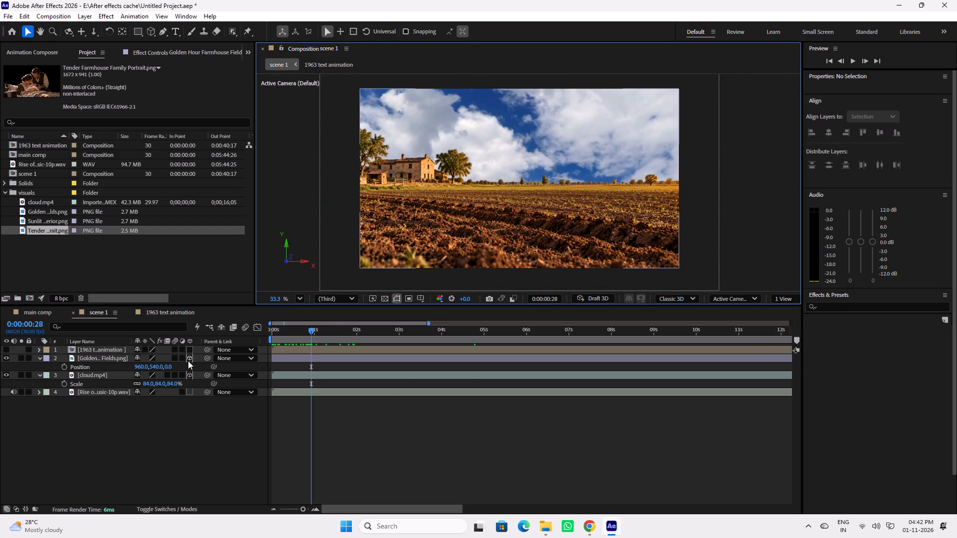
Turn off 3D for the Golden Hour Farmhouse Fields and cloud.mp4 layers.
drag(189, 359, 187, 376)
click(182, 446)
Fit the cloud.mp4 and Golden Hour Farmhouse Fields layers to the composition width.
scroll(488, 242, down, 1)
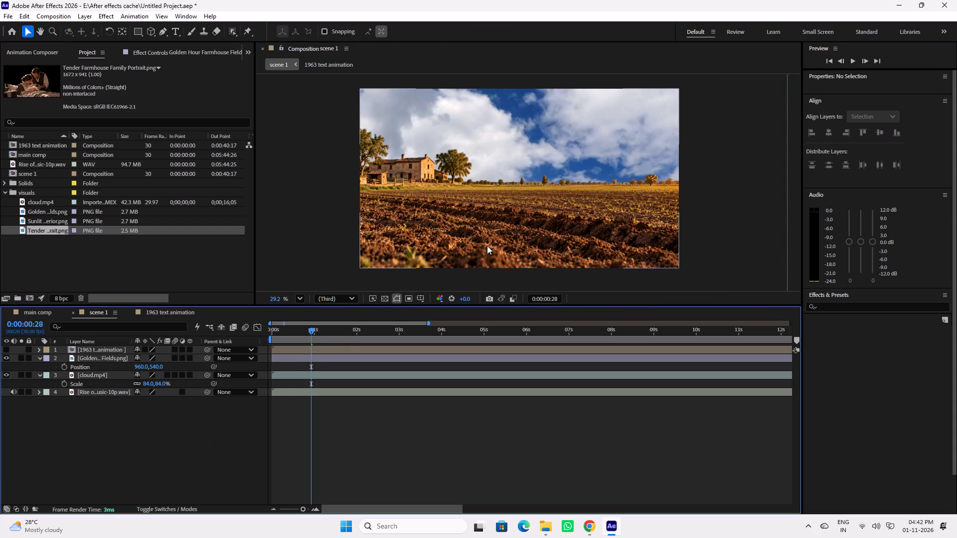
scroll(487, 246, down, 1)
ctrl+click(309, 376)
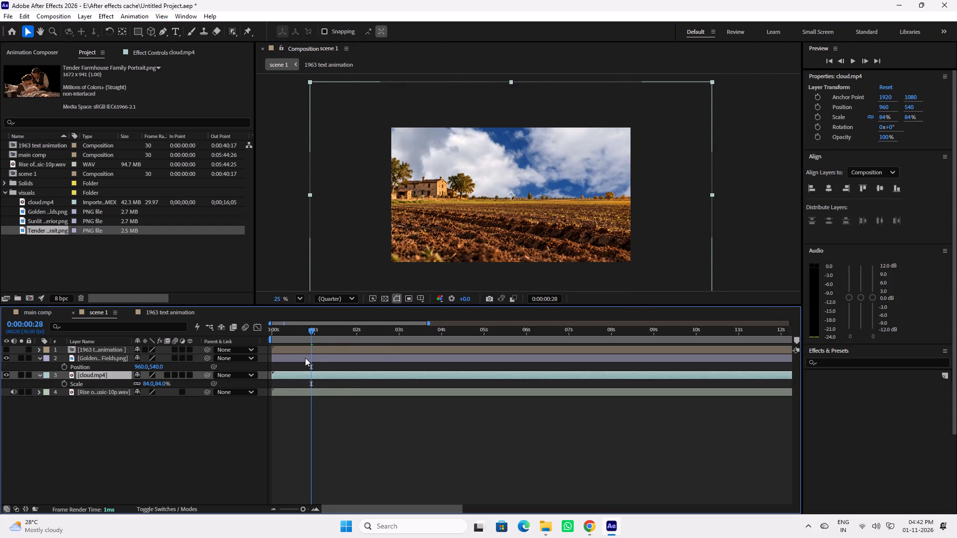
ctrl+click(305, 358)
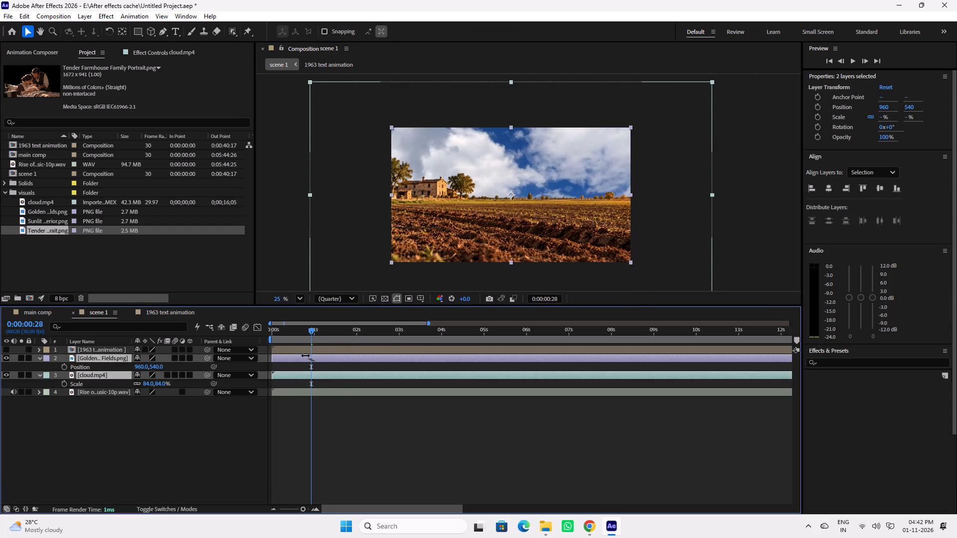
key(ctrl+alt+shift+h)
click(433, 441)
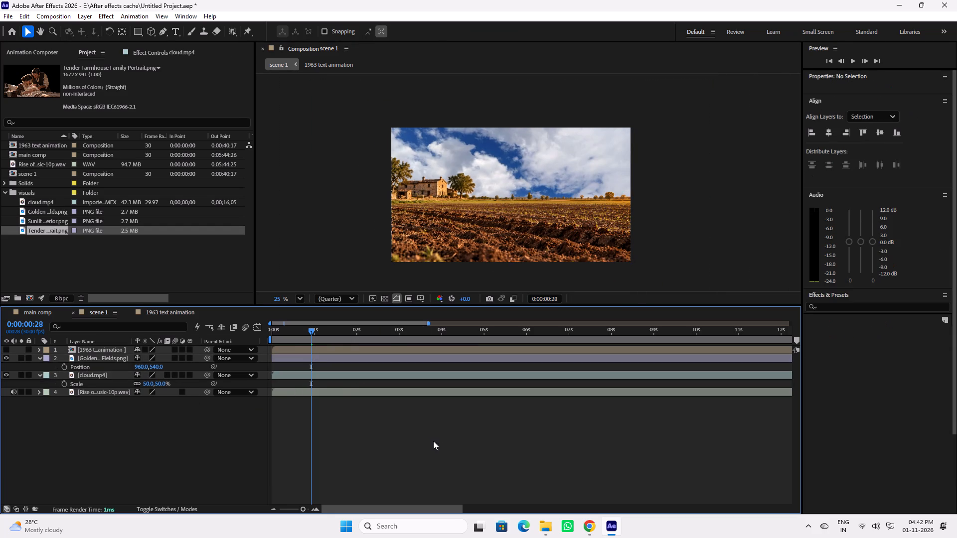
Add the Sunlit Interior and Tender Farmhouse Family Portrait images to scene 1, between the 1963 text animation and Golden Hour Farmhouse Fields layers.
click(40, 255)
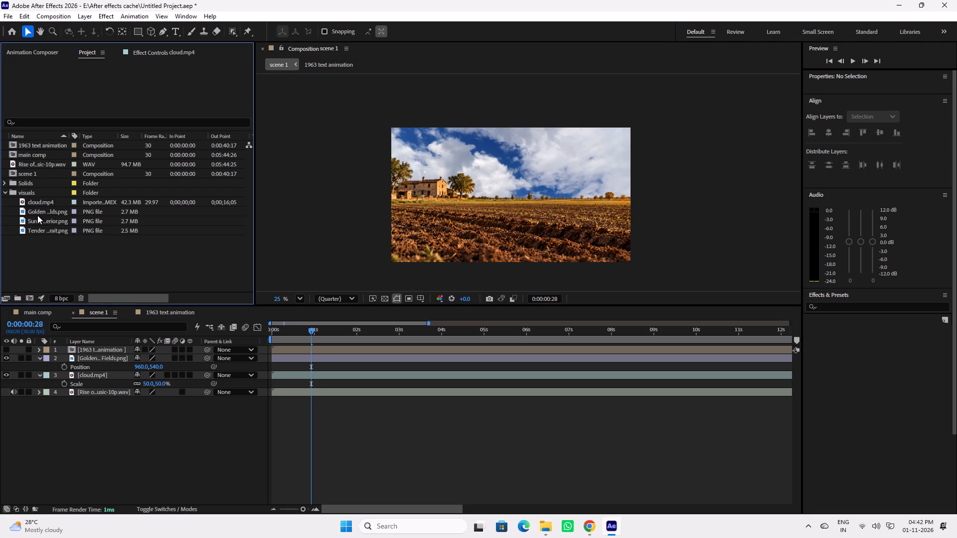
click(36, 224)
click(36, 230)
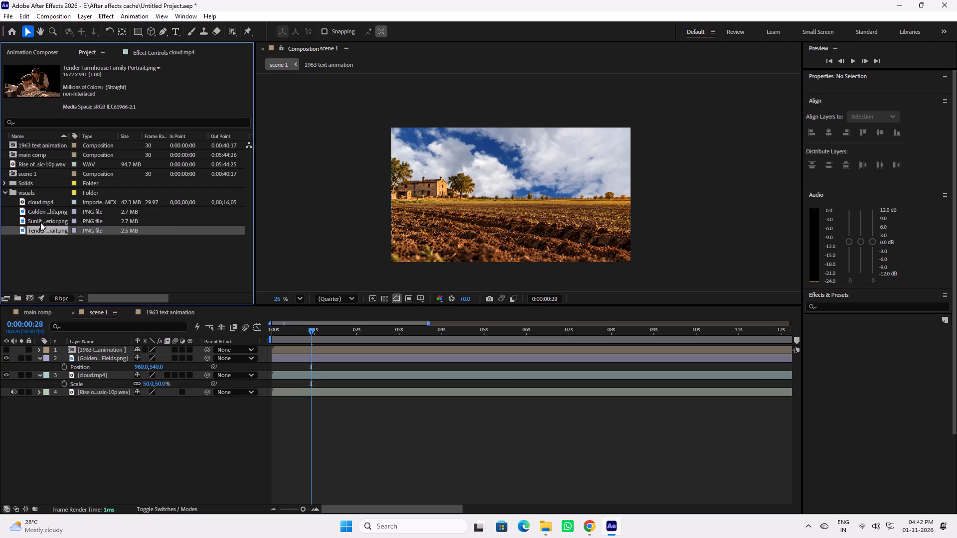
click(40, 222)
ctrl+click(39, 229)
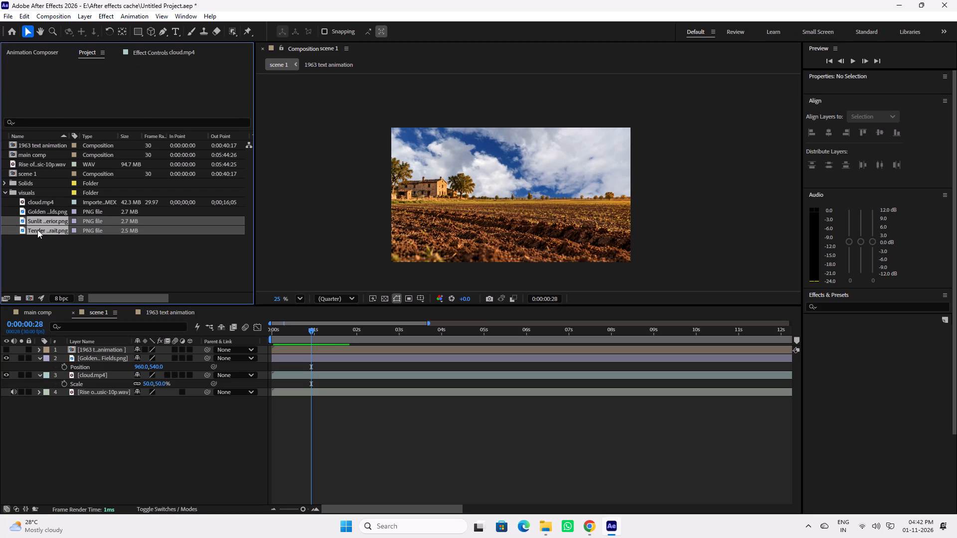
drag(35, 230, 94, 362)
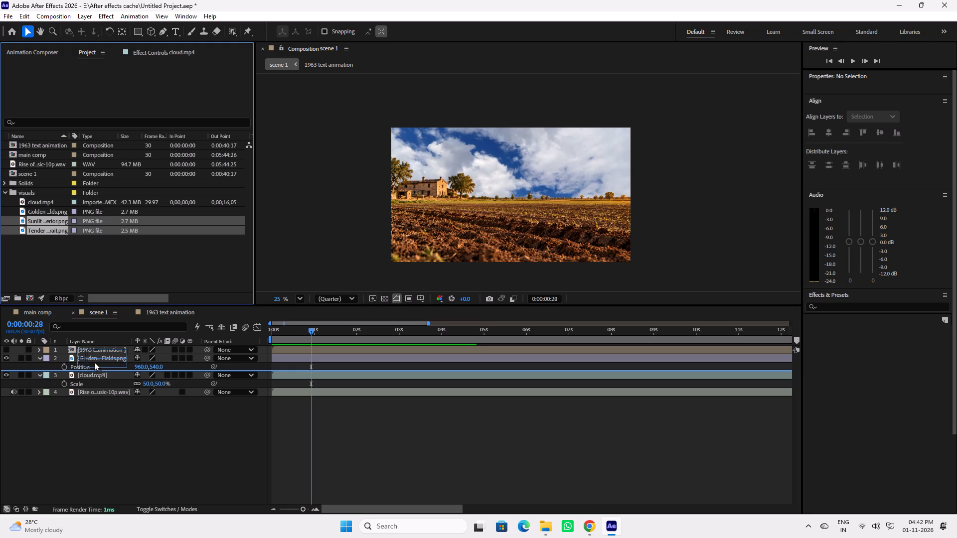
drag(94, 362, 105, 354)
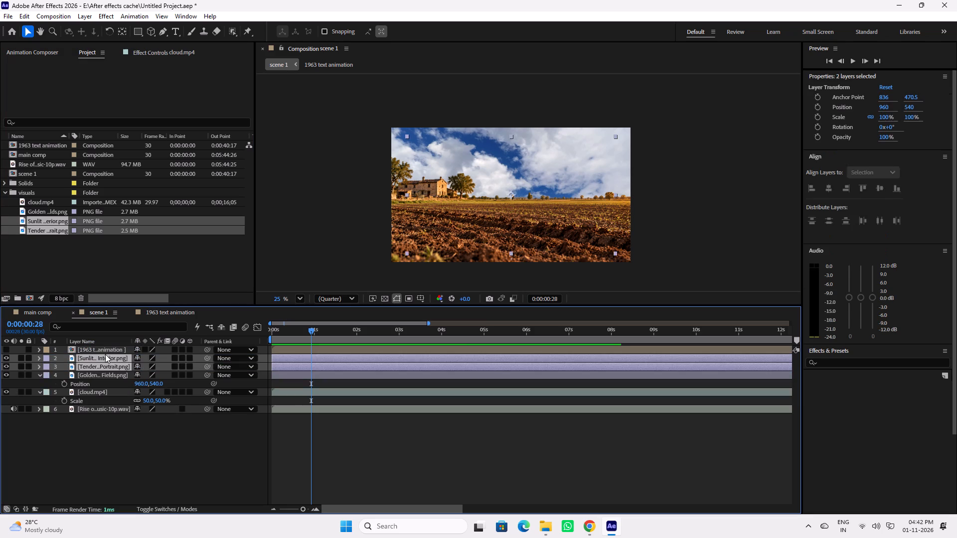
click(398, 477)
Move the Tender Farmhouse Family Portrait layer above the Sunlit Interior layer.
click(99, 367)
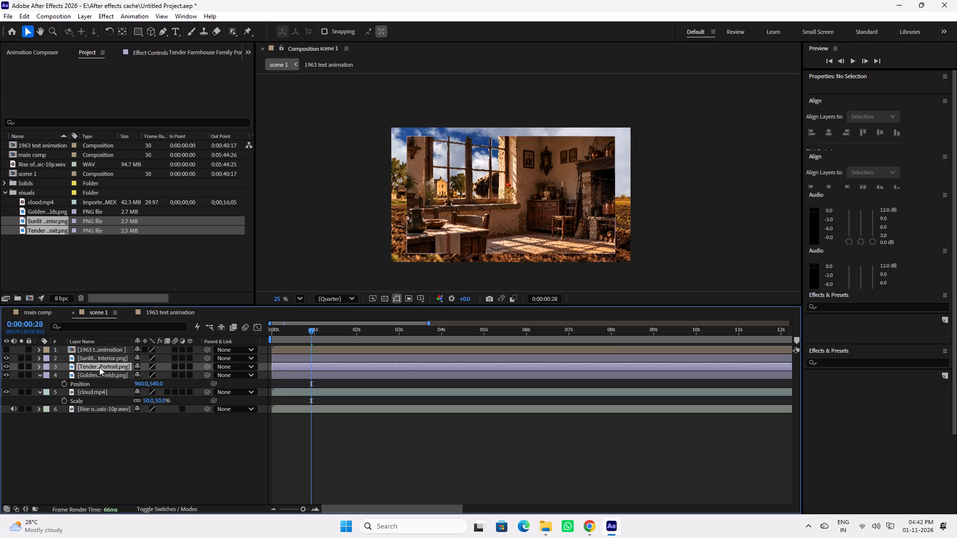
drag(98, 366, 101, 357)
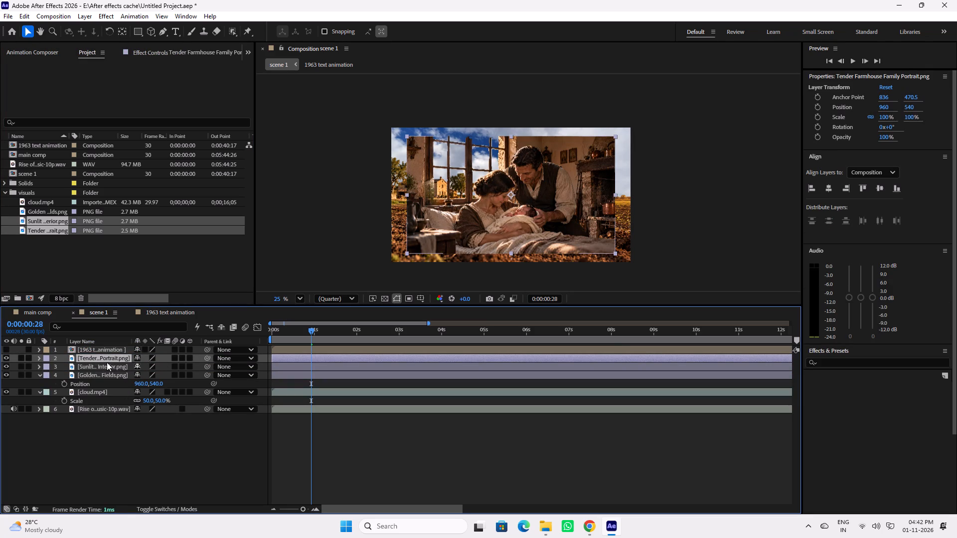
Rename the Tender Farmhouse Family Portrait layer as family.
click(102, 358)
key(Return)
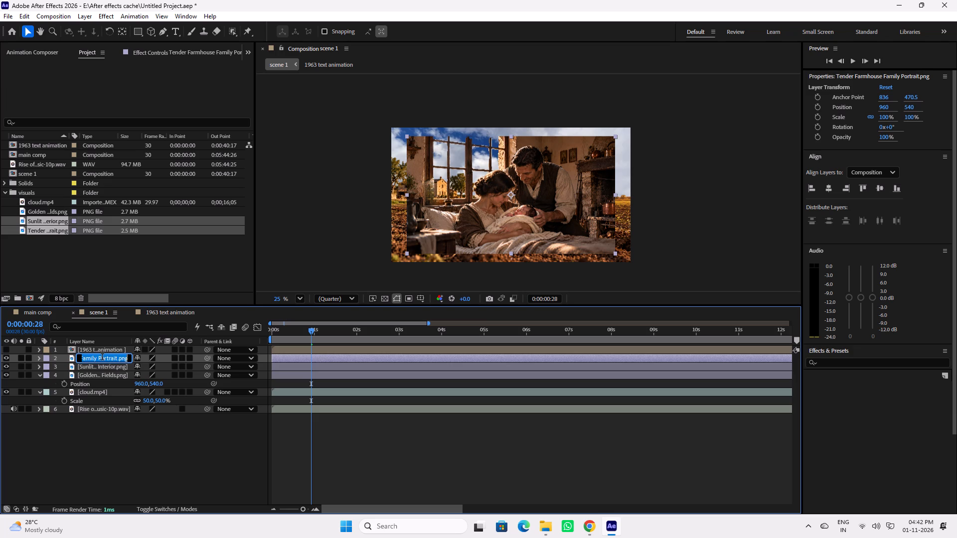
text(parents)
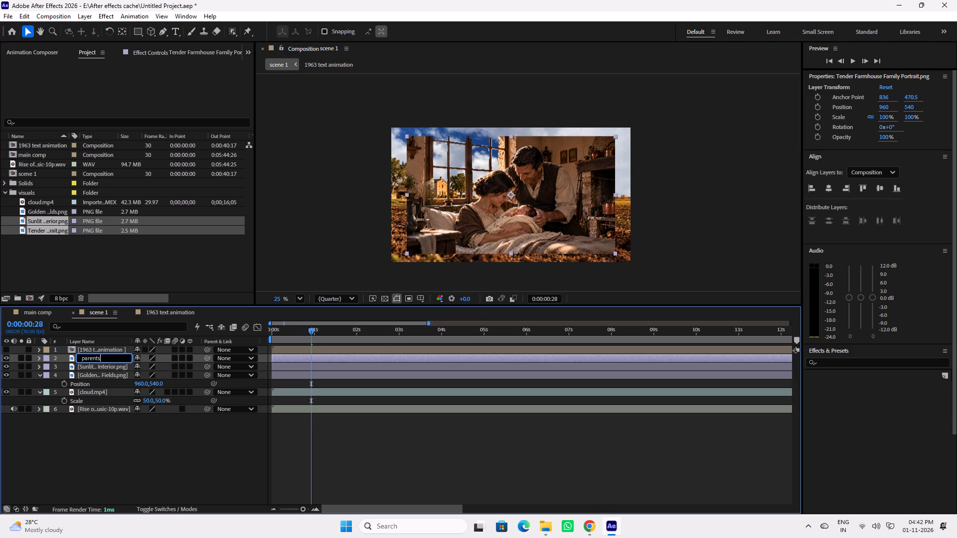
key(BackSpace)
key(BackSpace)
key(BackSpace)
key(BackSpace)
key(BackSpace)
key(BackSpace)
key(BackSpace)
key(BackSpace)
key(BackSpace)
key(BackSpace)
key(BackSpace)
key(BackSpace)
key(BackSpace)
key(BackSpace)
key(BackSpace)
text(family)
key(Return)
Rename the Sunlit Interior layer as window wall.
click(99, 368)
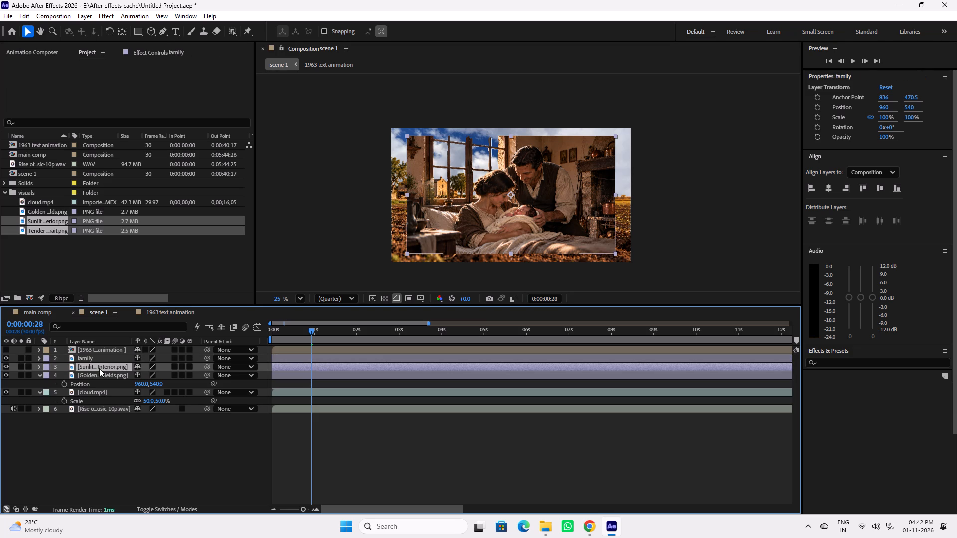
key(Return)
text(window wall)
key(Return)
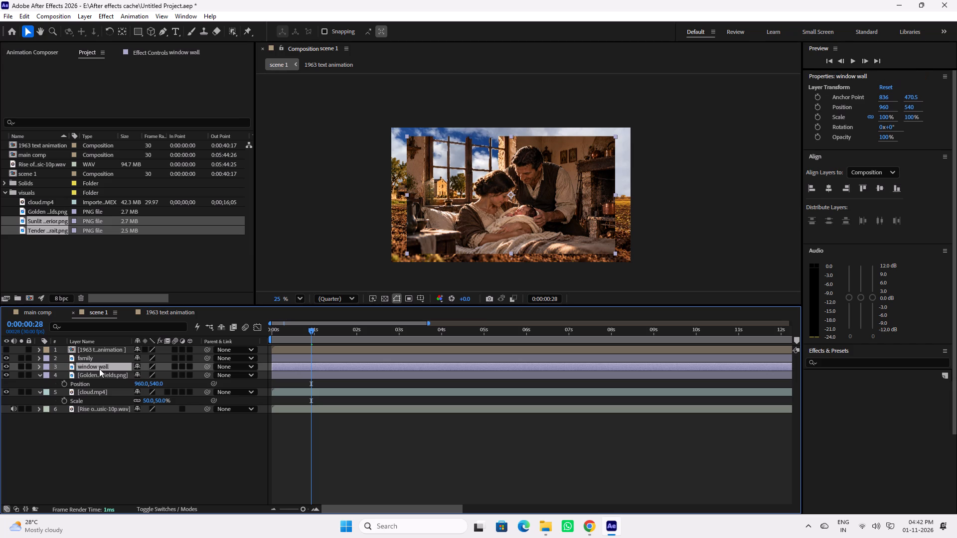
Save the project.
click(106, 432)
key(ctrl+s)
click(115, 458)
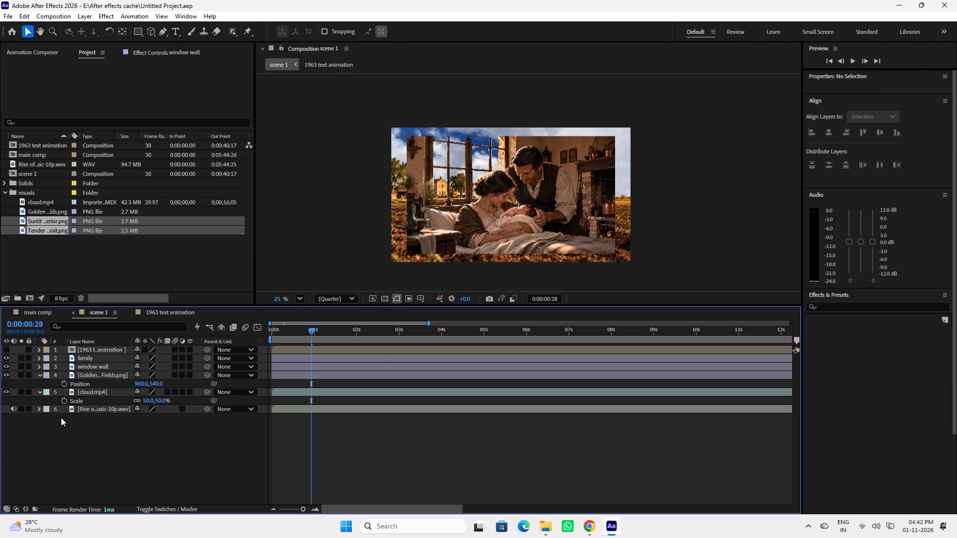
Show only the Position property for the family, window wall, Golden Hour Farmhouse Fields and cloud.mp4 layers.
drag(61, 434, 108, 359)
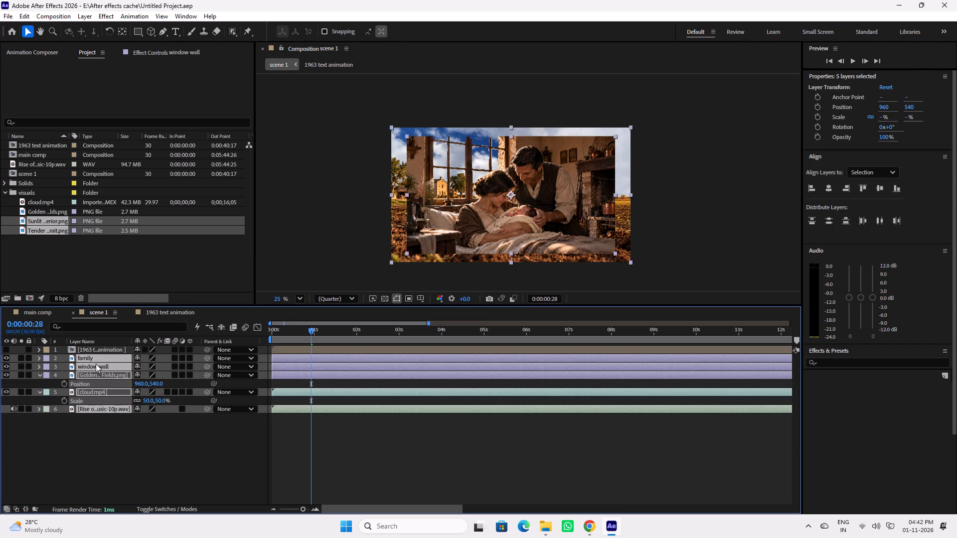
click(36, 376)
click(109, 435)
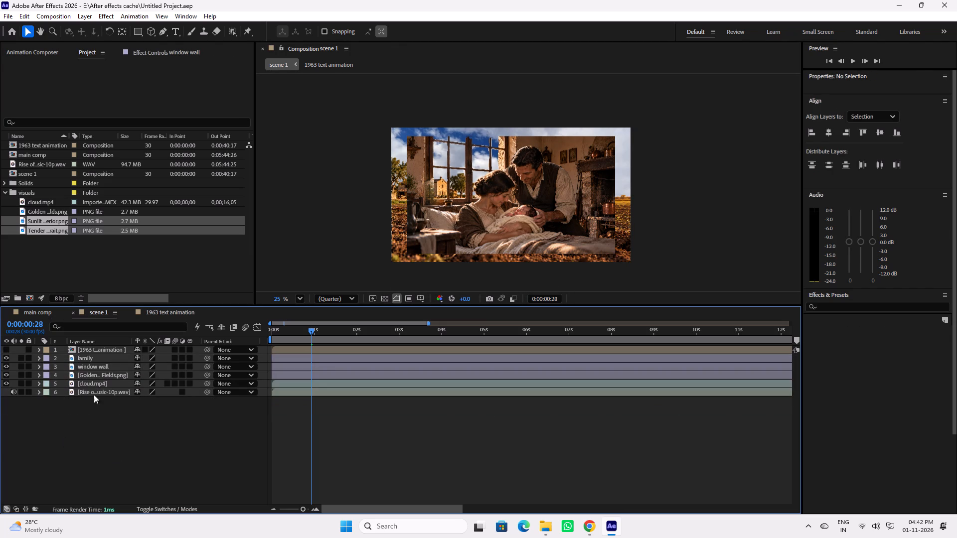
click(93, 385)
ctrl+click(97, 377)
ctrl+click(102, 367)
ctrl+click(105, 360)
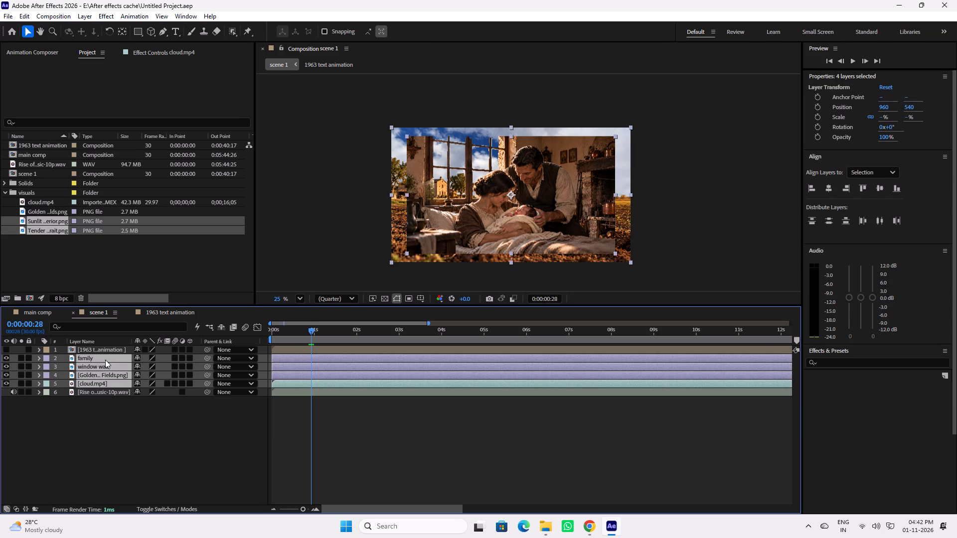
key(p)
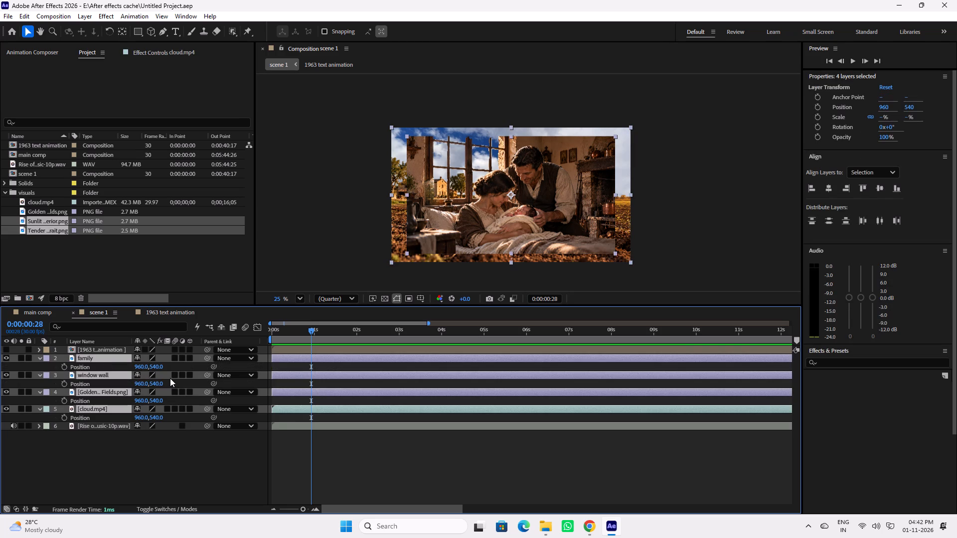
click(401, 477)
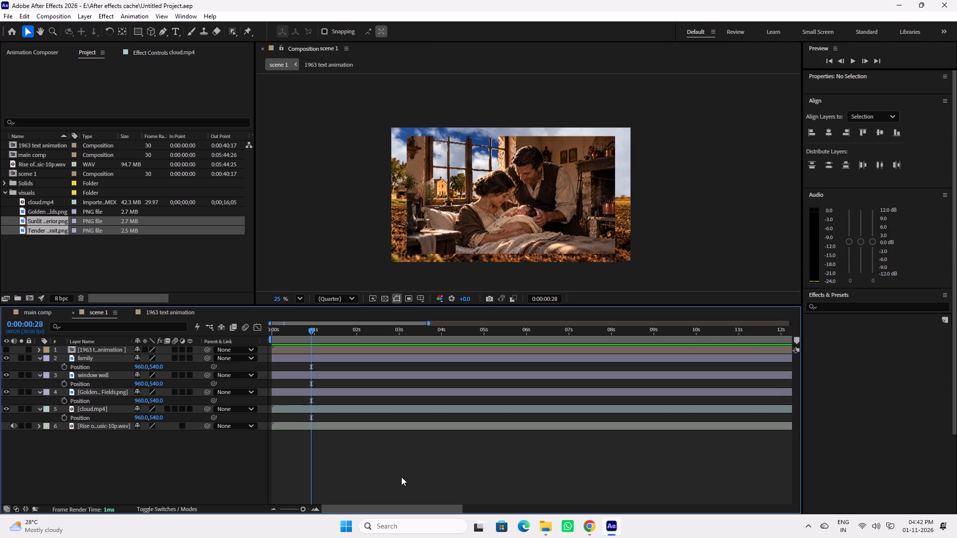
Fit the family and window wall layers to the composition width.
ctrl+click(302, 358)
ctrl+click(303, 374)
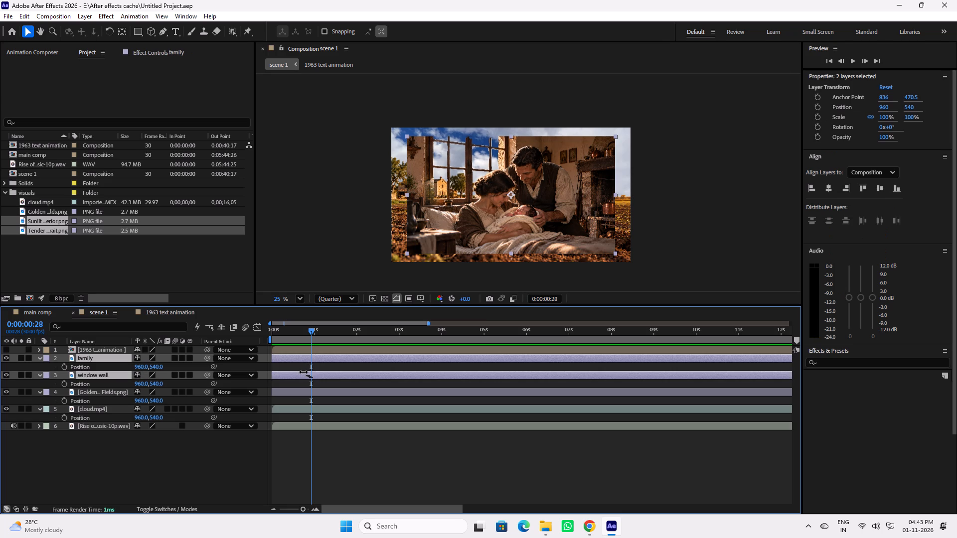
key(ctrl+alt+shift+h)
click(543, 485)
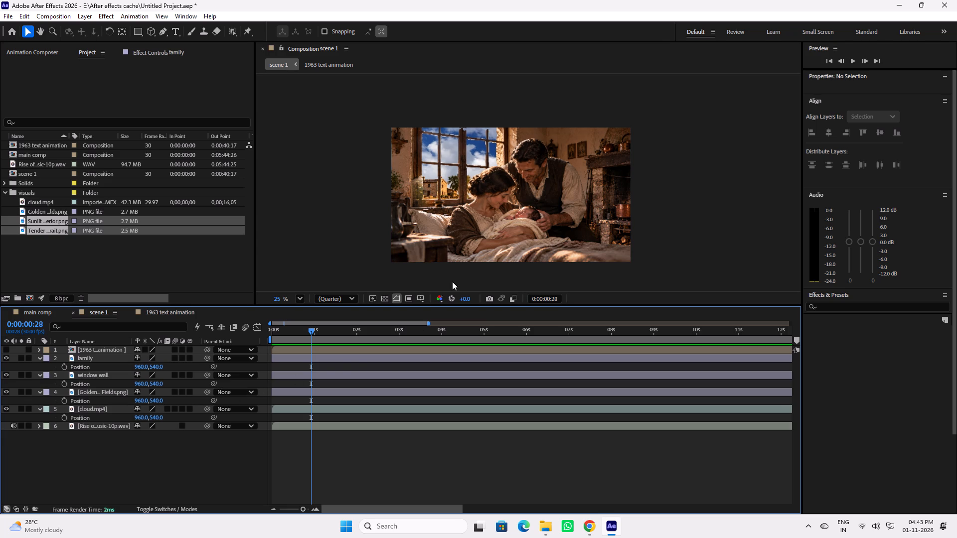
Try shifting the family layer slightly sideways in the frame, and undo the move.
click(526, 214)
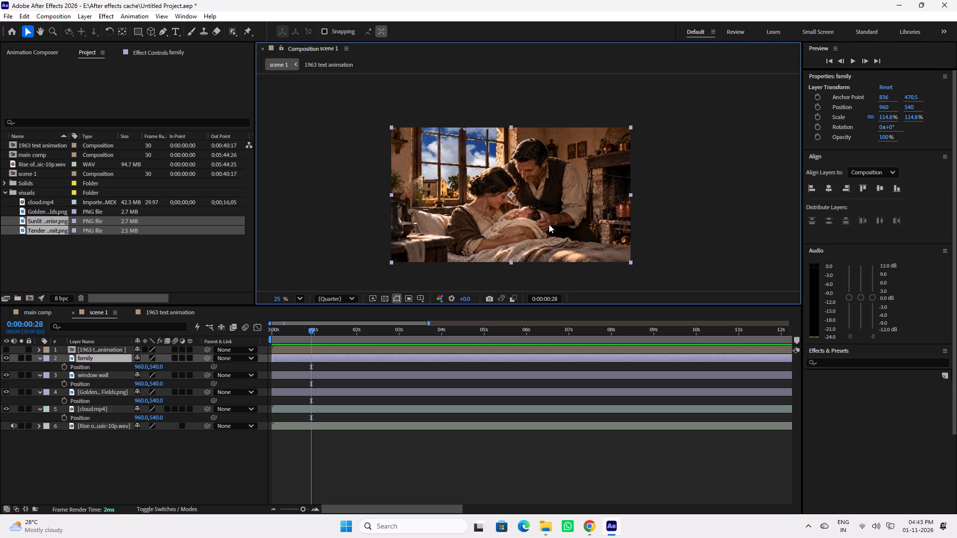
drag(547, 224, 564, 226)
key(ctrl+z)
Make the family, window wall, Golden Hour Farmhouse Fields and cloud.mp4 layers 3D.
click(134, 466)
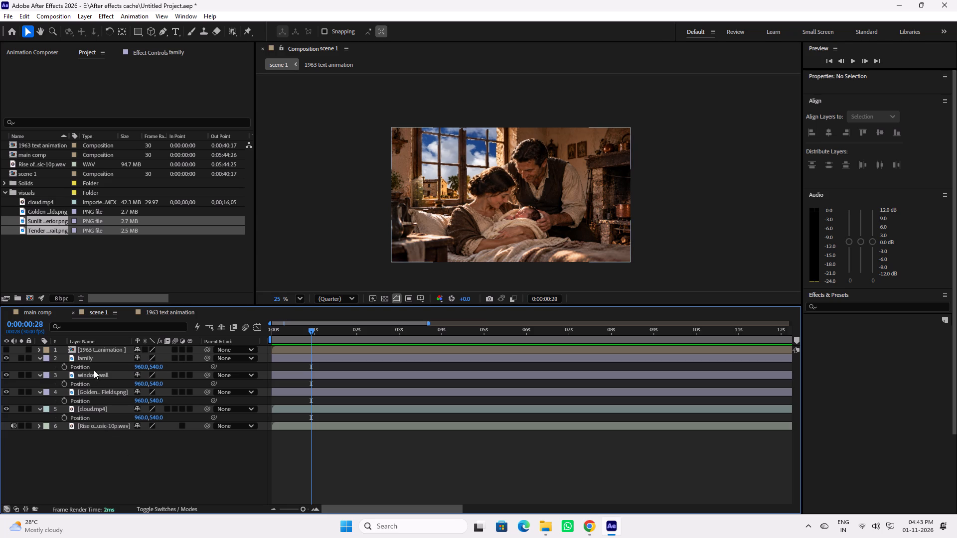
ctrl+click(94, 360)
ctrl+click(96, 375)
ctrl+click(94, 389)
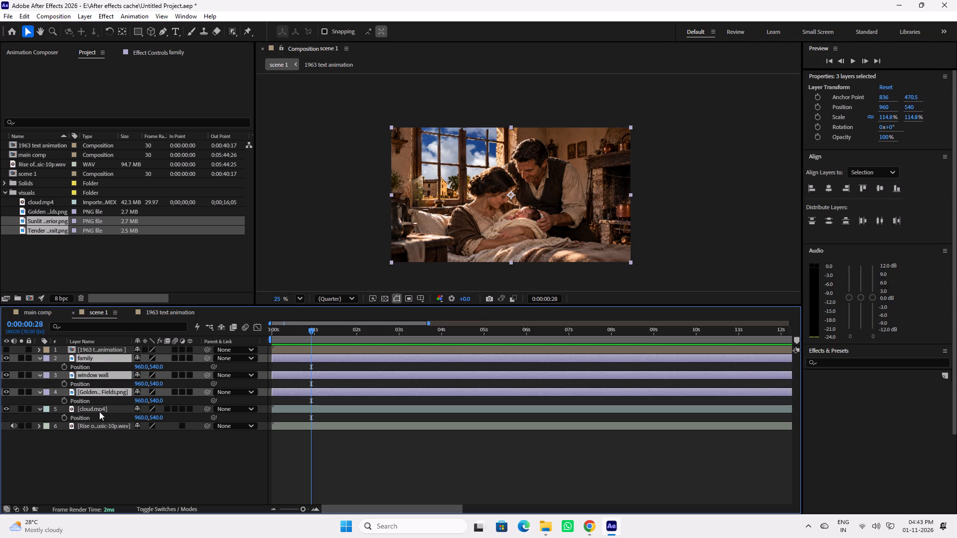
ctrl+click(99, 411)
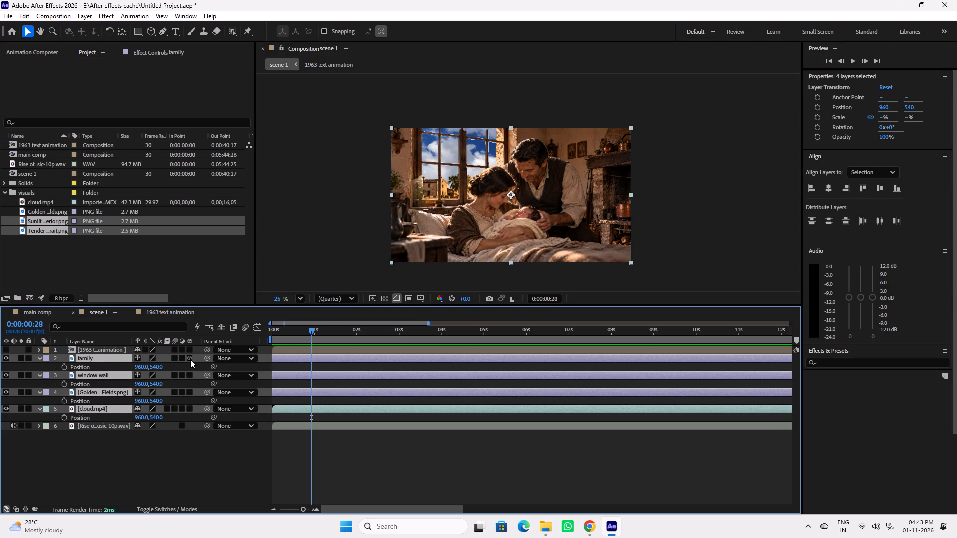
drag(190, 359, 190, 390)
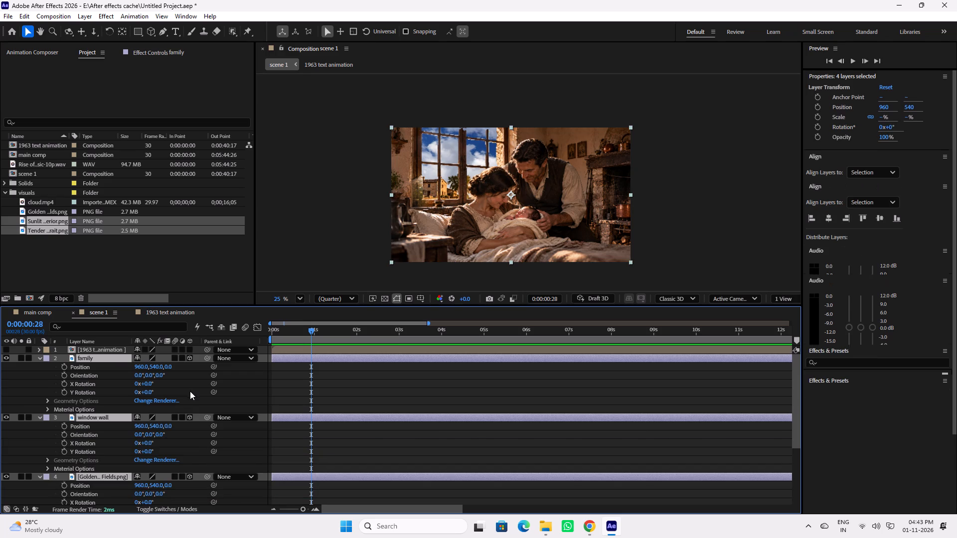
Space the four layers evenly in Z depth: family 0, window wall 492.3, Golden Hour Farmhouse Fields 984.7, and cloud.mp4 1477.
click(39, 360)
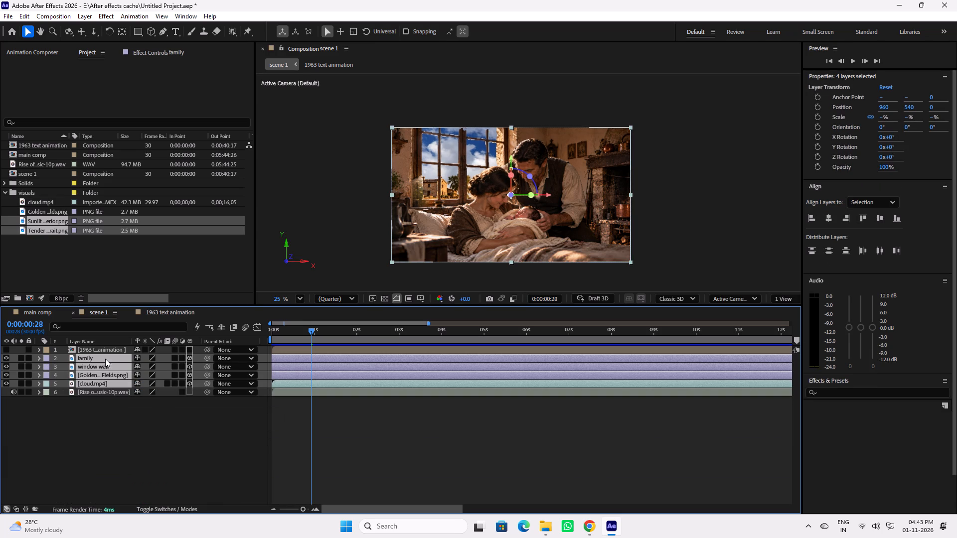
key(p)
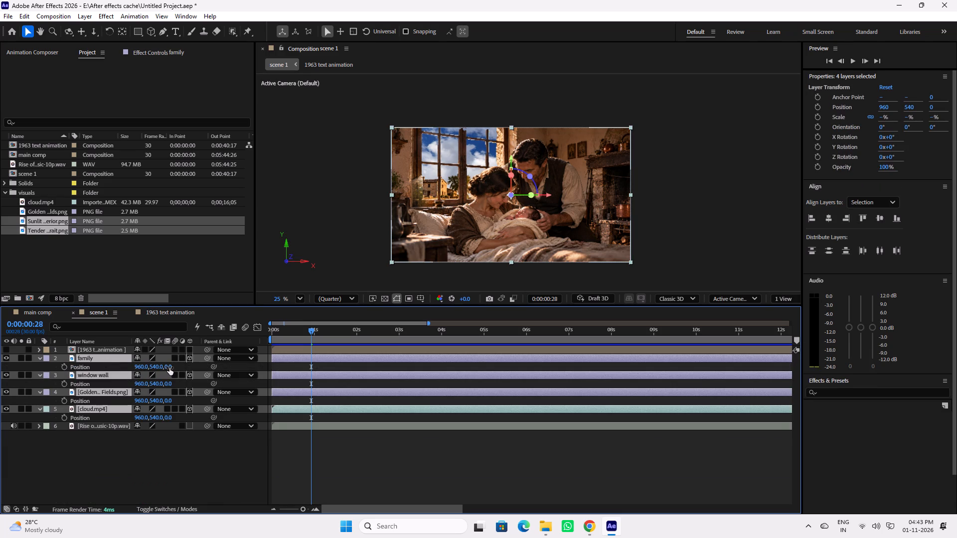
ctrl+alt+drag(169, 368, 326, 385)
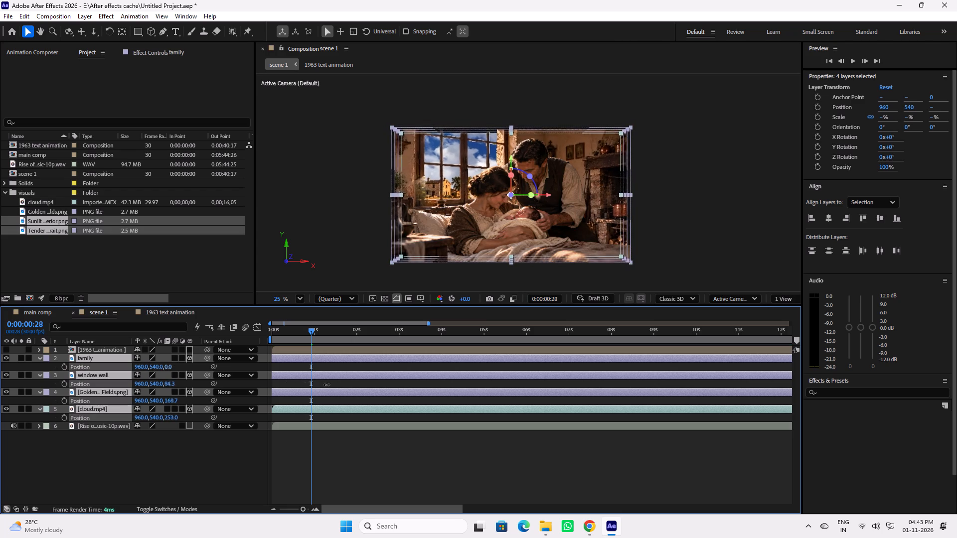
ctrl+alt+drag(326, 385, 846, 413)
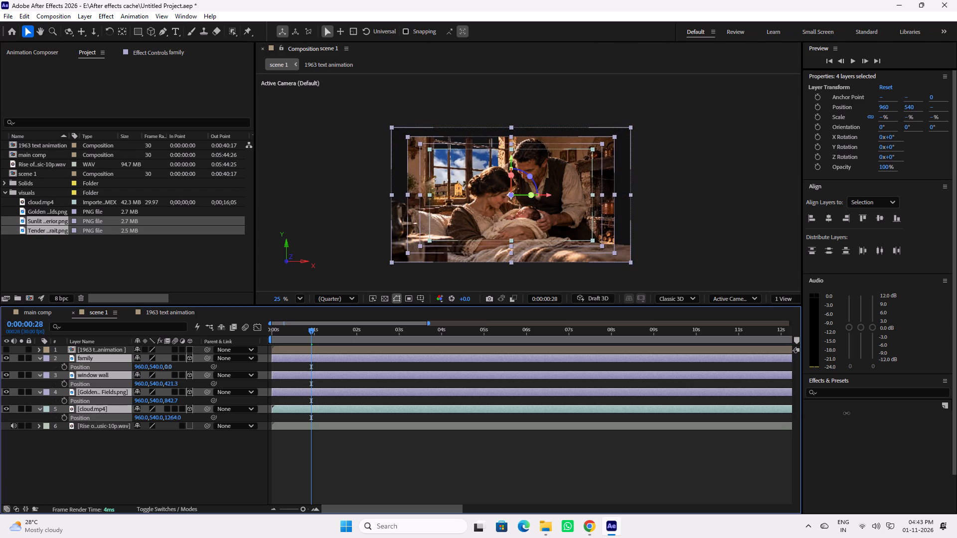
ctrl+alt+drag(846, 413, 895, 416)
ctrl+alt+drag(171, 385, 172, 385)
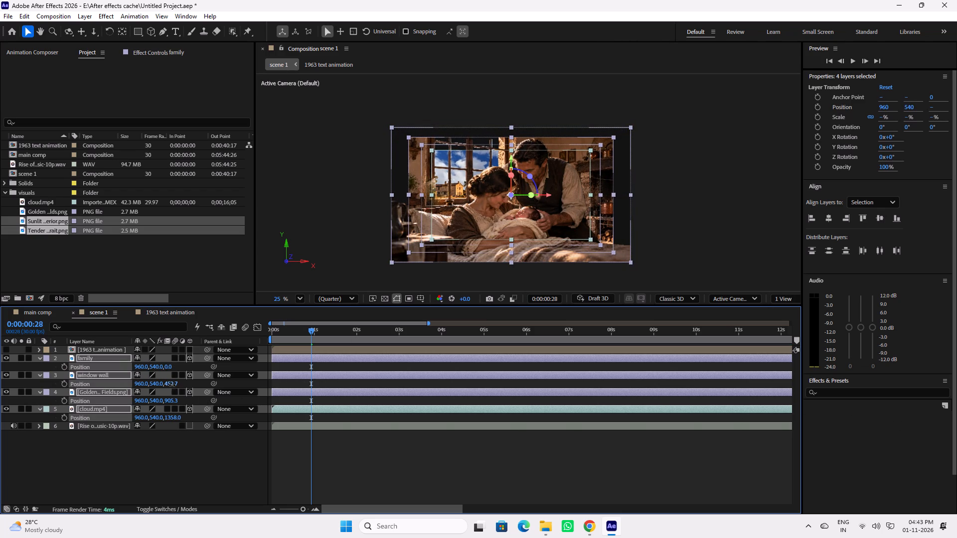
ctrl+alt+drag(172, 385, 234, 395)
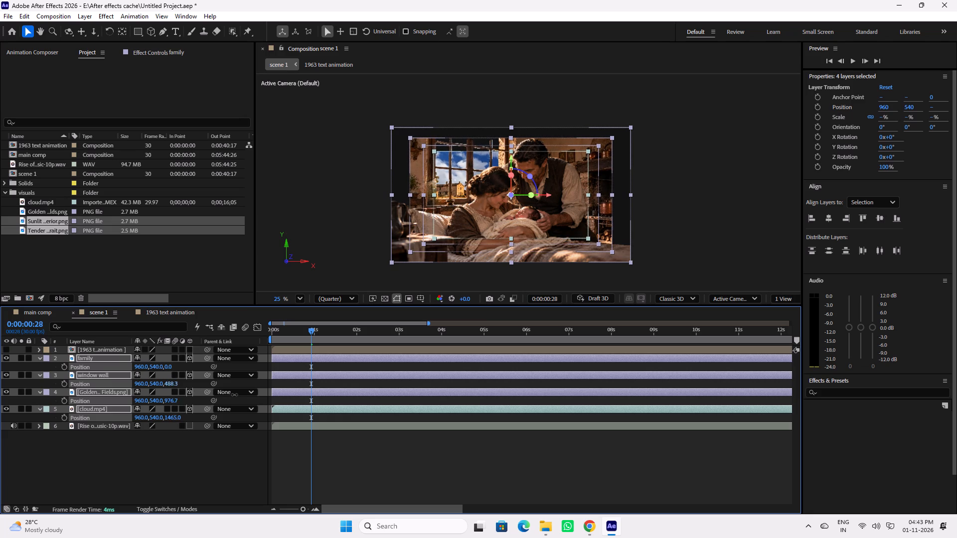
ctrl+alt+drag(234, 395, 240, 395)
click(493, 492)
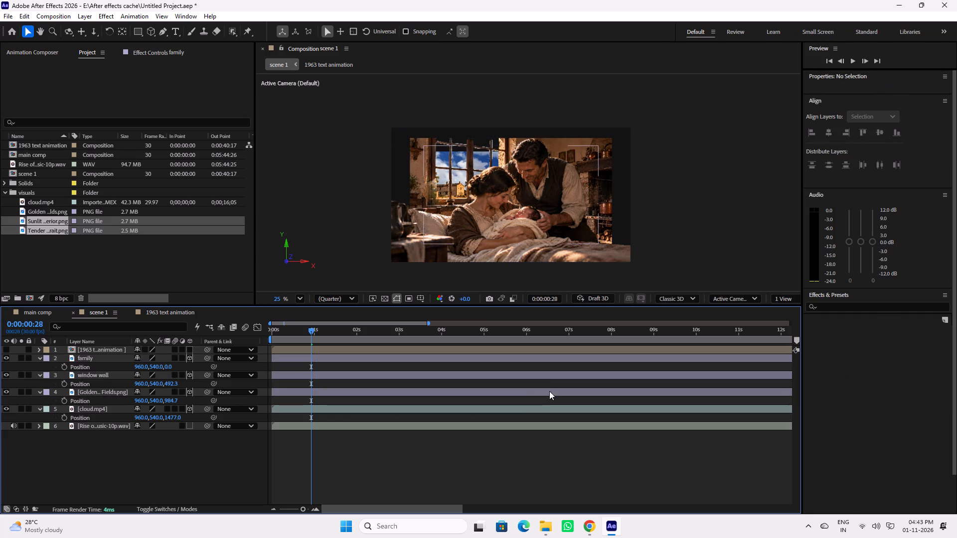
click(633, 489)
Turn on the Draft 3D preview for the scene 1 composition.
click(797, 299)
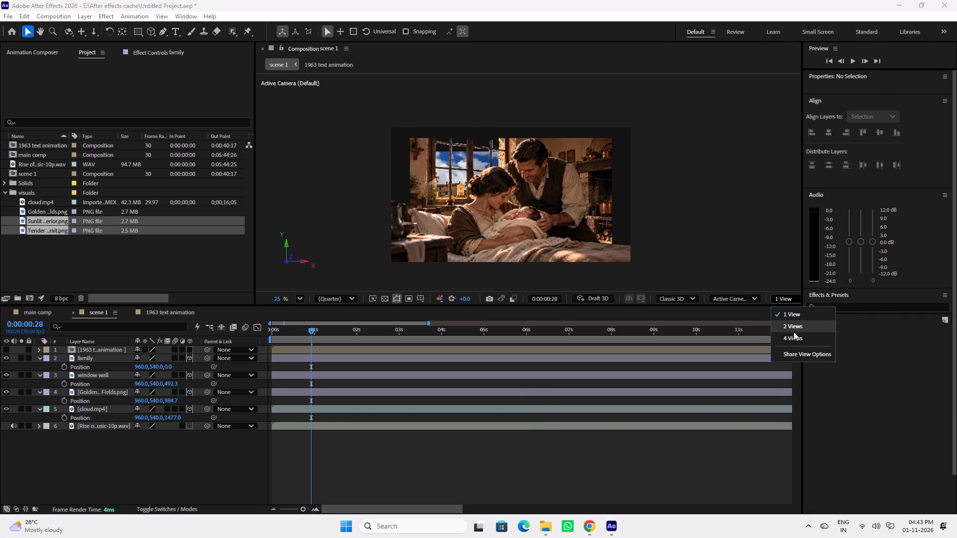
click(591, 296)
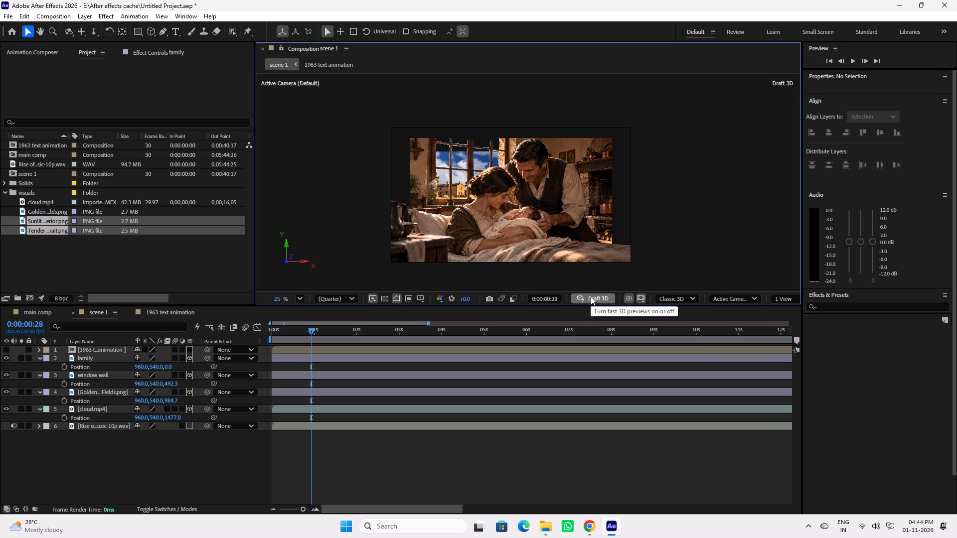
Orbit around the scene to examine the depth spacing of the family, window wall, farmland and cloud layers.
scroll(483, 214, down, 4)
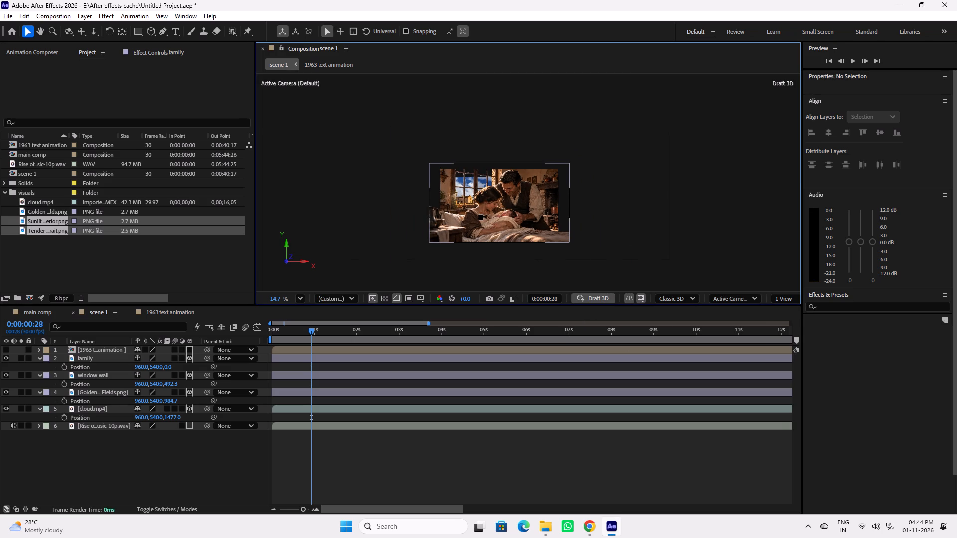
alt+drag(474, 212, 494, 215)
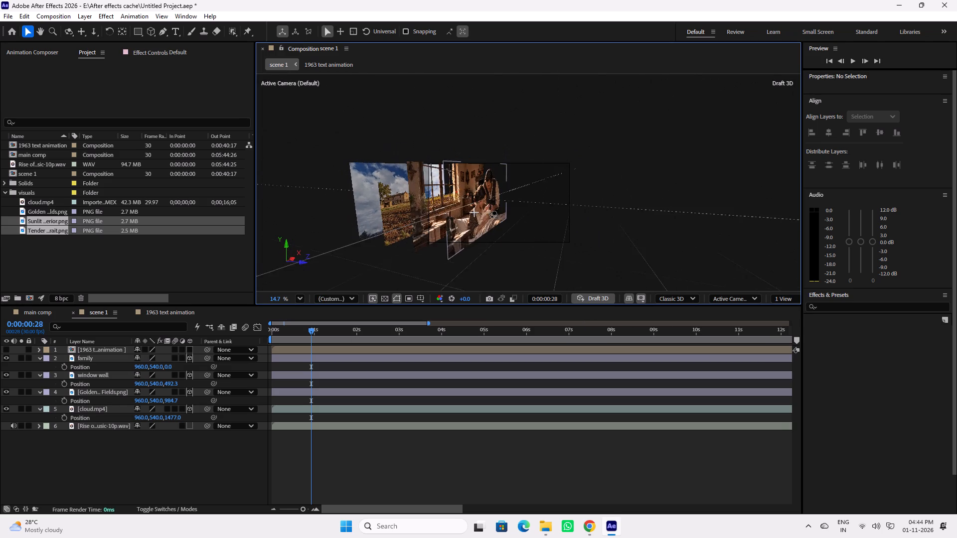
alt+drag(494, 215, 499, 215)
key(space)
key(space)
key(space)
key(space)
key(space)
key(space)
key(space)
key(space)
key(space)
key(space)
key(space)
key(space)
key(space)
key(space)
key(space)
key(space)
key(space)
key(space)
key(space)
key(space)
drag(433, 208, 499, 206)
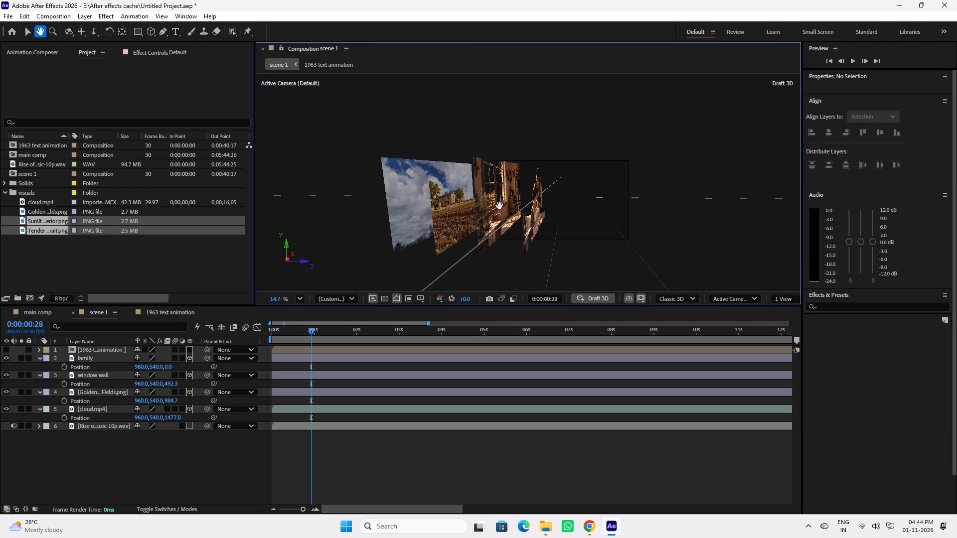
drag(499, 206, 519, 206)
alt+click(558, 208)
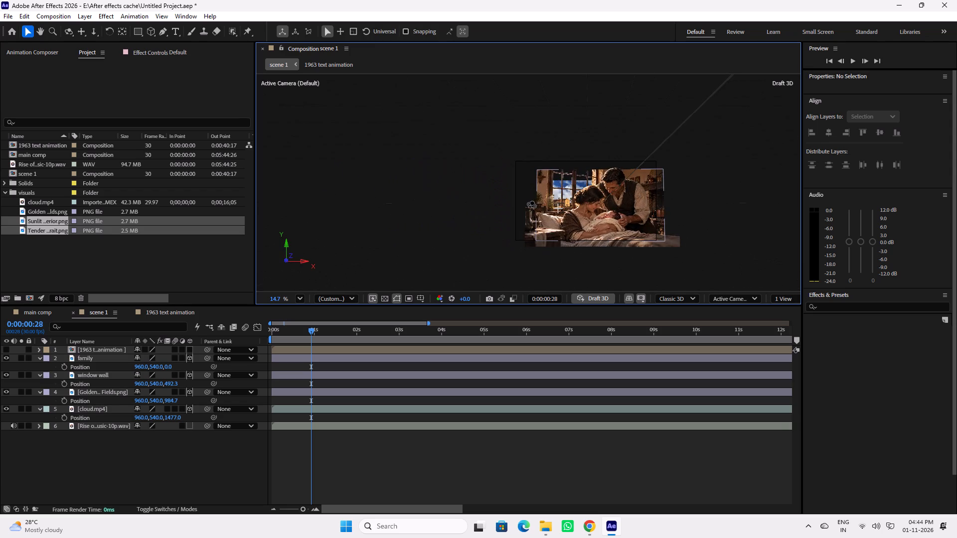